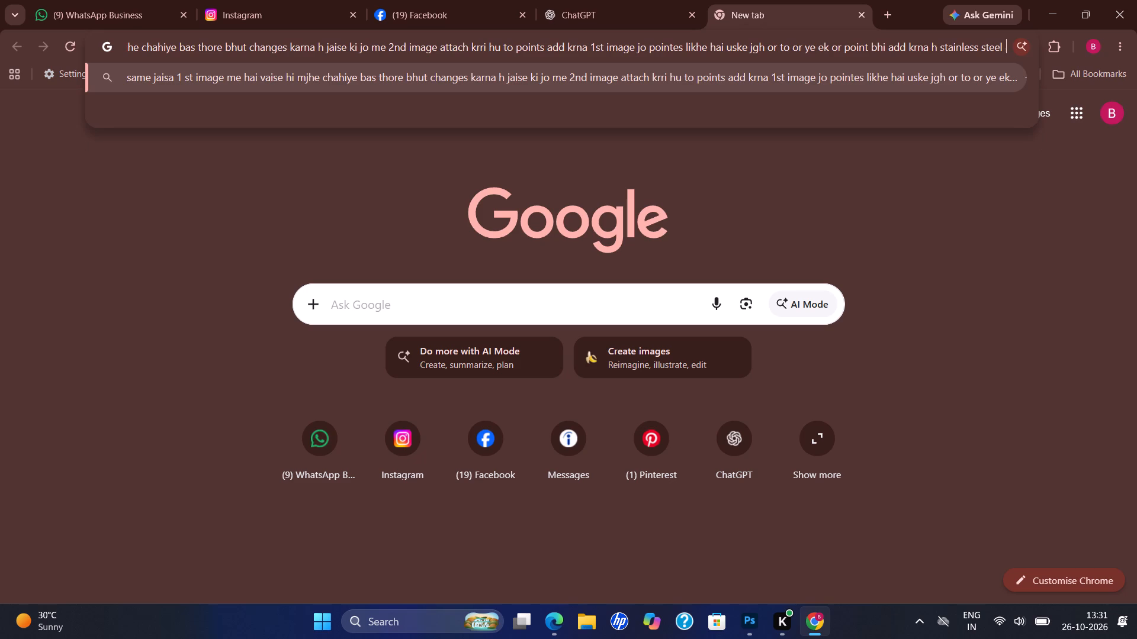
type("304")
key("space")
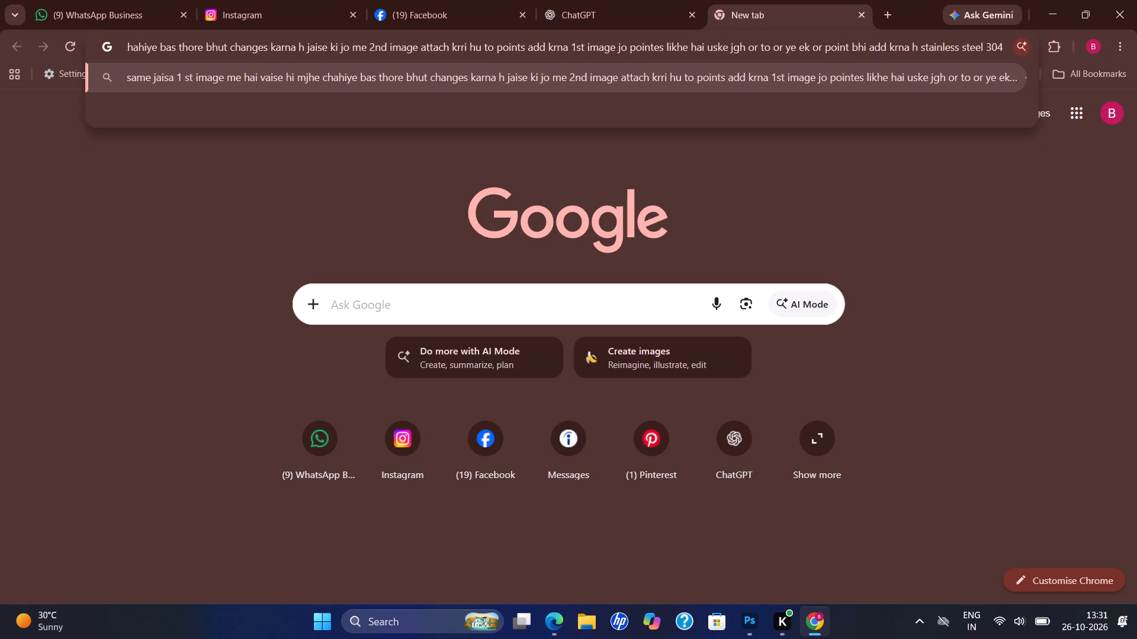
type("and 304")
key("space")
type("L")
key("space")
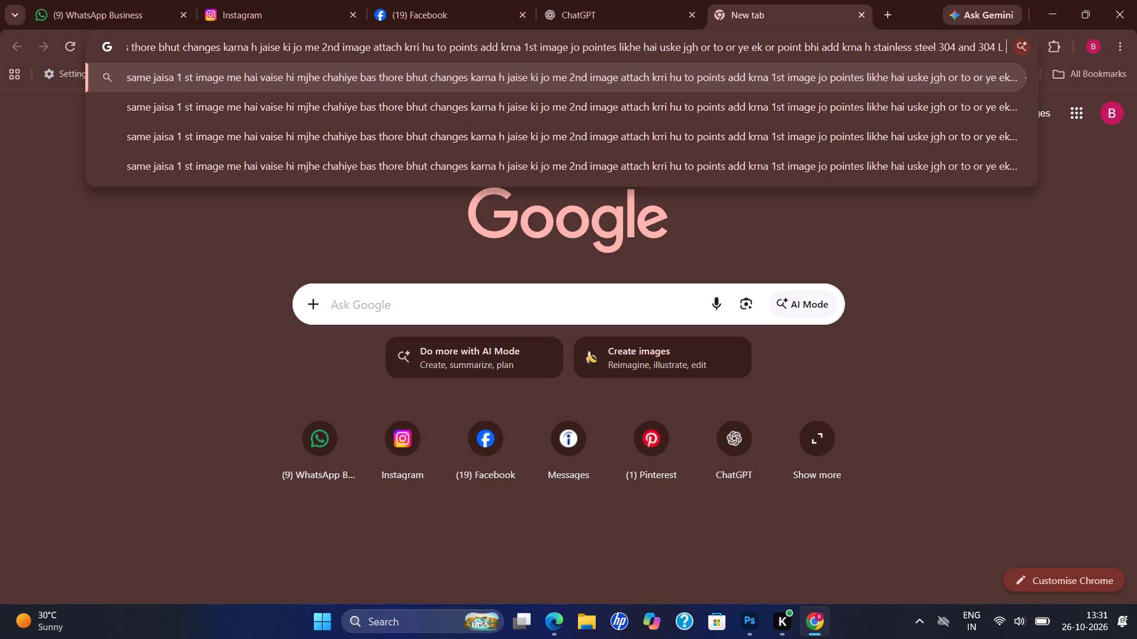
Add the second material grade to the prompt as "and Stainless steel 316 and 316 or".
type("AND ST")
key("BackSpace")
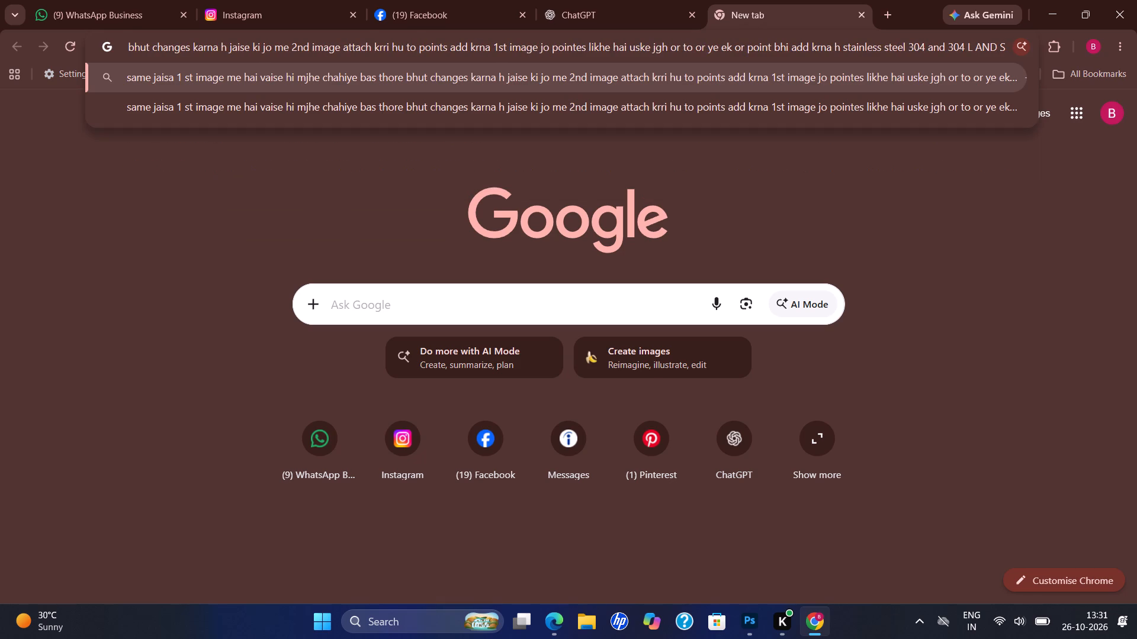
key("BackSpace")
key("BackSpace")
key("BackSpace")
key("BackSpace")
key("BackSpace")
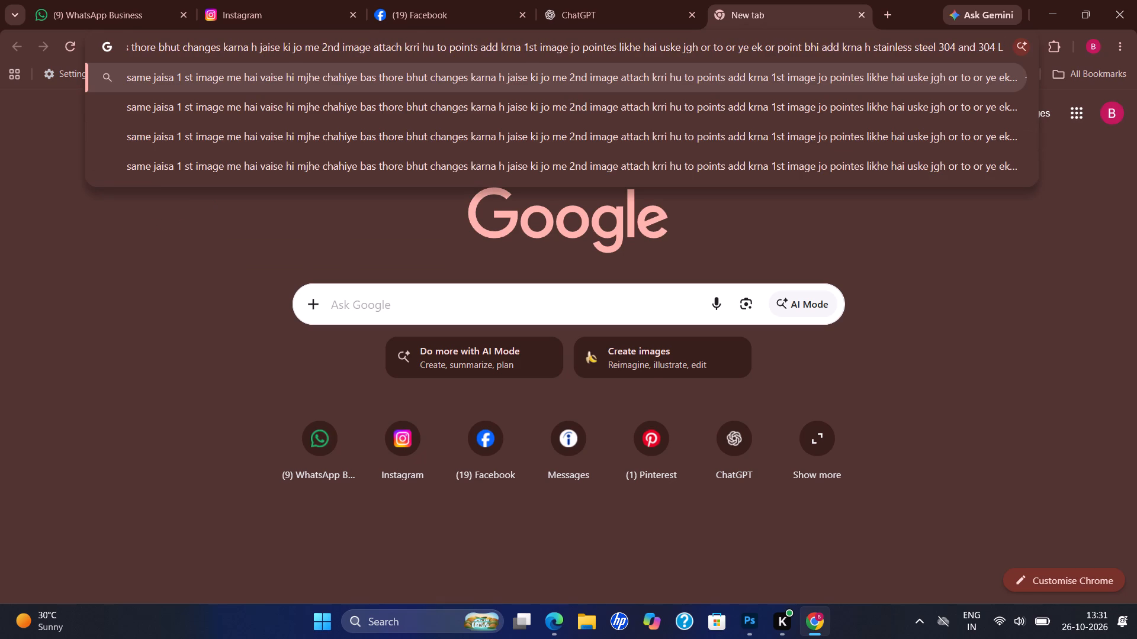
type("and")
key("space")
type("tainless")
key("space")
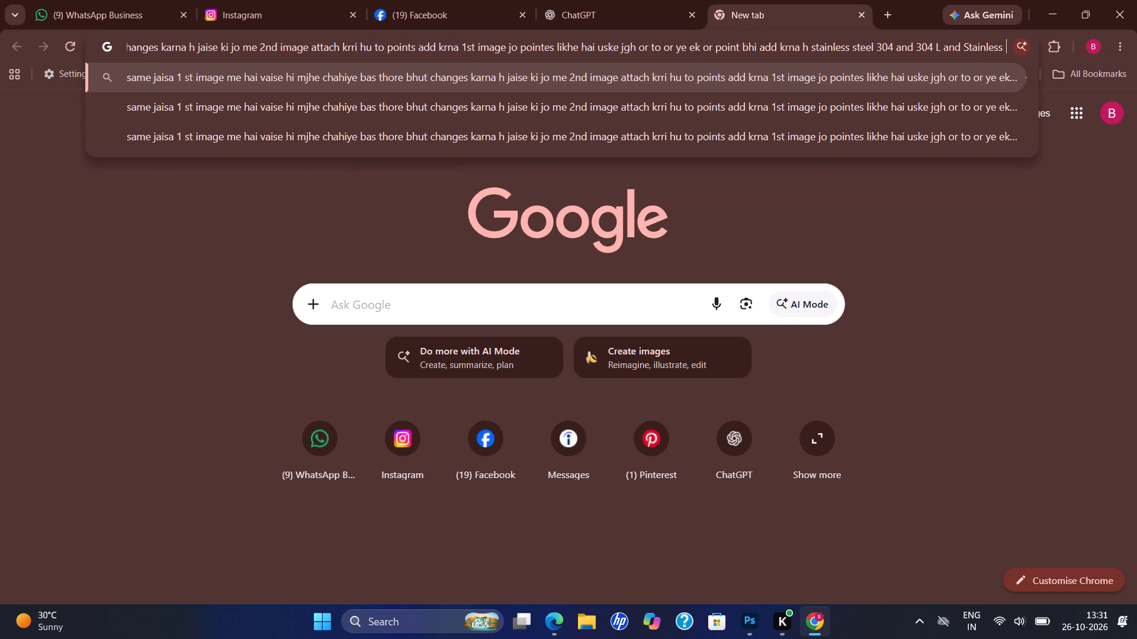
type("steel")
key("space")
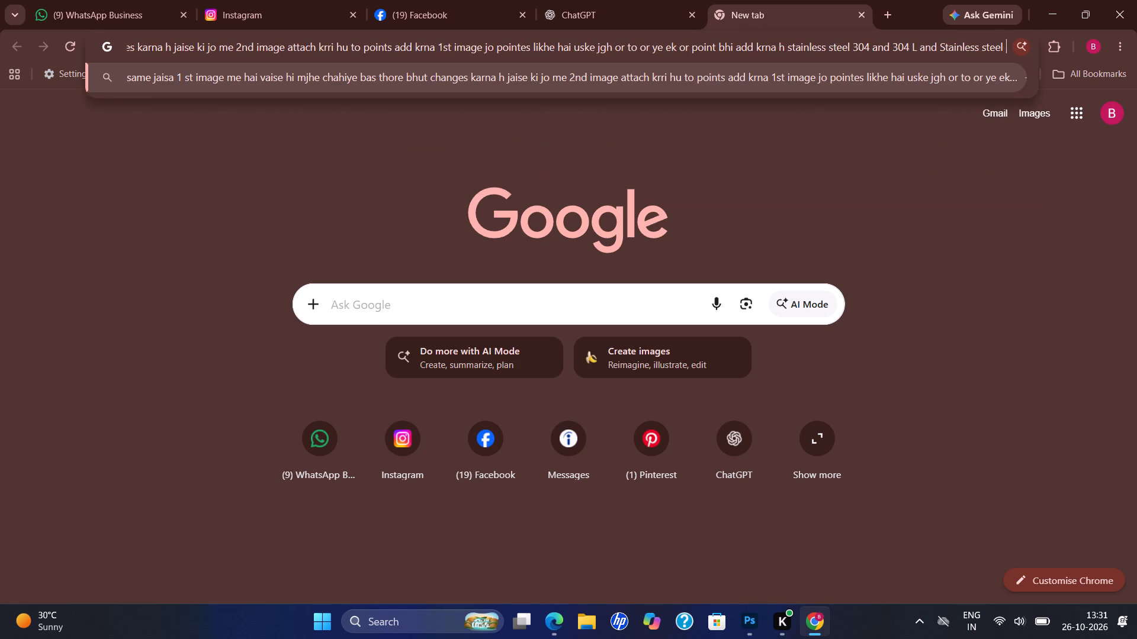
type("316 and")
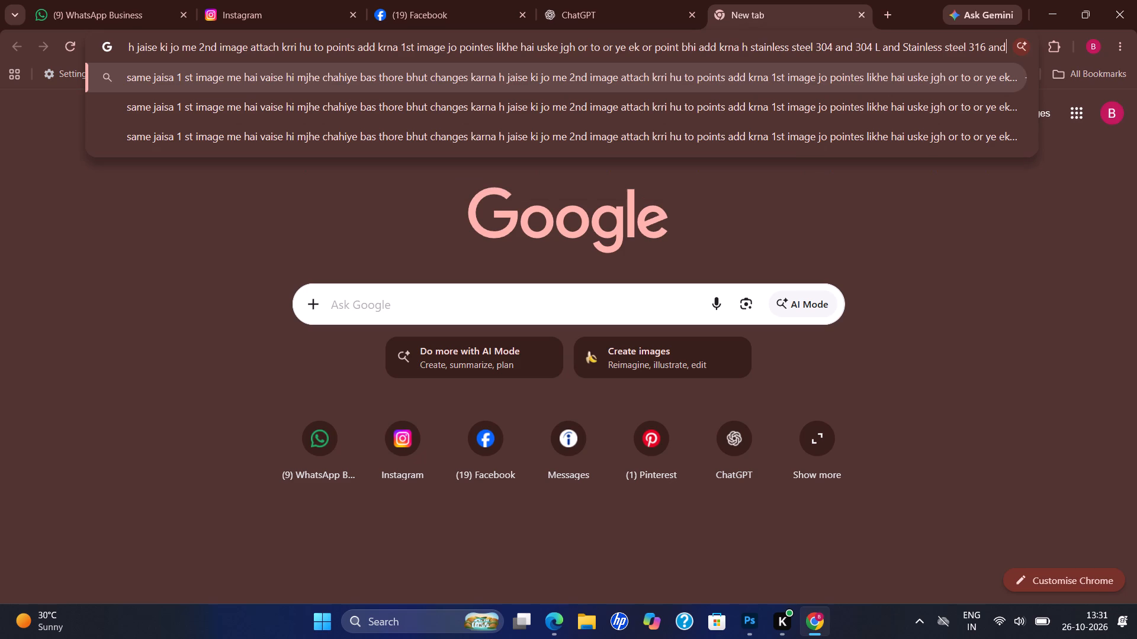
key("space")
type("316")
key("space")
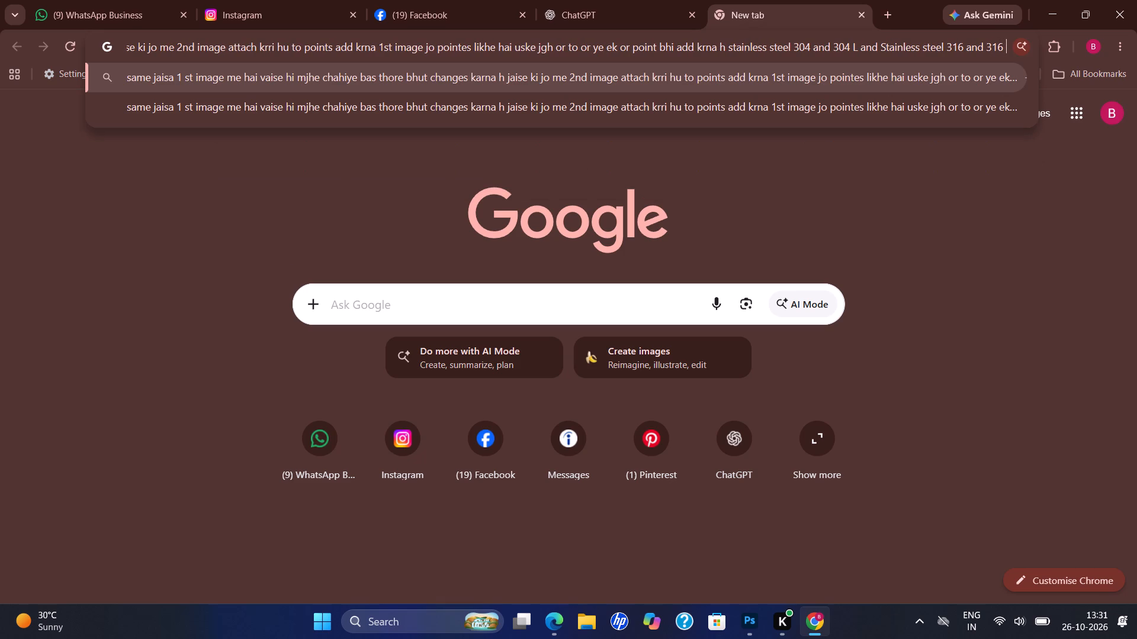
type("or")
key("space")
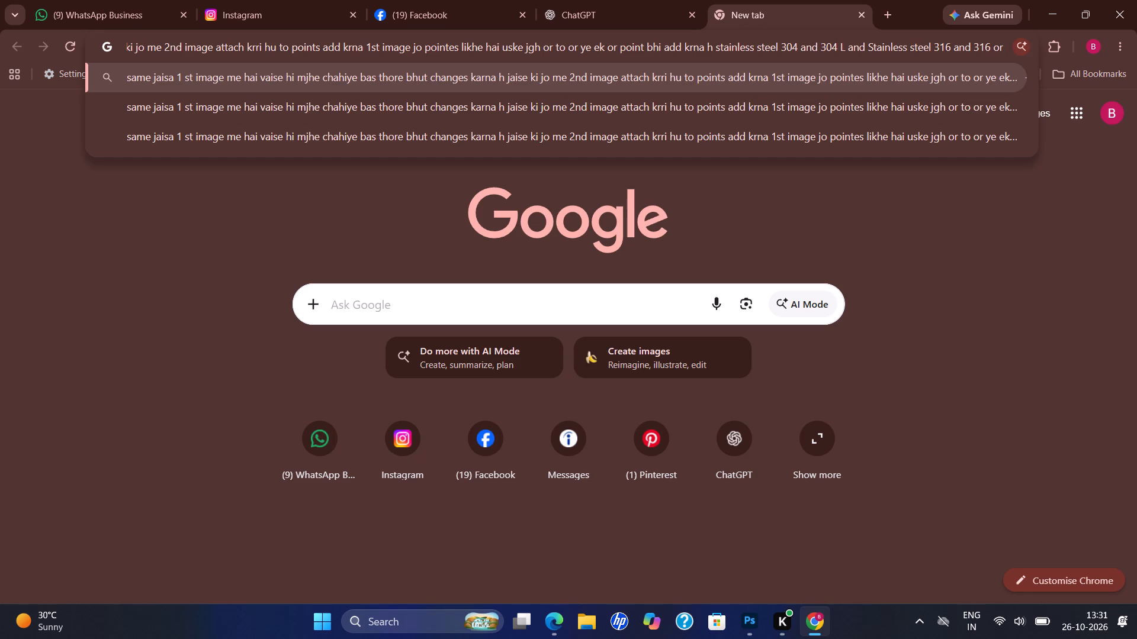
Continue the prompt with "BENFITS OF STAINLESS STEEL WATER TANKS KE LIKHNA Hai".
type("BENFITS OF STAINLESS")
key("space")
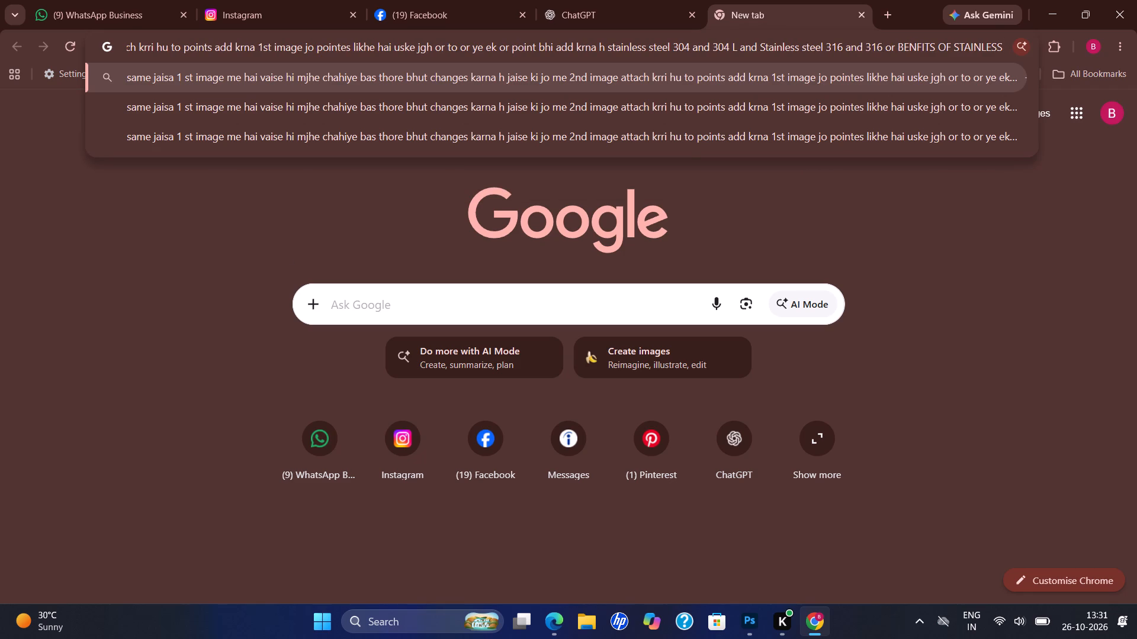
type("STEEL WATER TANKS KE LIKHNA H")
key("BackSpace")
type("ai belen")
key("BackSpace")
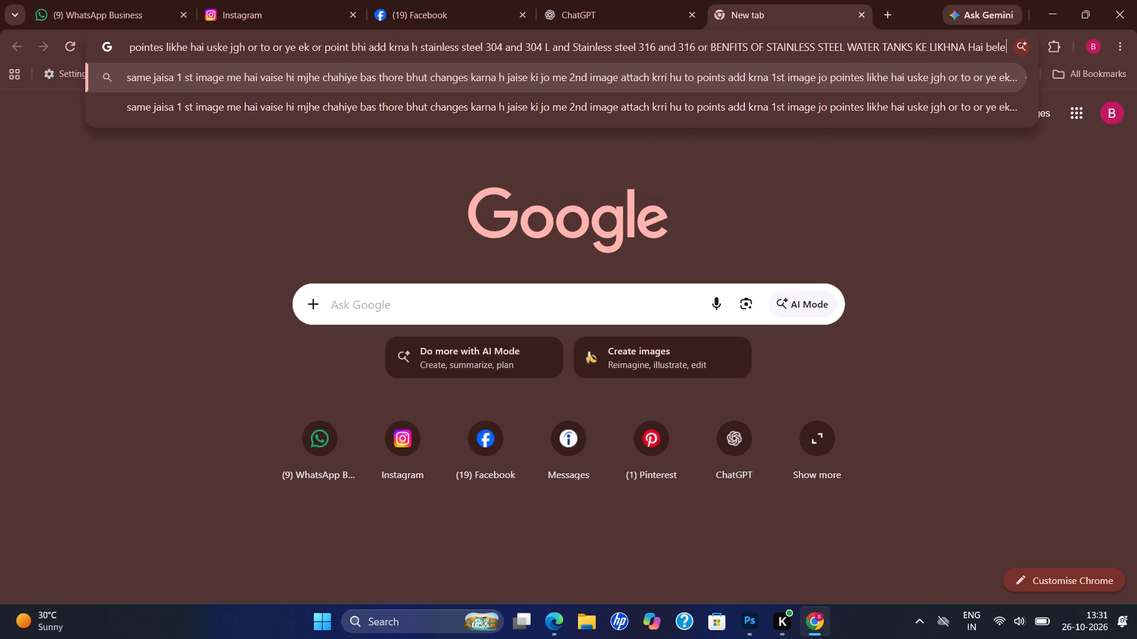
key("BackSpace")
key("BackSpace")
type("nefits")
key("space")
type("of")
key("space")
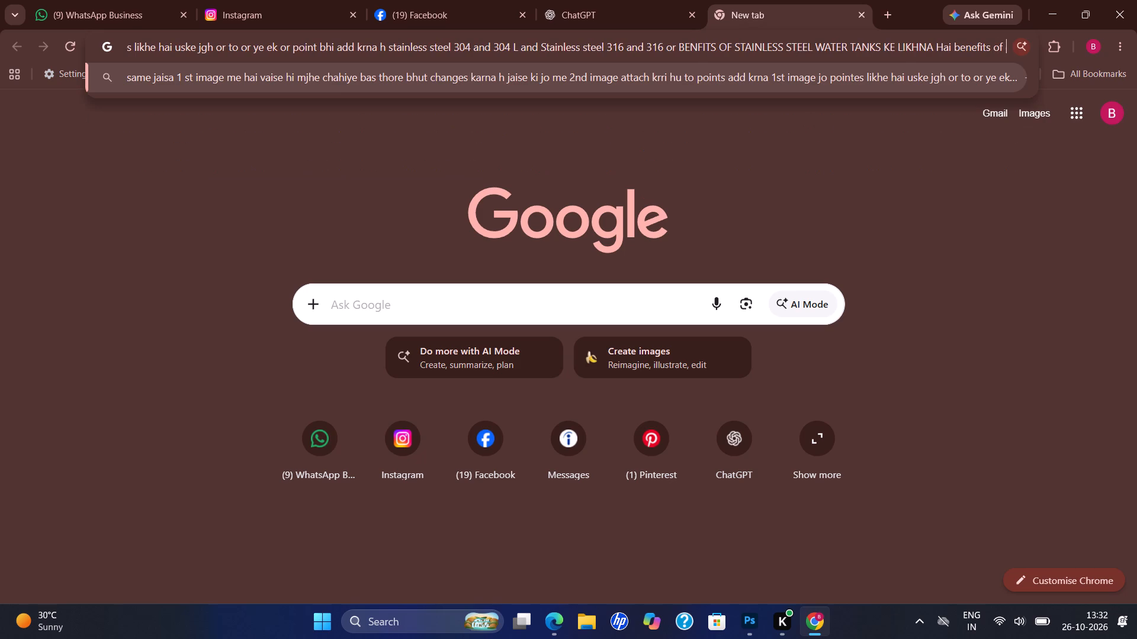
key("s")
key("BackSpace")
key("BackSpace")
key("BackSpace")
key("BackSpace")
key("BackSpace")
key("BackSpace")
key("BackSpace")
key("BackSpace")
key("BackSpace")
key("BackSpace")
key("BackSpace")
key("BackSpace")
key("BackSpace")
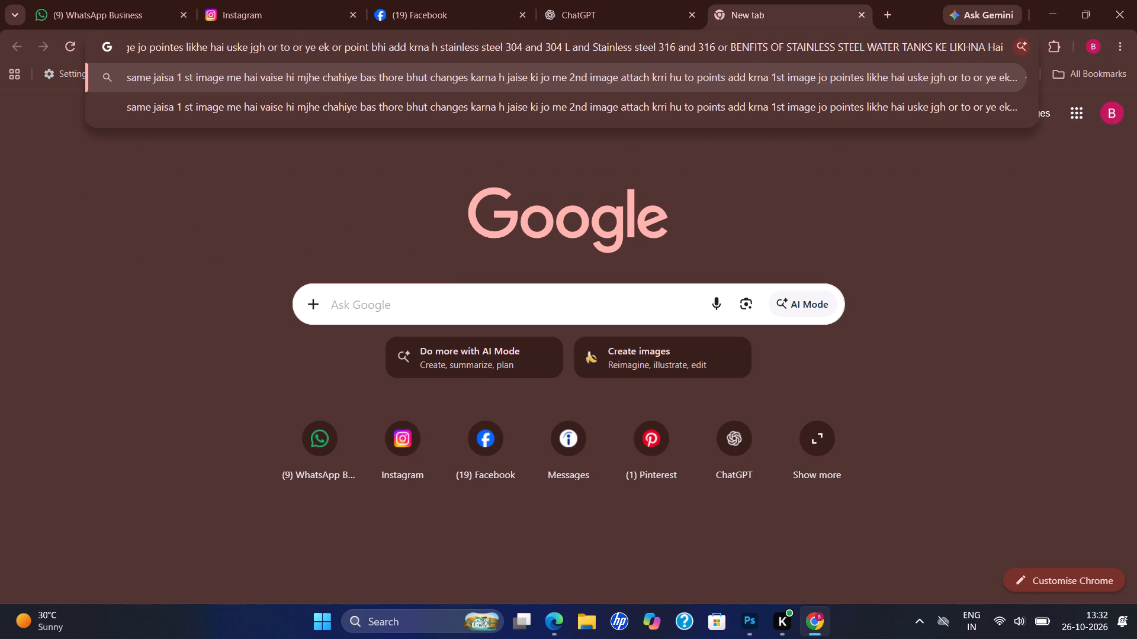
Add "BENEFITS OF STAINLESS LOFT TANK" in capitals to the end of the prompt.
type("BENE")
key("BackSpace")
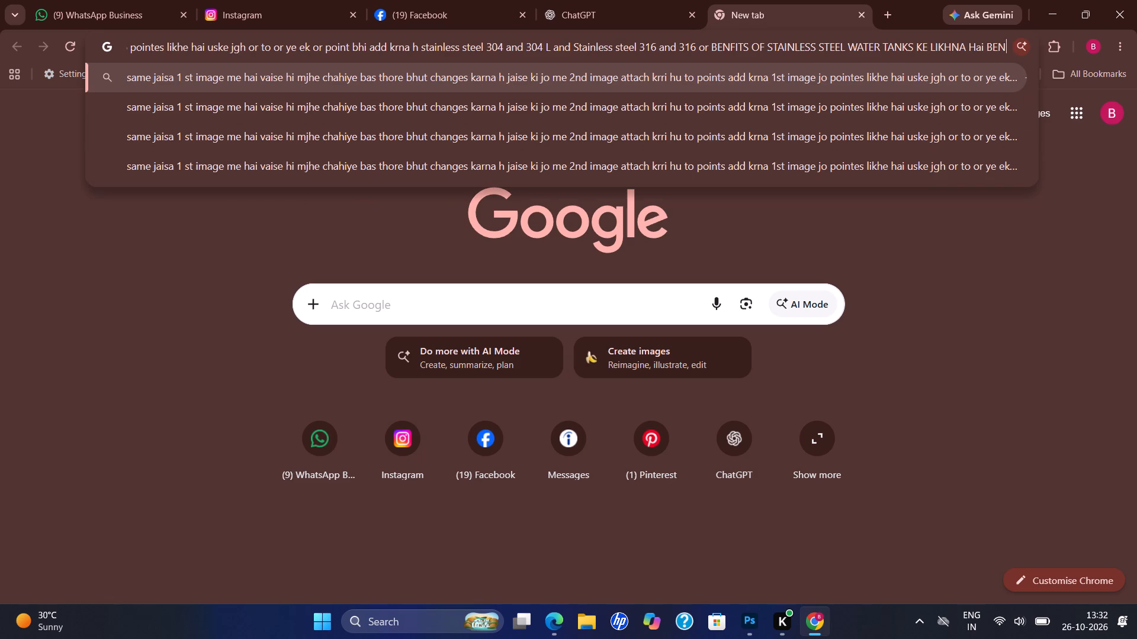
key("f")
key("BackSpace")
type("EFITS OF STAI")
key("BackSpace")
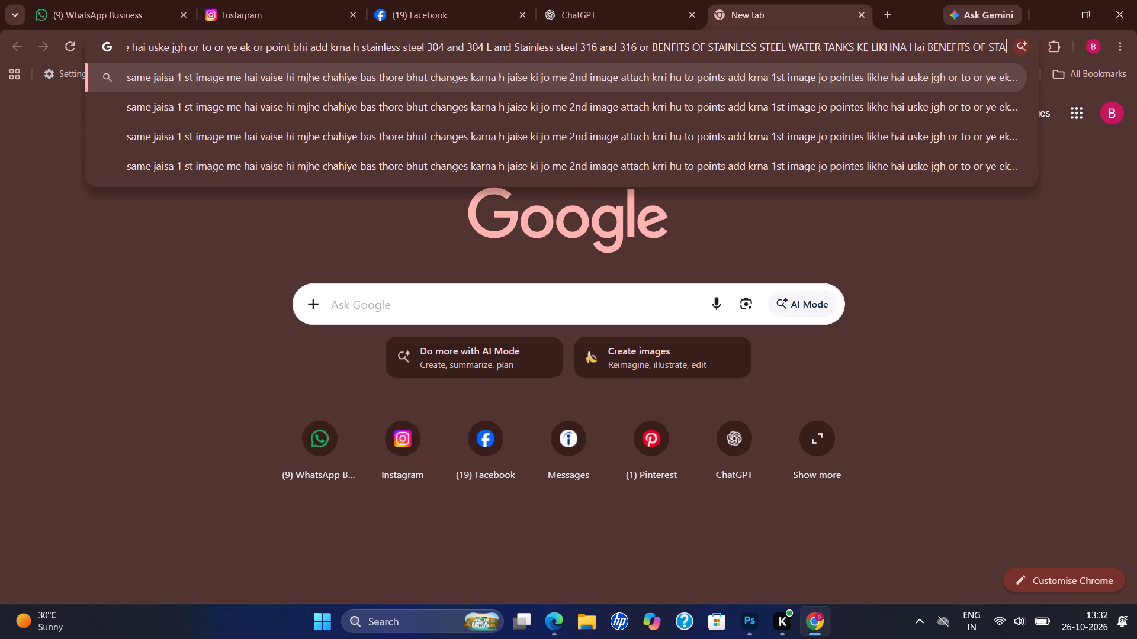
key("a")
key("BackSpace")
type("INLESS")
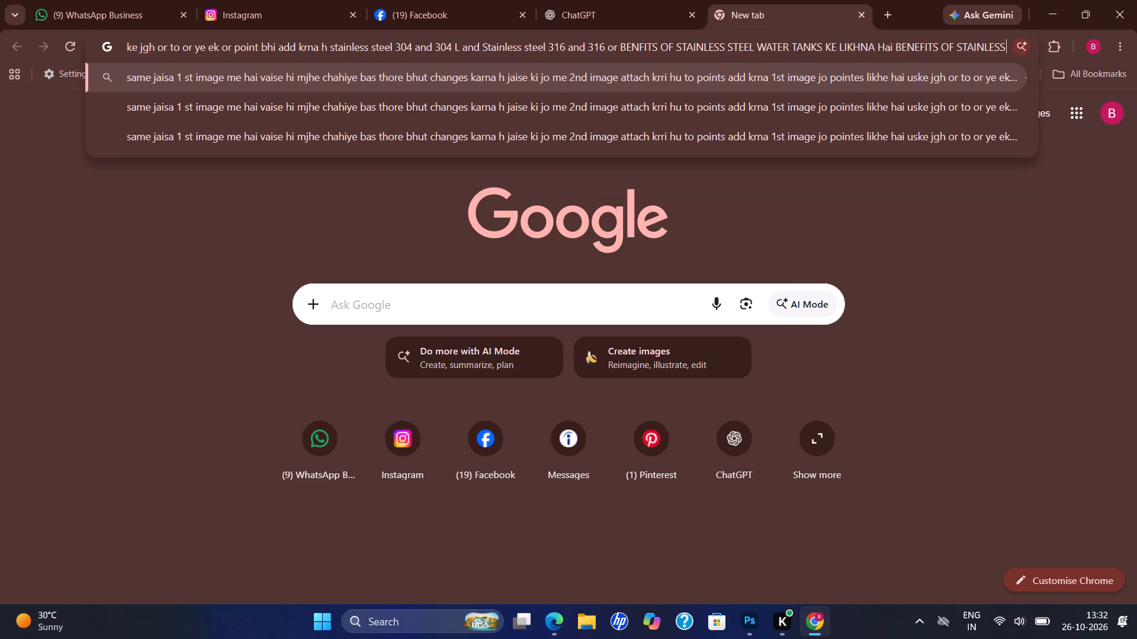
key("space")
type("LOFT TANK")
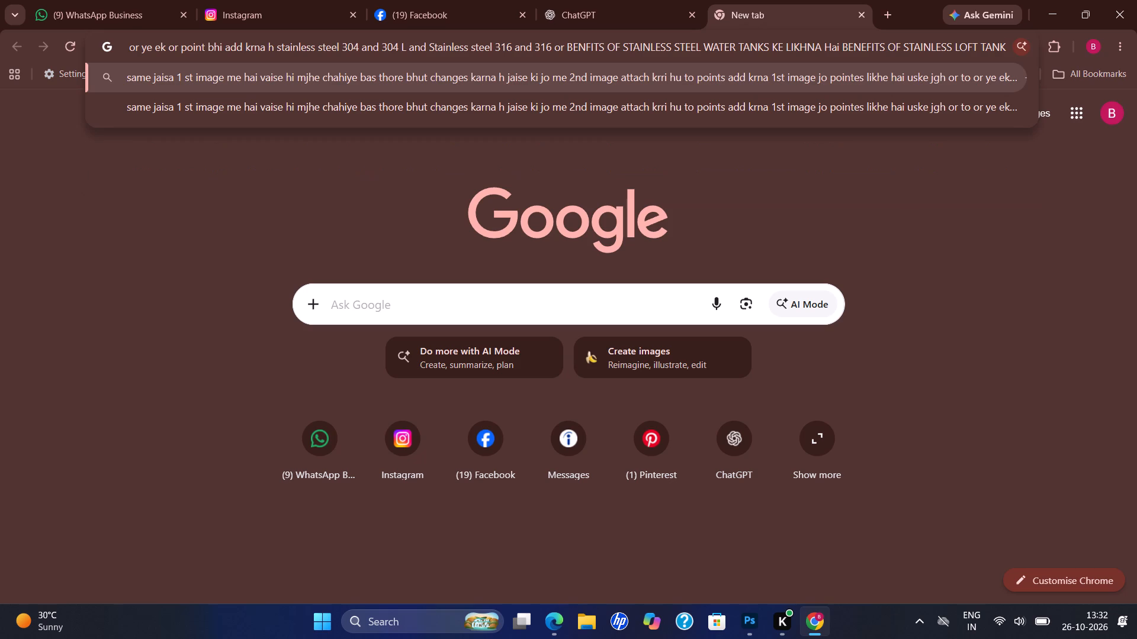
key("space")
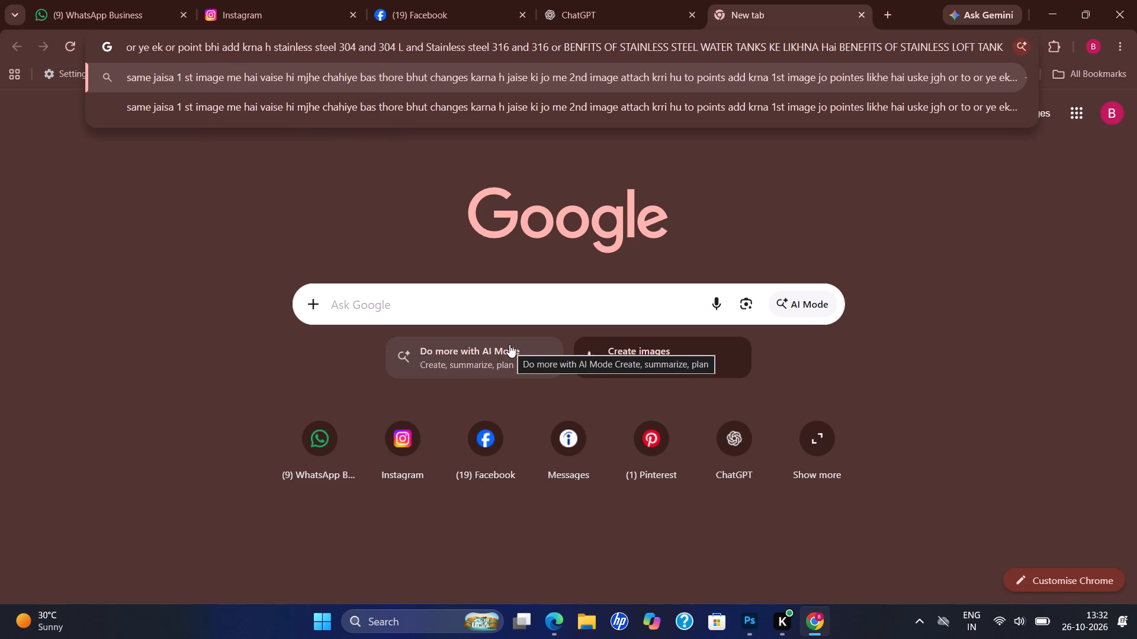
Continue the prompt with "OR jo product pe image hai uski jgh BLCHEM INDUSTRIES KA LOGO LGANA HAI".
type("ORJ")
key("space")
key("BackSpace")
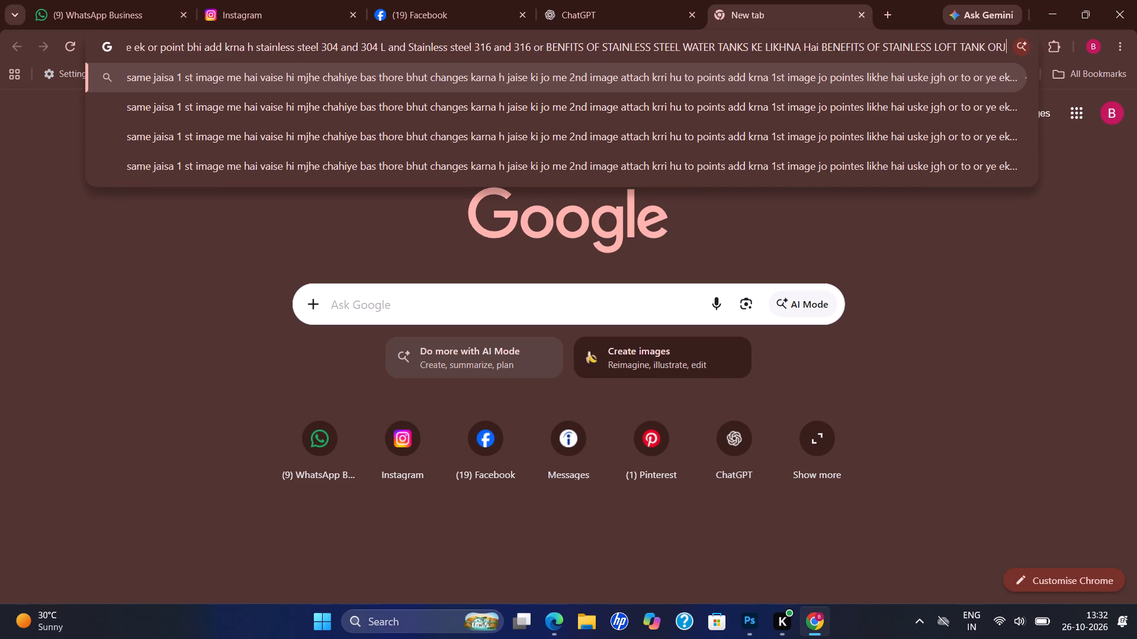
key("BackSpace")
key("space")
type("jo product pe image i")
key("BackSpace")
type("hai uski jgh")
key("space")
type("BLCHEMI")
key("BackSpace")
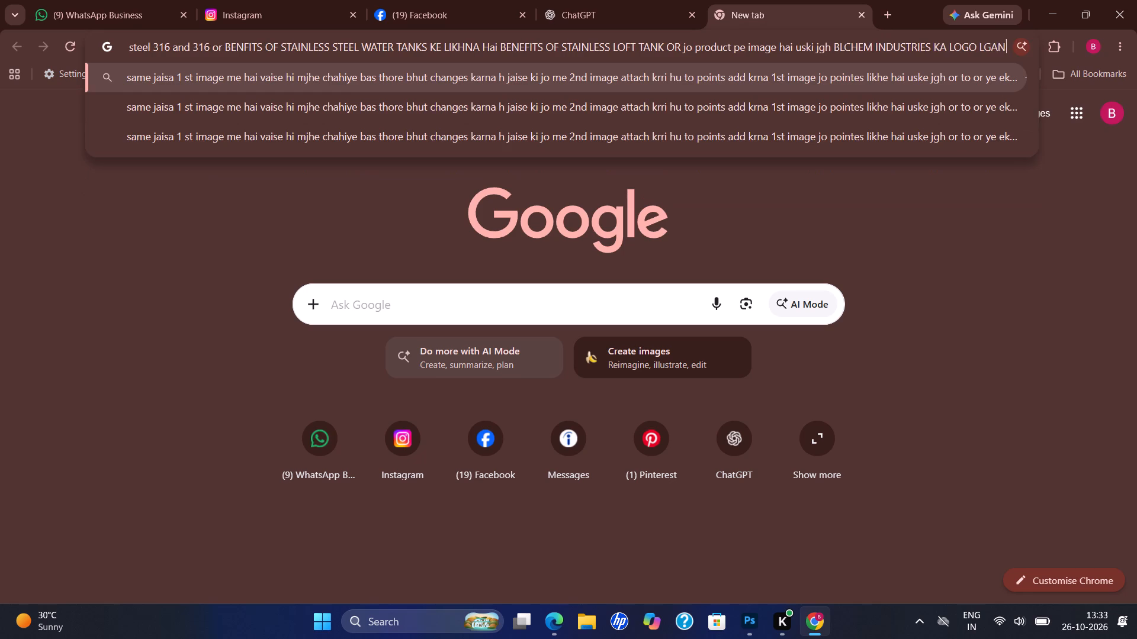
Add the logo attachment note "3 rs image me logo bhi attach krri hu" to the end of the prompt.
key("space")
type("3 rs imar")
key("BackSpace")
type("ge me logo bhi attach krri hu")
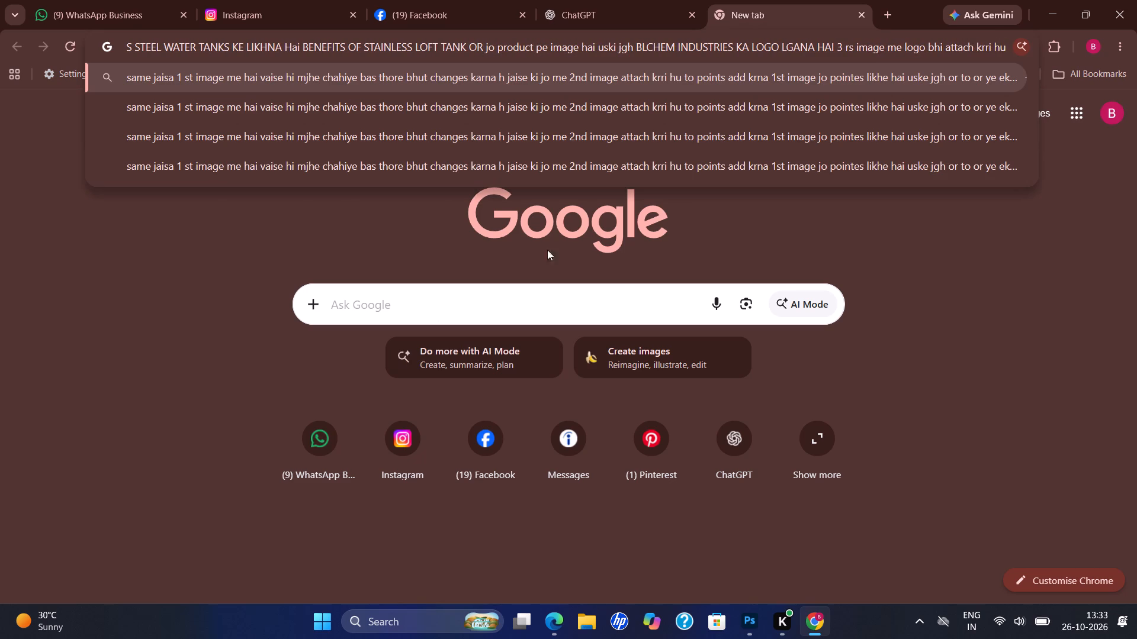
End the prompt with the request "or editable dena taki me kuch bhi PHOTOSHOP me add kr sku".
key("space")
type("or editable denta")
key("BackSpace")
key("BackSpace")
type("a ts")
key("BackSpace")
type("aki me kch")
key("BackSpace")
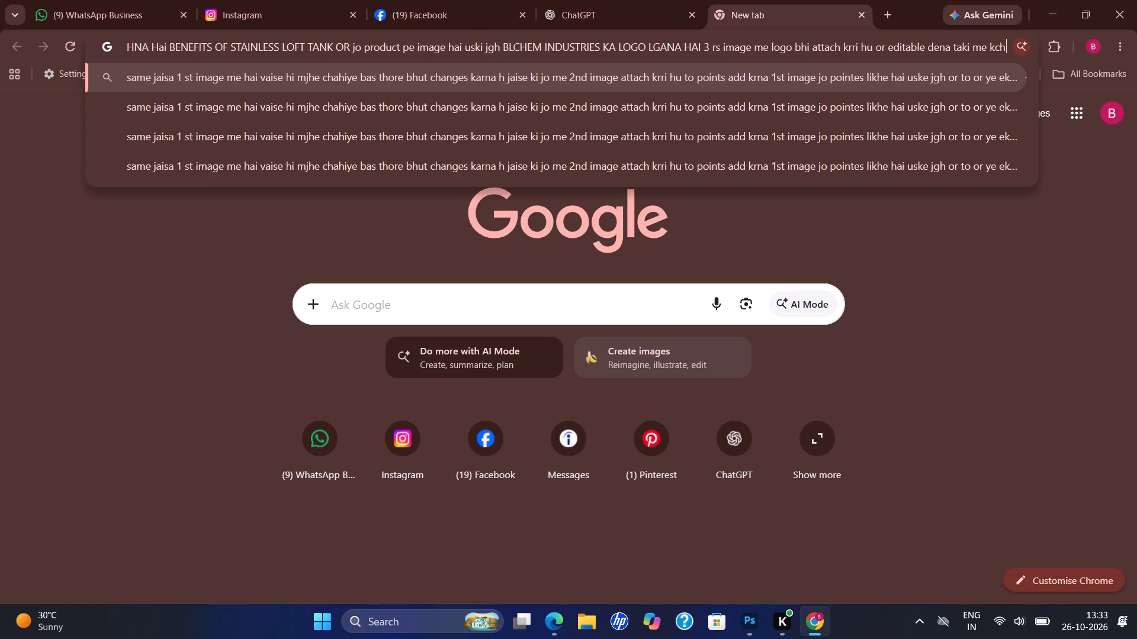
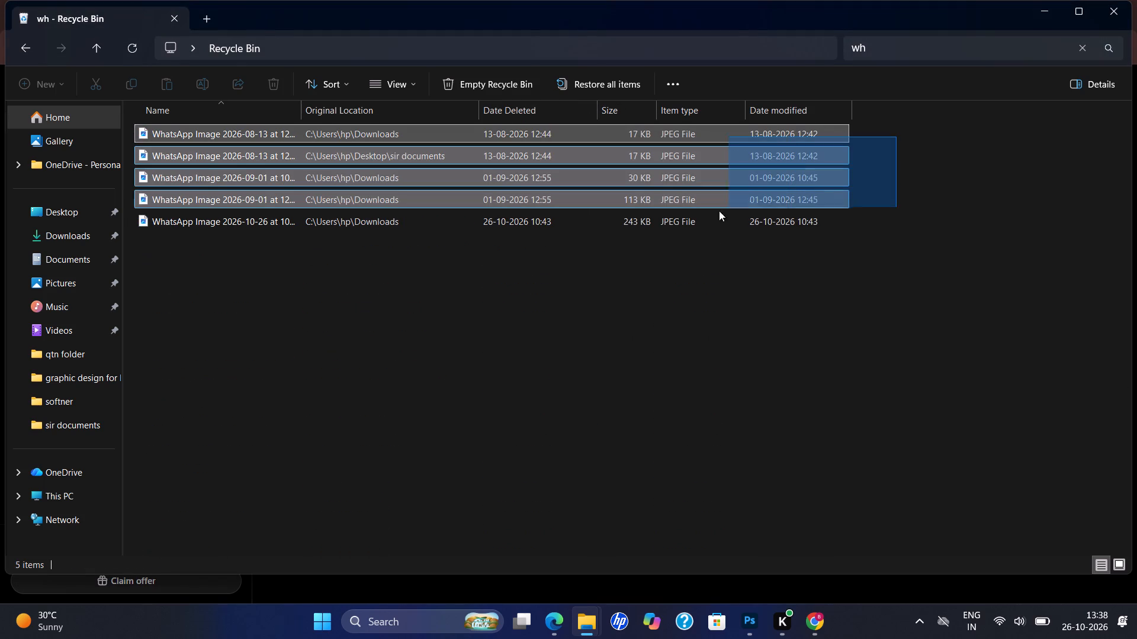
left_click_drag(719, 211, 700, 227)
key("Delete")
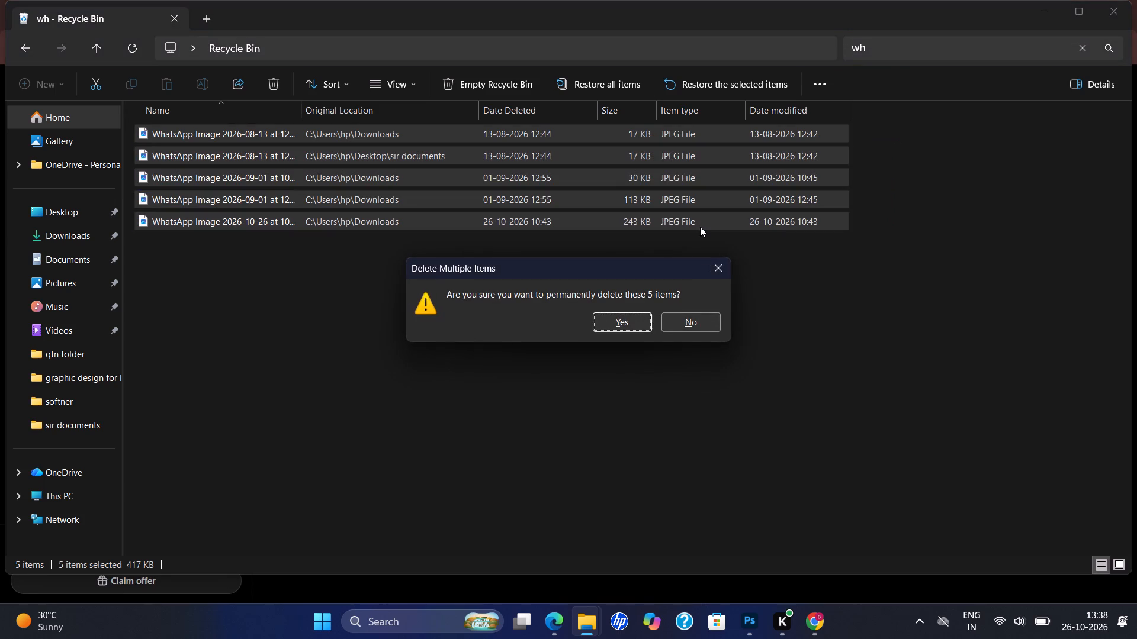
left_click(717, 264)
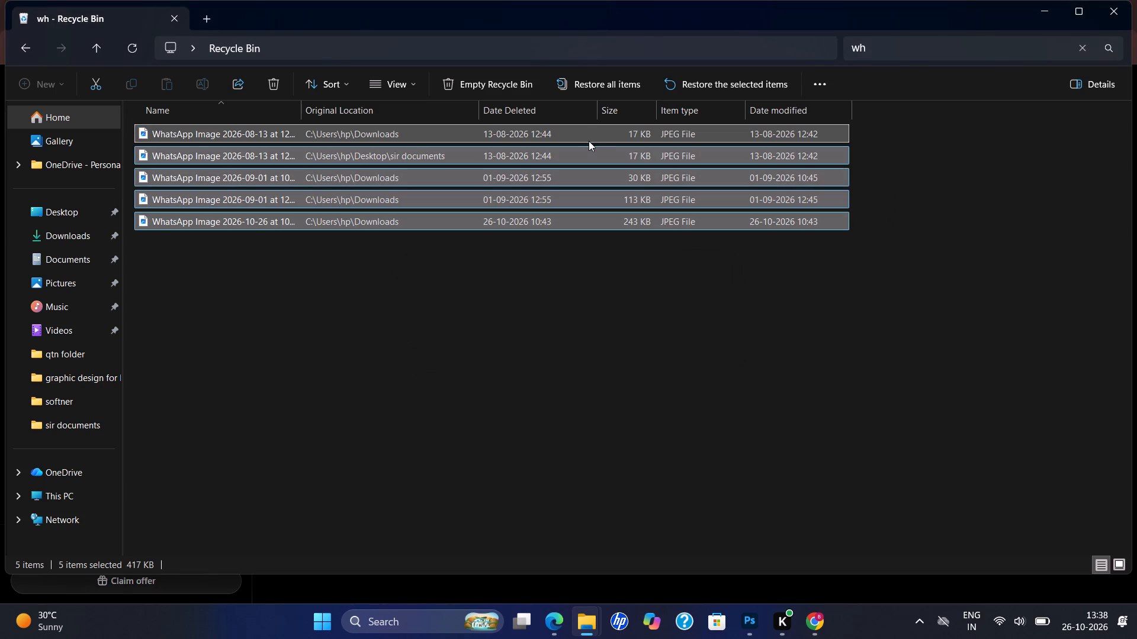
Permanently delete "WhatsApp Image 2026-08-13 at 12.33.55 PM", the copy originally from Downloads, from the Recycle Bin.
left_click(589, 141)
key("Delete")
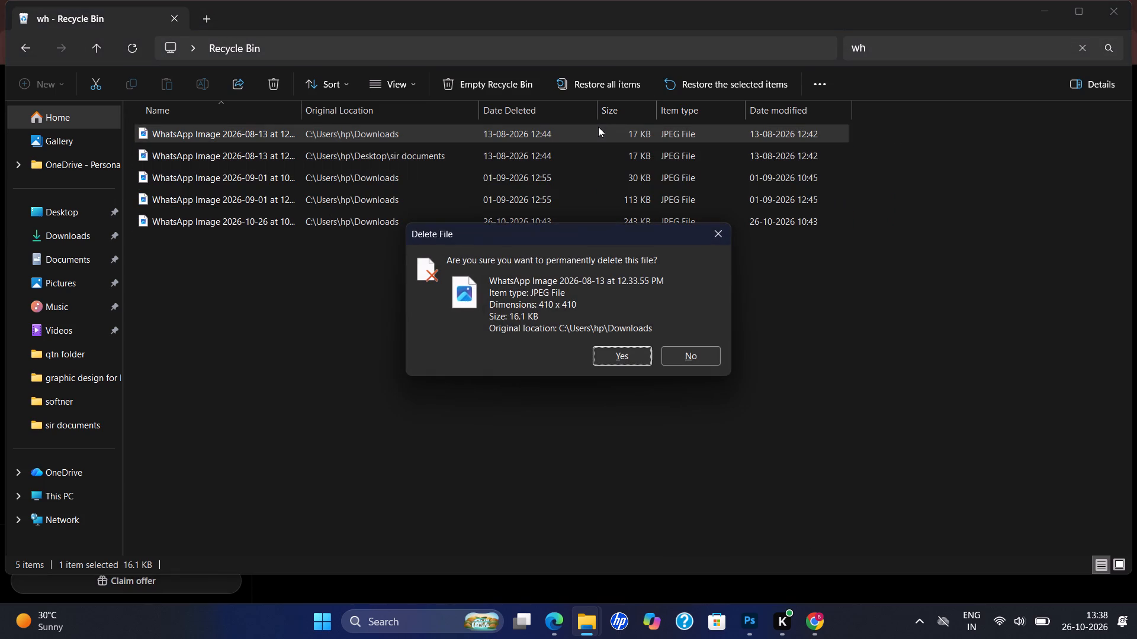
left_click(610, 344)
left_click(611, 355)
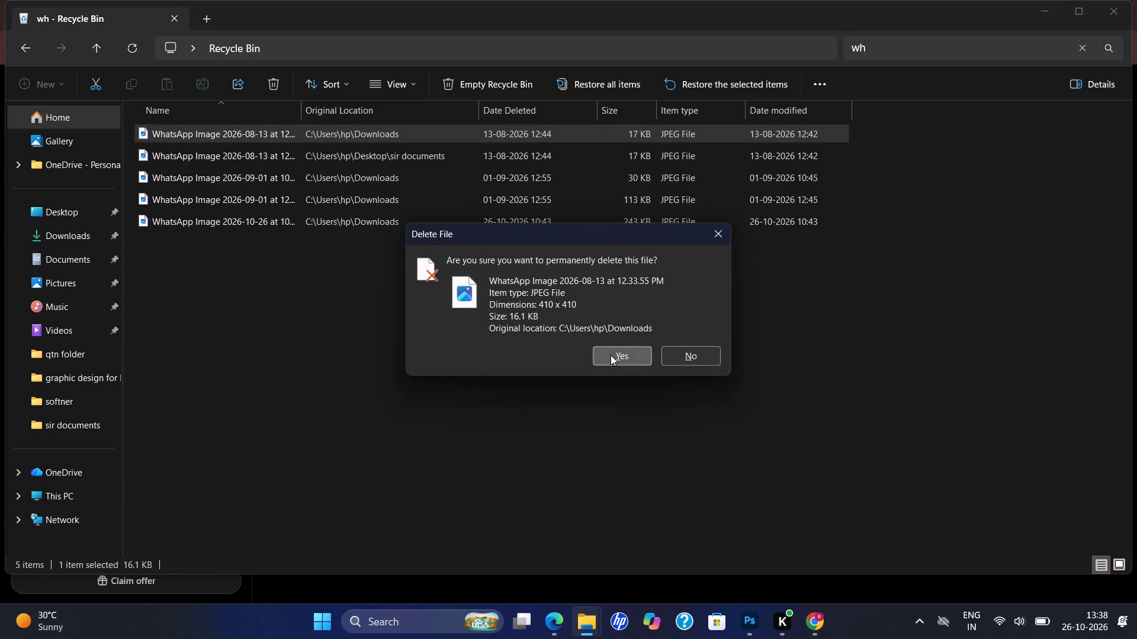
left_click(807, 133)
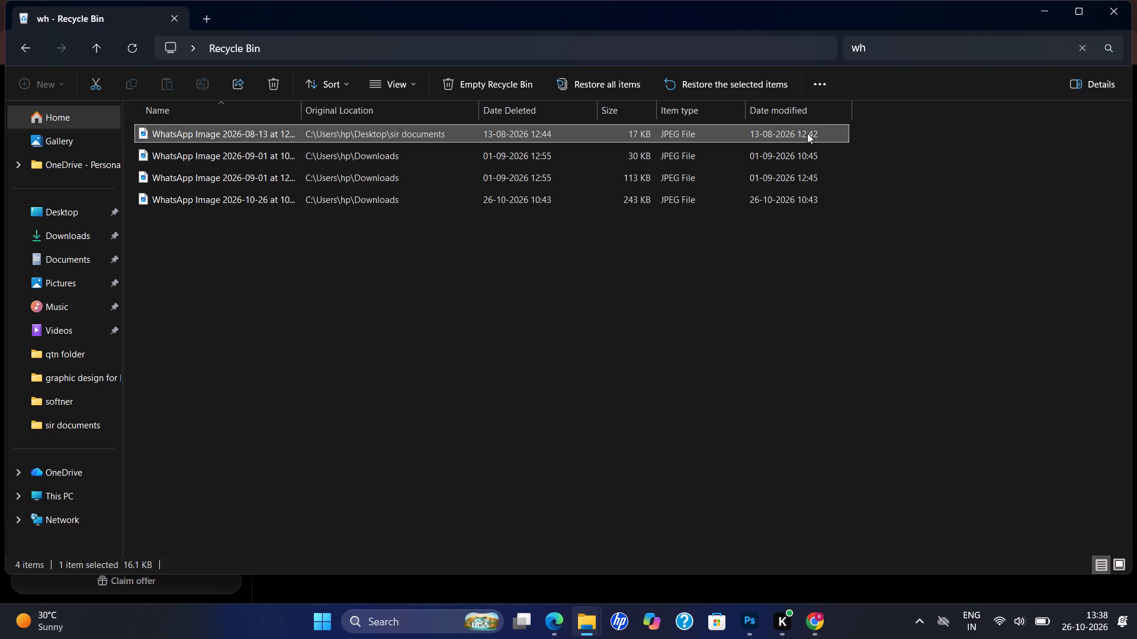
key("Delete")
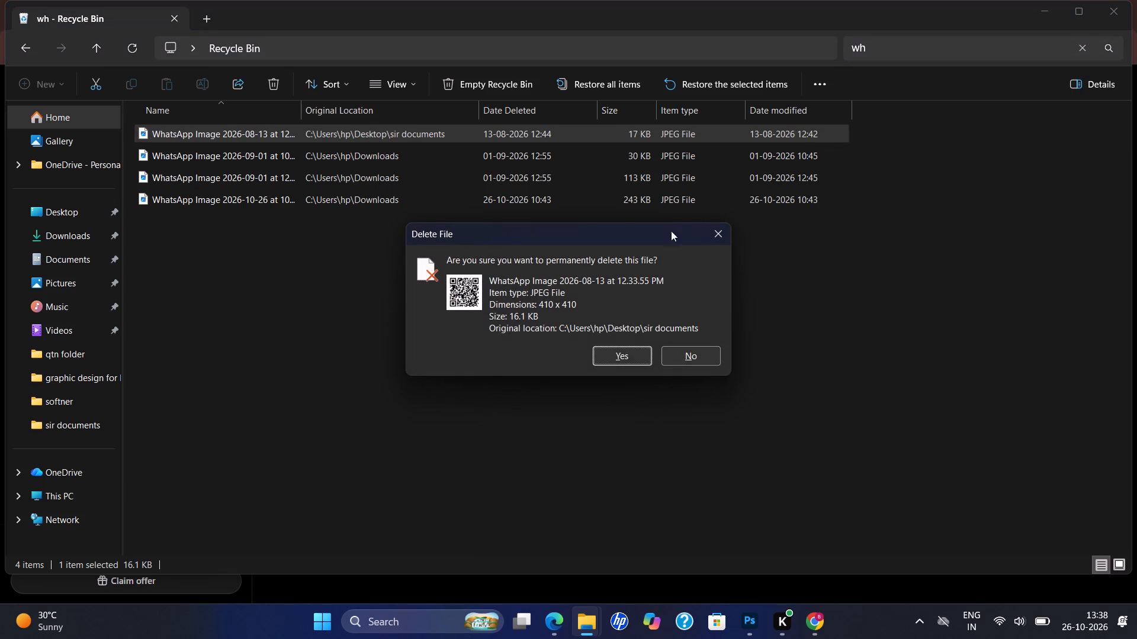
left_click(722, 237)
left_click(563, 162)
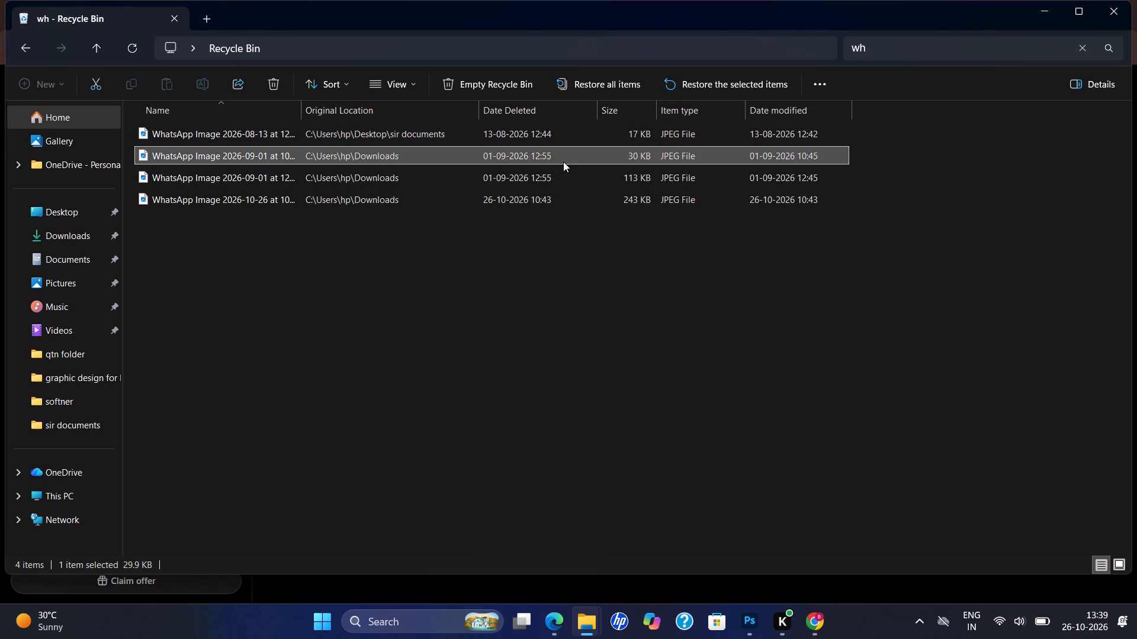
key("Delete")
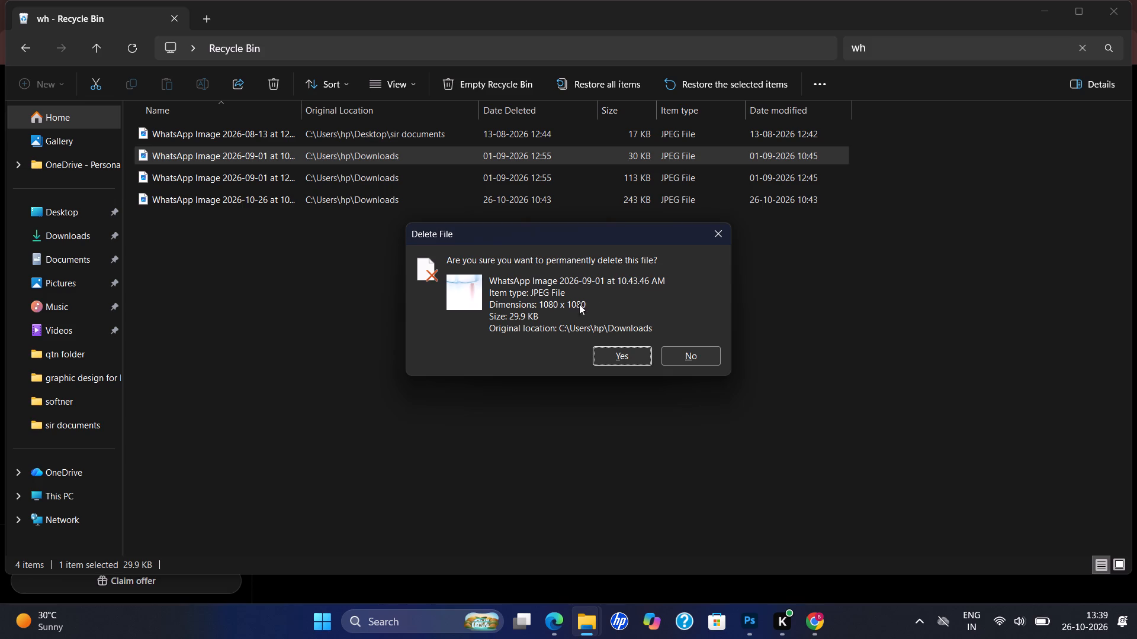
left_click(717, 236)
Permanently delete "WhatsApp Image 2026-09-01 at 12.40.34 PM" from the Recycle Bin.
left_click(499, 183)
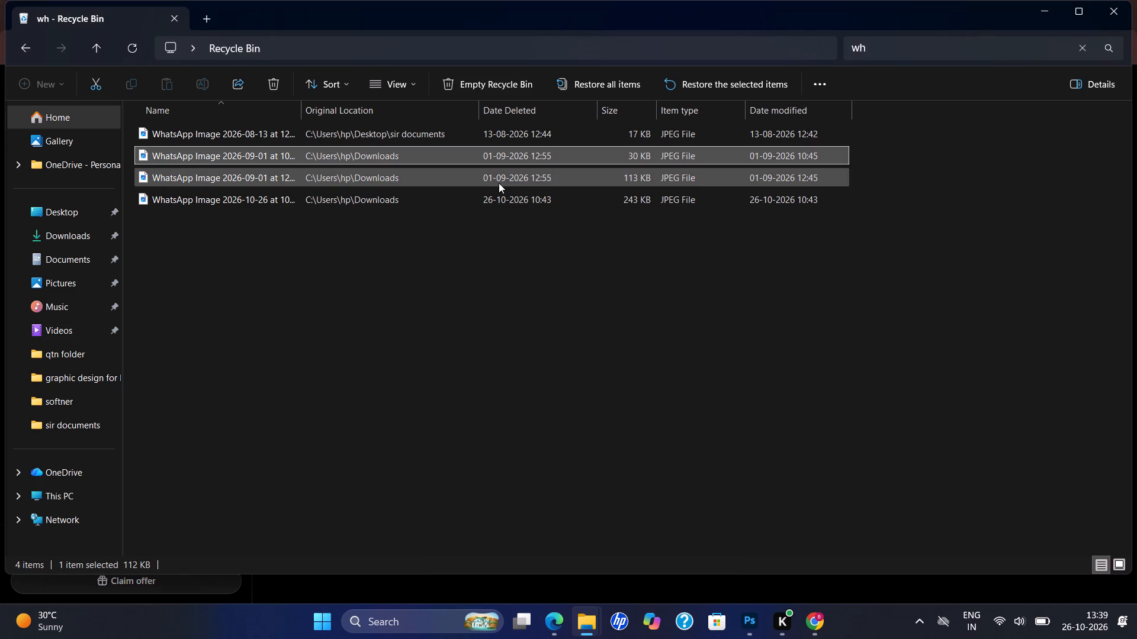
key("Delete")
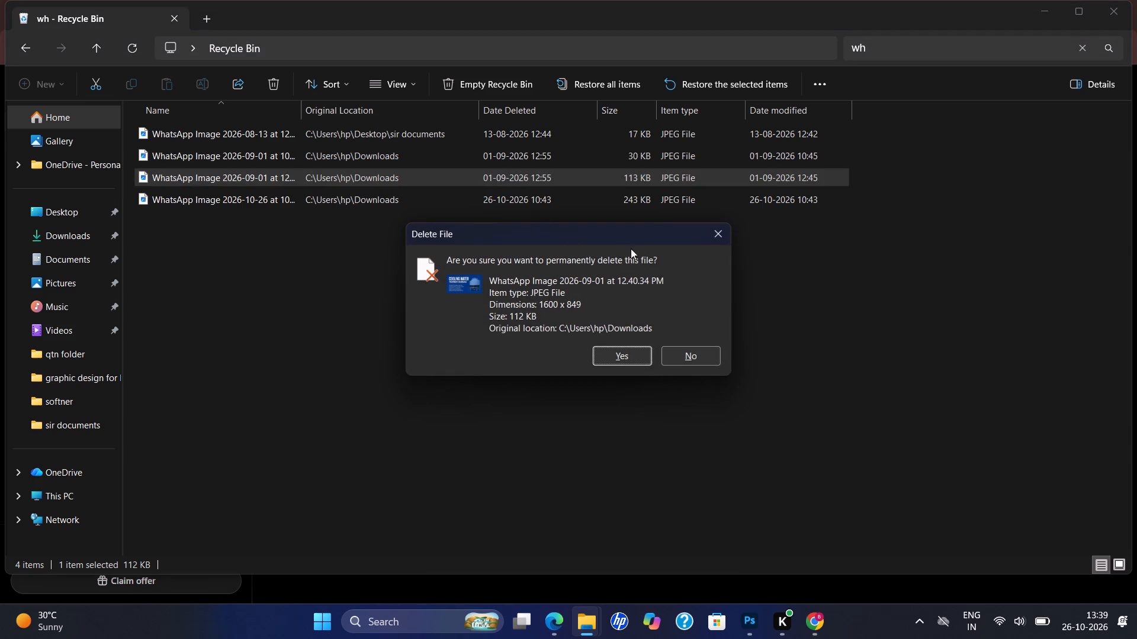
left_click(613, 360)
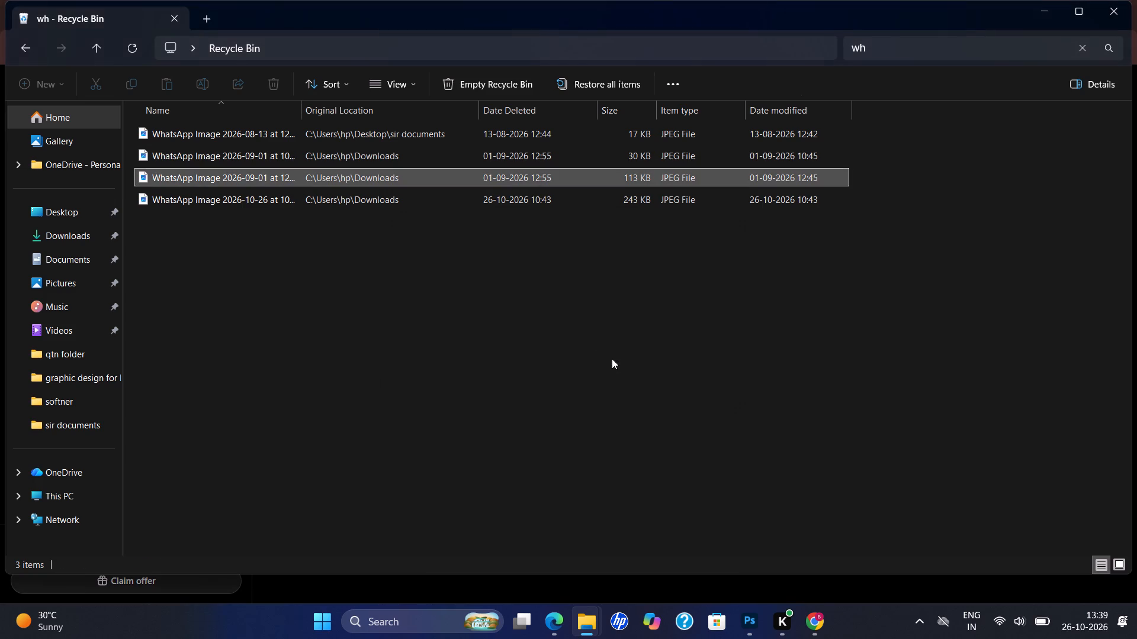
Permanently delete the WhatsApp image dated 2026-10-26 from the Recycle Bin, and close the Recycle Bin window.
key("Delete")
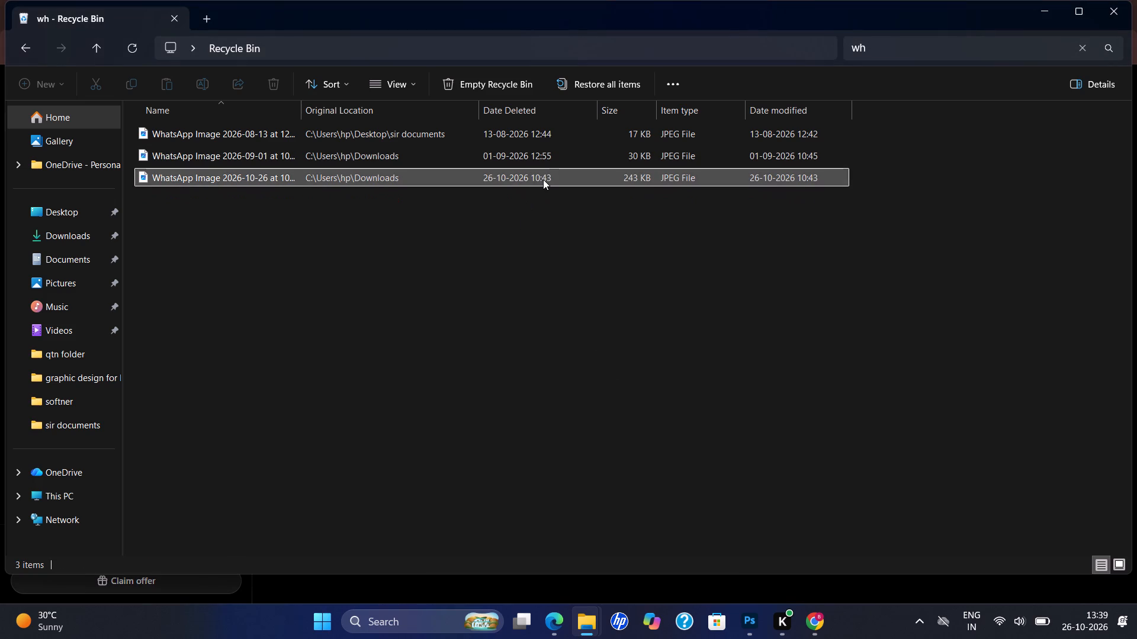
left_click(599, 173)
key("Delete")
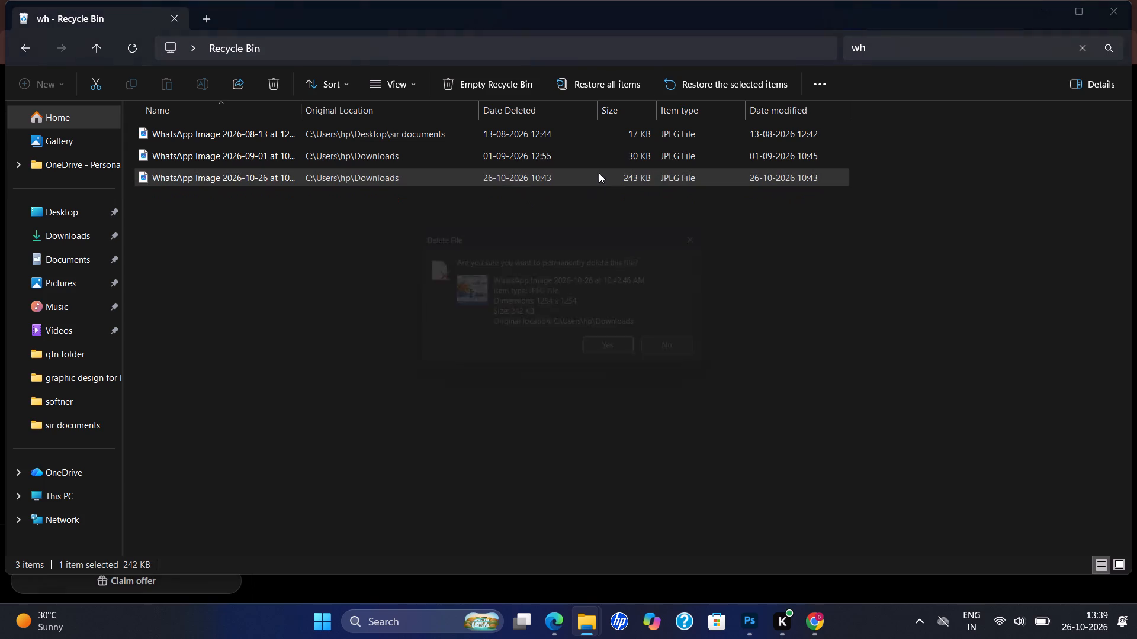
left_click(612, 351)
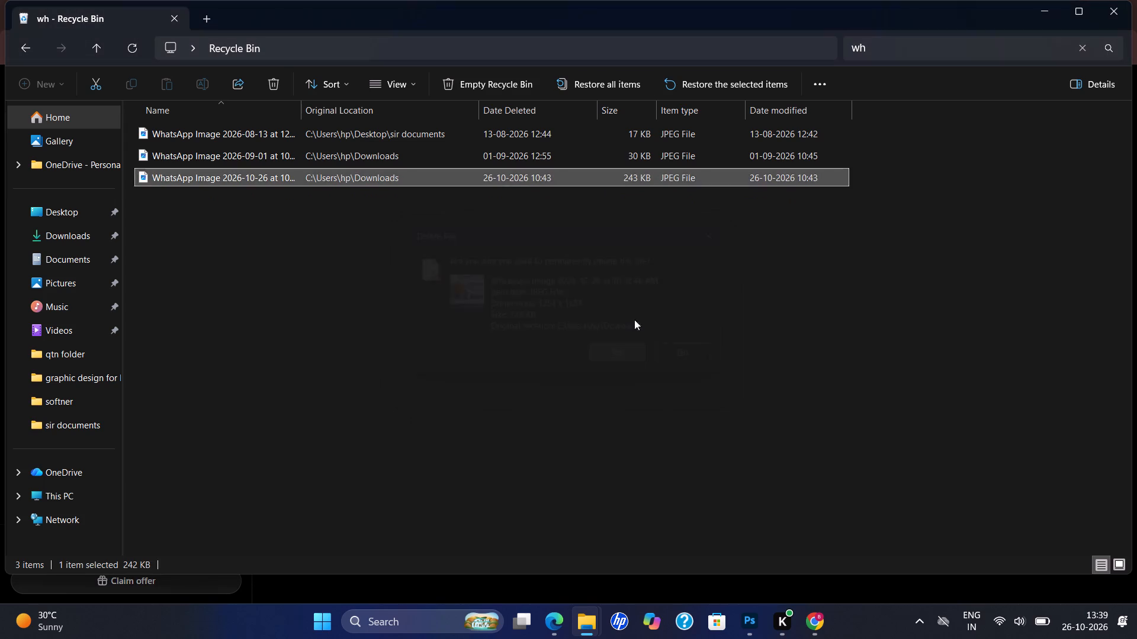
left_click(1115, 5)
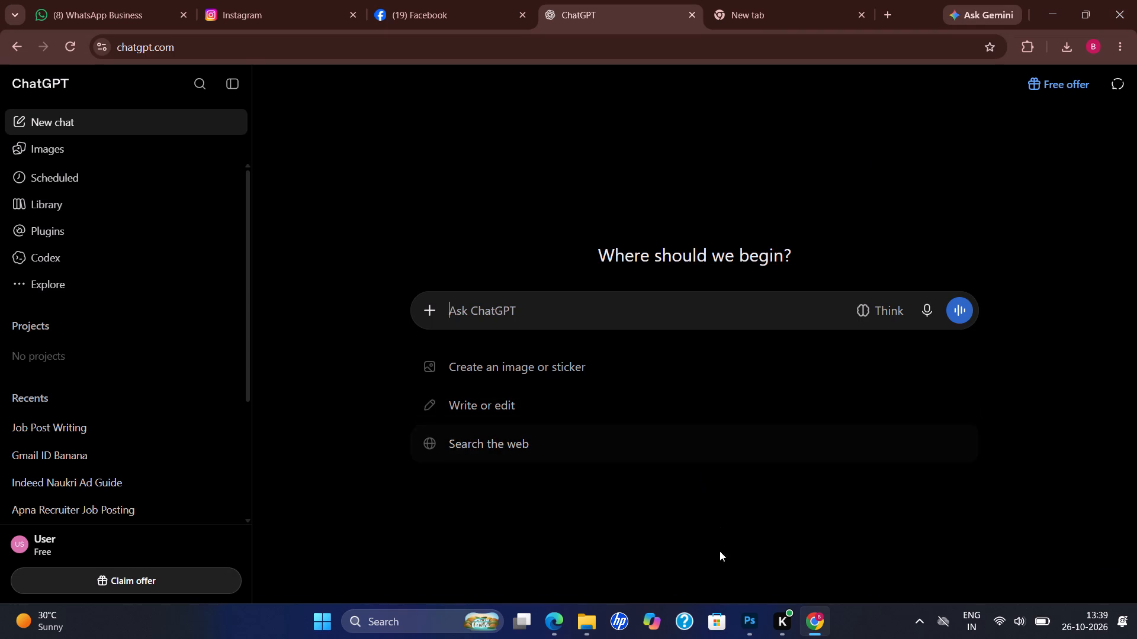
Switch back to Photoshop with the "Stainless Loft Tank Benefits Infographic (1).png" document.
left_click(746, 614)
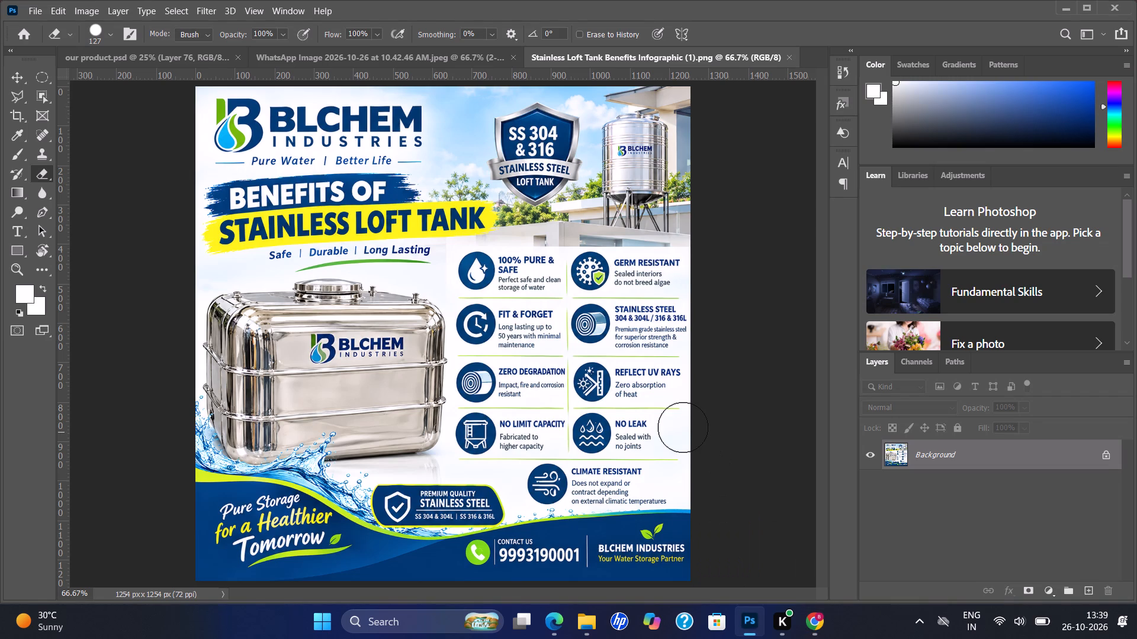
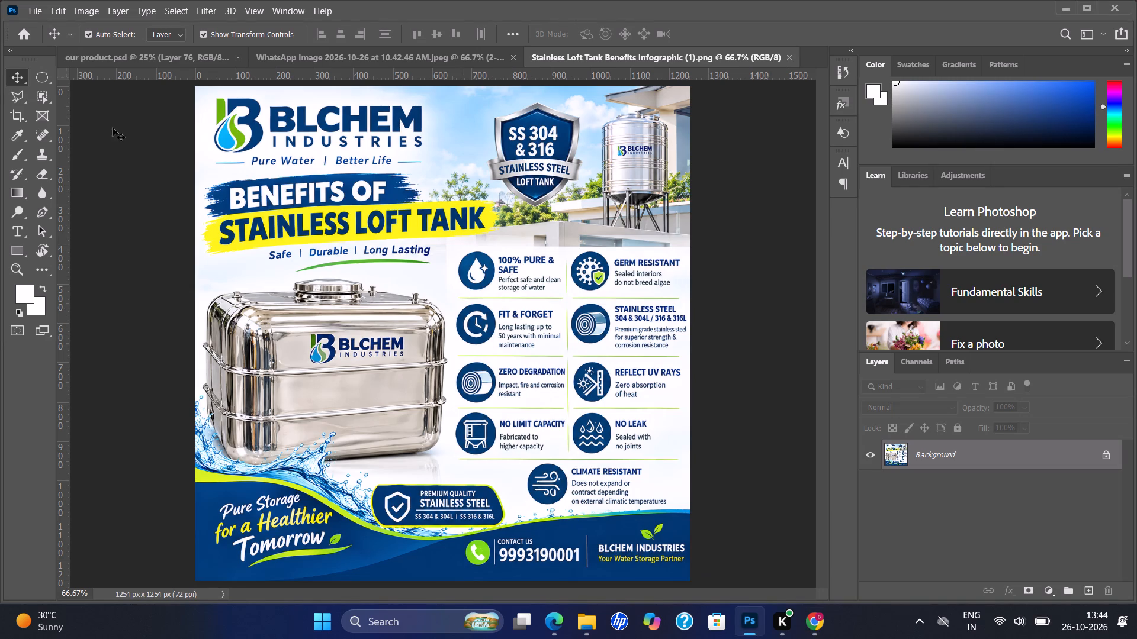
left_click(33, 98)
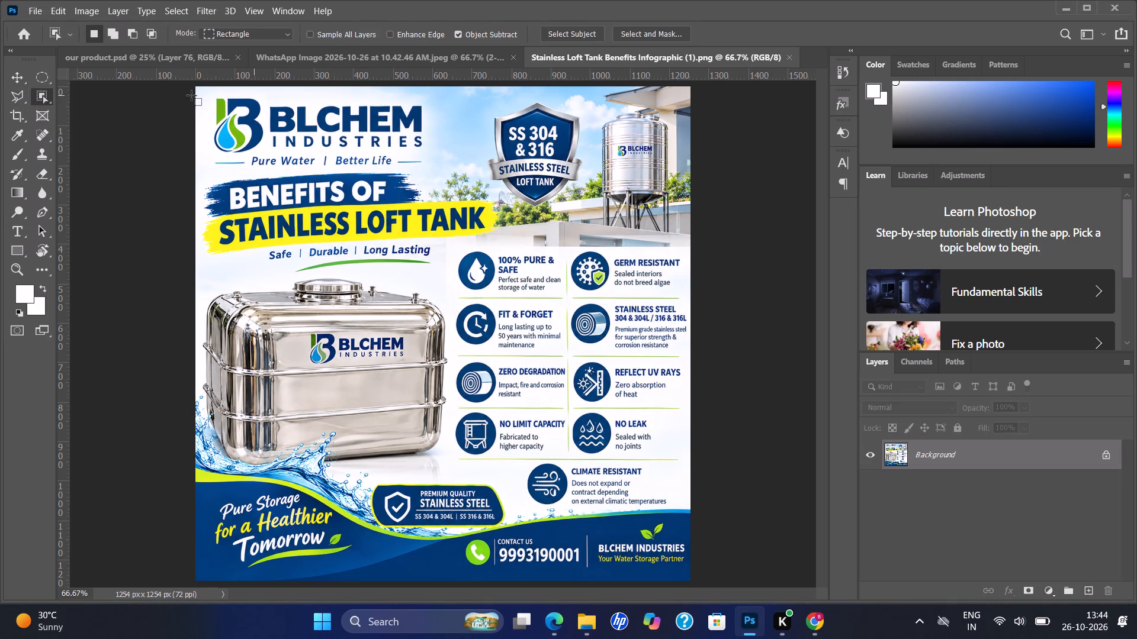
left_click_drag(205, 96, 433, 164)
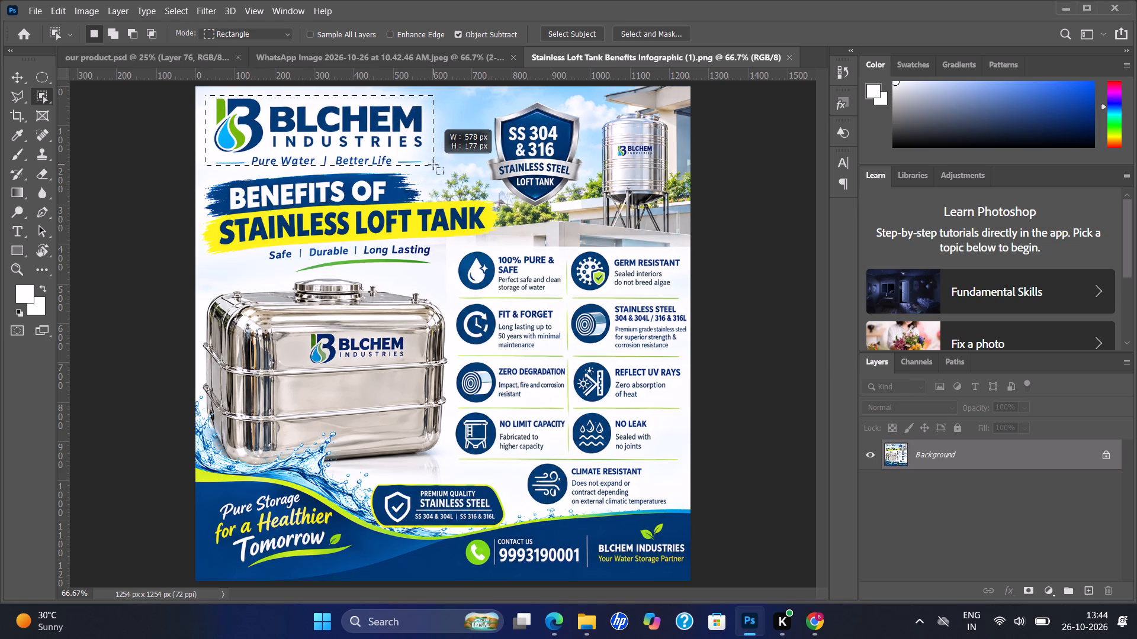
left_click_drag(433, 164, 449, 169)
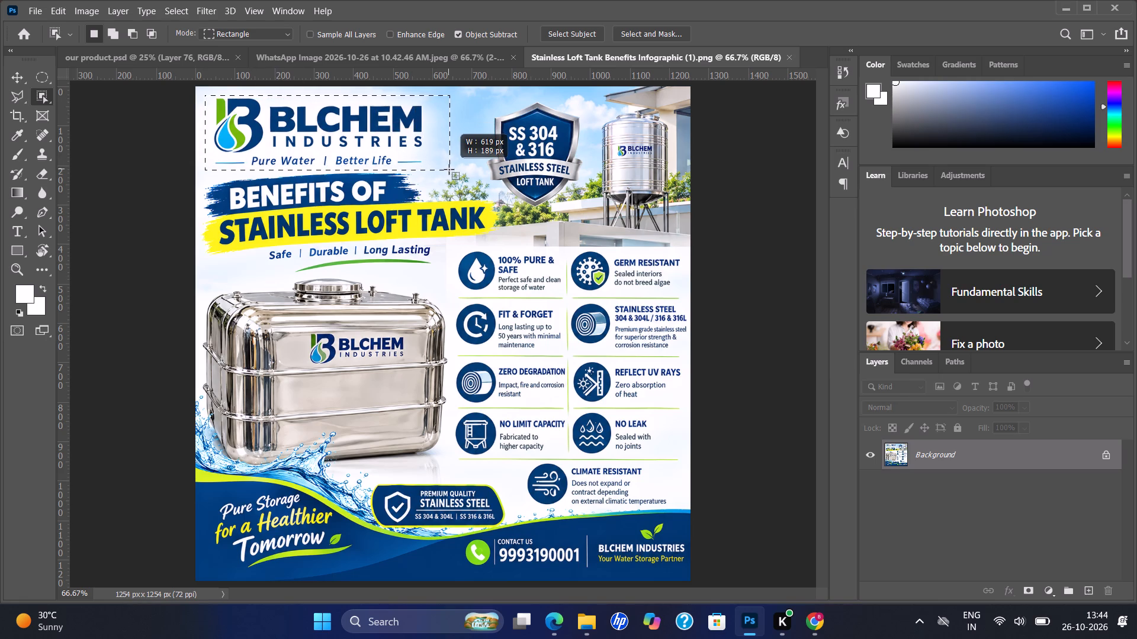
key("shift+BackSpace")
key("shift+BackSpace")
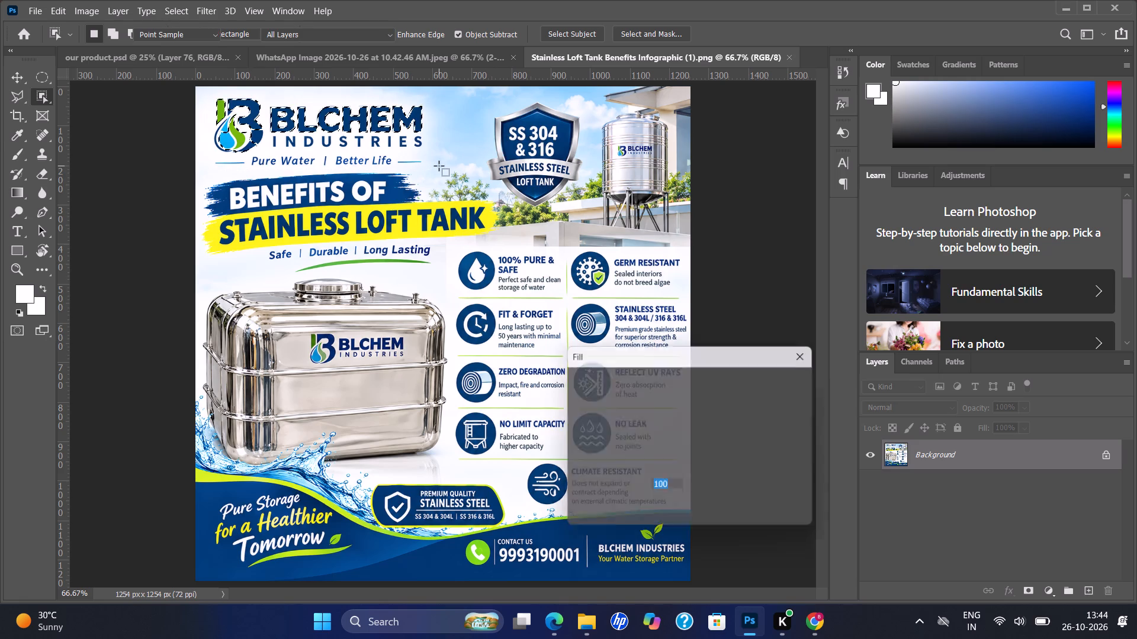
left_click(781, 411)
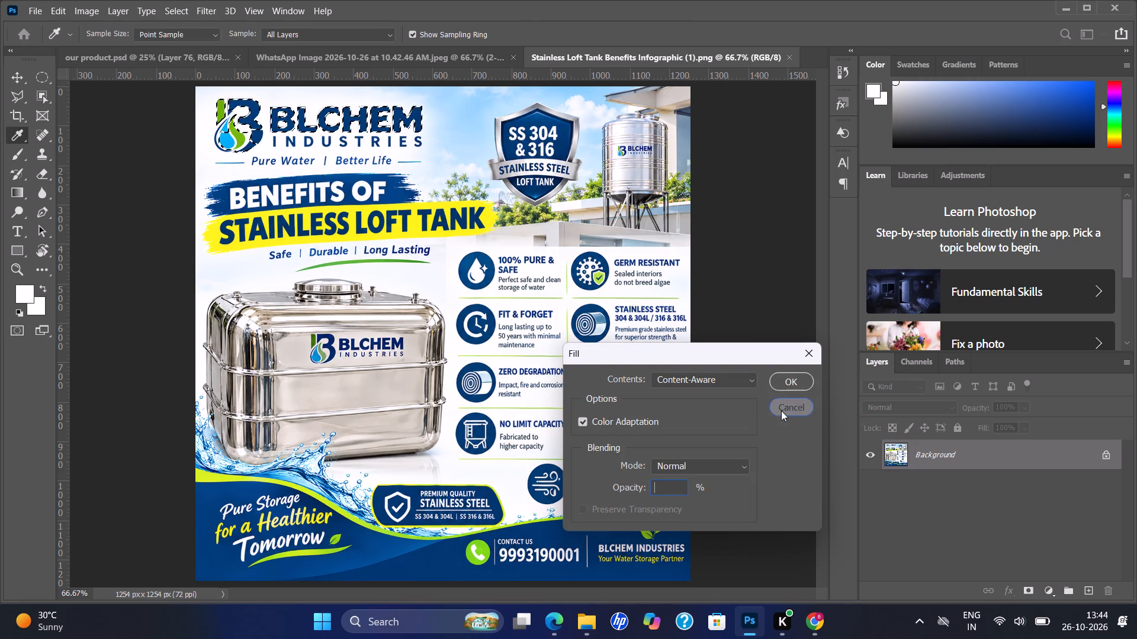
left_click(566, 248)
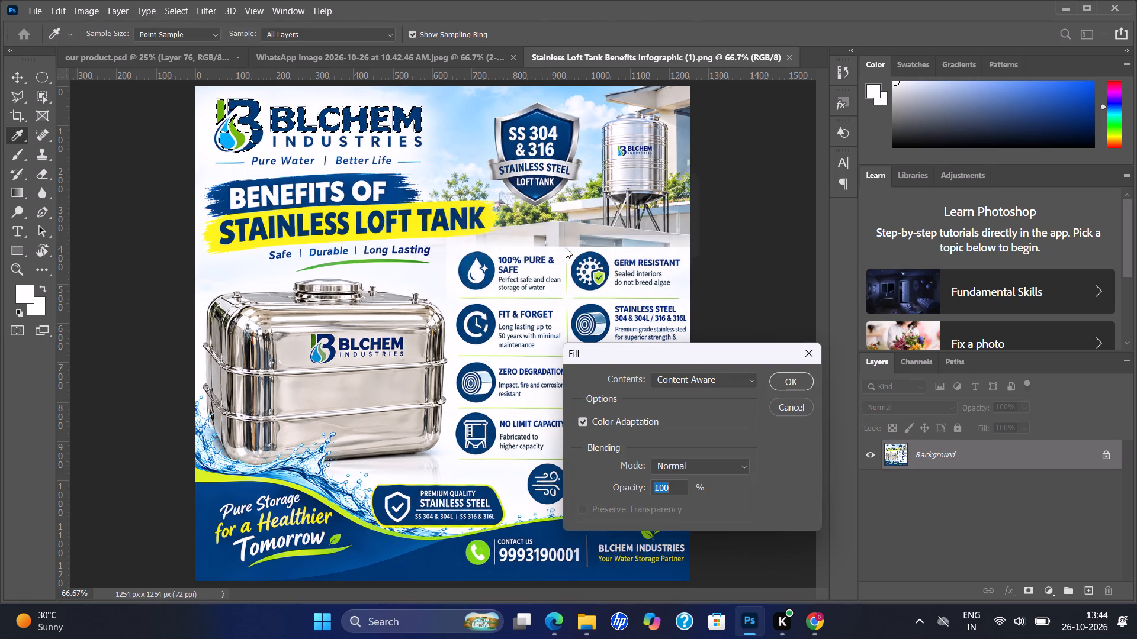
Replace the BLCHEM INDUSTRIES logo and tagline above the heading using a rectangular marquee selection and Content-Aware Fill, and deselect.
right_click(39, 96)
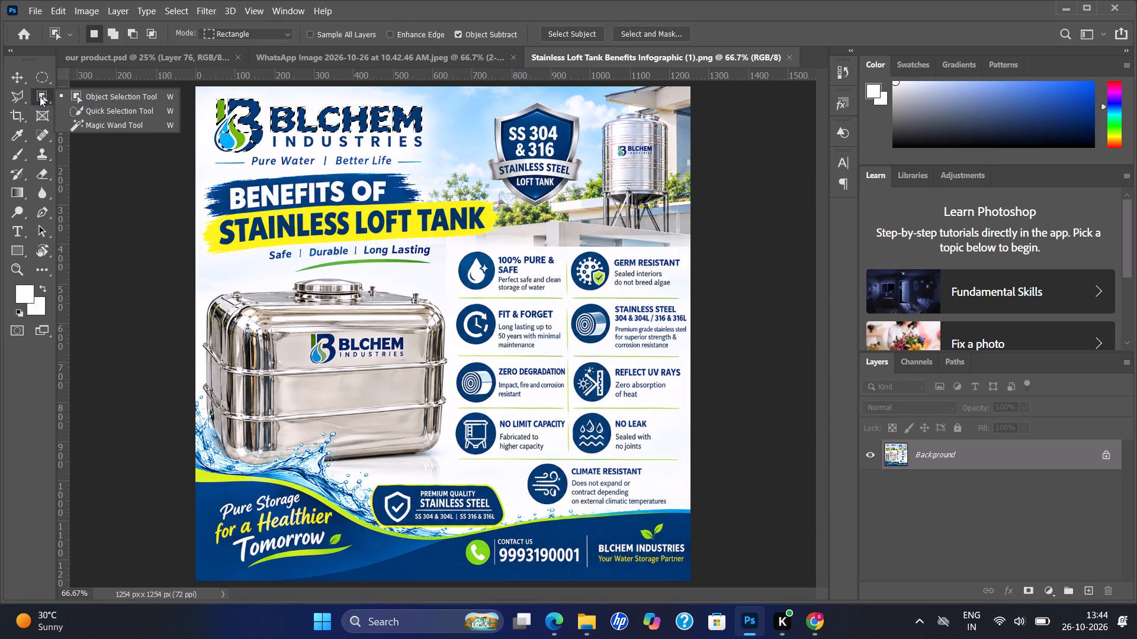
right_click(41, 82)
left_click(79, 76)
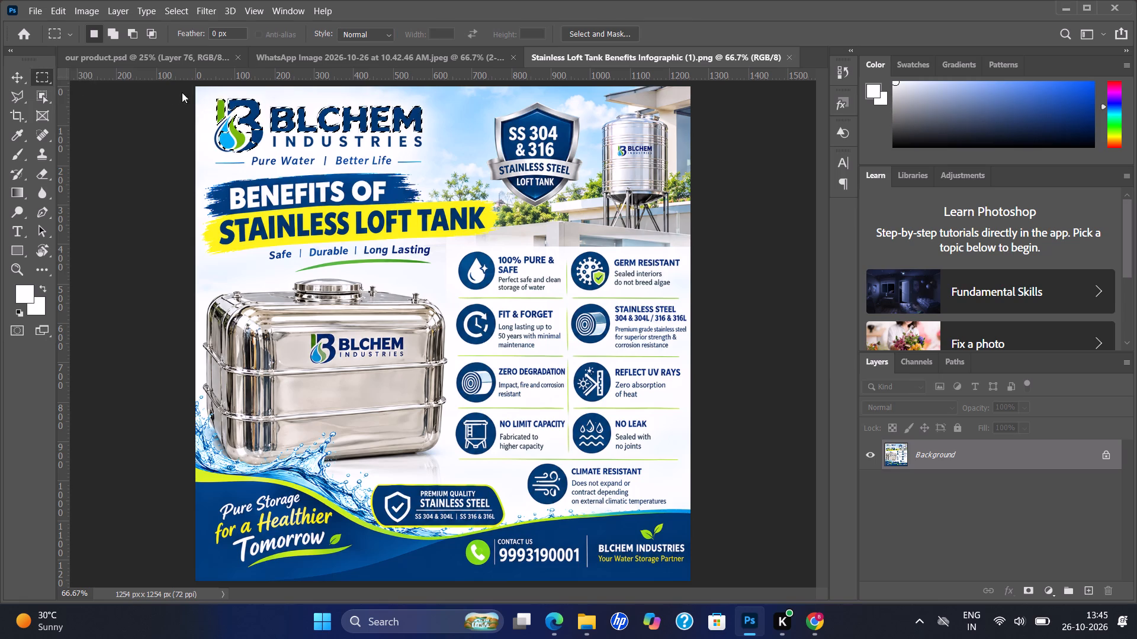
key("ctrl+d")
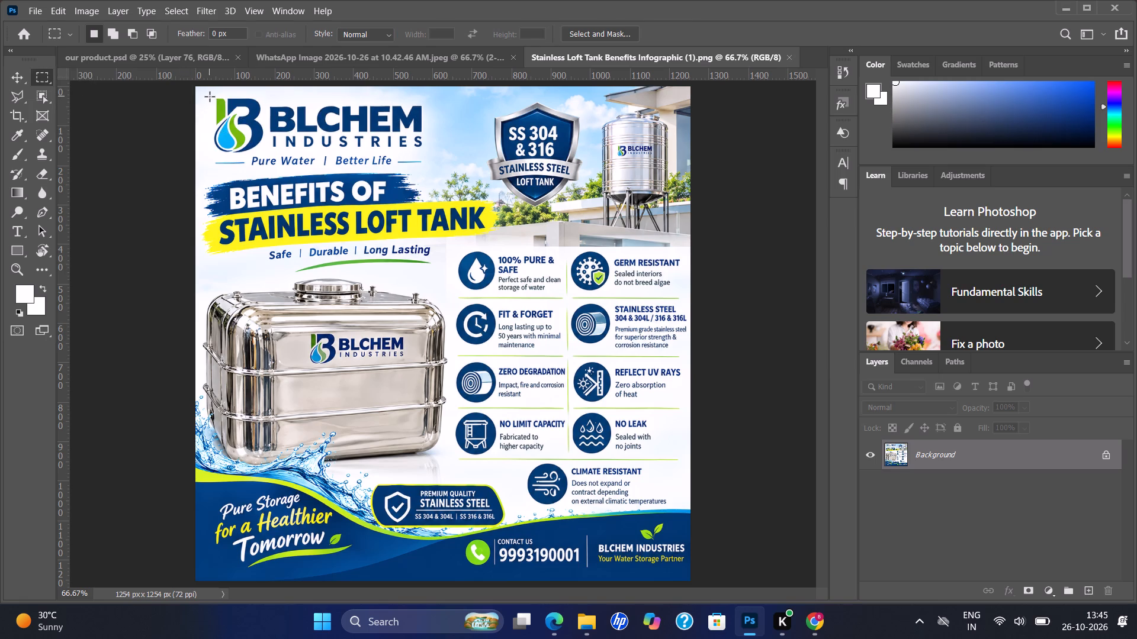
left_click_drag(210, 96, 439, 169)
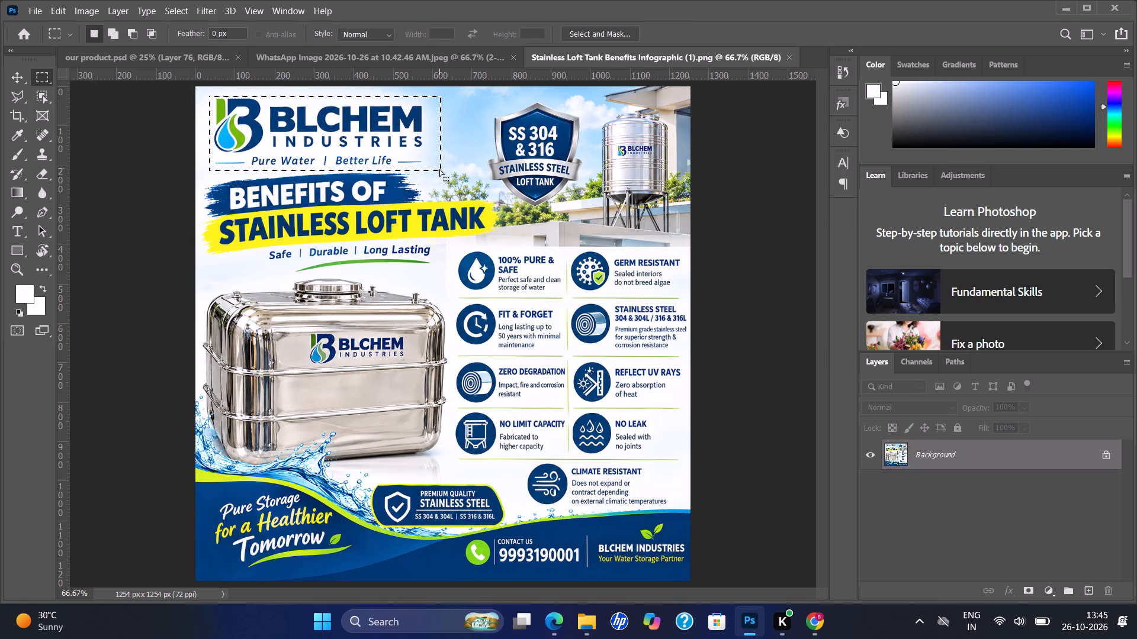
key("shift+BackSpace")
key("Return")
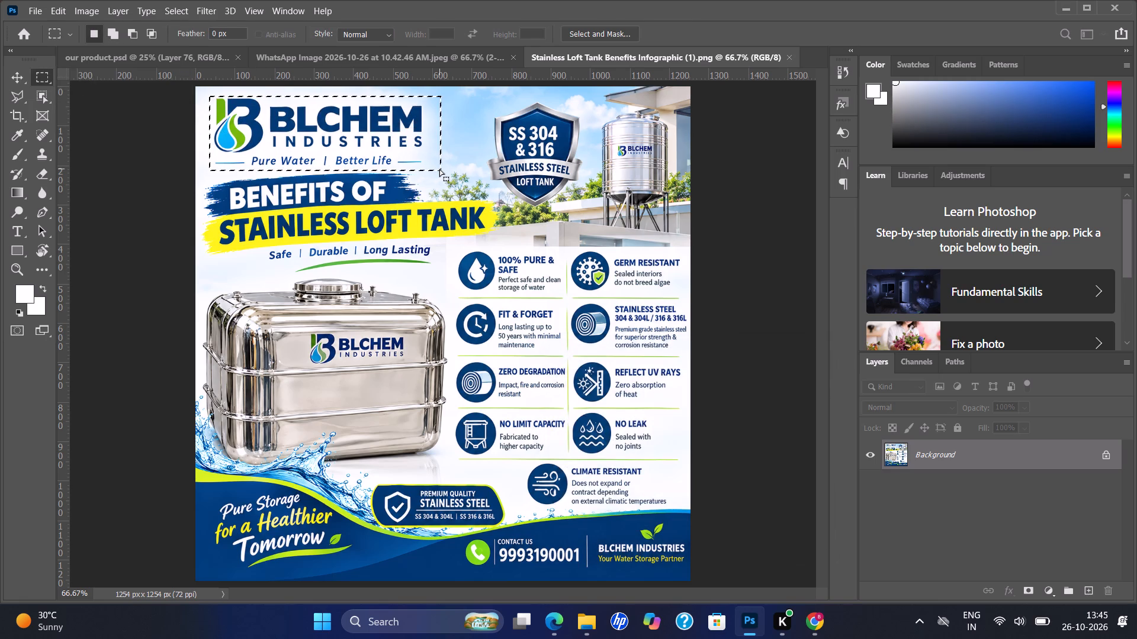
key("ctrl+d")
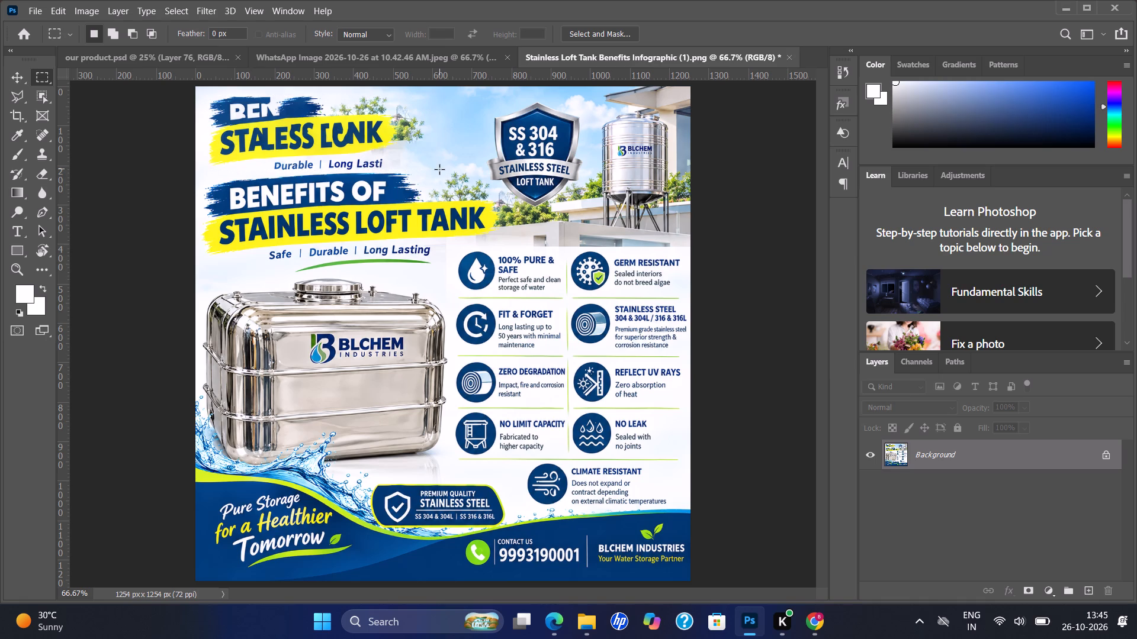
Outline the stray text fragments above the "BENEFITS OF" heading with the Polygonal Lasso, apply Content-Aware Fill and deselect.
left_click(17, 95)
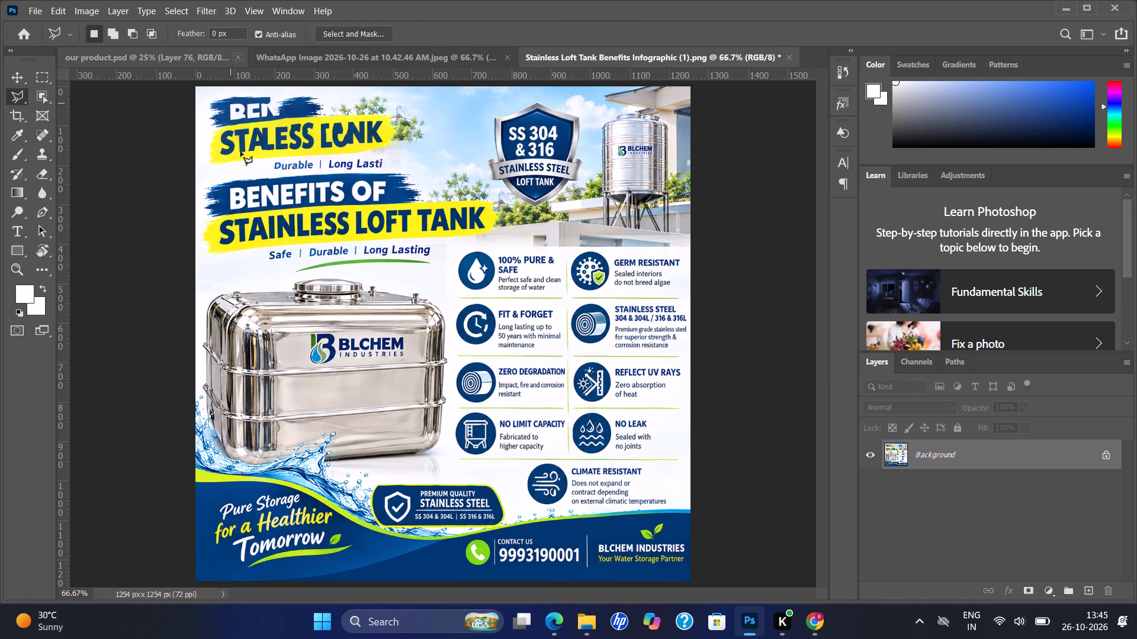
left_click(212, 178)
left_click(203, 122)
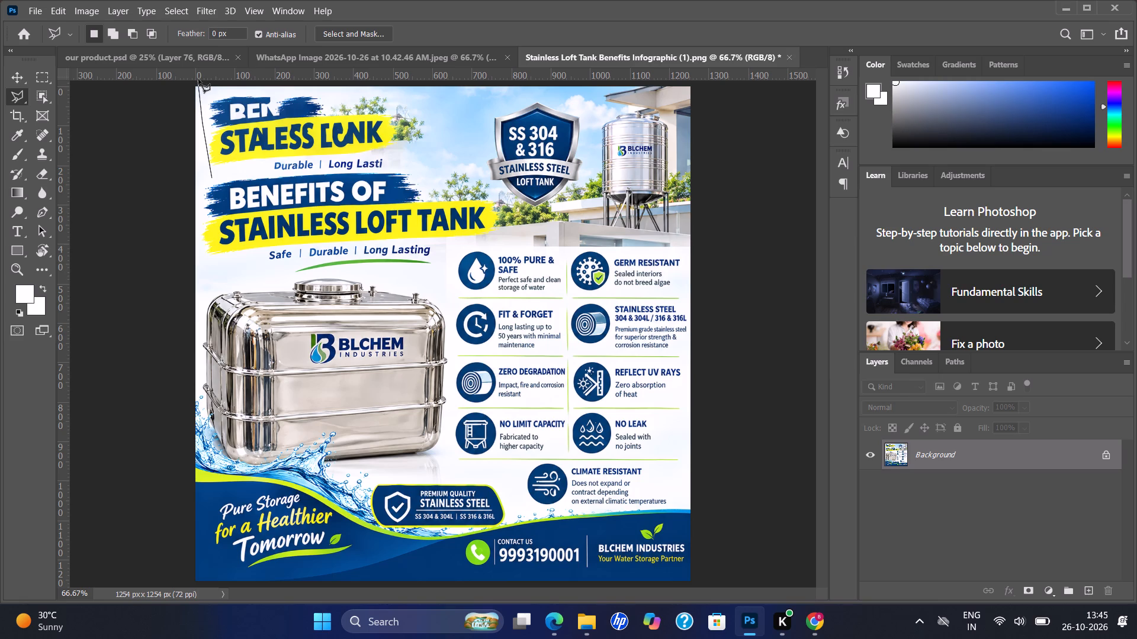
left_click(203, 90)
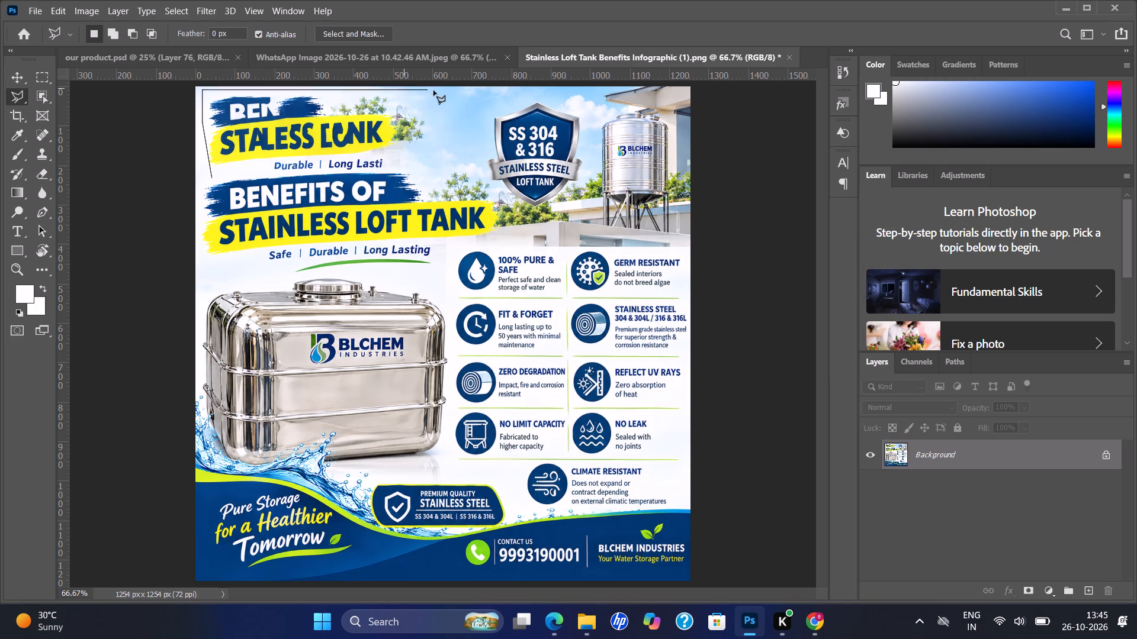
left_click(438, 92)
left_click(445, 147)
left_click(432, 177)
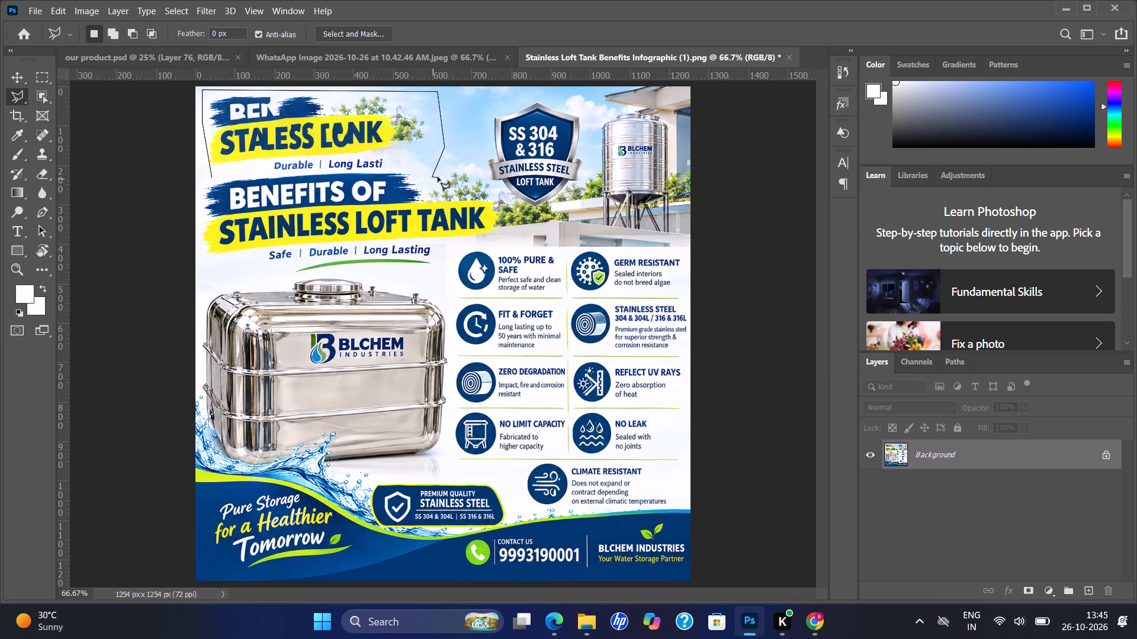
key("BackSpace")
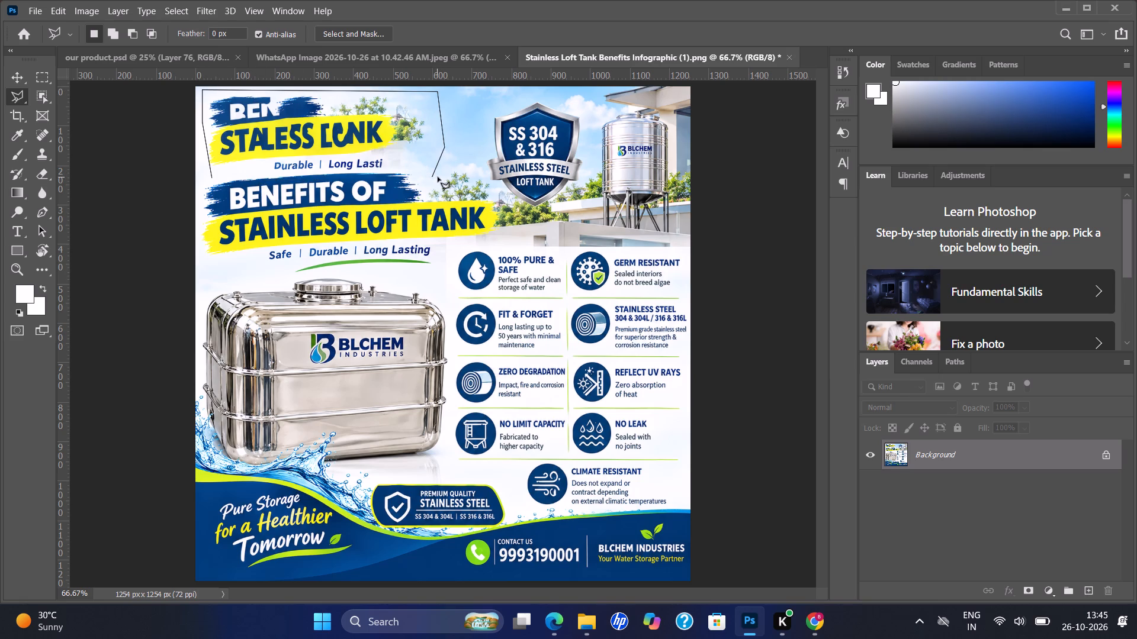
left_click(428, 168)
left_click(381, 170)
left_click(208, 177)
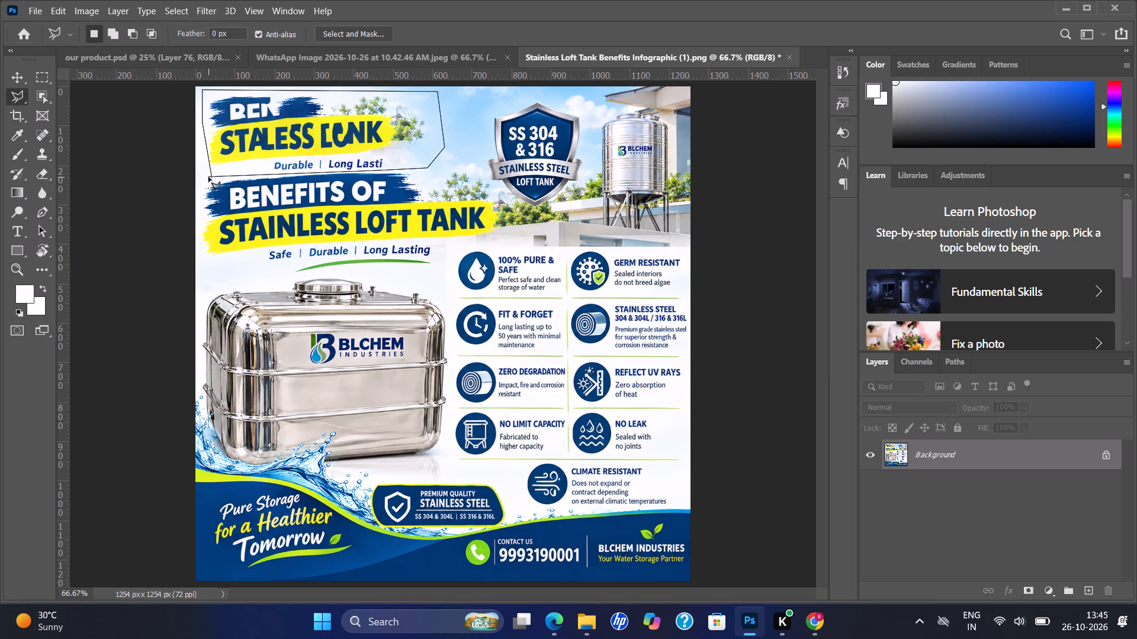
left_click(214, 177)
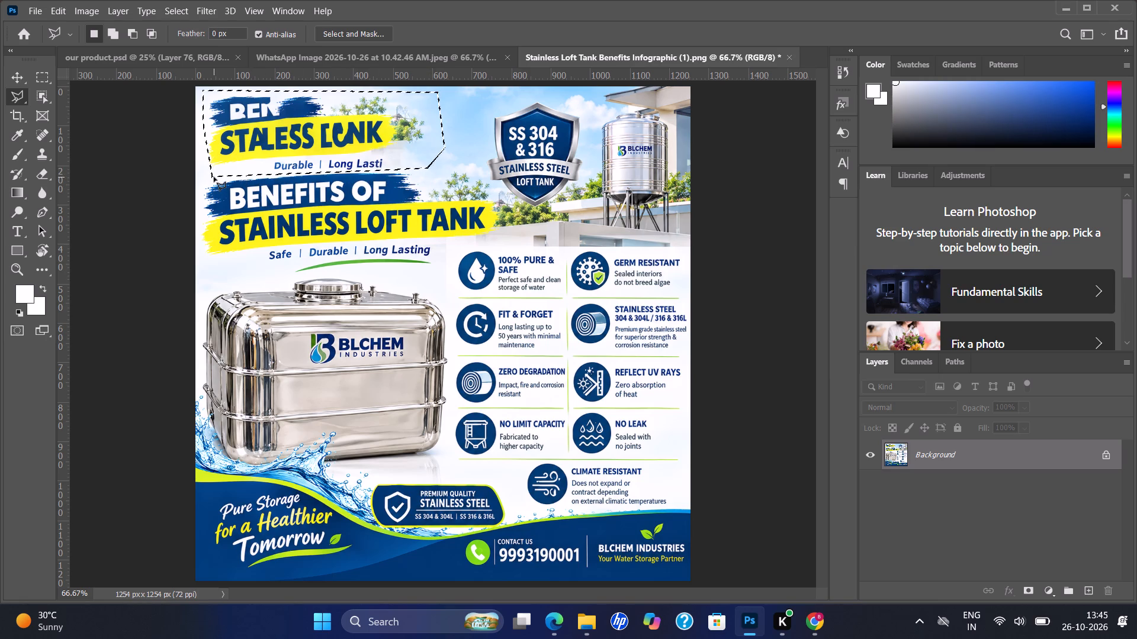
key("shift+BackSpace")
key("Return")
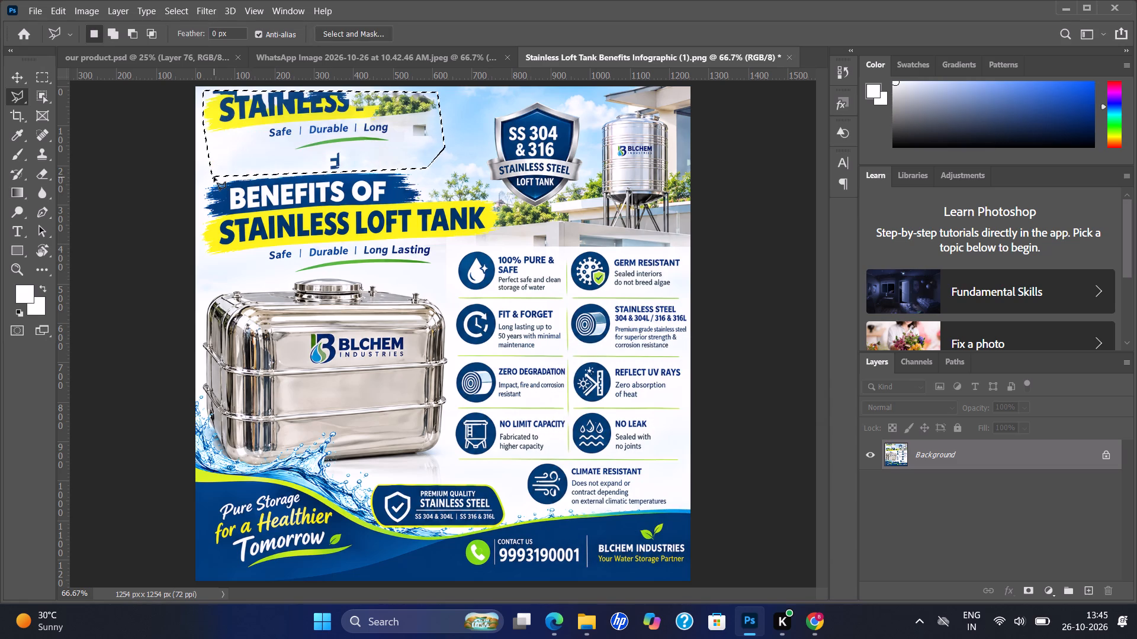
key("ctrl+d")
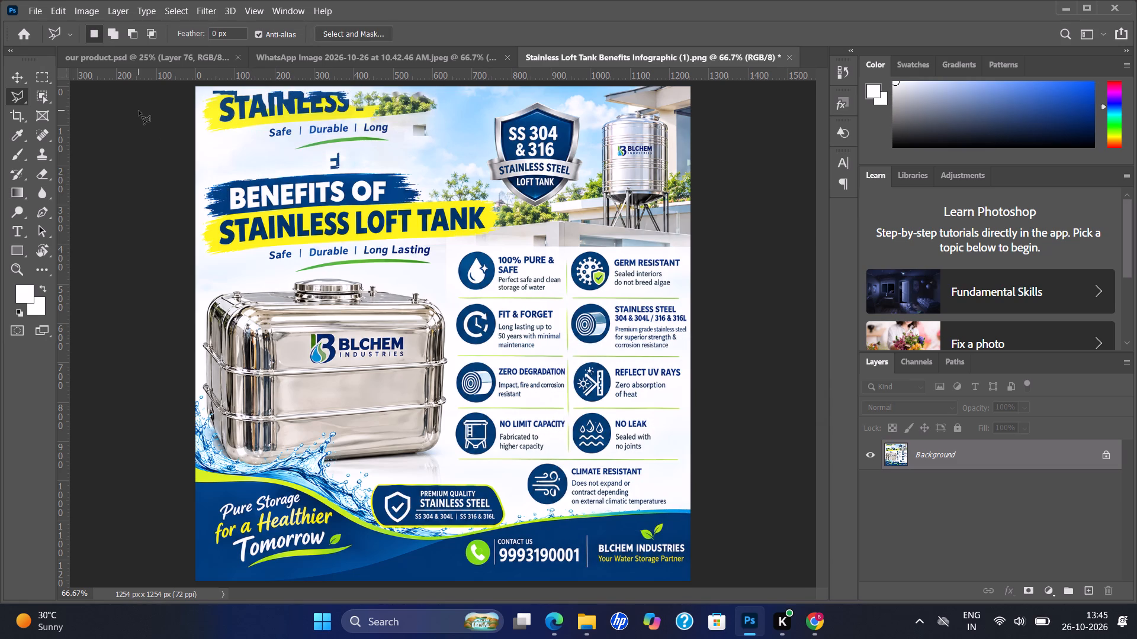
Lasso the leftover fragments above the heading, including the small mark over "BENEFITS OF", and apply Content-Aware Fill twice.
left_click(214, 169)
left_click(197, 115)
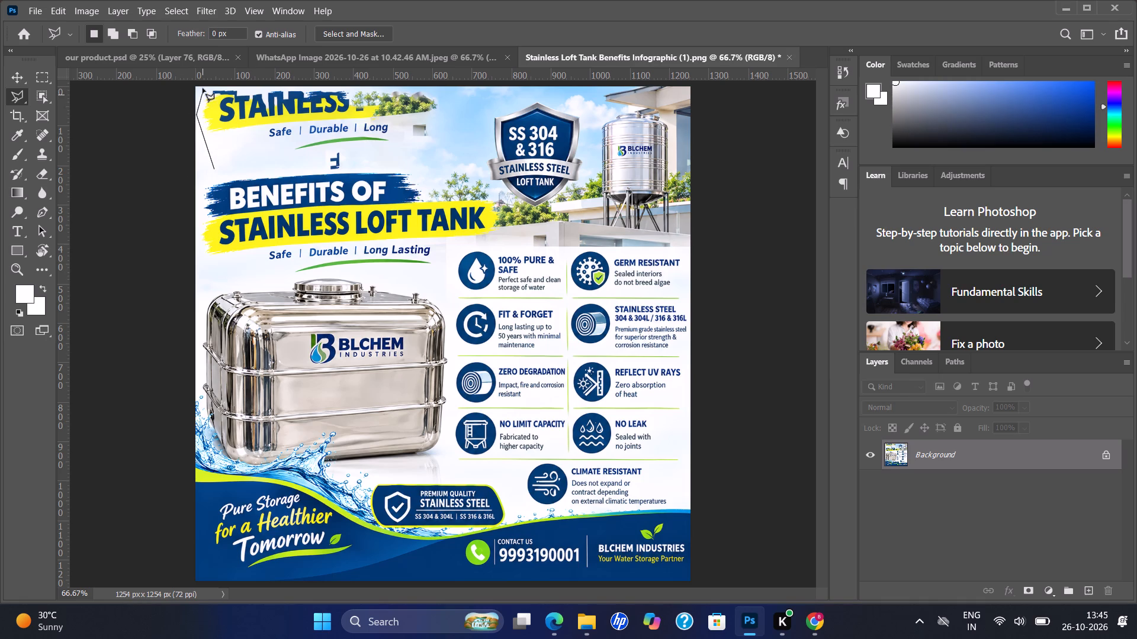
left_click(203, 88)
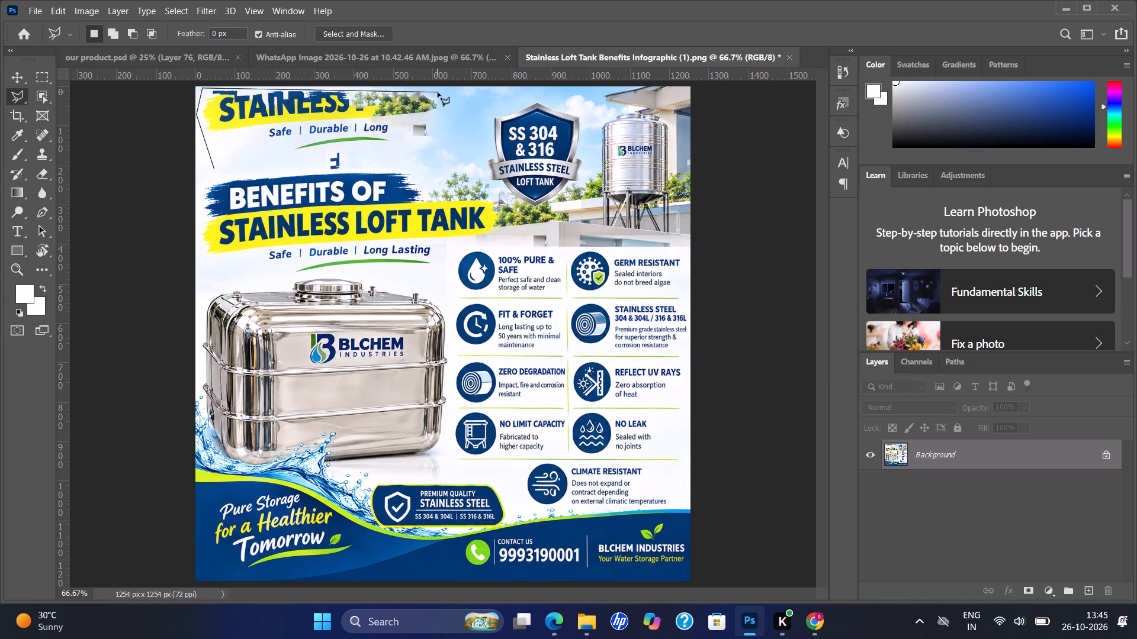
left_click(438, 92)
left_click(448, 133)
left_click(418, 152)
left_click(367, 152)
left_click(345, 161)
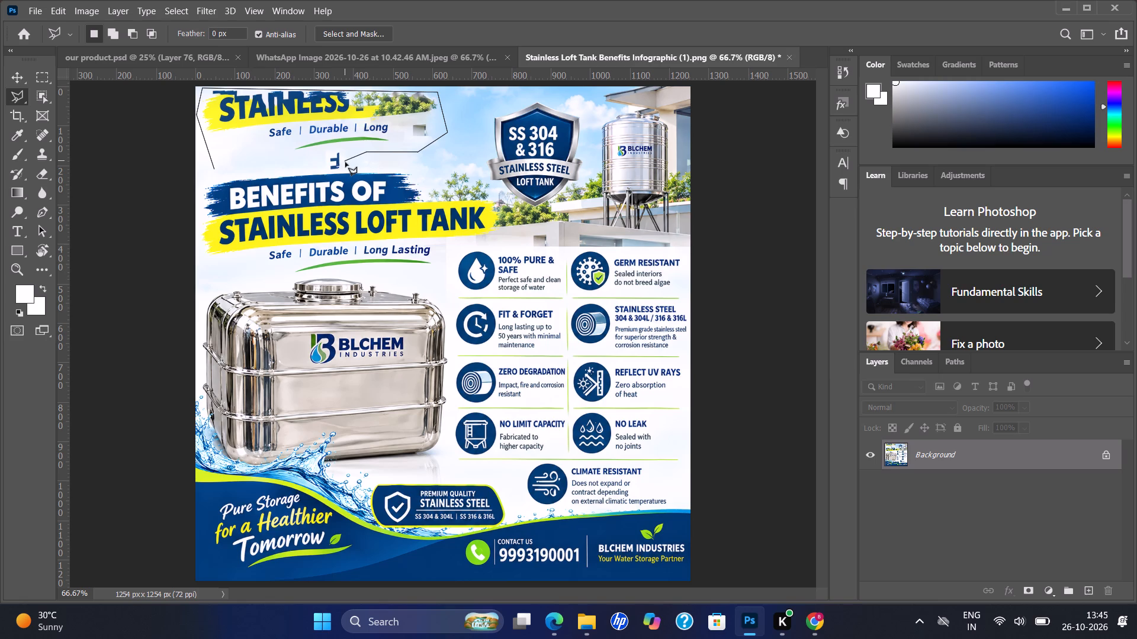
left_click(338, 170)
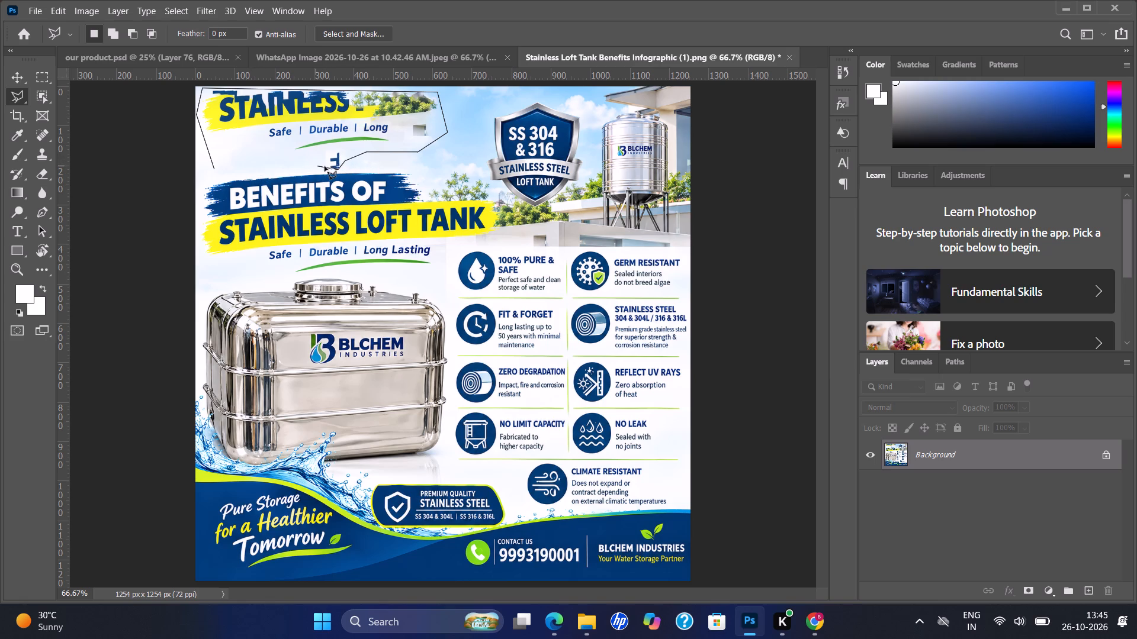
left_click(322, 169)
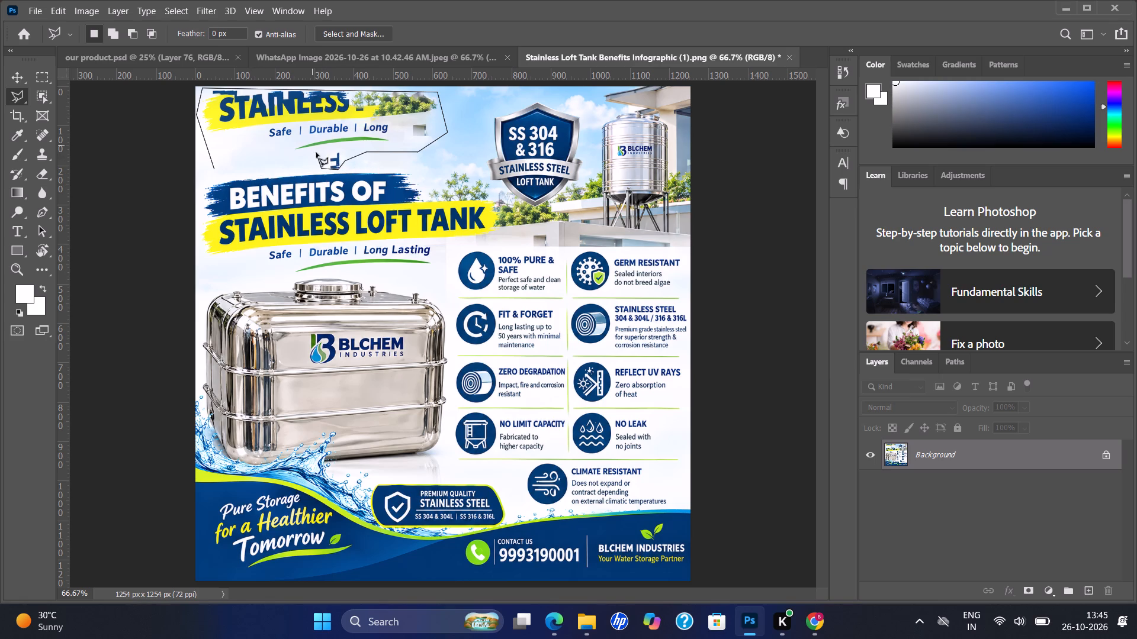
left_click(316, 153)
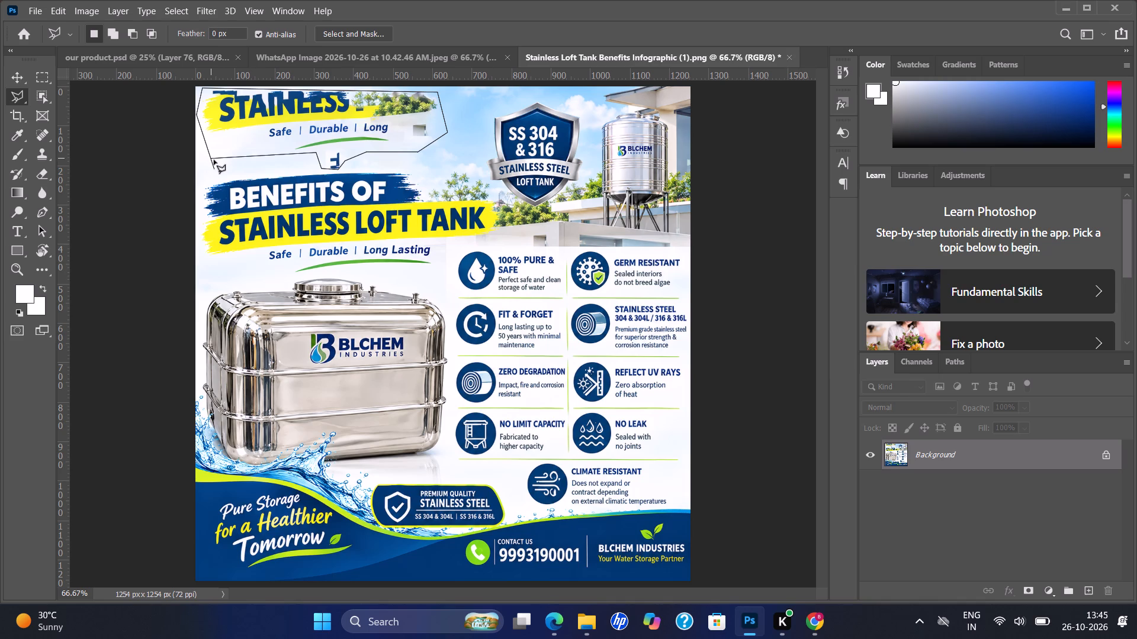
left_click(215, 163)
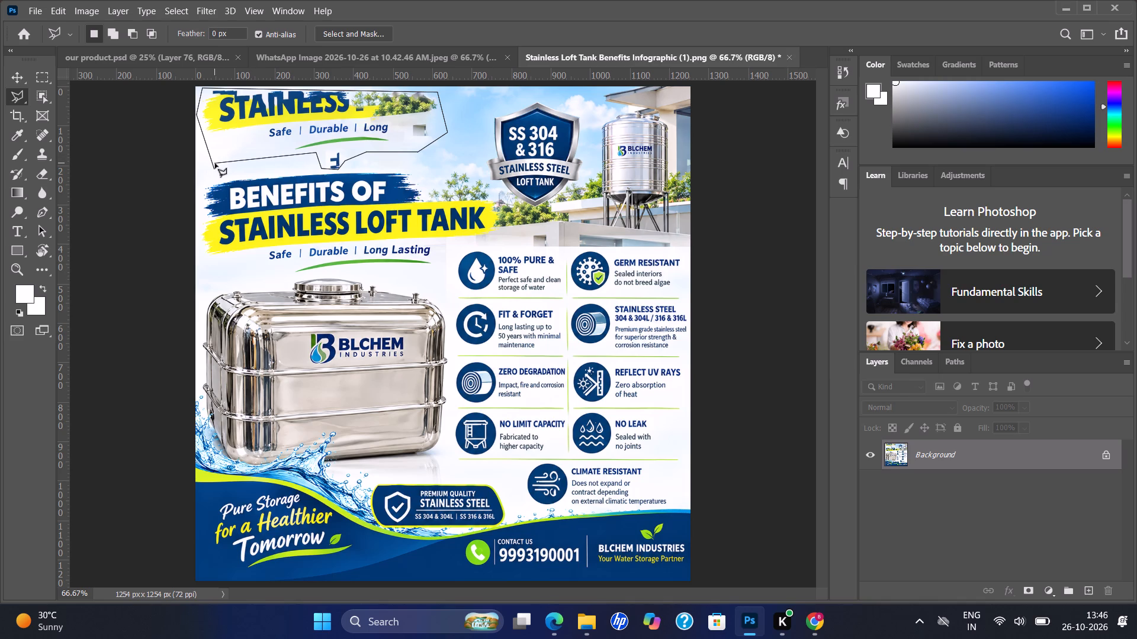
left_click(214, 169)
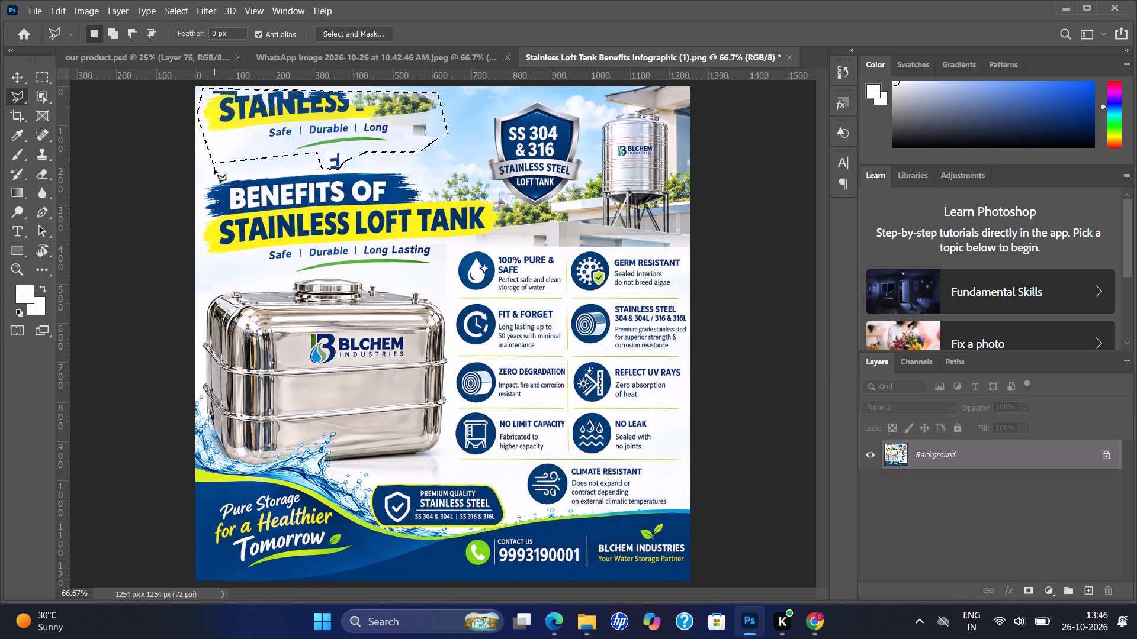
key("shift+BackSpace")
key("Return")
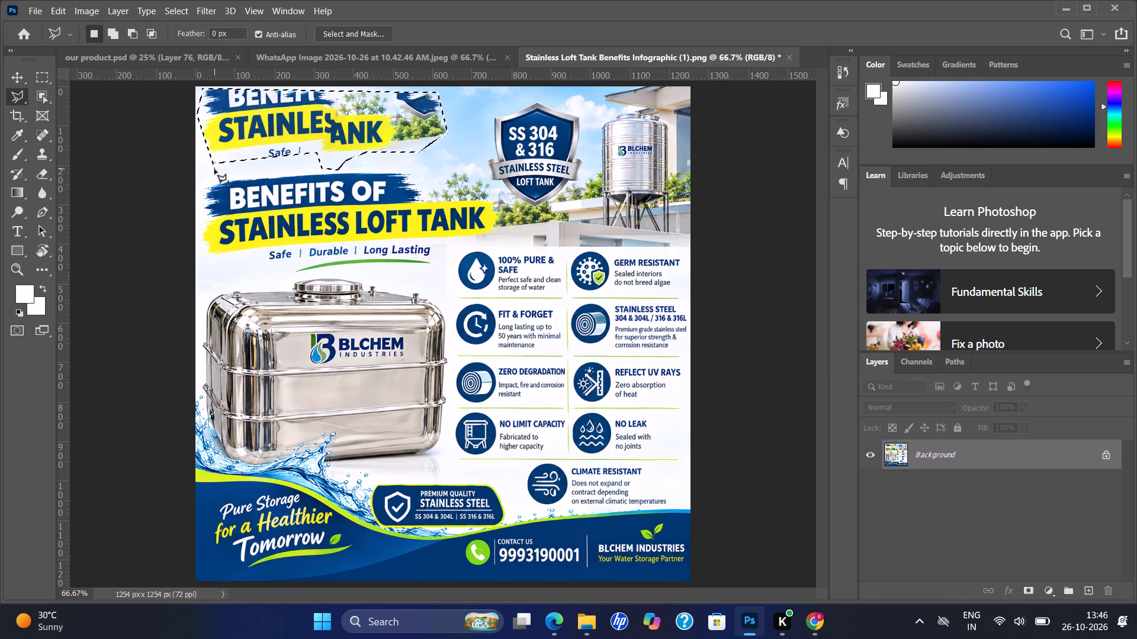
key("shift+BackSpace")
key("Return")
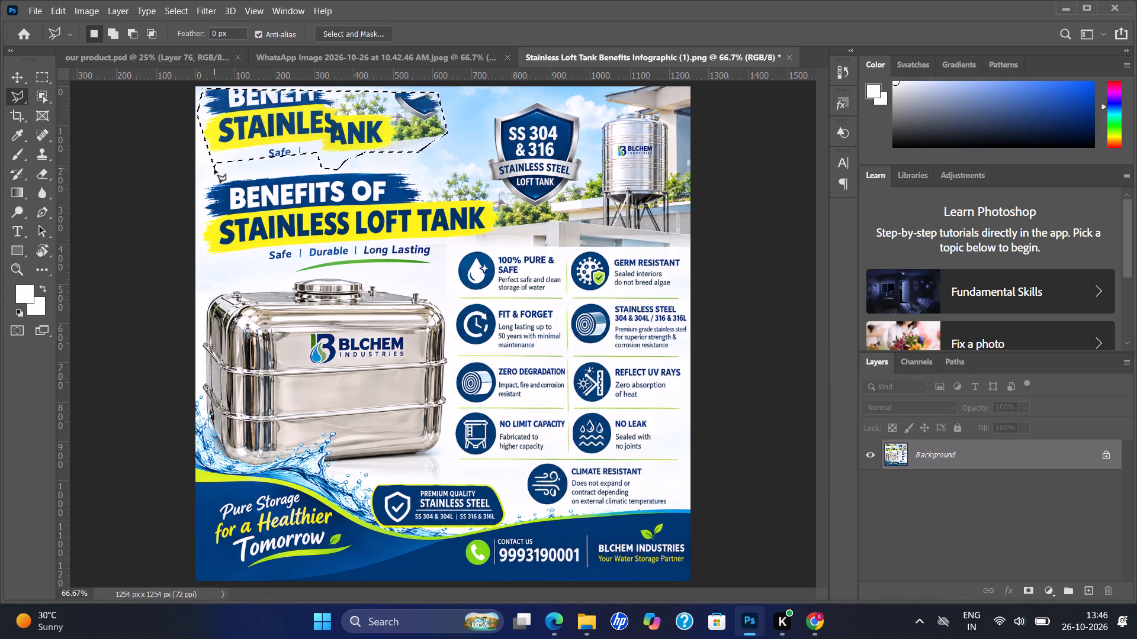
Deselect, lasso the duplicated "BENEFI" and "STAINLES" fragments above the heading, apply Content-Aware Fill and deselect.
key("ctrl+d")
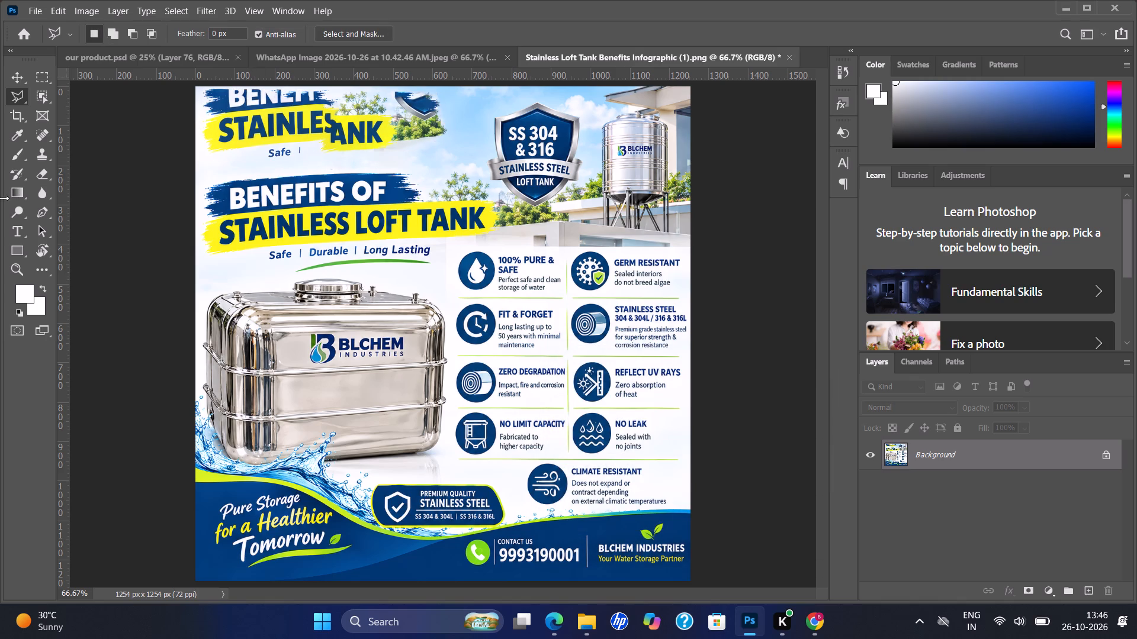
left_click(214, 157)
left_click(205, 88)
left_click_drag(329, 92, 334, 155)
key("BackSpace")
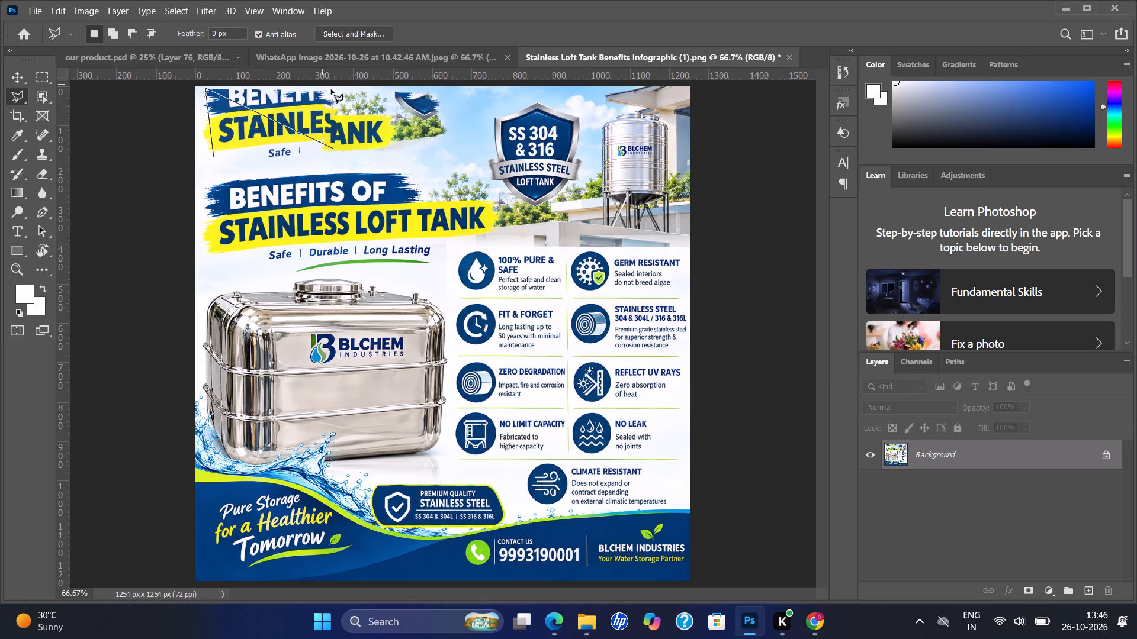
left_click(331, 88)
left_click(338, 152)
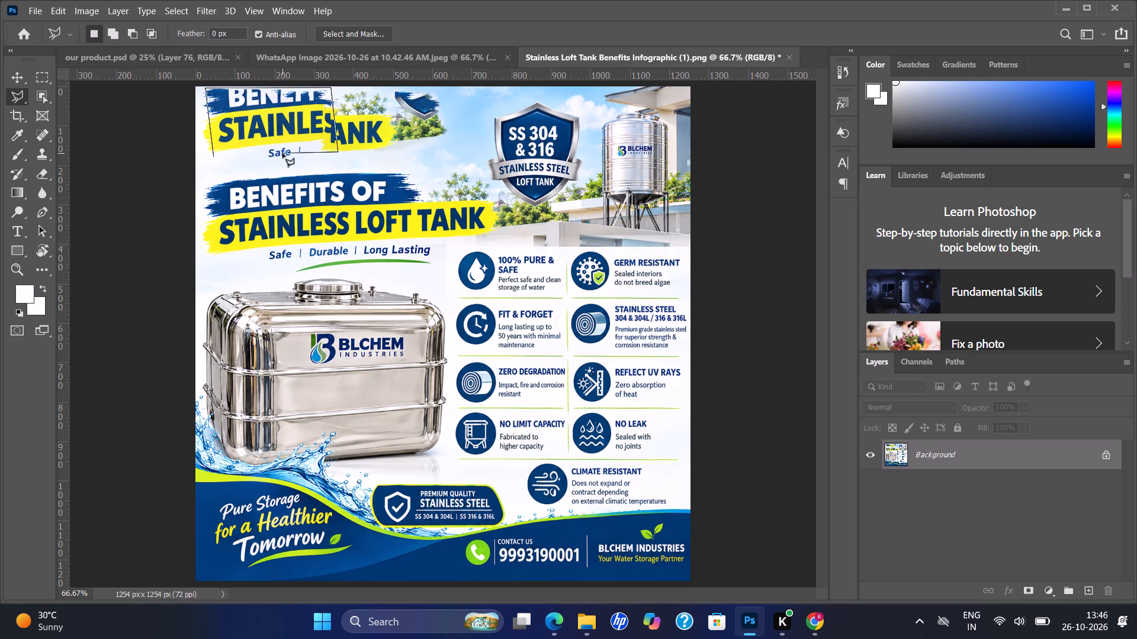
left_click(212, 156)
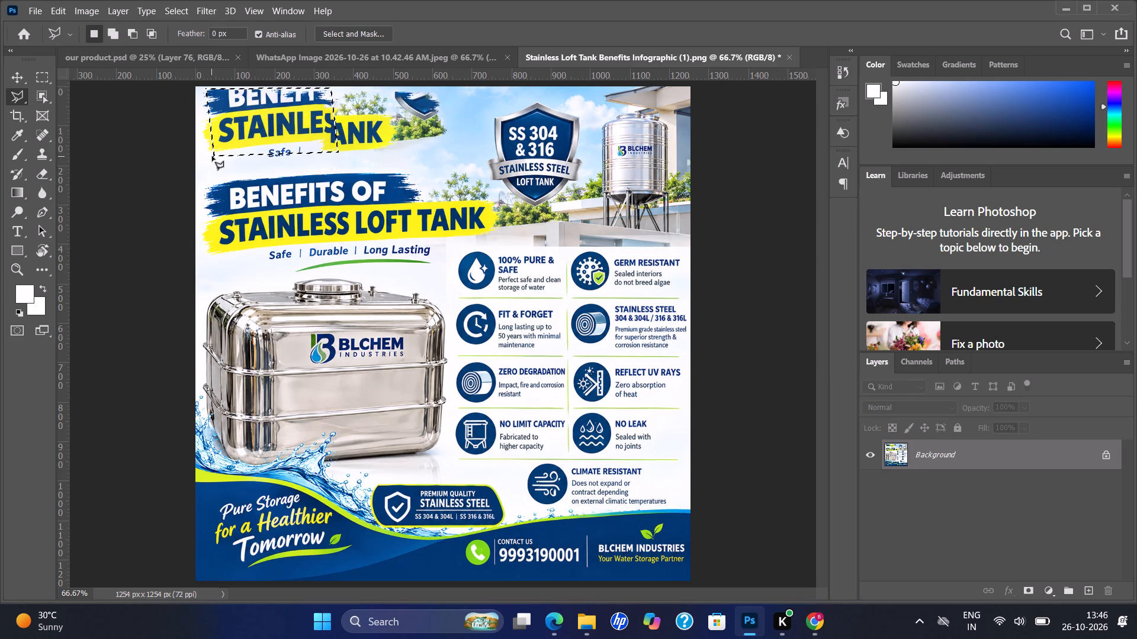
key("shift+BackSpace")
key("Return")
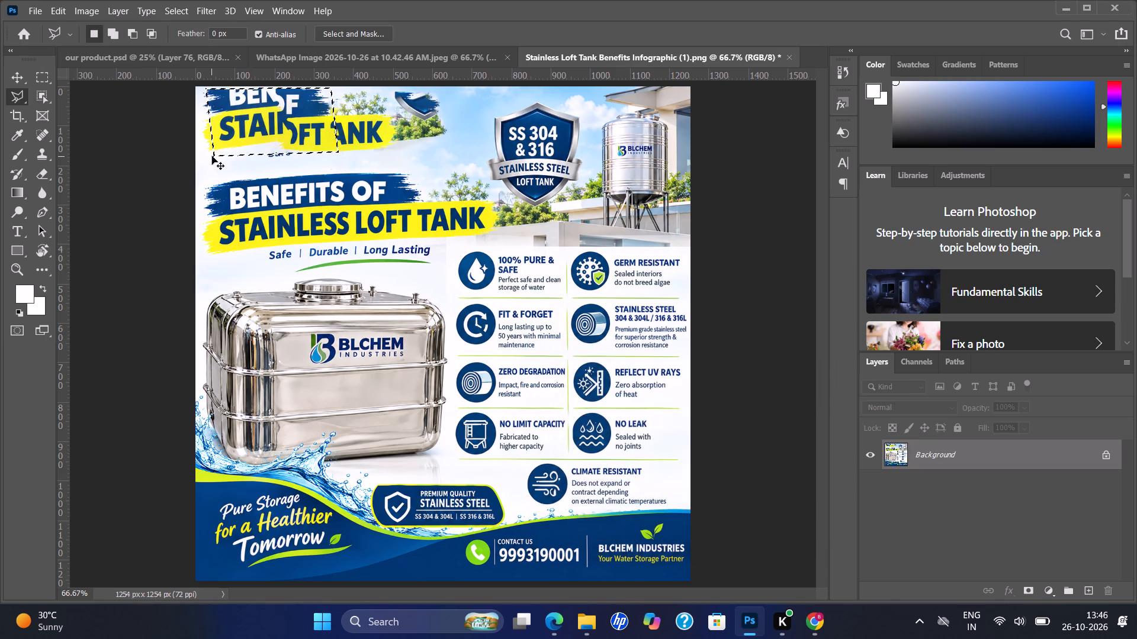
key("ctrl+d")
Lasso the whole duplicated heading strip above "BENEFITS OF", including the partial shield beside it, apply Content-Aware Fill and deselect.
left_click(214, 143)
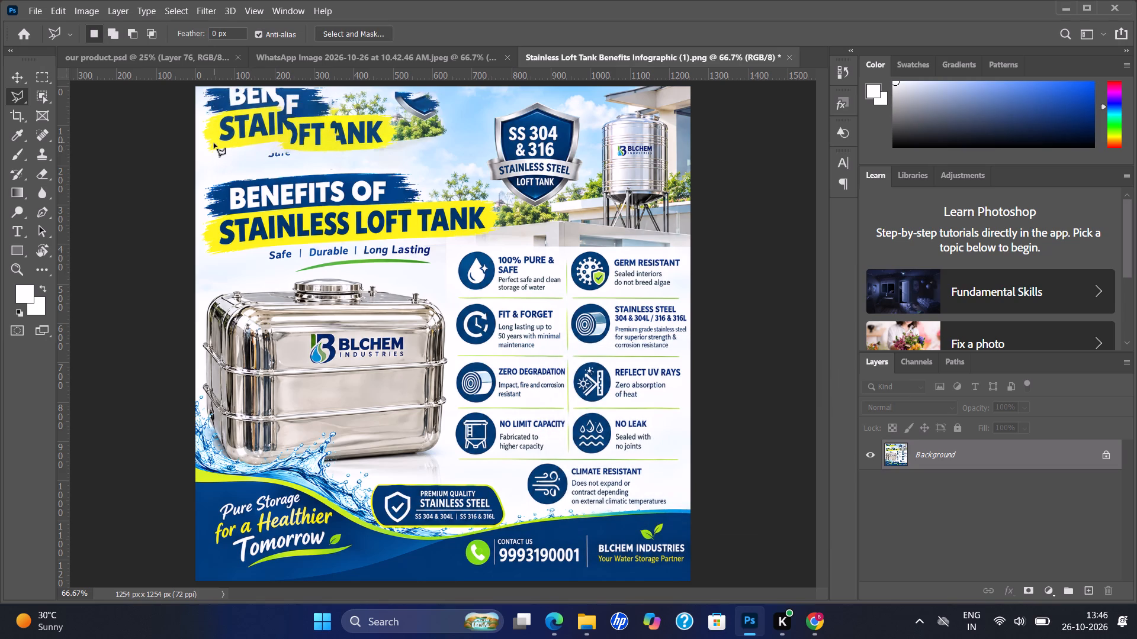
left_click(208, 89)
left_click(439, 93)
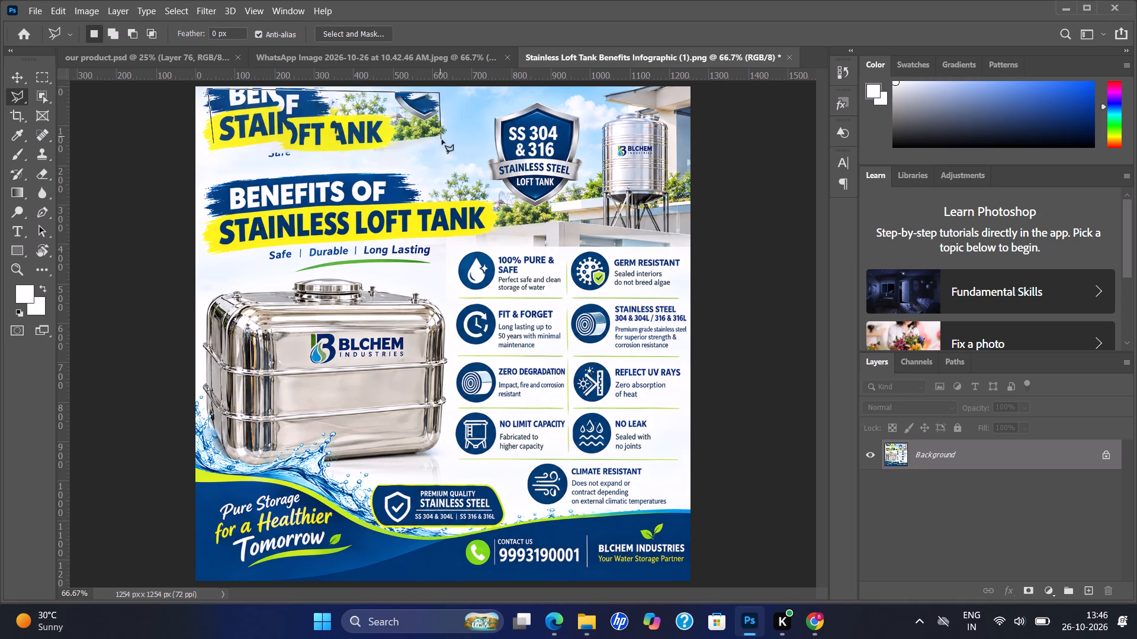
left_click(442, 140)
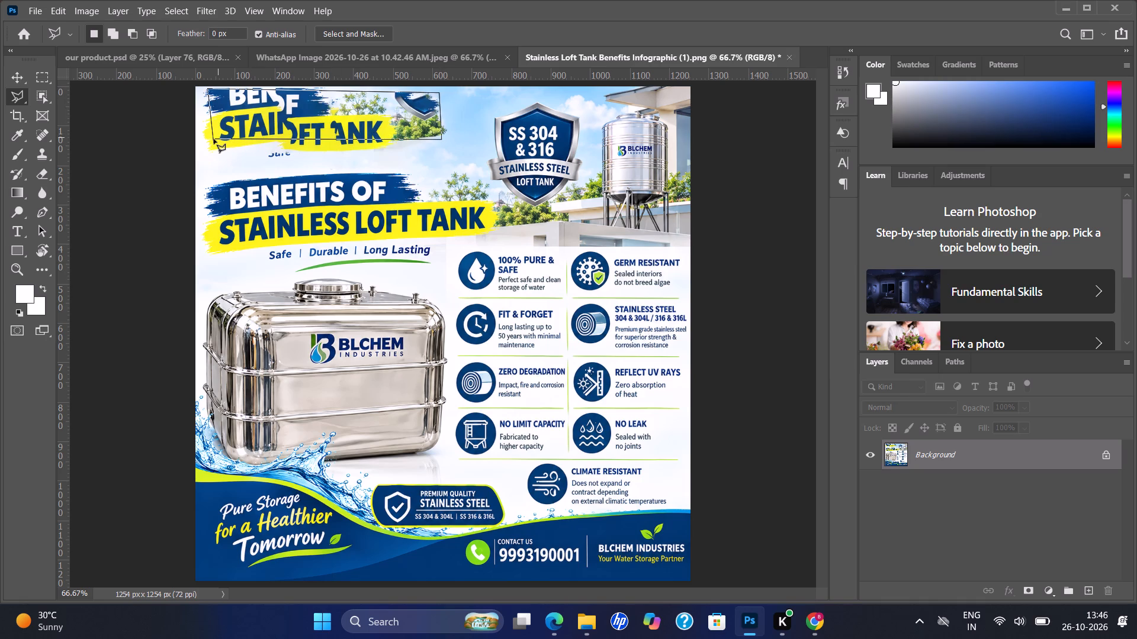
left_click(214, 139)
double_click(214, 139)
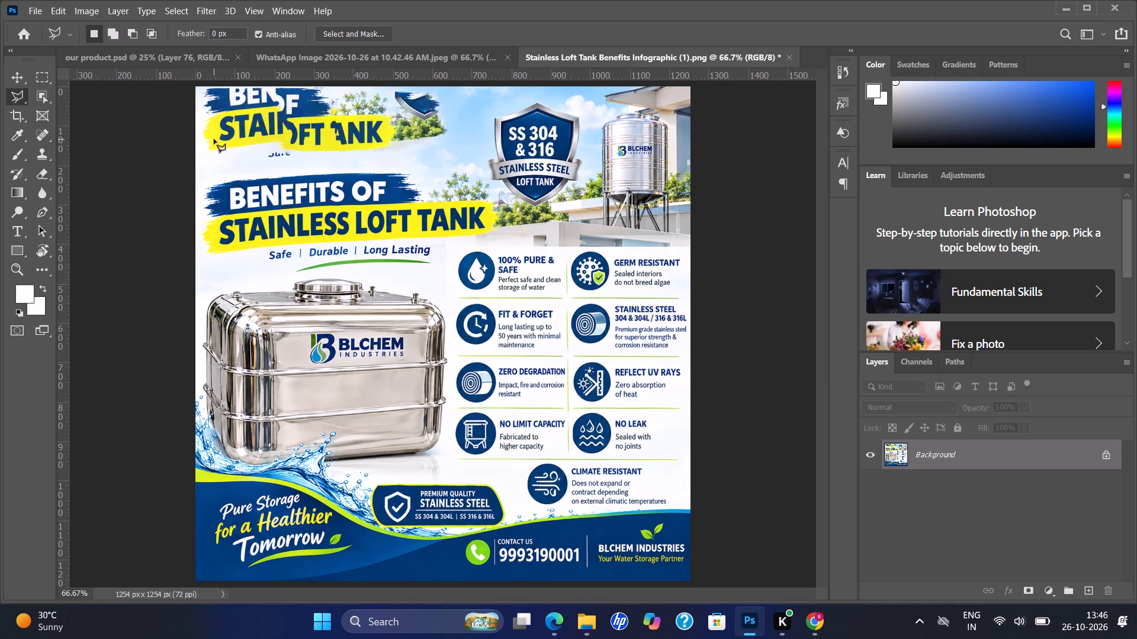
key("shift+BackSpace")
key("Return")
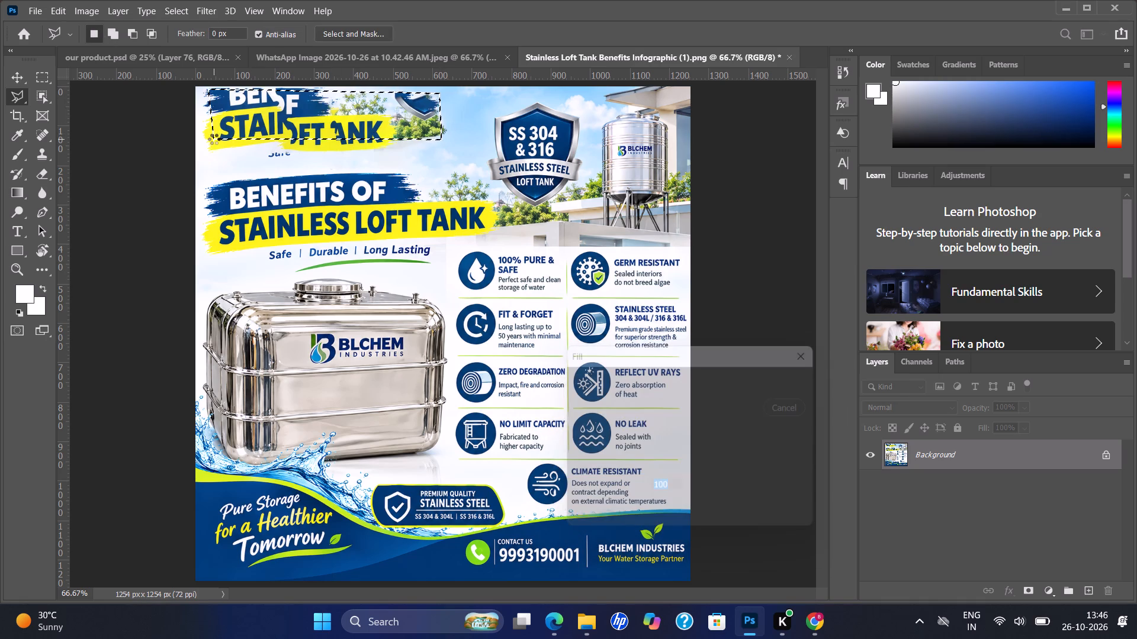
key("ctrl+d")
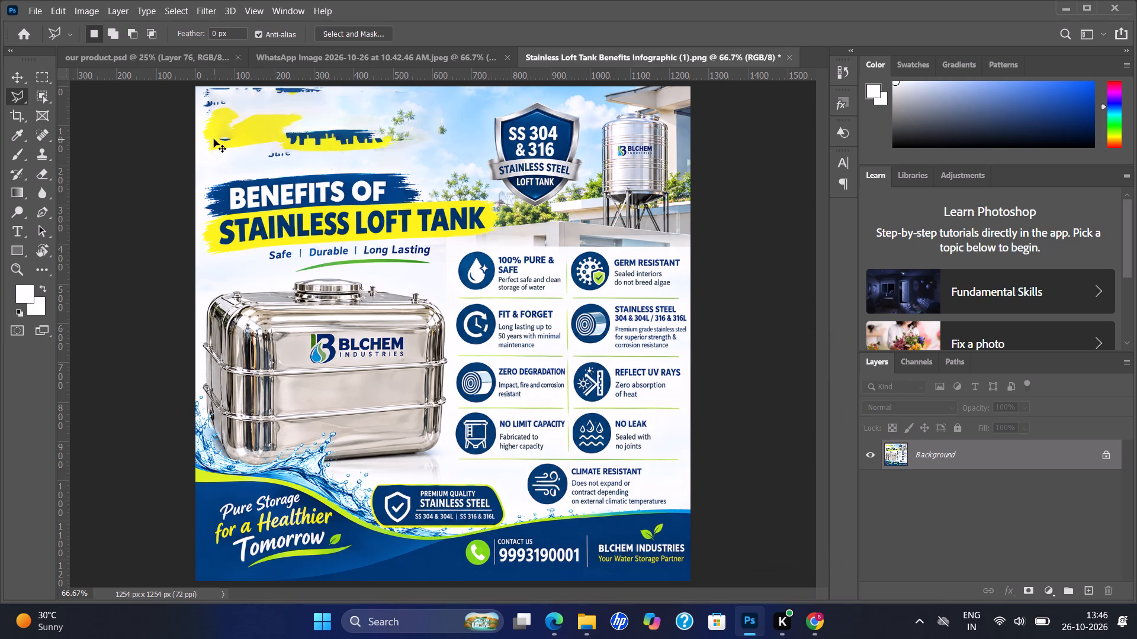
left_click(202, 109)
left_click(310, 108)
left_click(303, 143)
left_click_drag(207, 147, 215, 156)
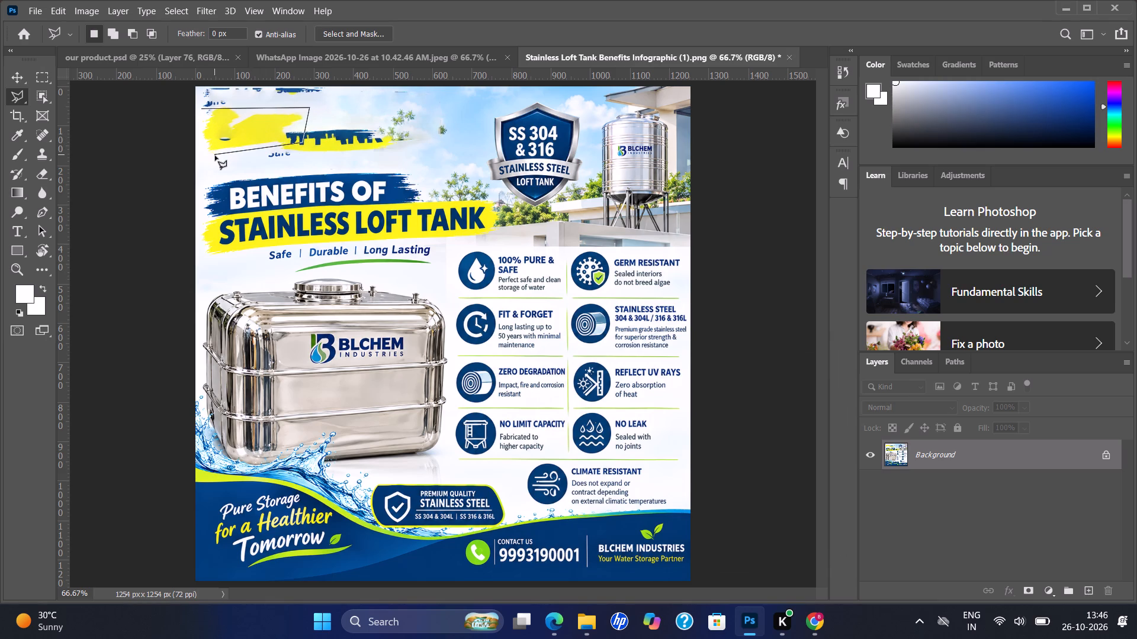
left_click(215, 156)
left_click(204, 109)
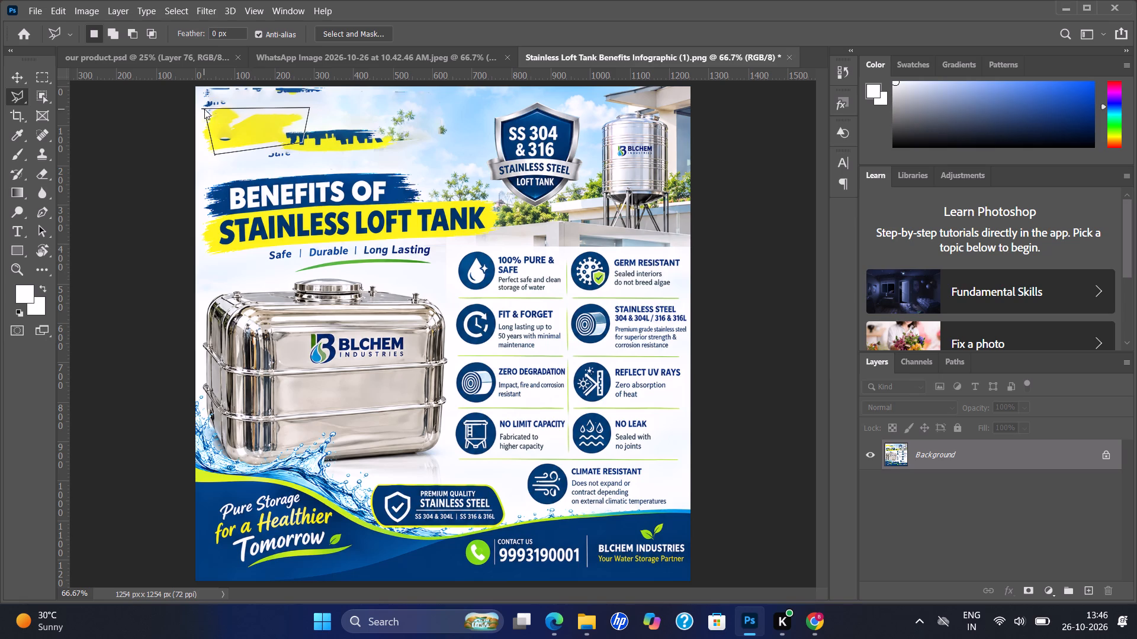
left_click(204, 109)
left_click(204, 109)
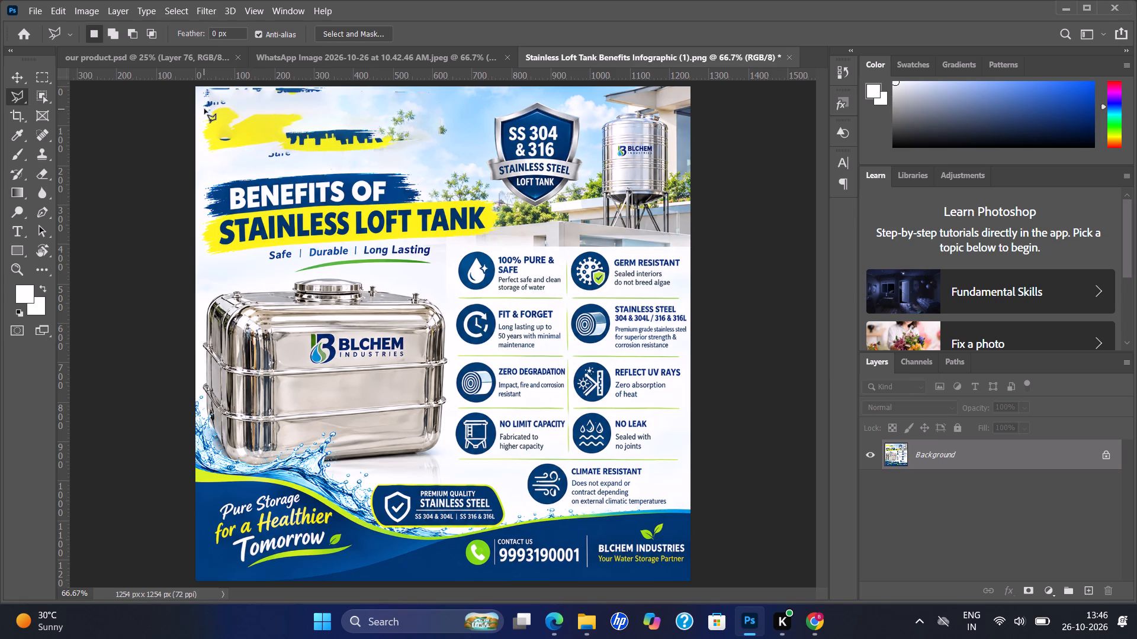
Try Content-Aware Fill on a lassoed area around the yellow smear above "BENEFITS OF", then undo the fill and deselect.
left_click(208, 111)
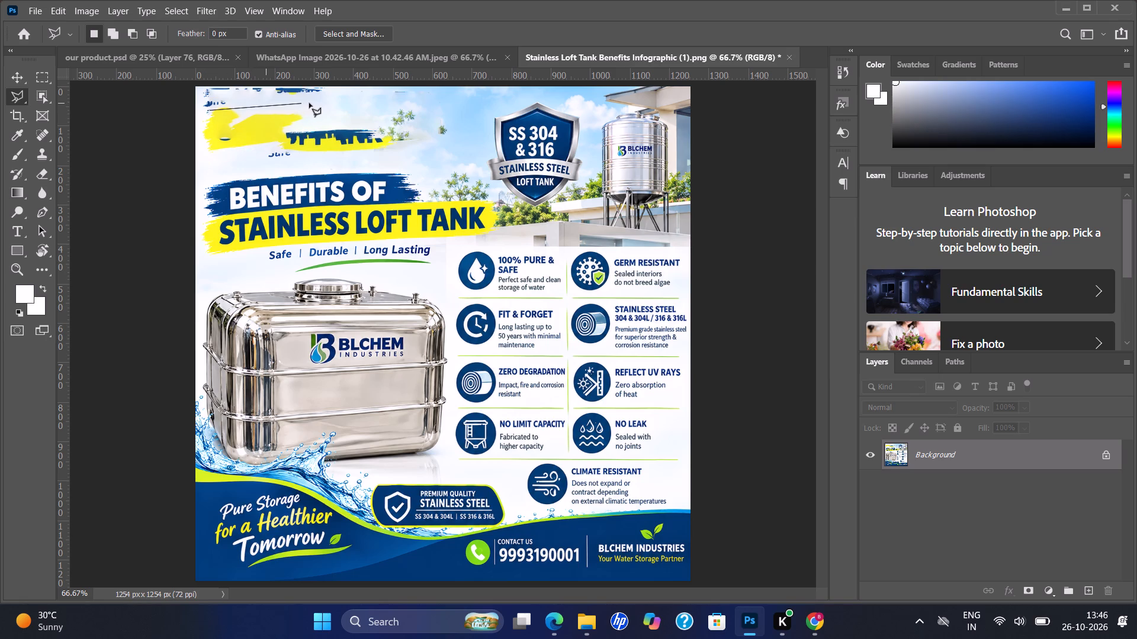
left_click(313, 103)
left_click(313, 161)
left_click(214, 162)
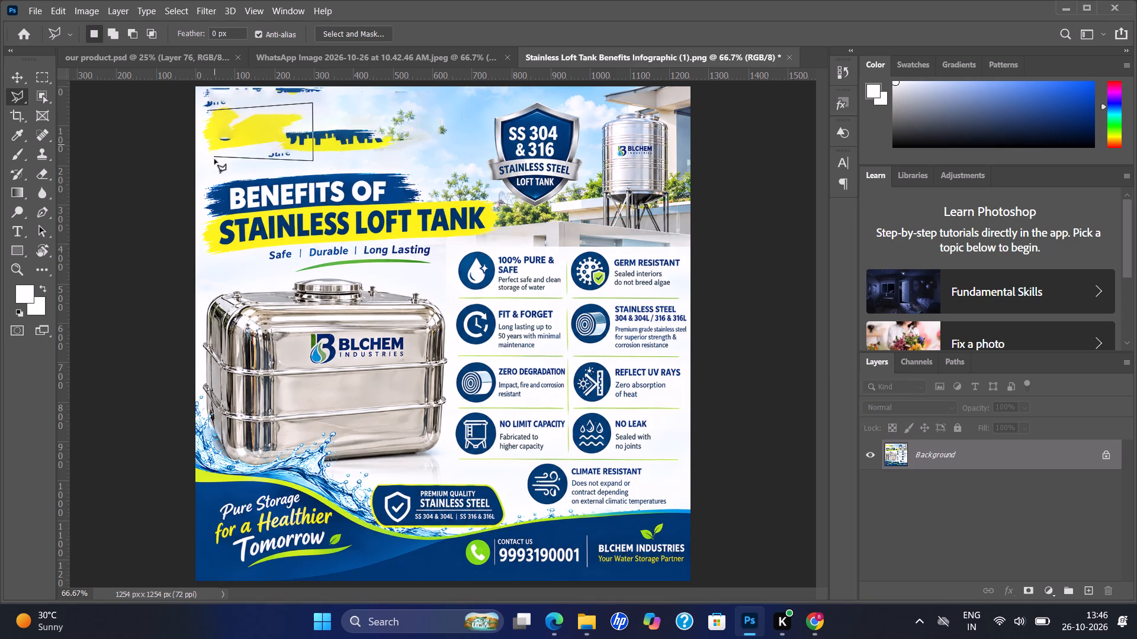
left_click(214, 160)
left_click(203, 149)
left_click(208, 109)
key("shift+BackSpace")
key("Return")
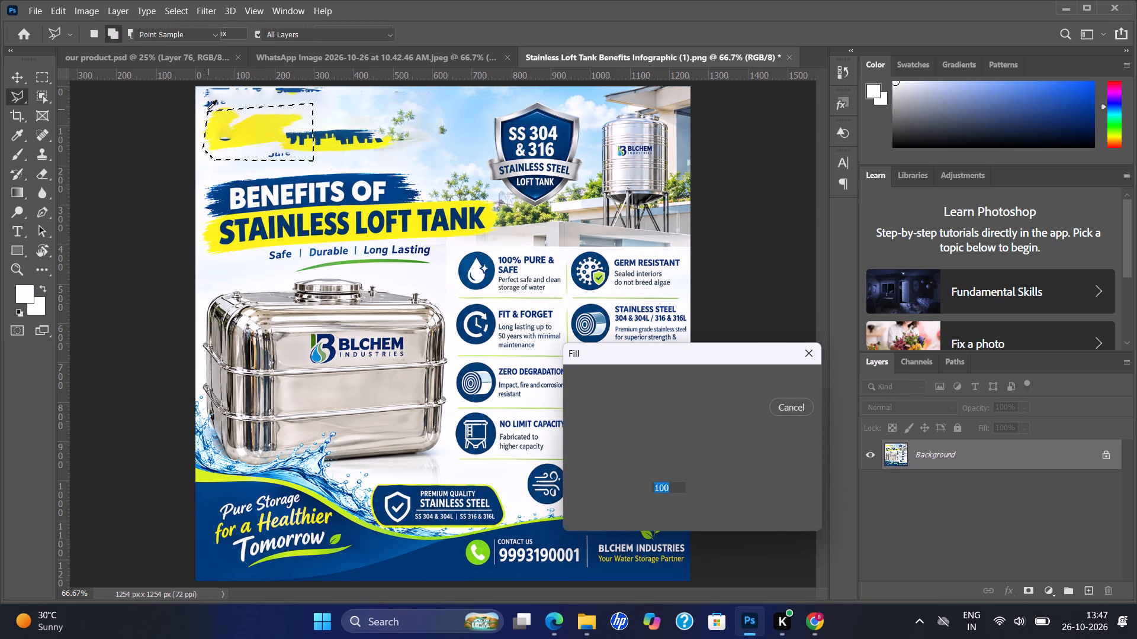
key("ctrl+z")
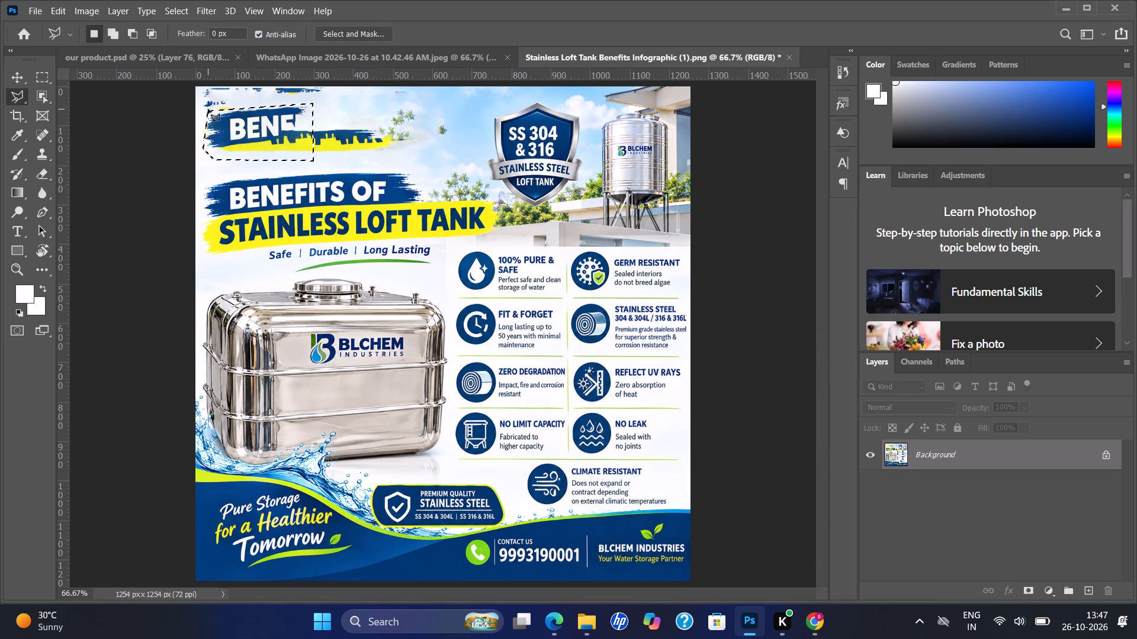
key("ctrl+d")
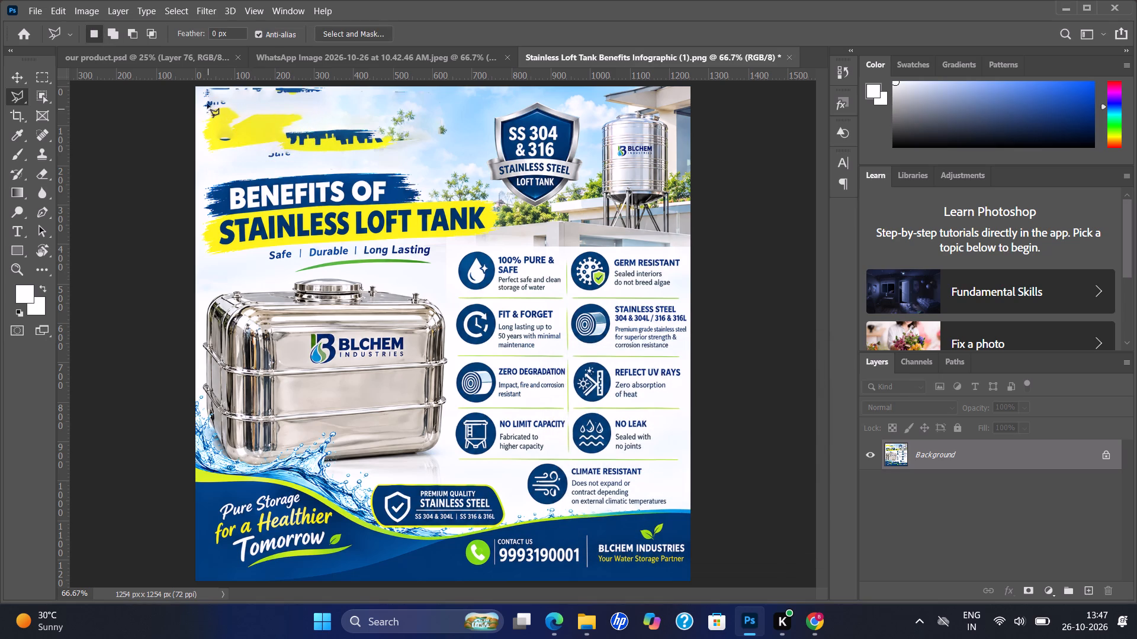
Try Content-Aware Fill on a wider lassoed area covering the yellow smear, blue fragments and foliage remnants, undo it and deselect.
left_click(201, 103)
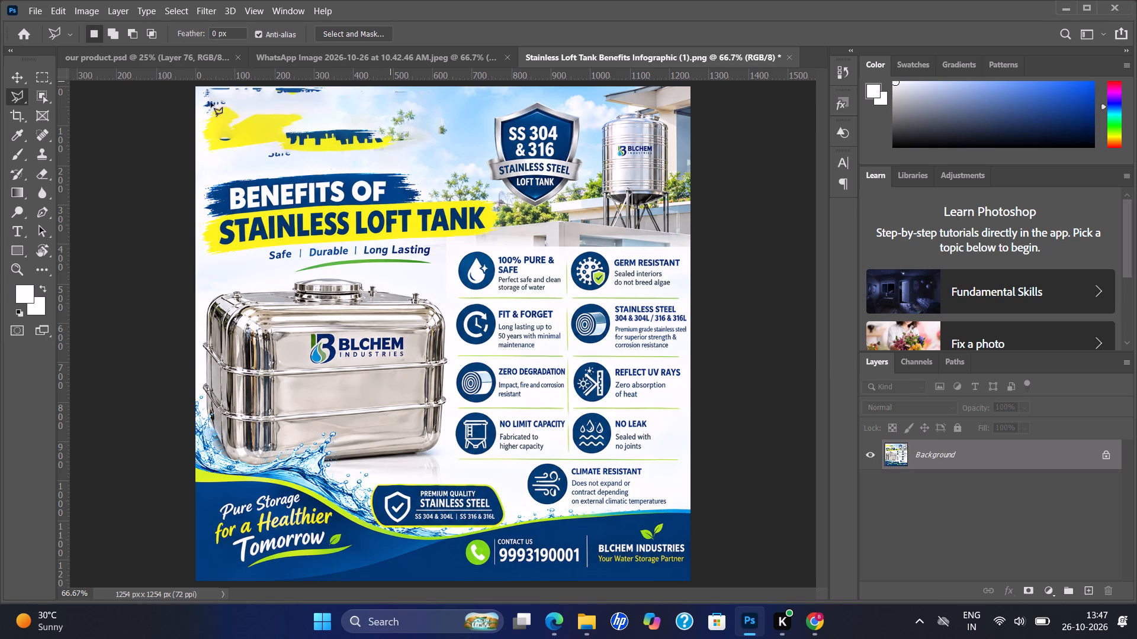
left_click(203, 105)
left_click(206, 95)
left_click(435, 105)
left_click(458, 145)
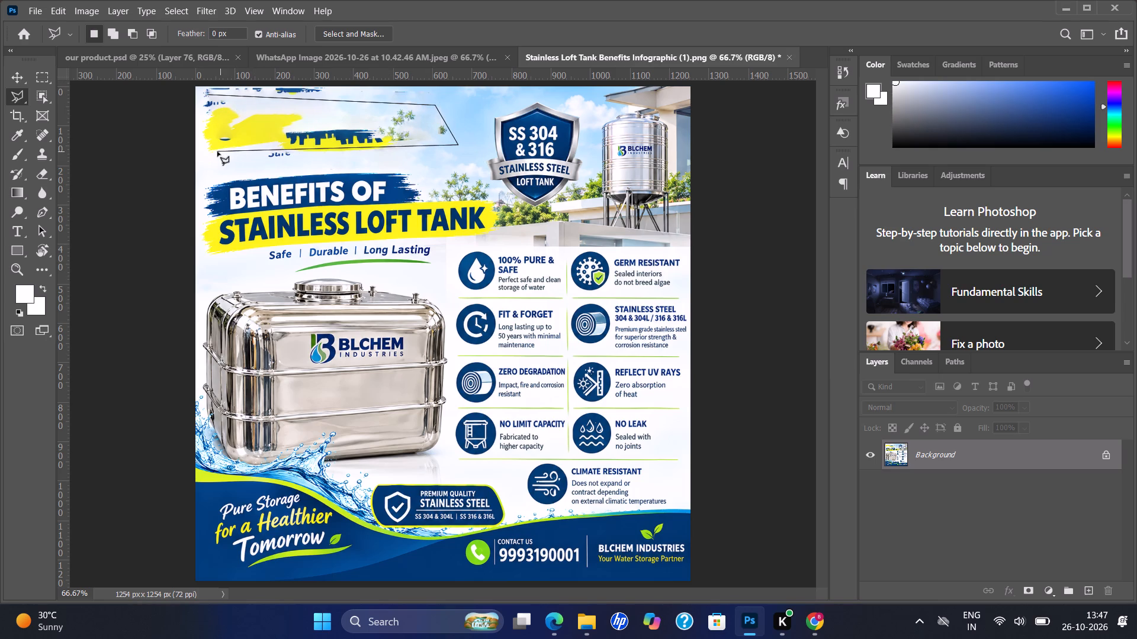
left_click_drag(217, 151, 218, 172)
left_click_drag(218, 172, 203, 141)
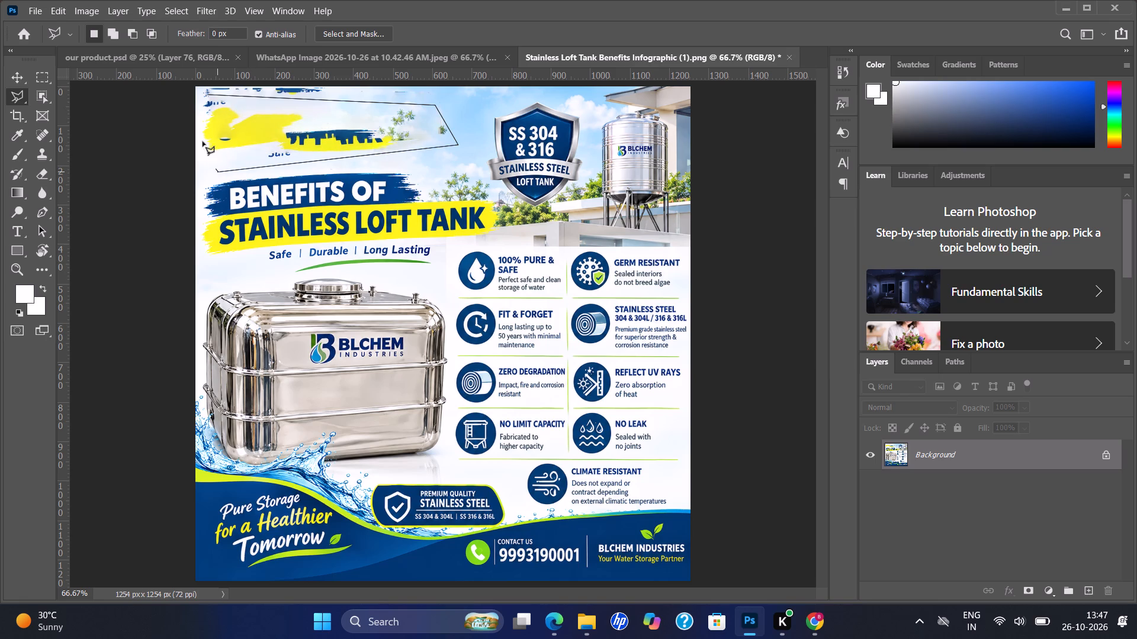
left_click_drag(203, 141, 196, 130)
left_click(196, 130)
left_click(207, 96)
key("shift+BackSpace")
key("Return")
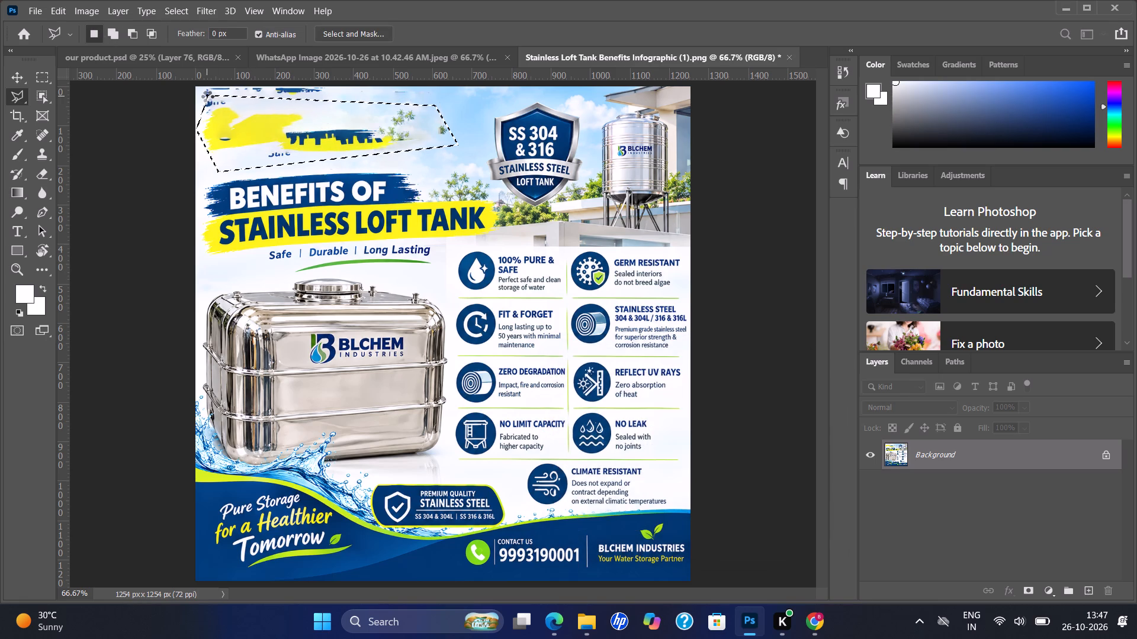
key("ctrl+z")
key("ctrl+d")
Lasso the blue text fragments and foliage remnants beside the yellow smear, apply Content-Aware Fill and deselect.
left_click(254, 153)
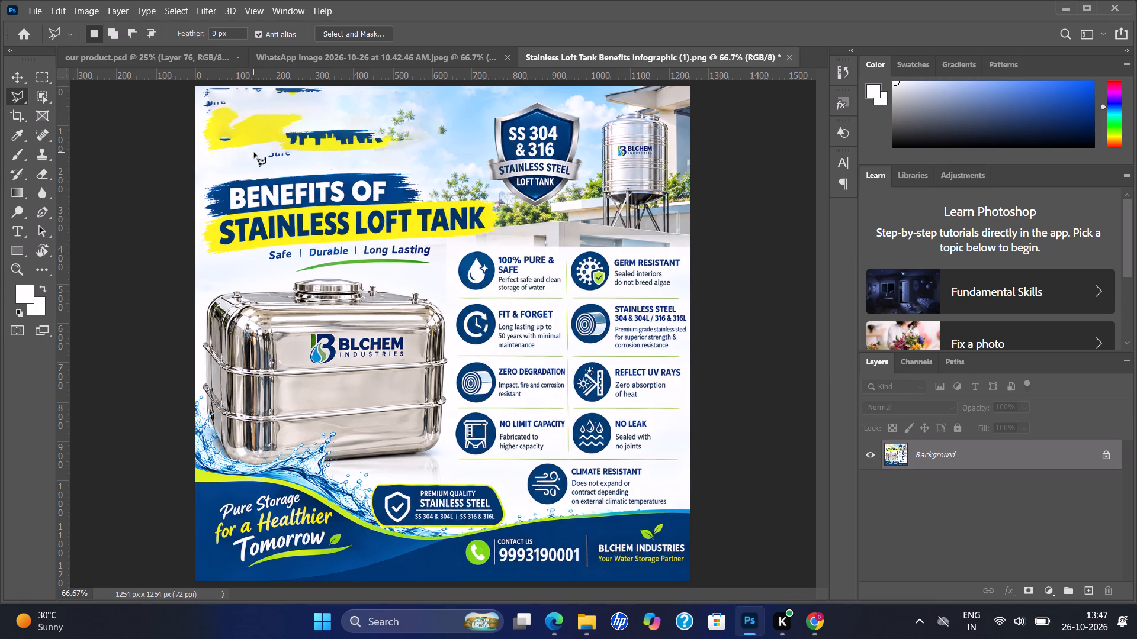
left_click(307, 115)
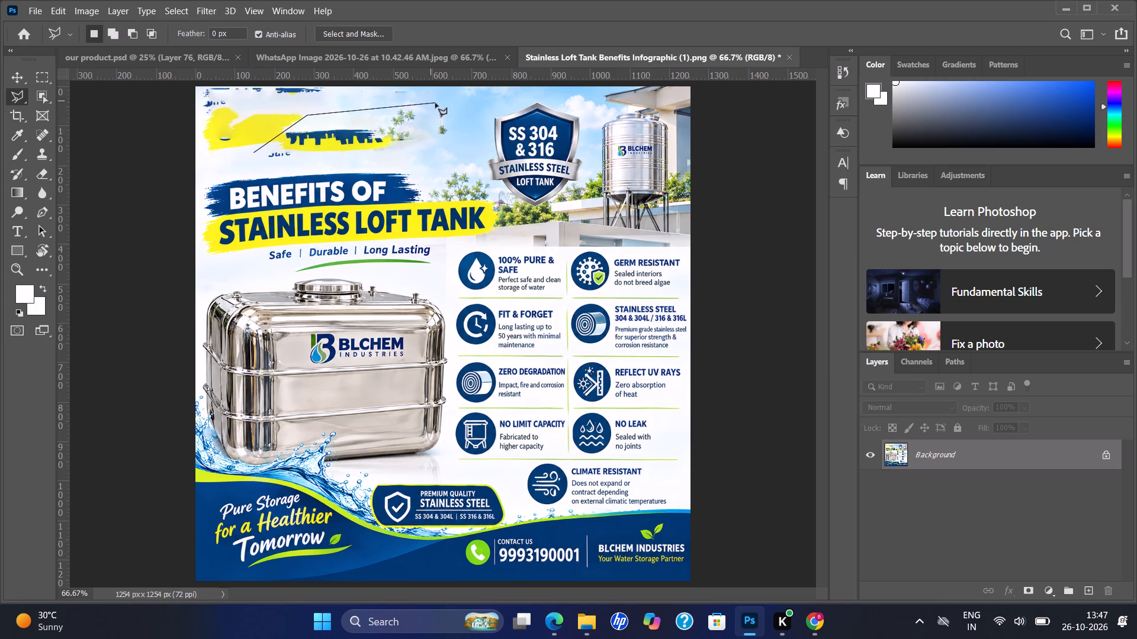
left_click(435, 103)
left_click(458, 133)
left_click(406, 150)
left_click(303, 160)
left_click_drag(271, 165, 253, 154)
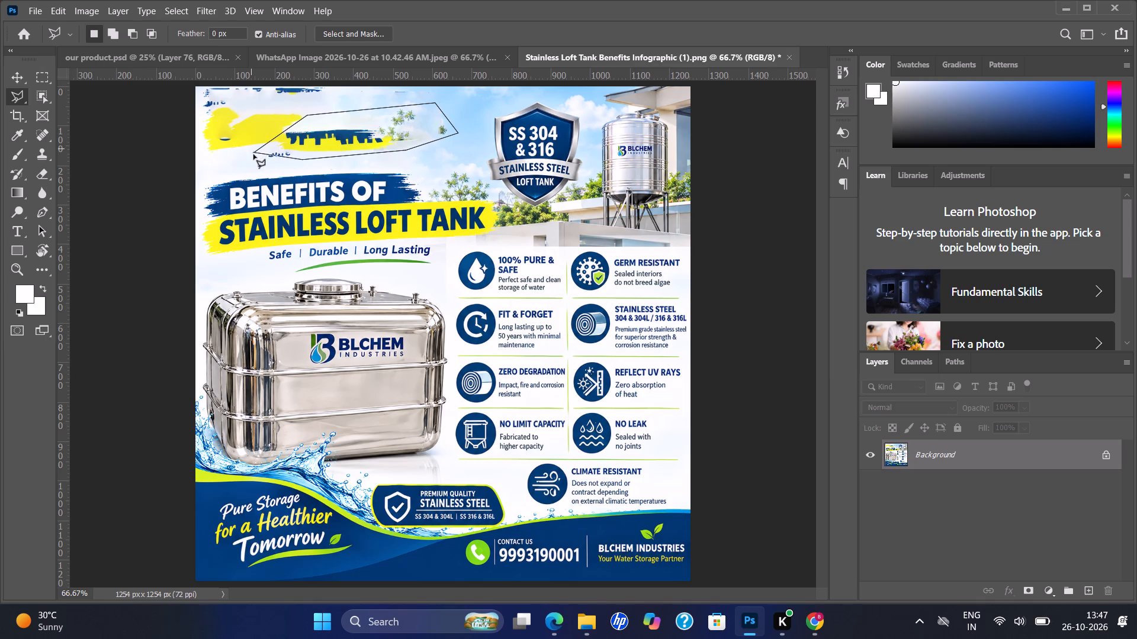
left_click_drag(253, 154, 254, 157)
left_click(254, 157)
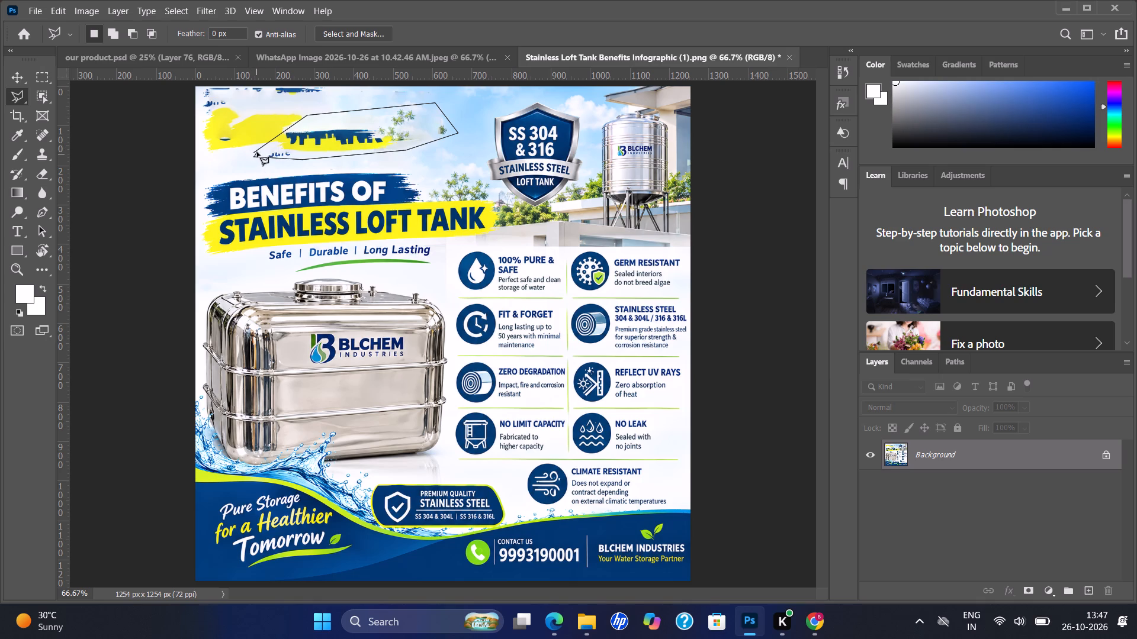
left_click(257, 152)
left_click(257, 152)
double_click(257, 152)
key("shift+BackSpace")
key("Return")
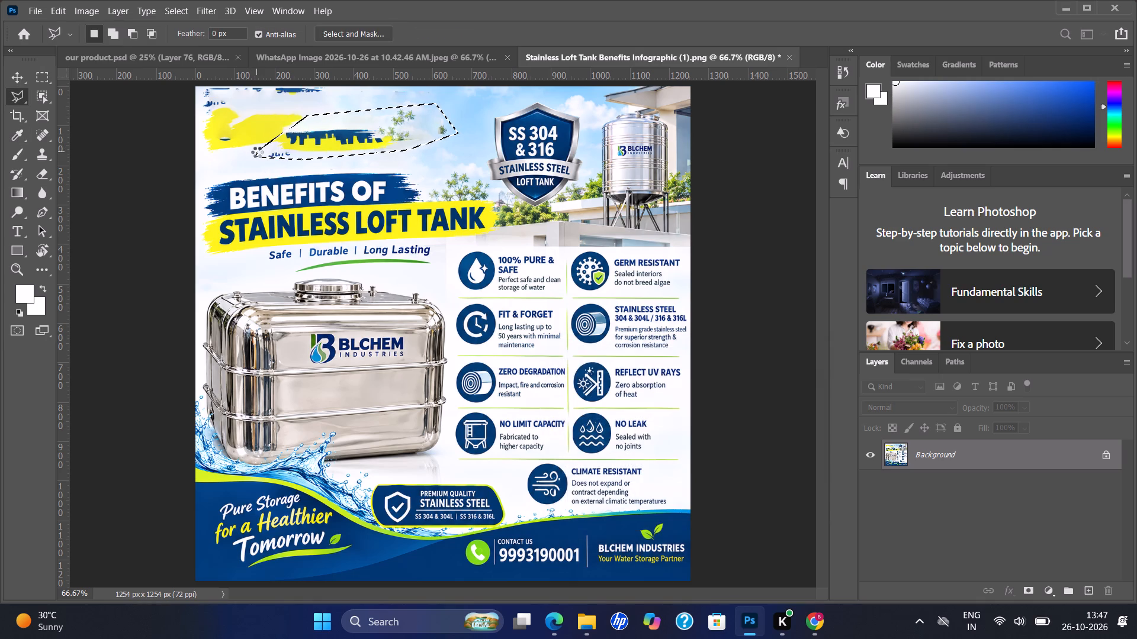
key("ctrl+d")
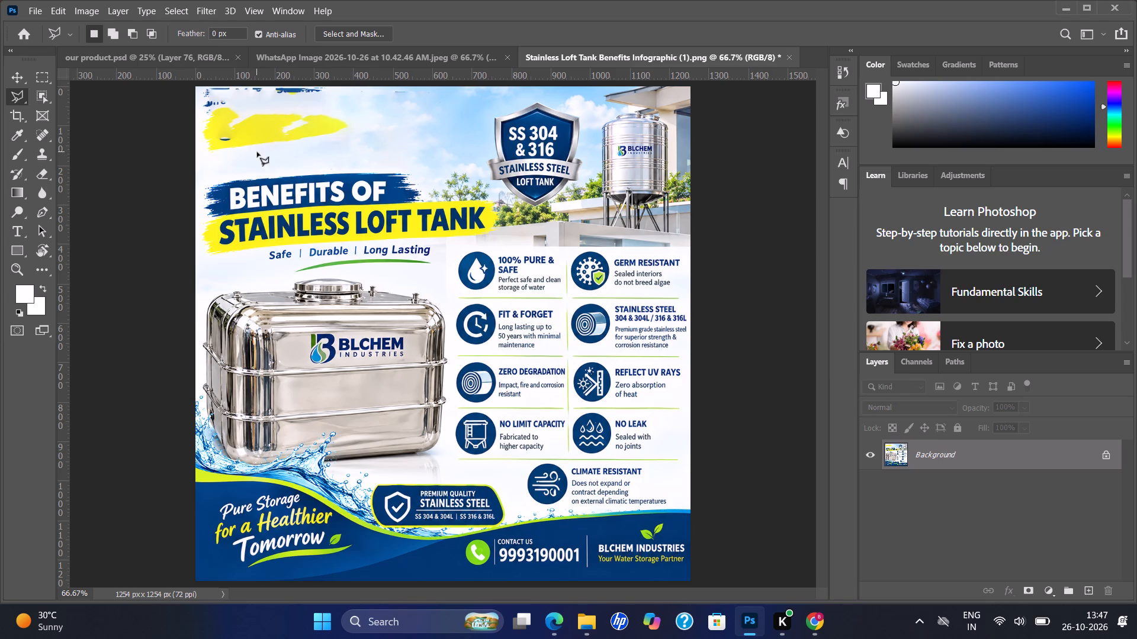
Lasso the remaining yellow smear above "BENEFITS OF", apply Content-Aware Fill and deselect.
left_click(200, 99)
left_click(355, 106)
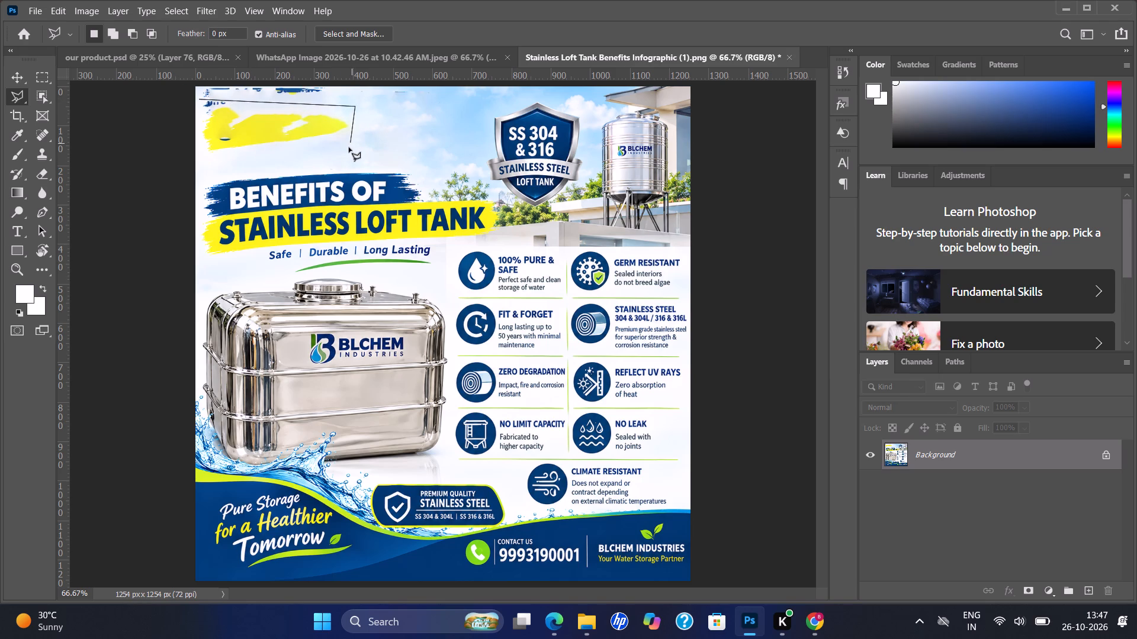
left_click(349, 147)
left_click(201, 157)
left_click(198, 99)
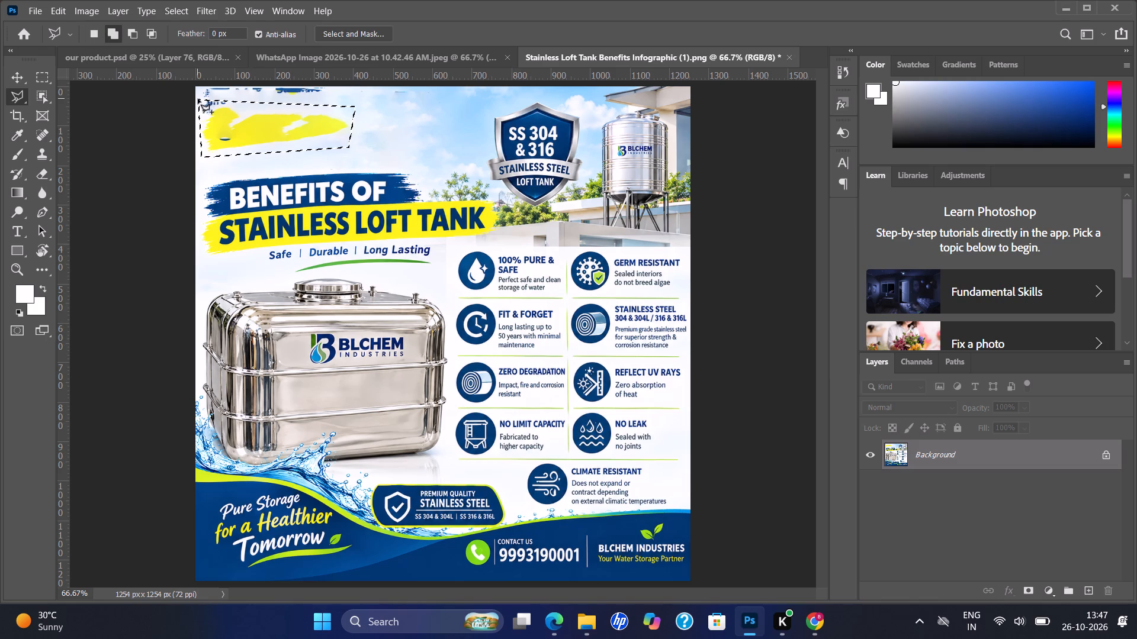
key("shift+BackSpace")
key("Return")
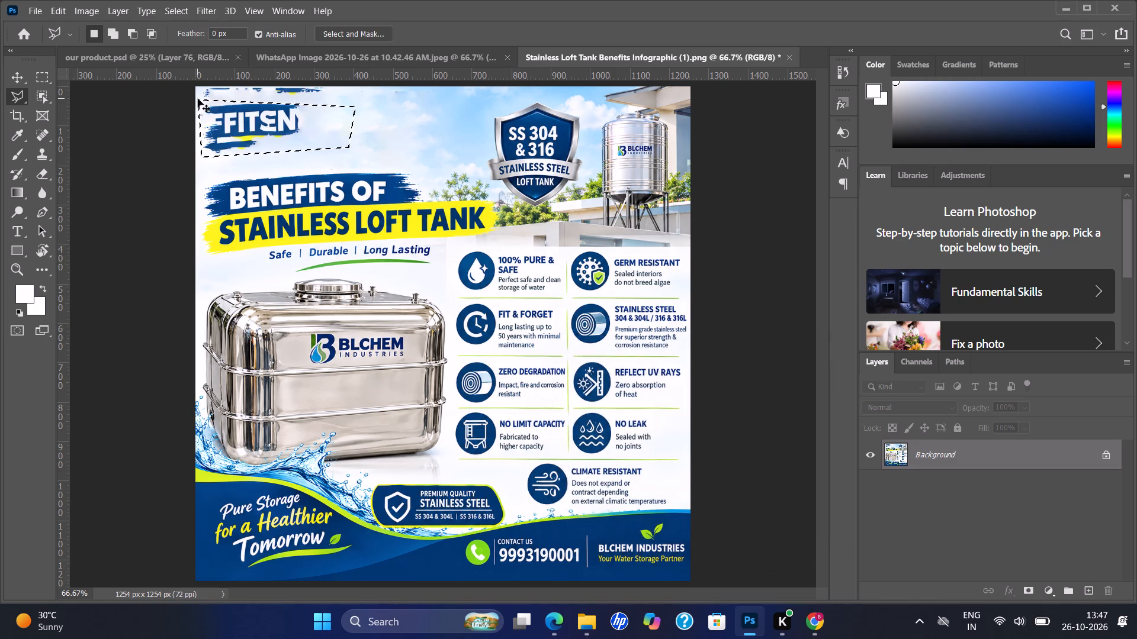
key("ctrl+d")
Lasso the garbled "FFITEN" fragment above the heading, apply Content-Aware Fill and deselect.
left_click(198, 104)
left_click(307, 101)
left_click(304, 148)
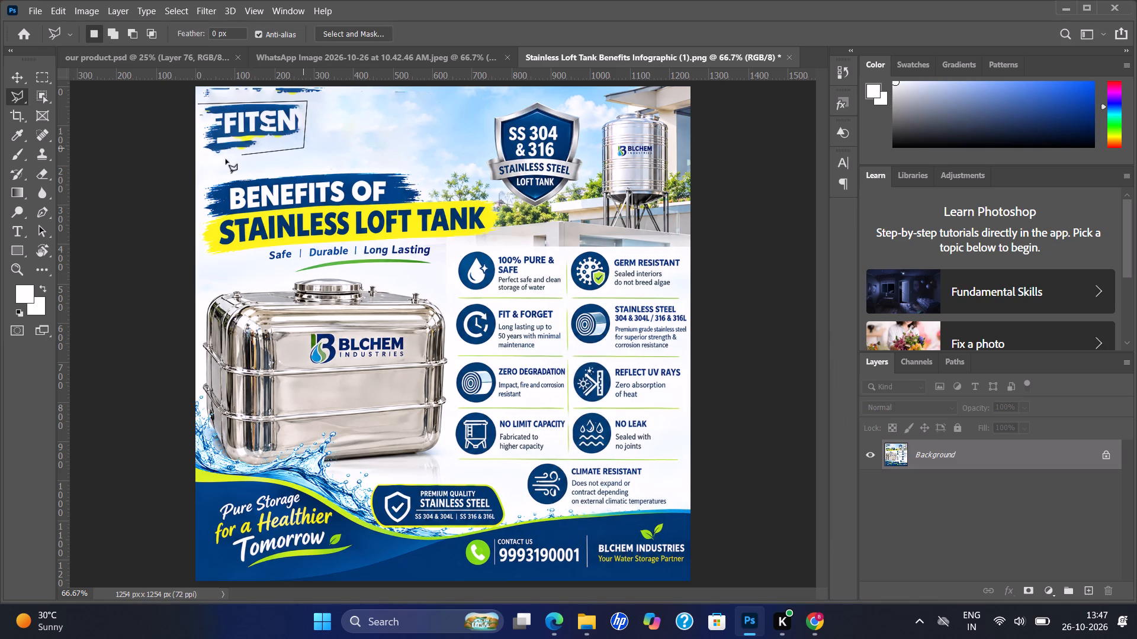
left_click(208, 163)
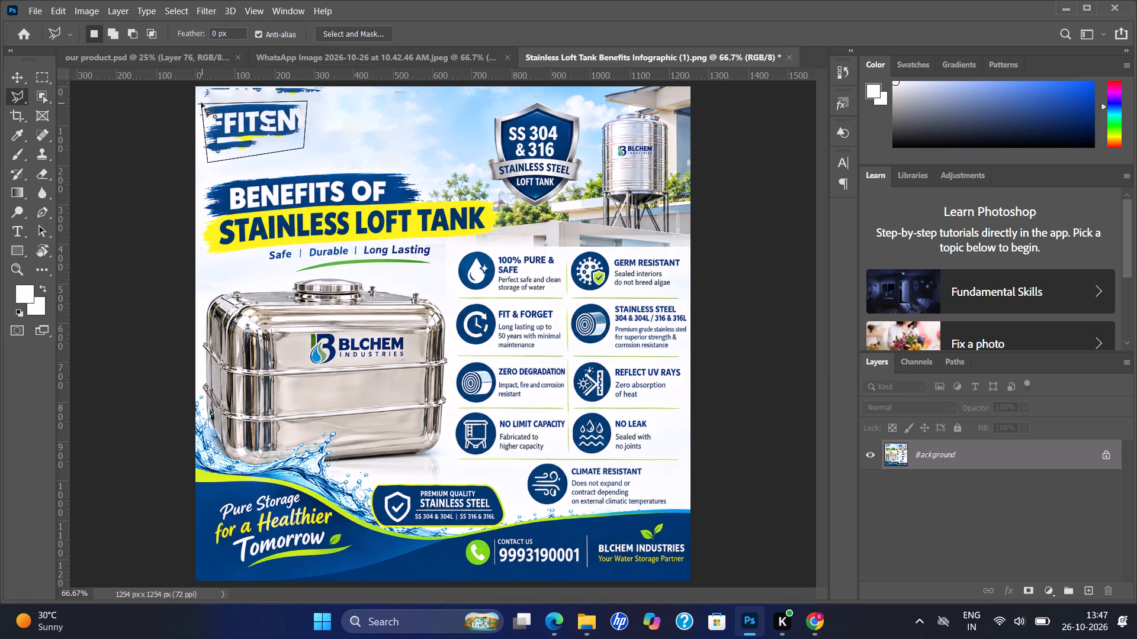
left_click(201, 103)
key("shift+BackSpace")
key("Return")
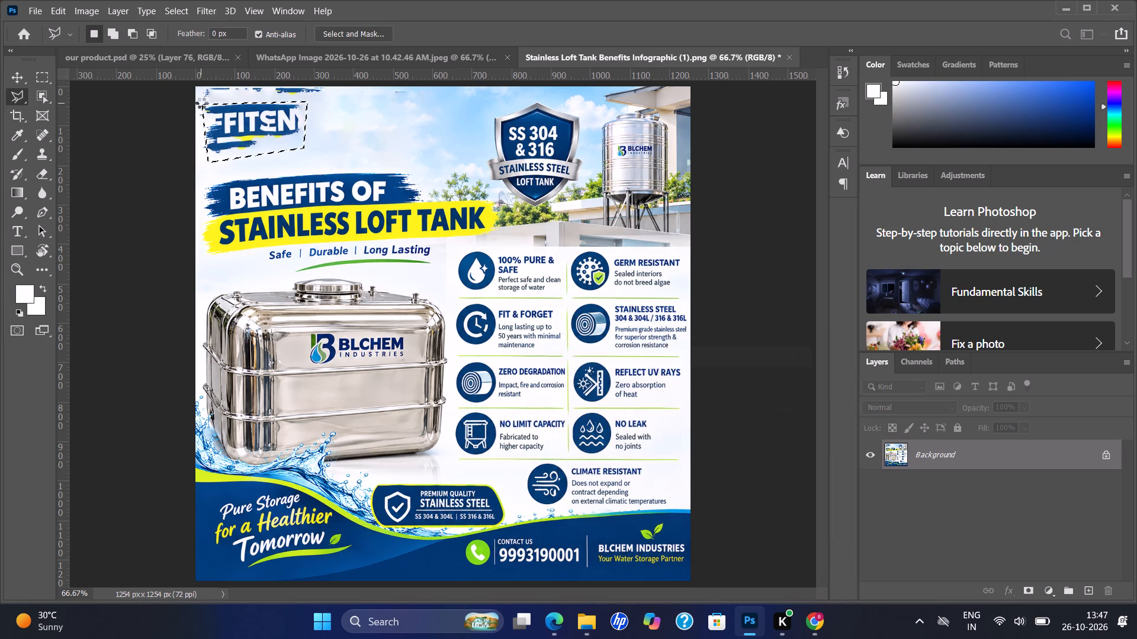
key("ctrl+d")
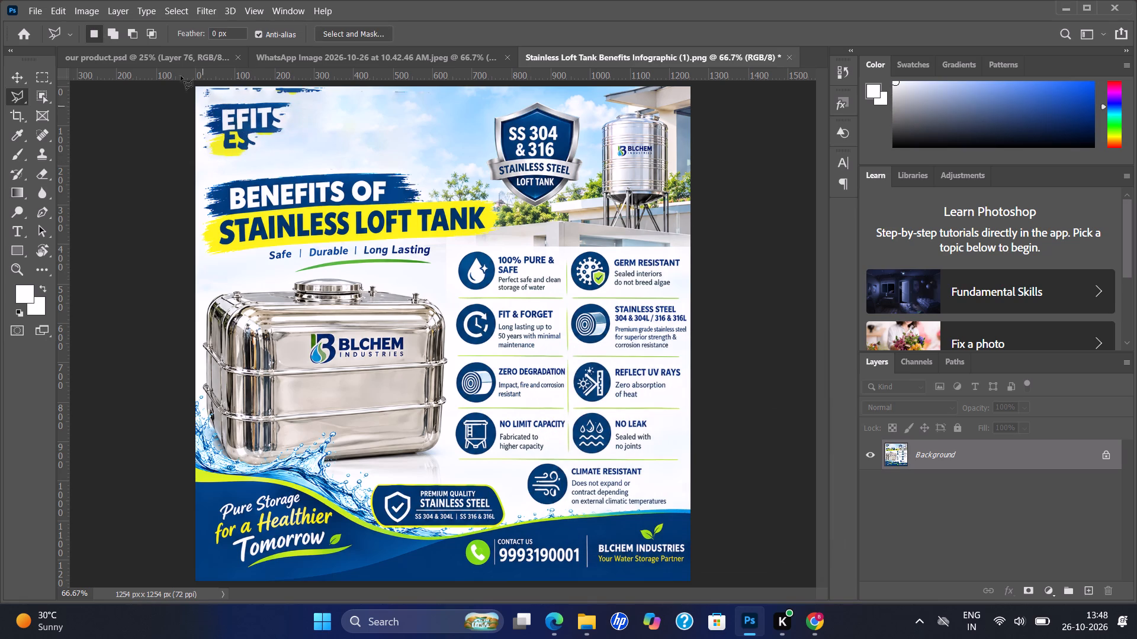
Lasso the "EFITS" and "ES" fragments above the heading and apply Content-Aware Fill.
left_click(198, 104)
left_click(289, 98)
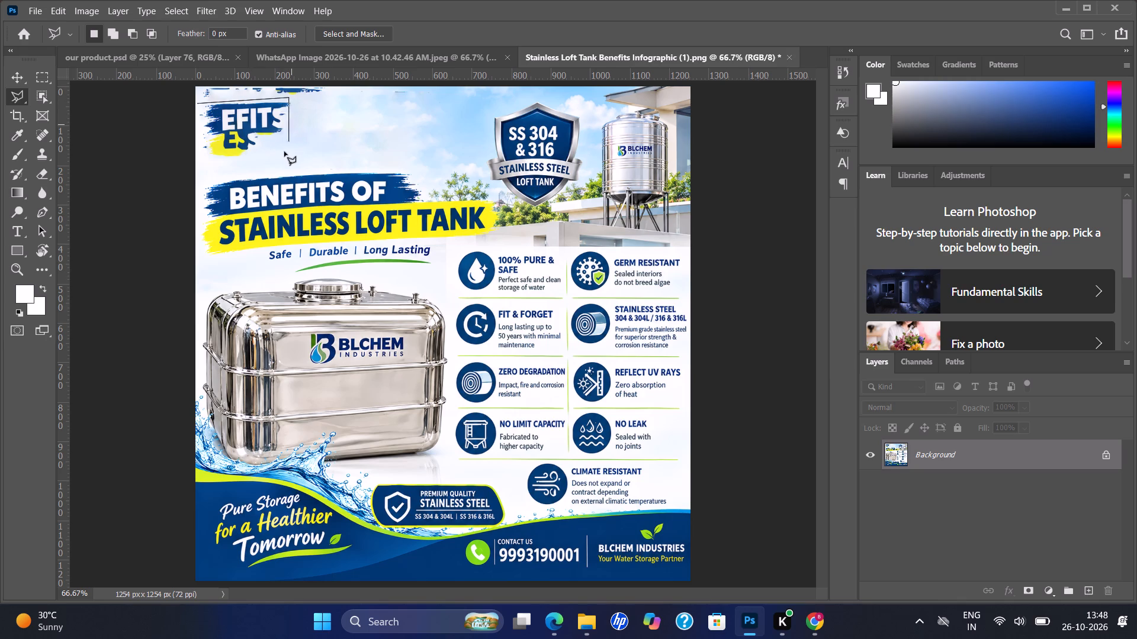
left_click(284, 151)
left_click(208, 159)
left_click(198, 102)
key("shift+BackSpace")
key("Return")
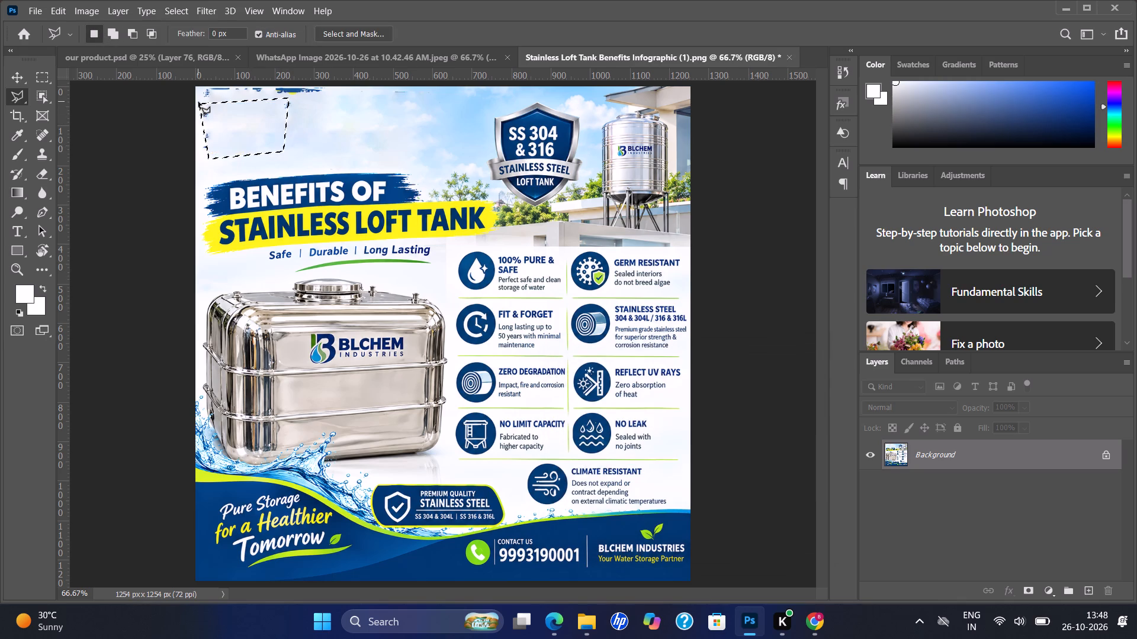
Save the infographic PNG and deselect.
key("ctrl+s")
key("ctrl+d")
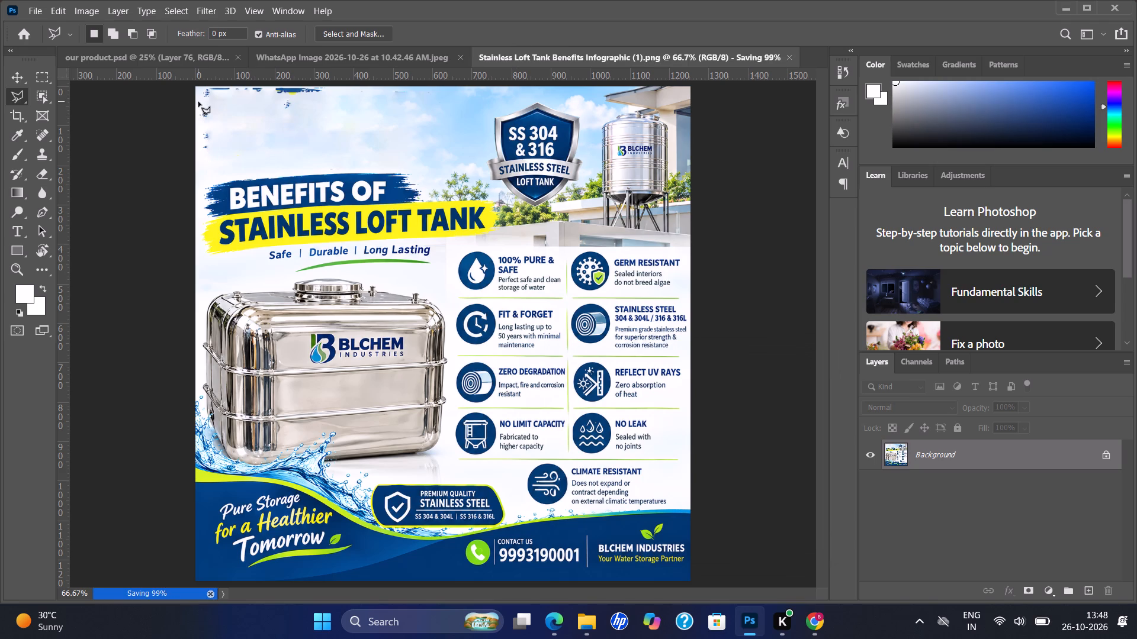
Lasso an L-shaped area over the blue specks along the poster's top and left edges, apply Content-Aware Fill and deselect.
left_click(200, 86)
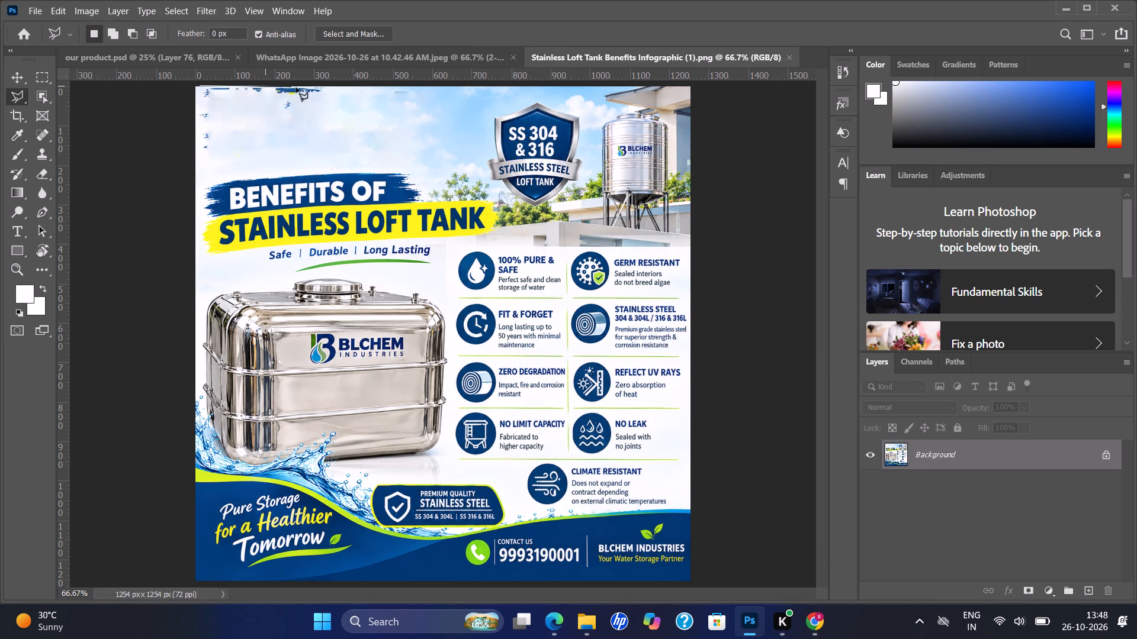
left_click(339, 87)
left_click(311, 120)
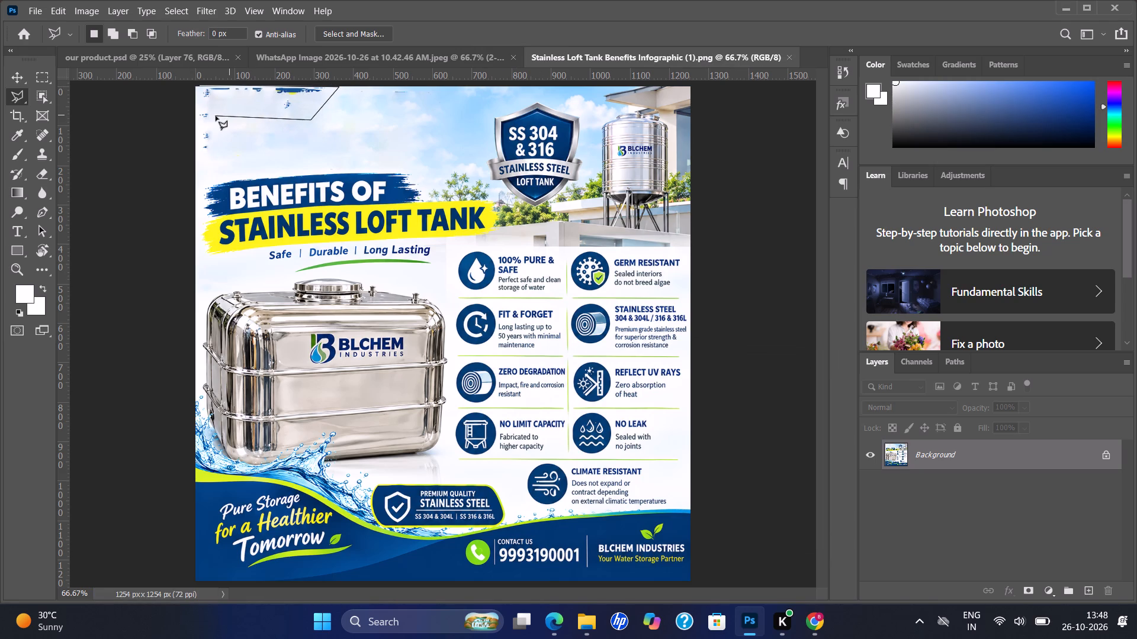
left_click(216, 116)
left_click(215, 162)
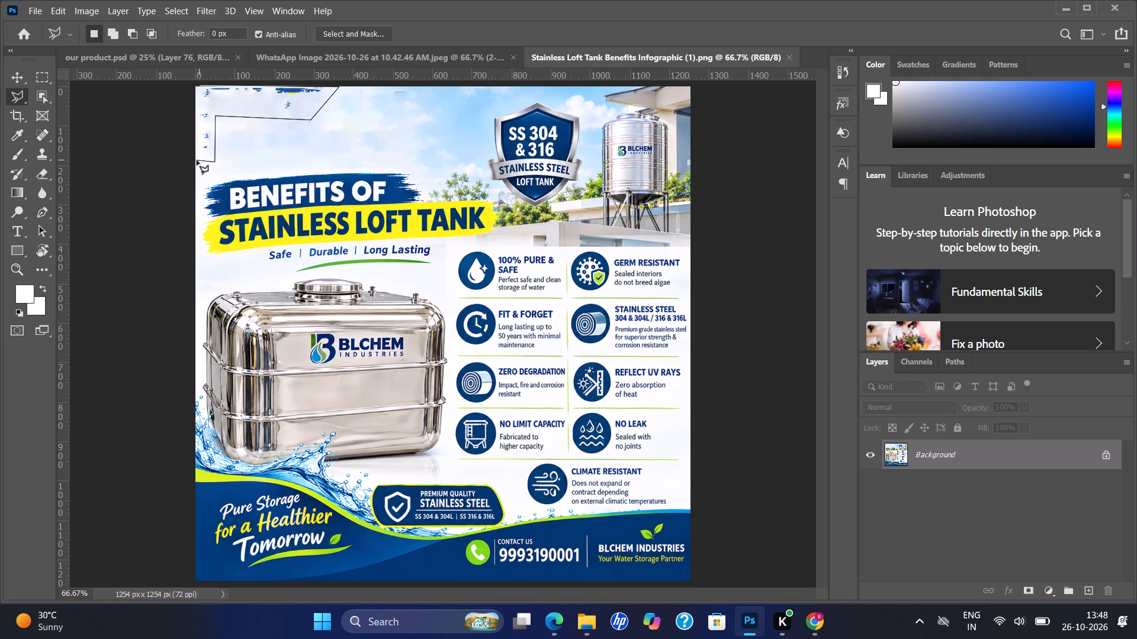
left_click(197, 160)
left_click(199, 85)
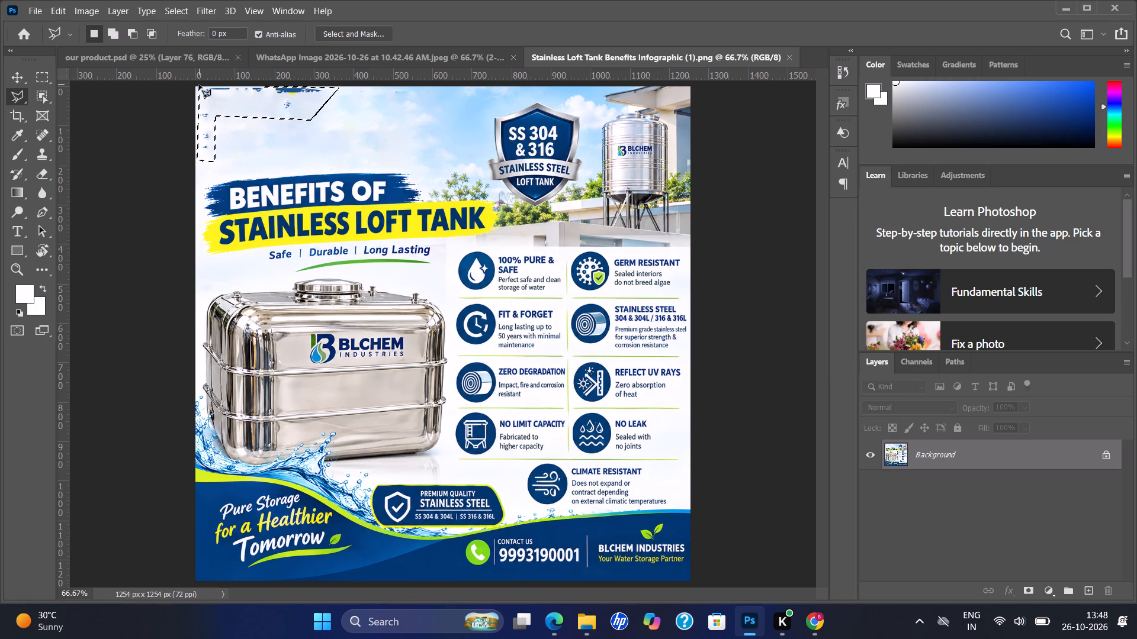
key("shift+BackSpace")
key("Return")
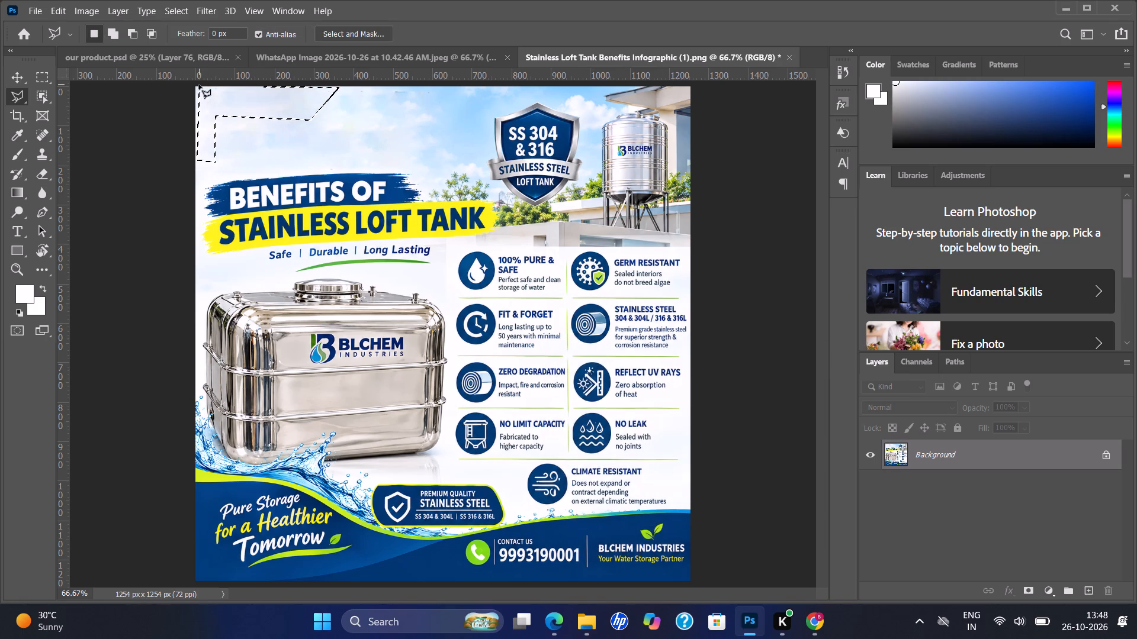
key("ctrl+d")
Lasso a thin strip over the remaining specks along the poster's top edge, apply Content-Aware Fill and deselect.
left_click_drag(302, 89, 305, 89)
left_click_drag(305, 89, 325, 93)
left_click(325, 93)
left_click(312, 87)
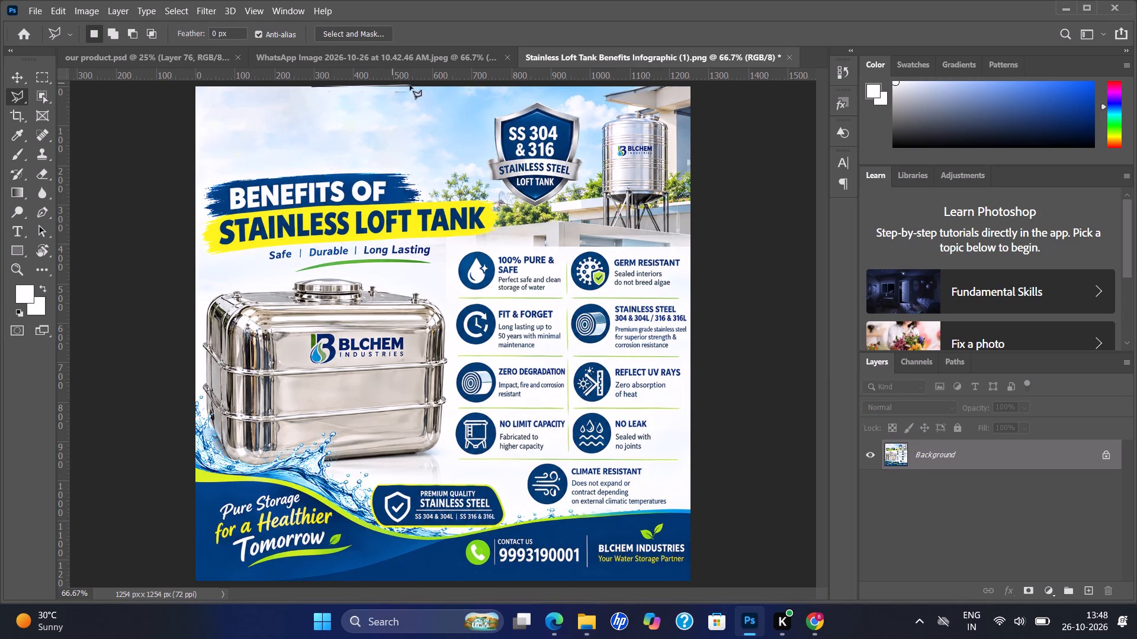
left_click(415, 88)
left_click(404, 104)
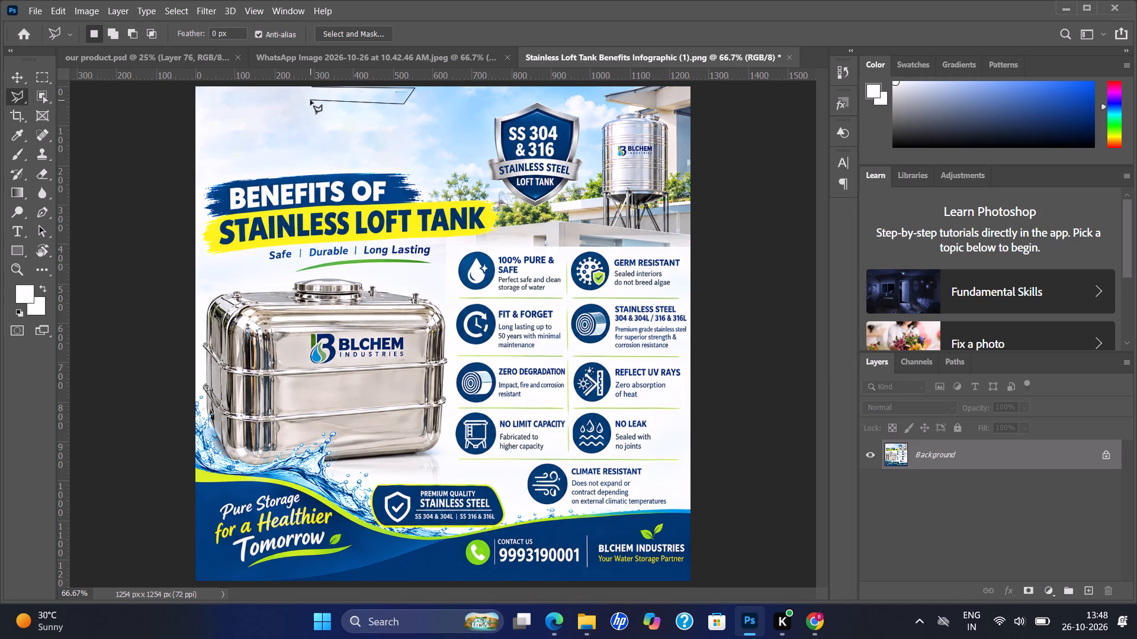
left_click(310, 100)
left_click(314, 86)
key("BackSpace")
key("Return")
key("ctrl+d")
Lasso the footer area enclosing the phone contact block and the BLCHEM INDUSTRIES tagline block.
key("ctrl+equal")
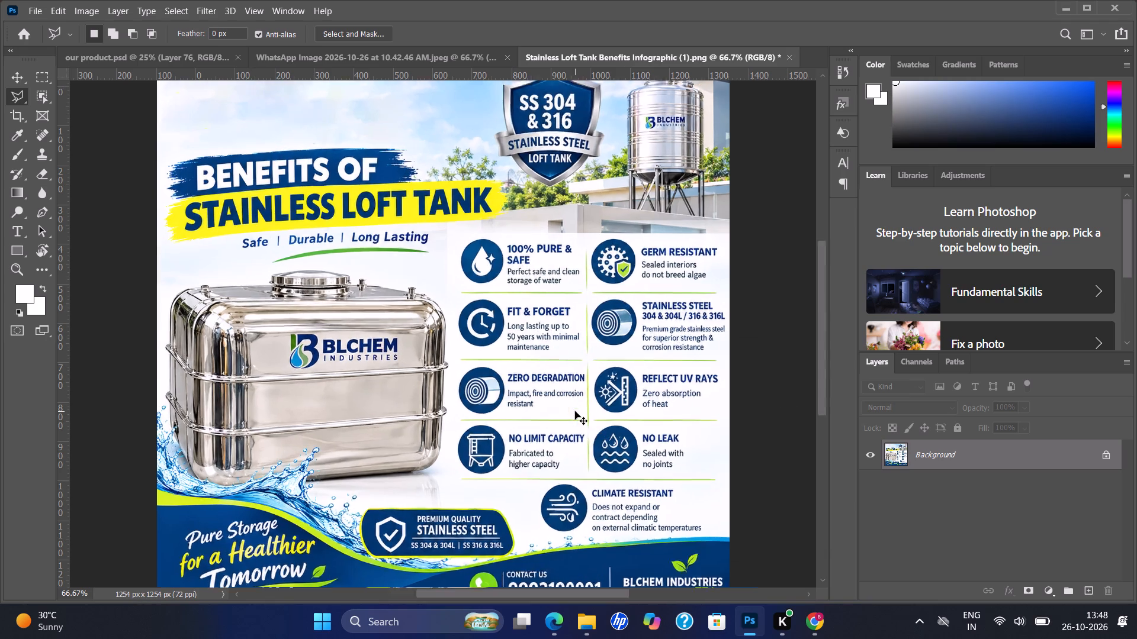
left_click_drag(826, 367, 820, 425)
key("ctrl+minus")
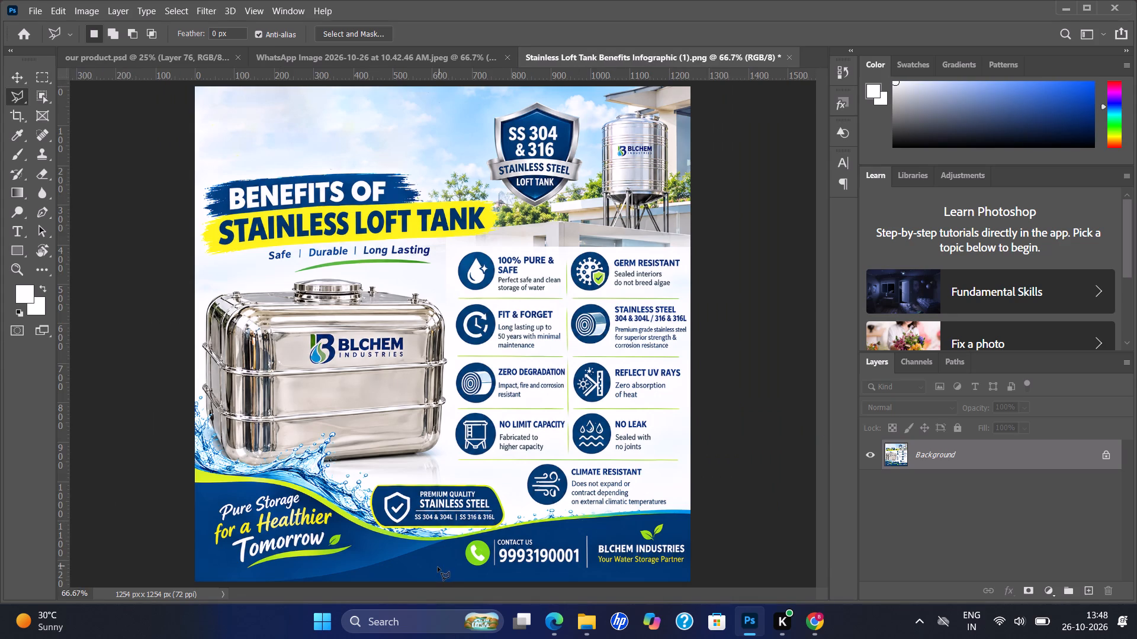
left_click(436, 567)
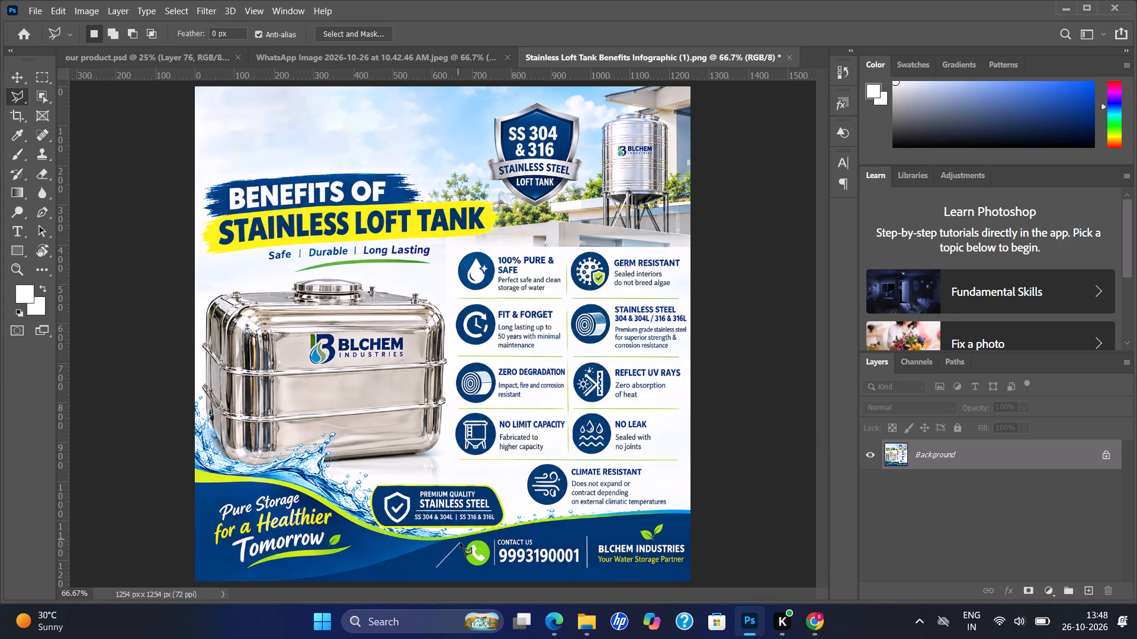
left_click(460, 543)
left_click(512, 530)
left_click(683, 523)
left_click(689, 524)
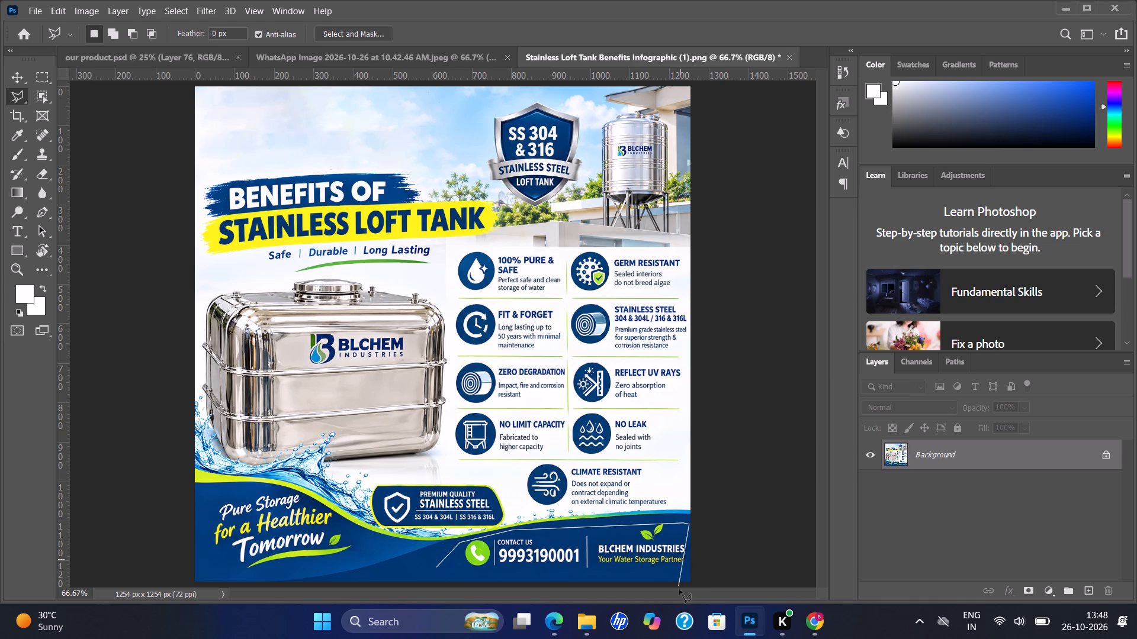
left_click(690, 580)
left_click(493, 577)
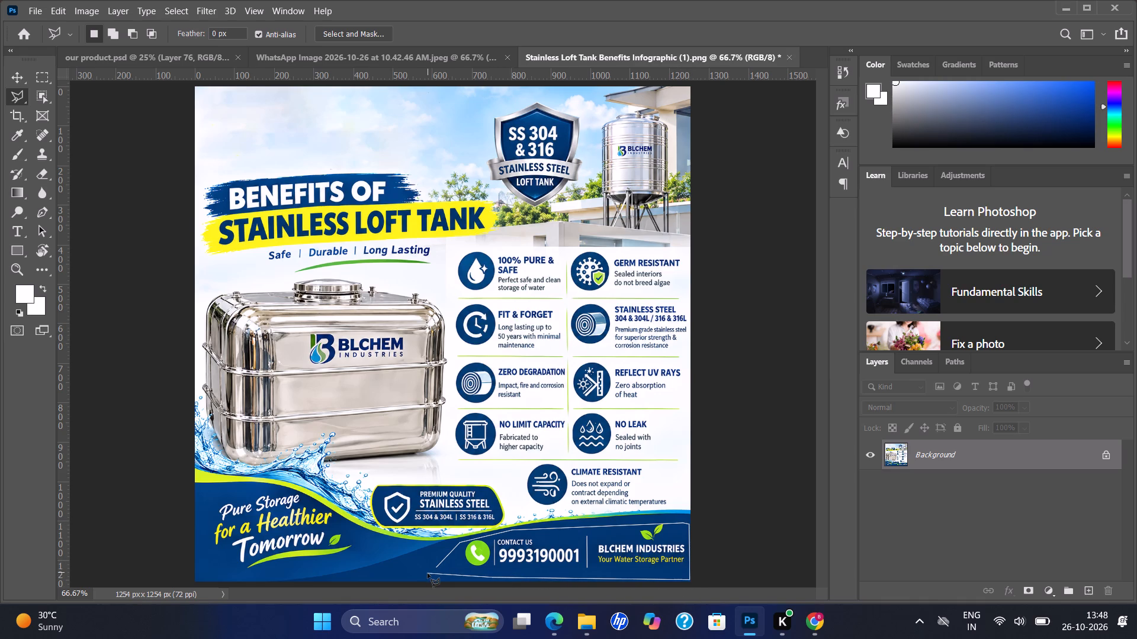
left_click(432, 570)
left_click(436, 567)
Duplicate the Background layer as "Background copy" in the same document.
right_click(937, 457)
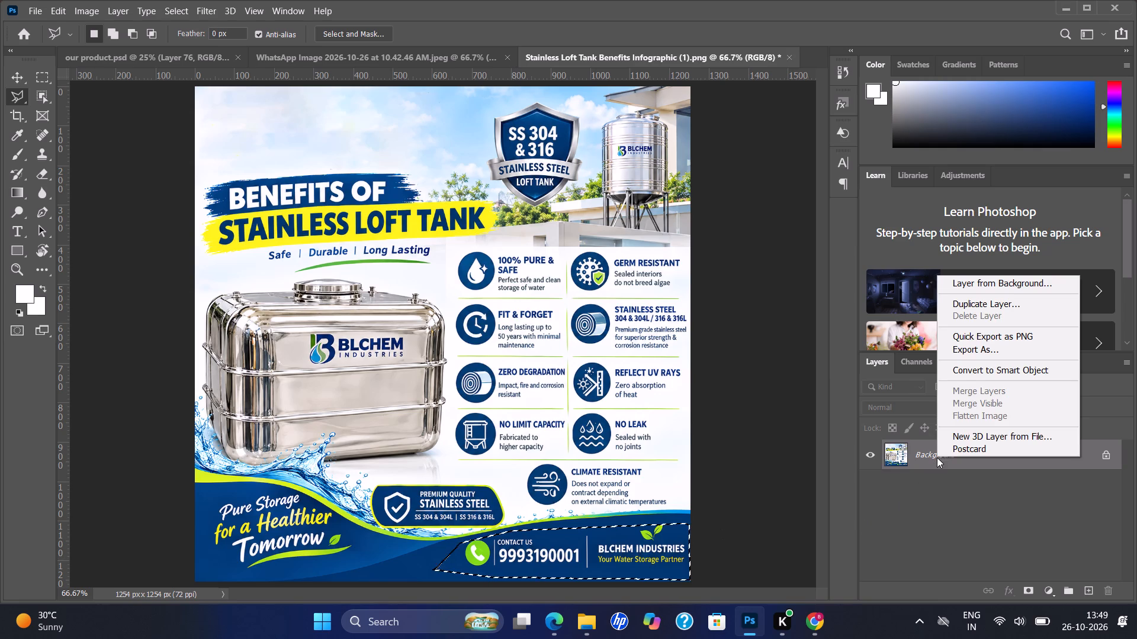
left_click(928, 458)
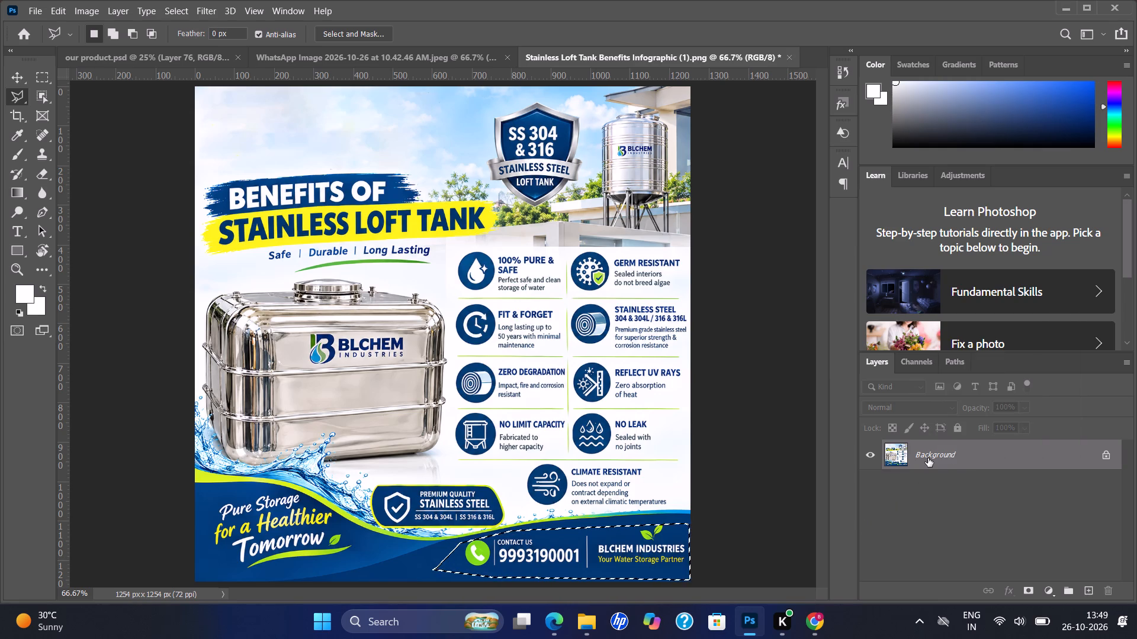
key("v")
right_click(982, 457)
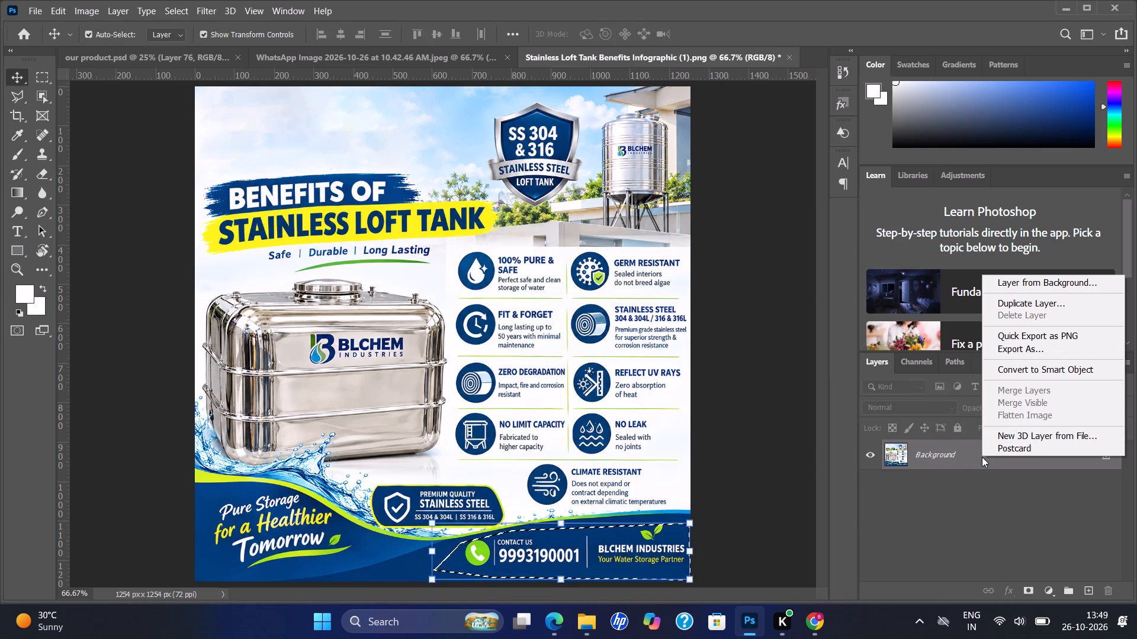
left_click(1020, 304)
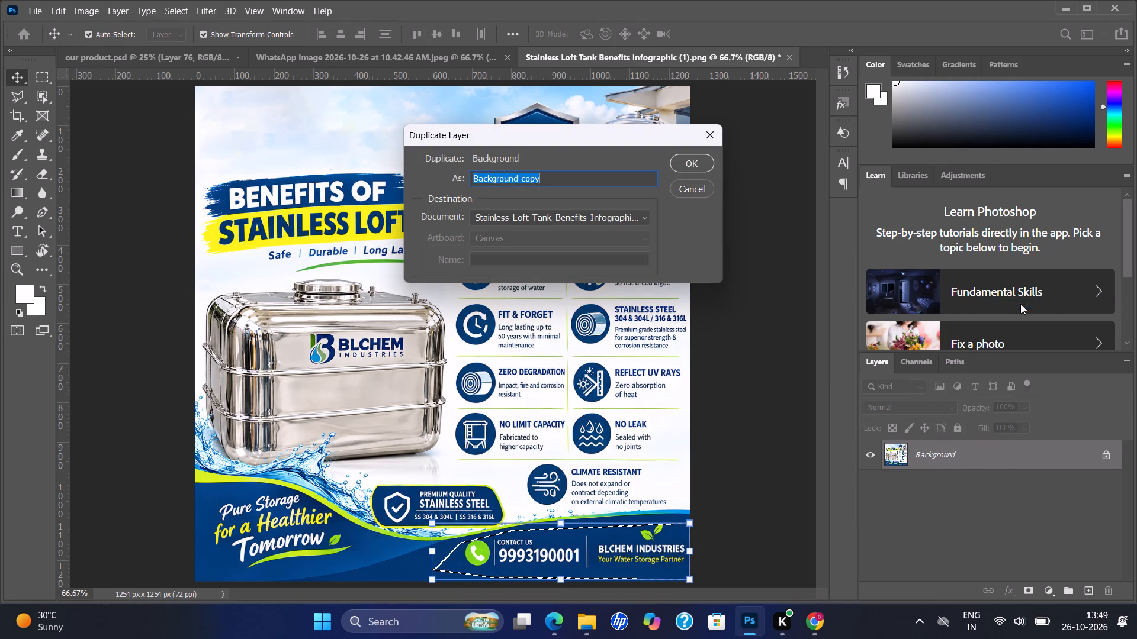
left_click(699, 159)
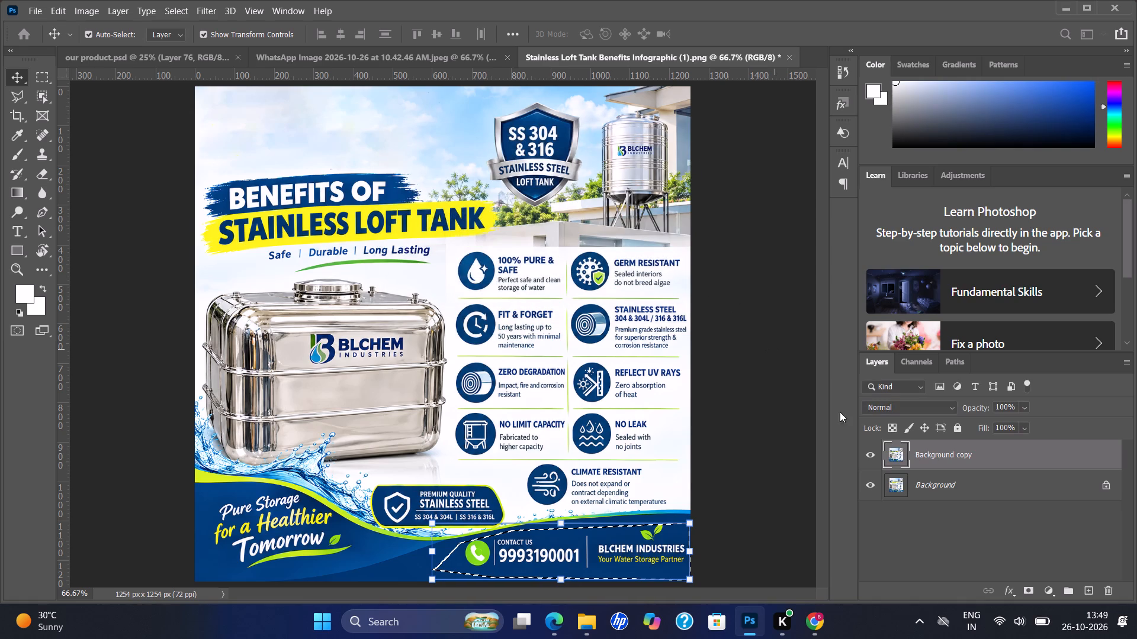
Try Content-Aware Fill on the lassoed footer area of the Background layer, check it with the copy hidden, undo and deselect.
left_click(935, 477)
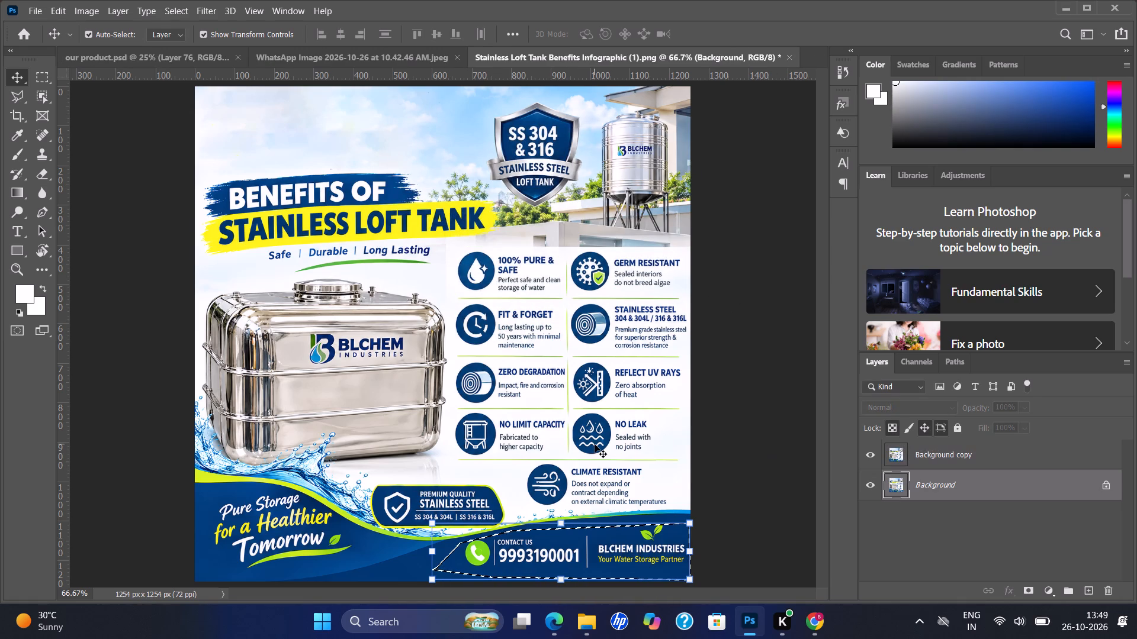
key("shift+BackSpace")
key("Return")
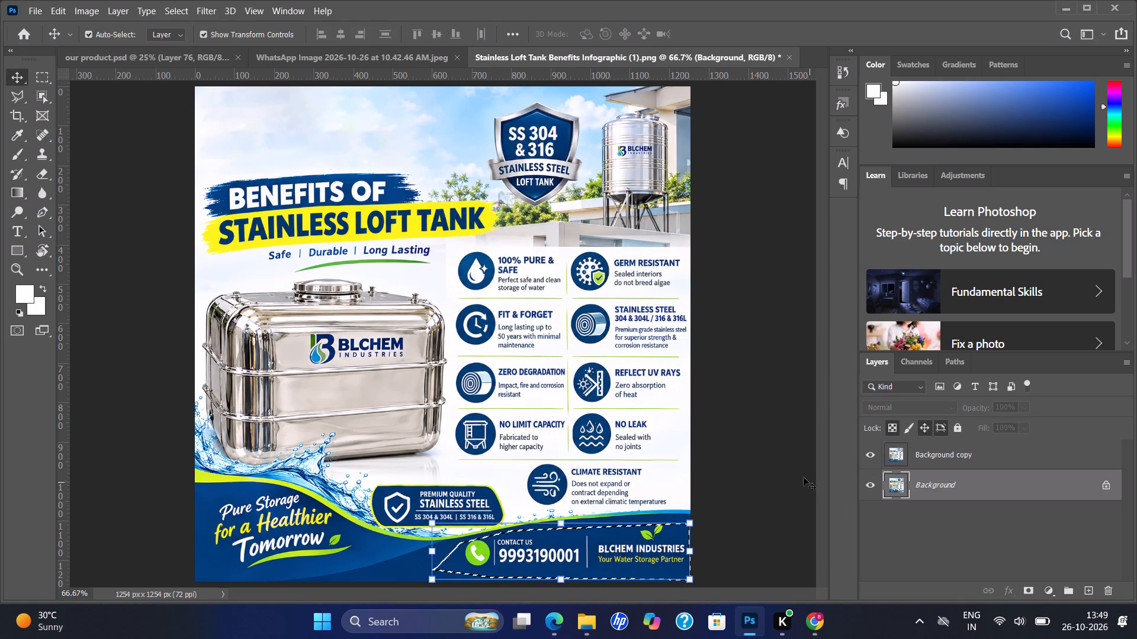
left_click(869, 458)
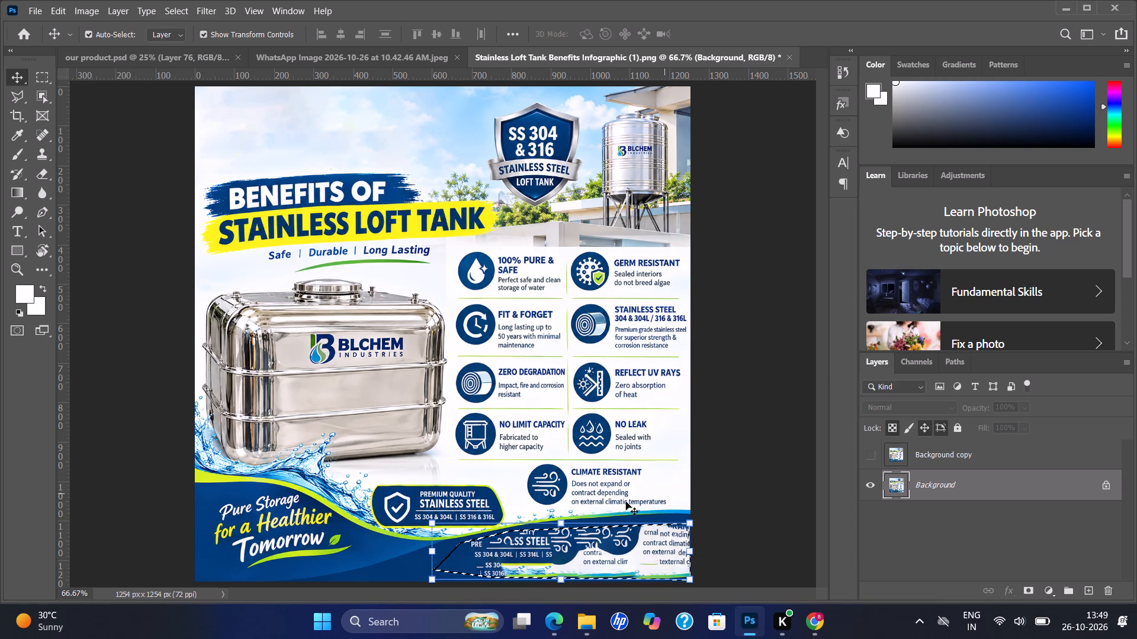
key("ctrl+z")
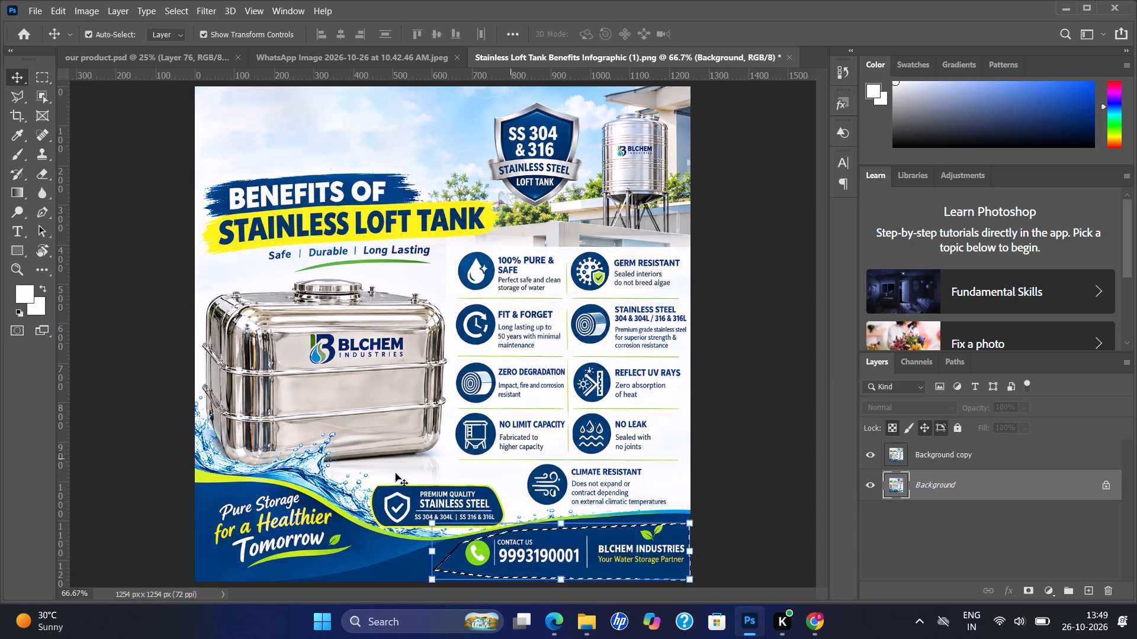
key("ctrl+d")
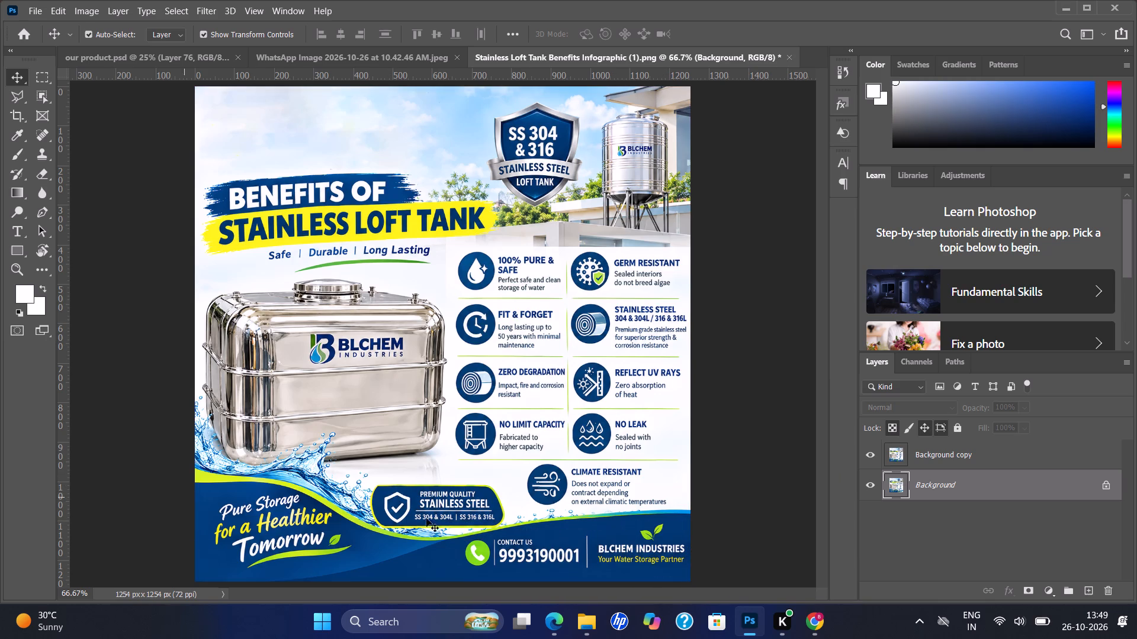
On the Background copy layer, lasso the BLCHEM INDUSTRIES name, leaf and tagline in the footer, apply Content-Aware Fill and deselect.
left_click(460, 579)
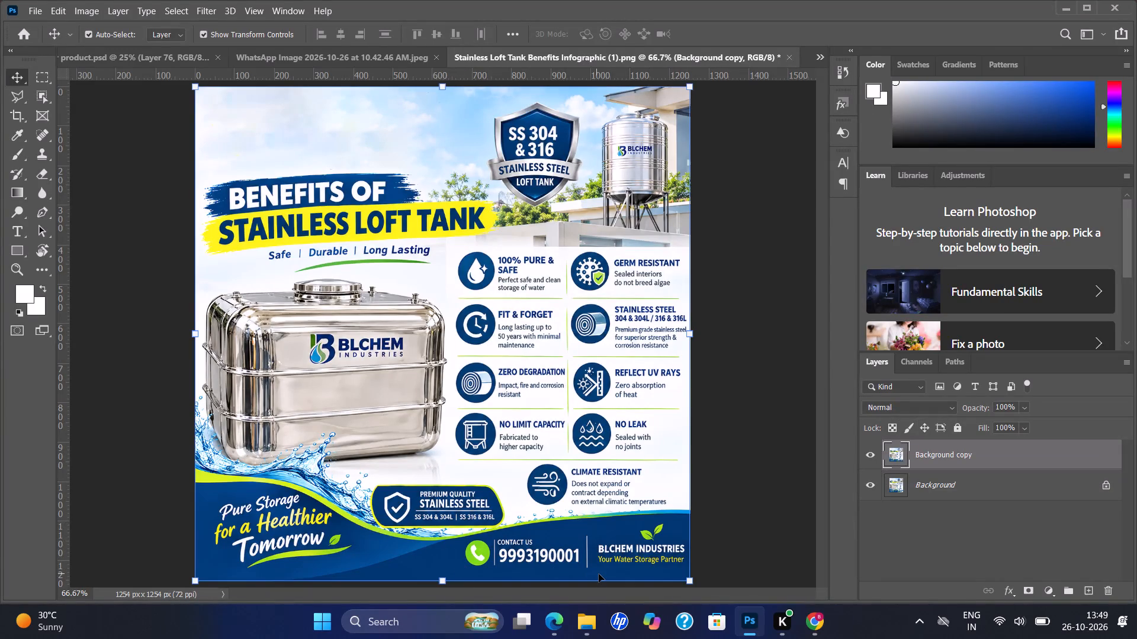
left_click(599, 573)
left_click(591, 567)
left_click(14, 97)
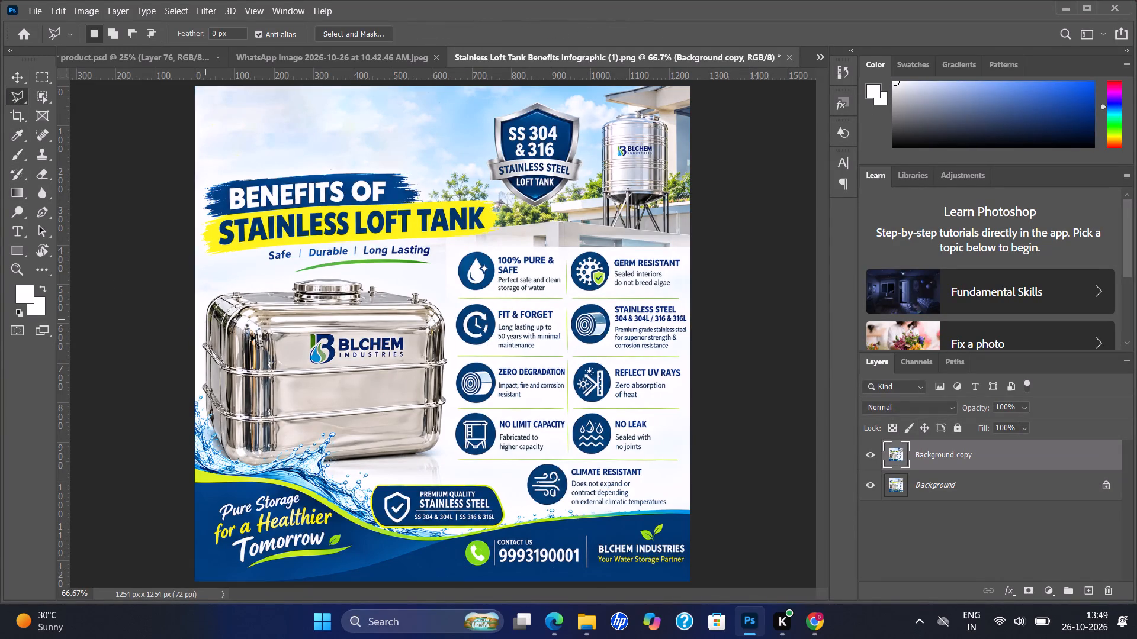
left_click(593, 573)
left_click(595, 535)
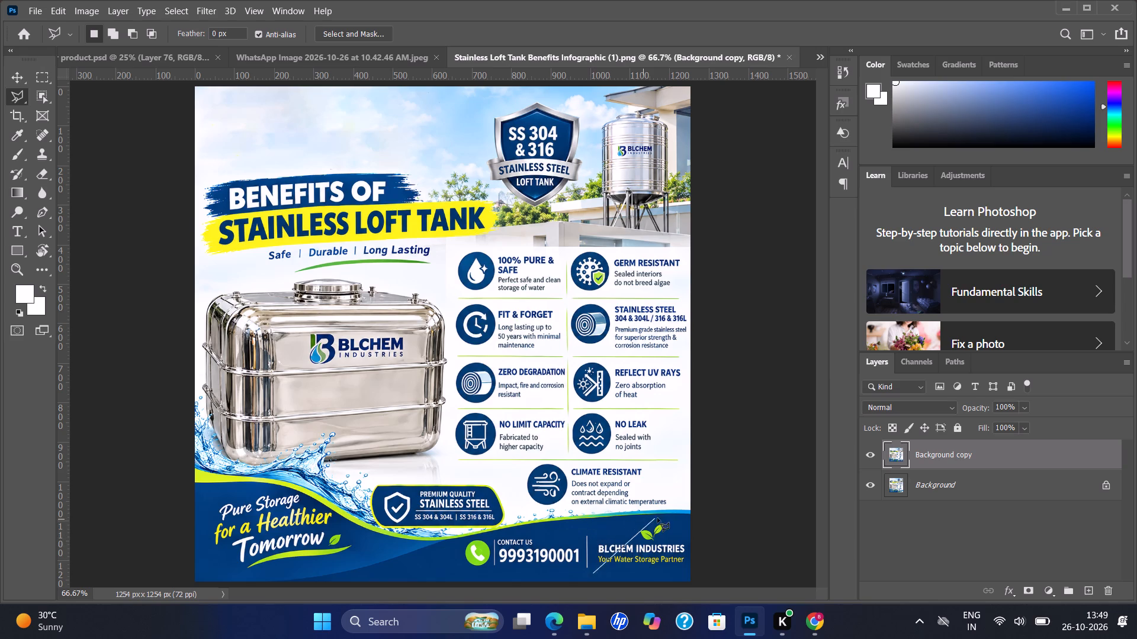
left_click_drag(592, 534, 661, 521)
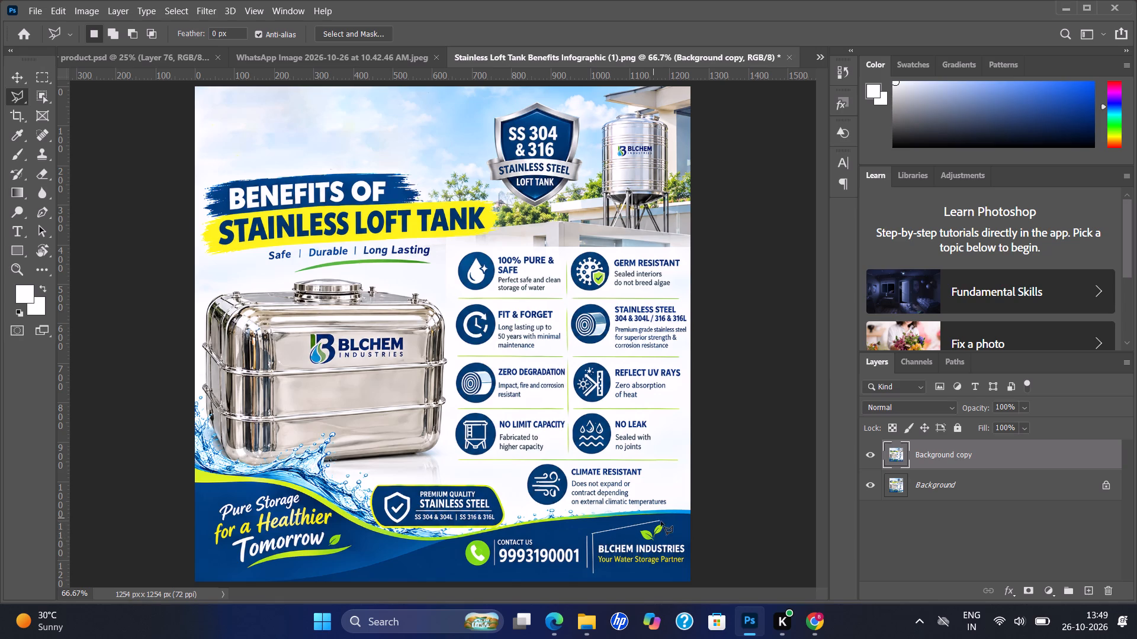
left_click_drag(661, 521, 669, 518)
left_click(669, 518)
left_click(686, 535)
left_click(687, 570)
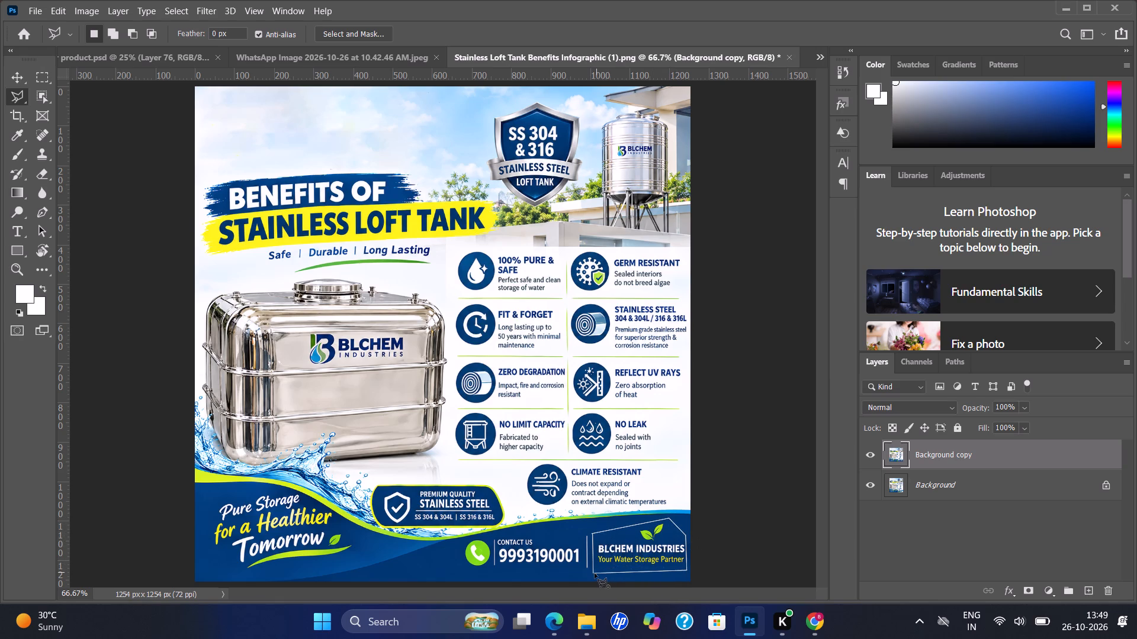
left_click(594, 574)
key("shift+BackSpace")
key("Return")
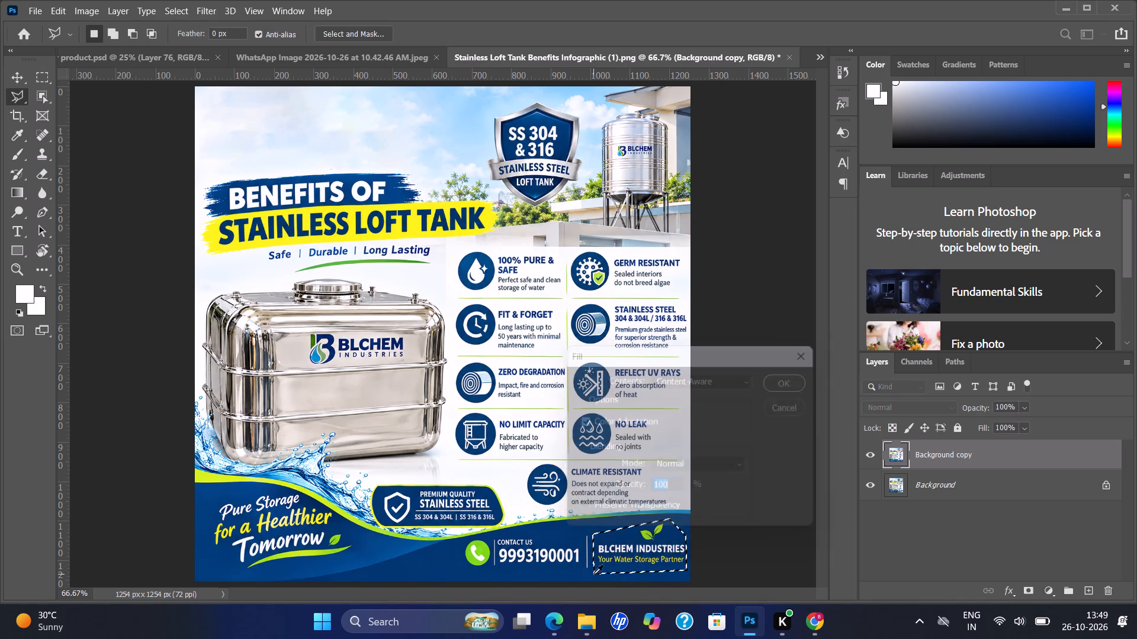
key("ctrl+d")
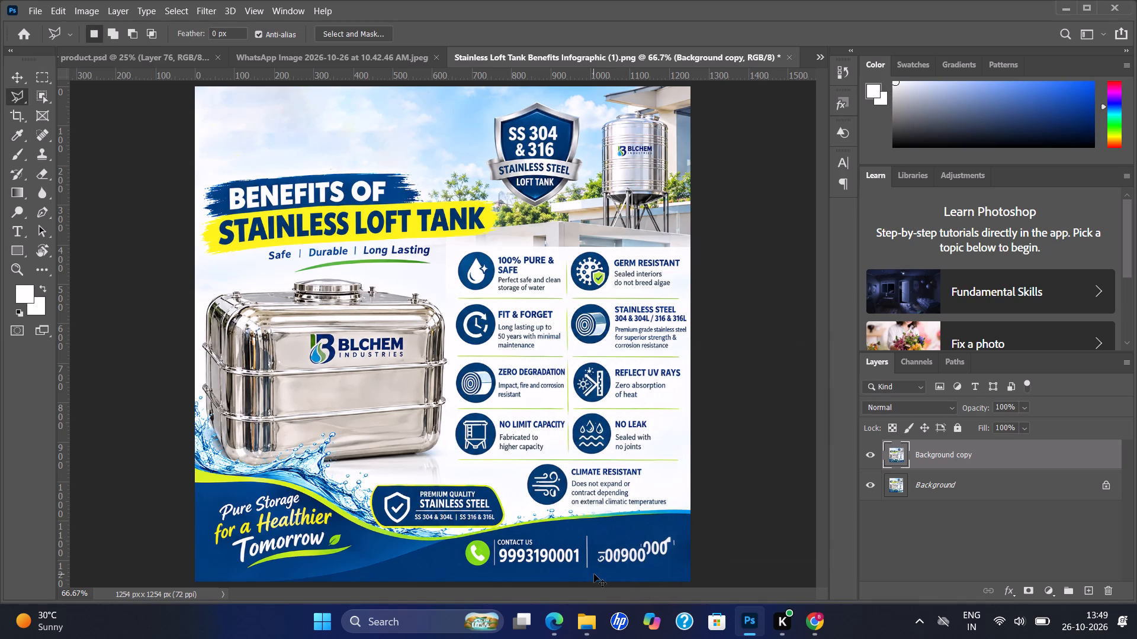
Lasso the garbled digit remnants beyond the divider beside the footer phone number, apply Content-Aware Fill and deselect.
left_click(597, 569)
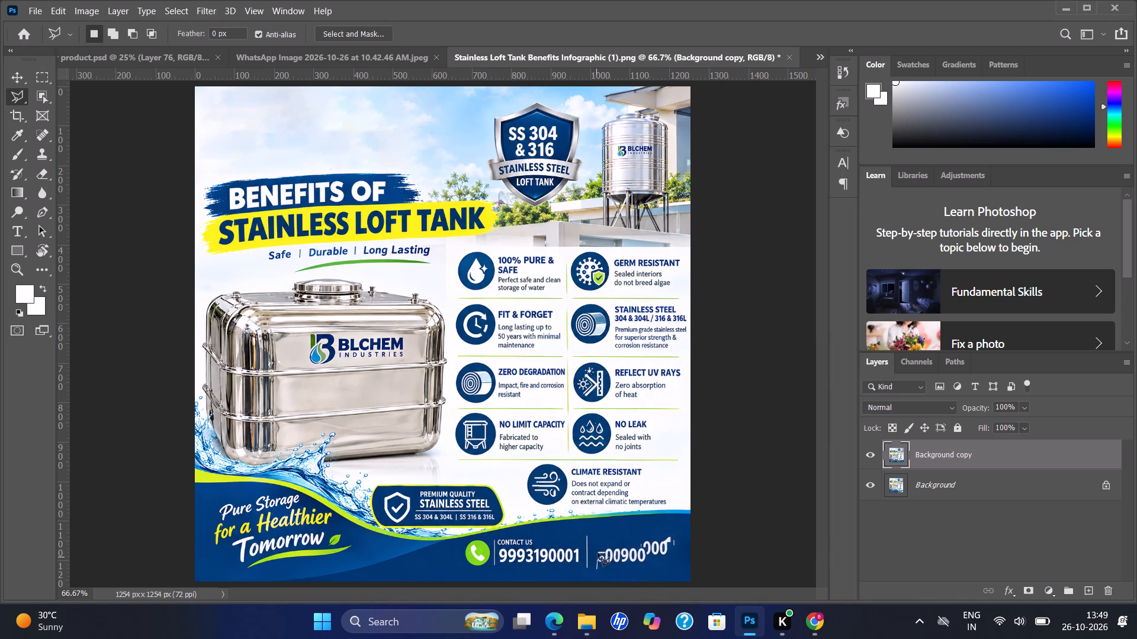
left_click(595, 542)
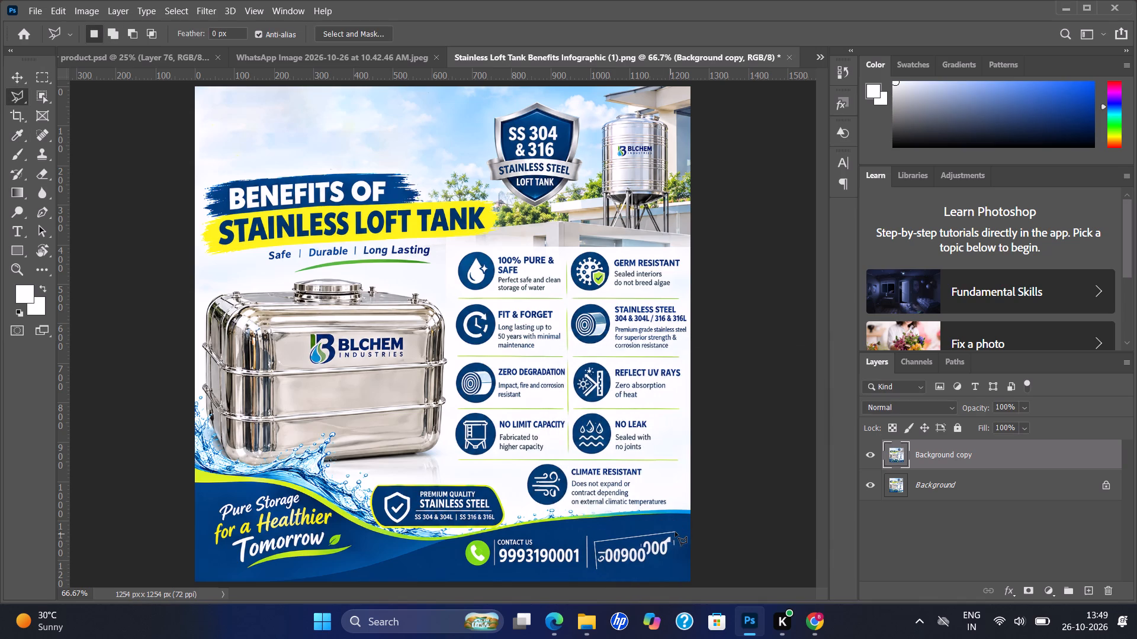
left_click(675, 532)
left_click(678, 556)
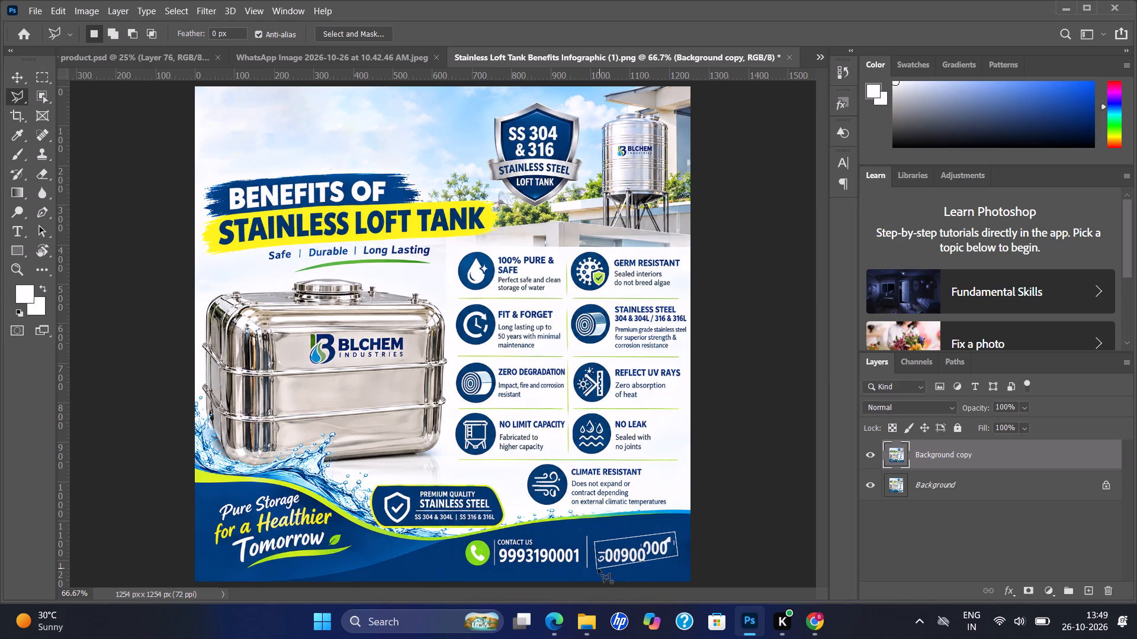
left_click(596, 569)
key("shift+BackSpace")
key("Return")
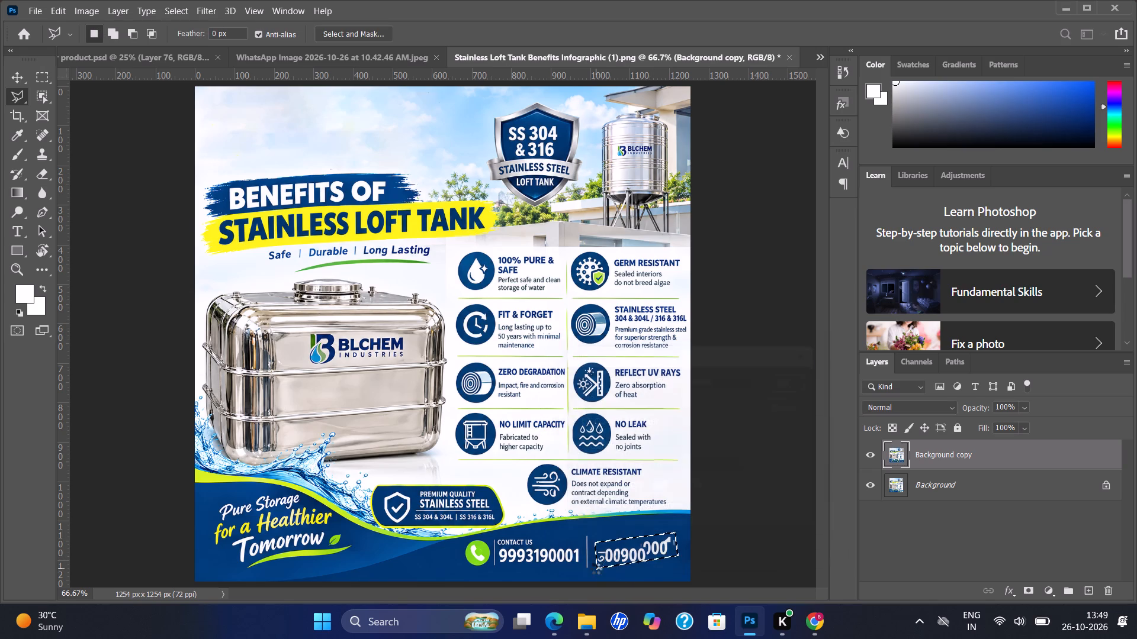
key("ctrl+d")
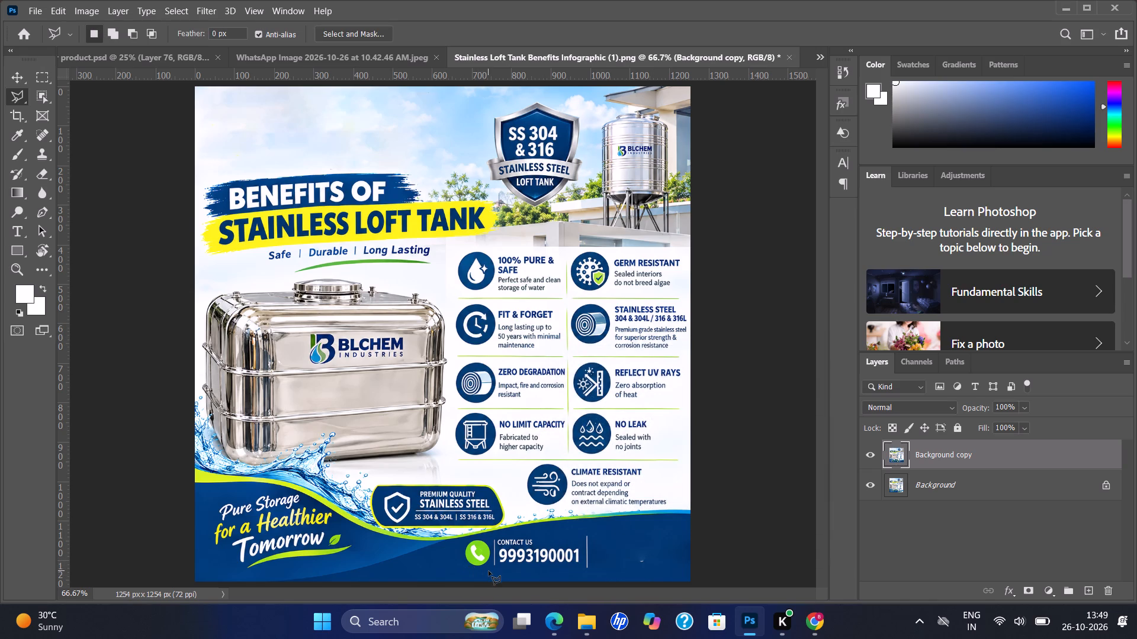
Lasso the CONTACT US label, phone number and divider lines in the footer, apply Content-Aware Fill and deselect.
left_click(489, 571)
left_click(493, 532)
left_click(596, 534)
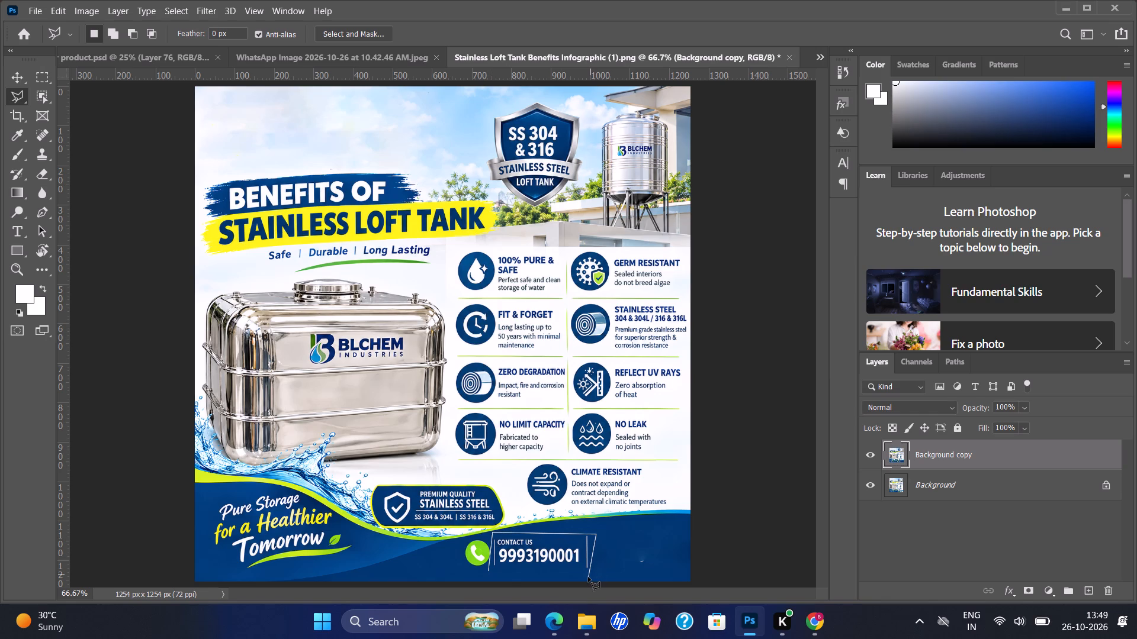
left_click(588, 577)
left_click(488, 570)
key("shift+BackSpace")
key("Return")
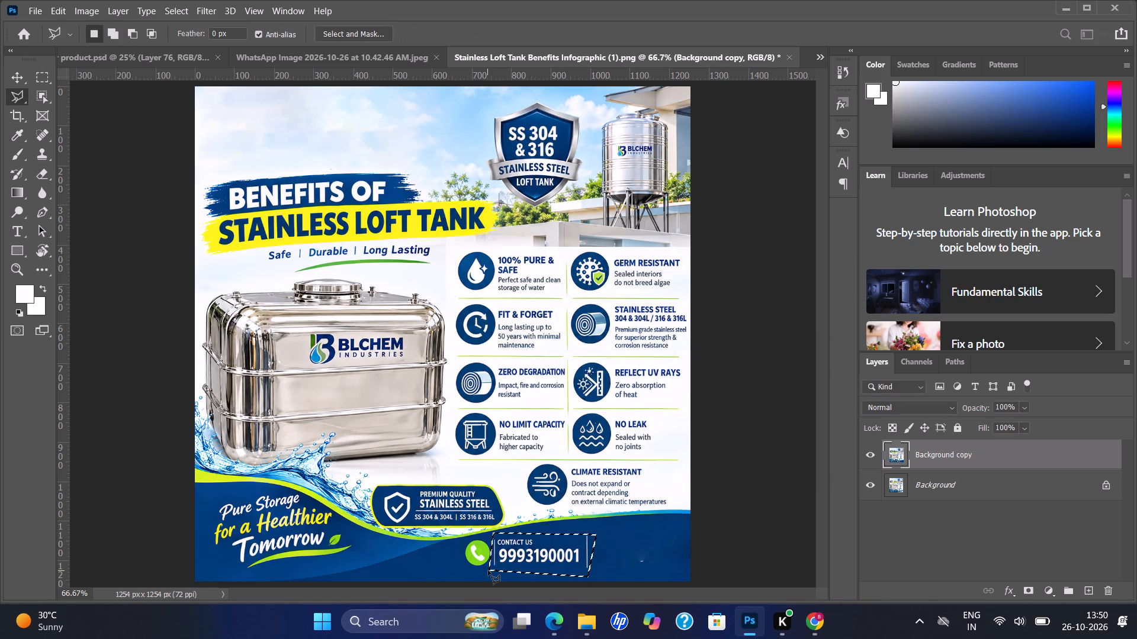
key("ctrl+d")
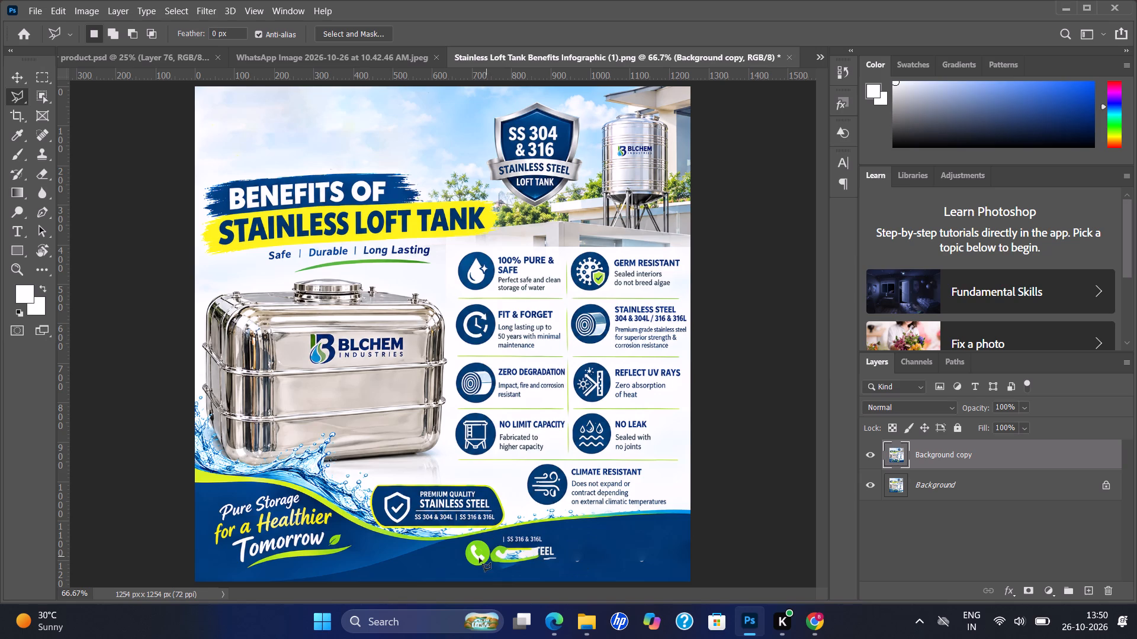
Lasso the stray SS 316 & 316L and STEEL fill remnants beside the green phone icon, apply Content-Aware Fill and deselect.
left_click(488, 567)
left_click(491, 532)
left_click(559, 536)
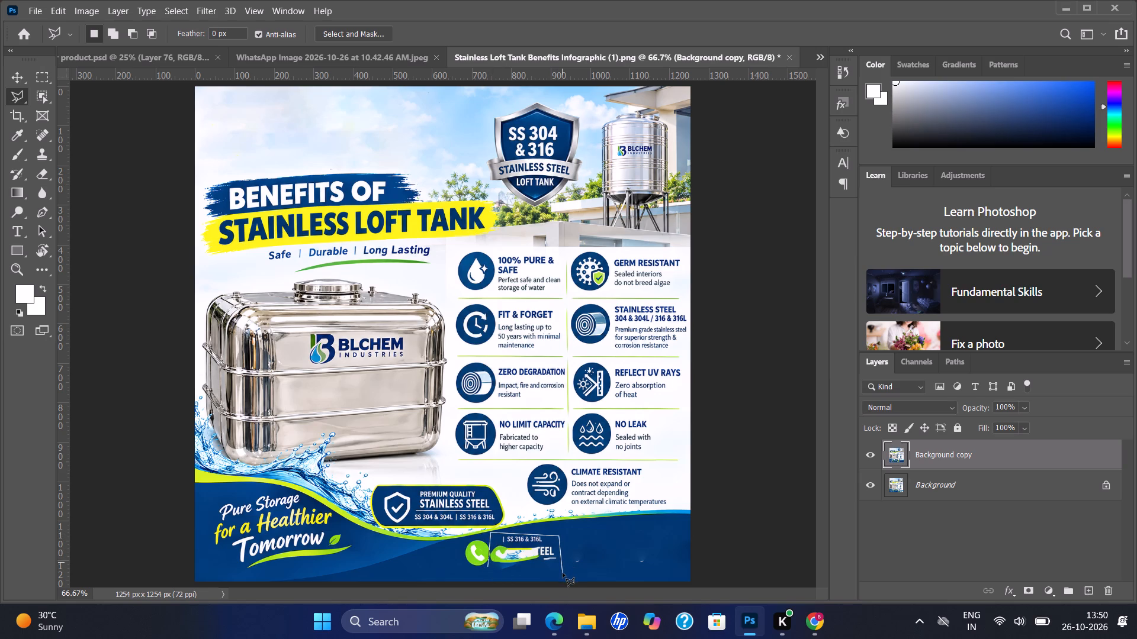
left_click(563, 573)
left_click(488, 570)
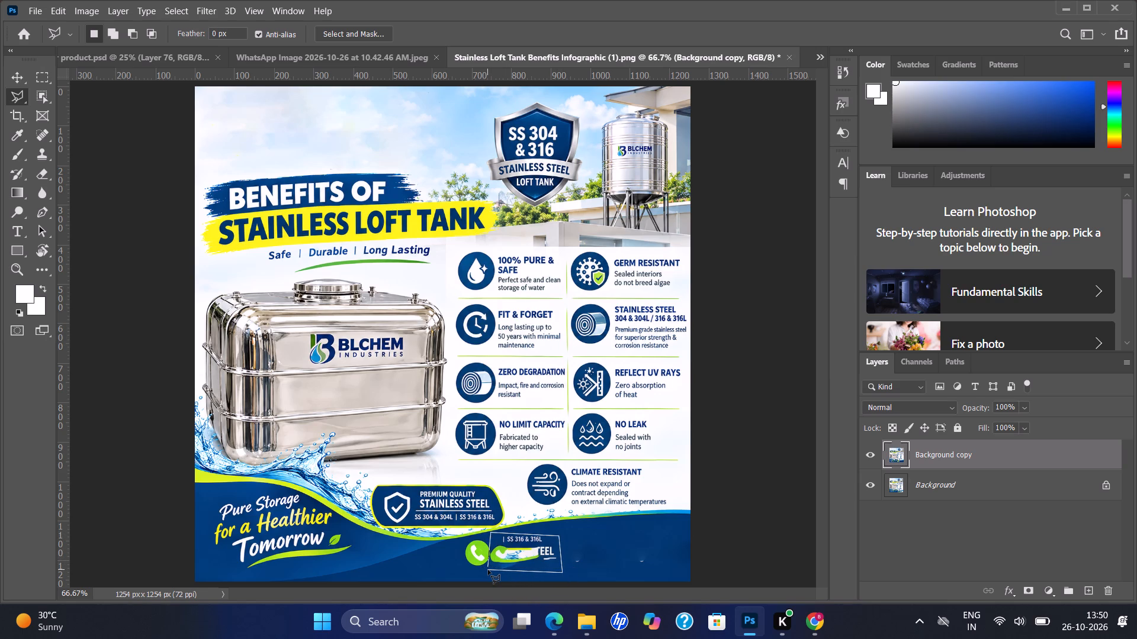
left_click(488, 567)
key("shift+BackSpace")
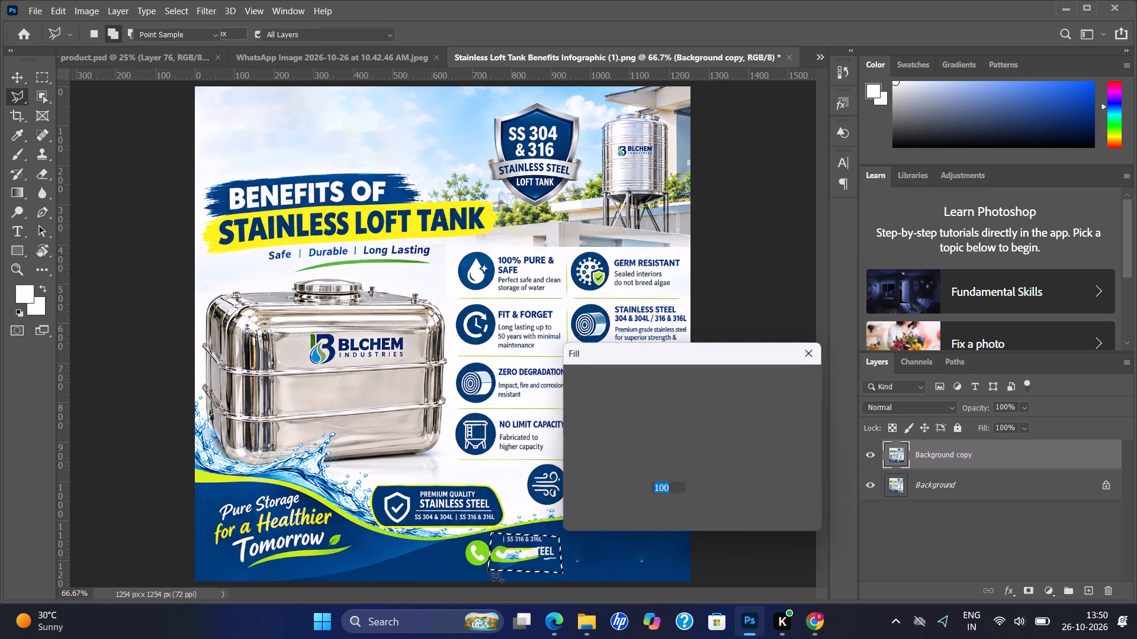
key("Return")
key("ctrl+d")
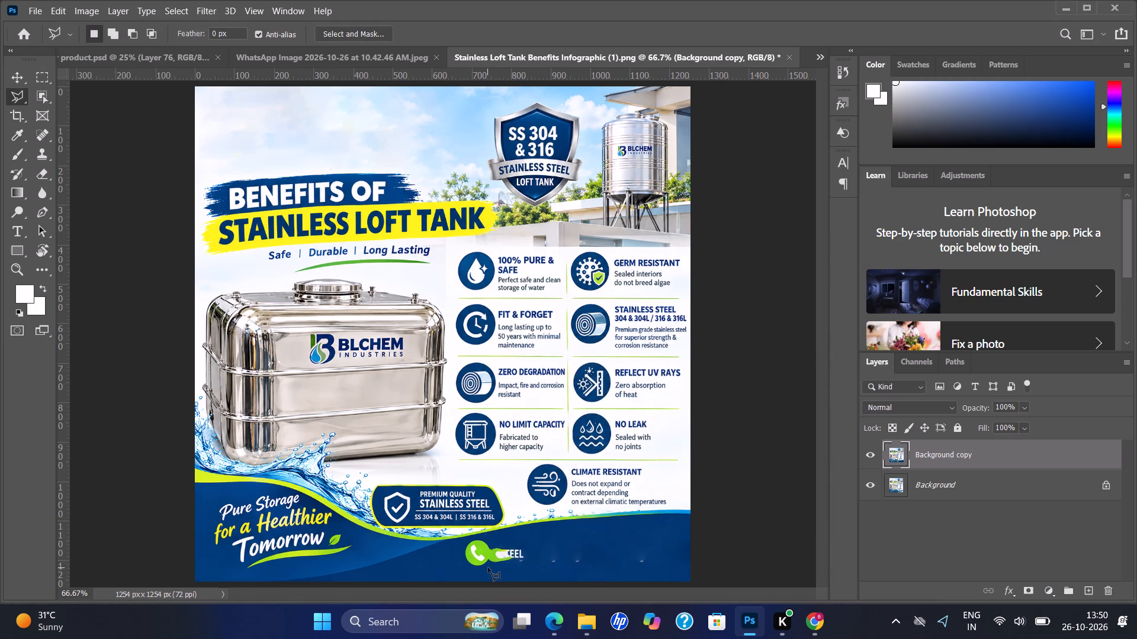
Lasso the green phone icon together with the leftover STEEL fragment in the footer, apply Content-Aware Fill and deselect.
left_click(460, 566)
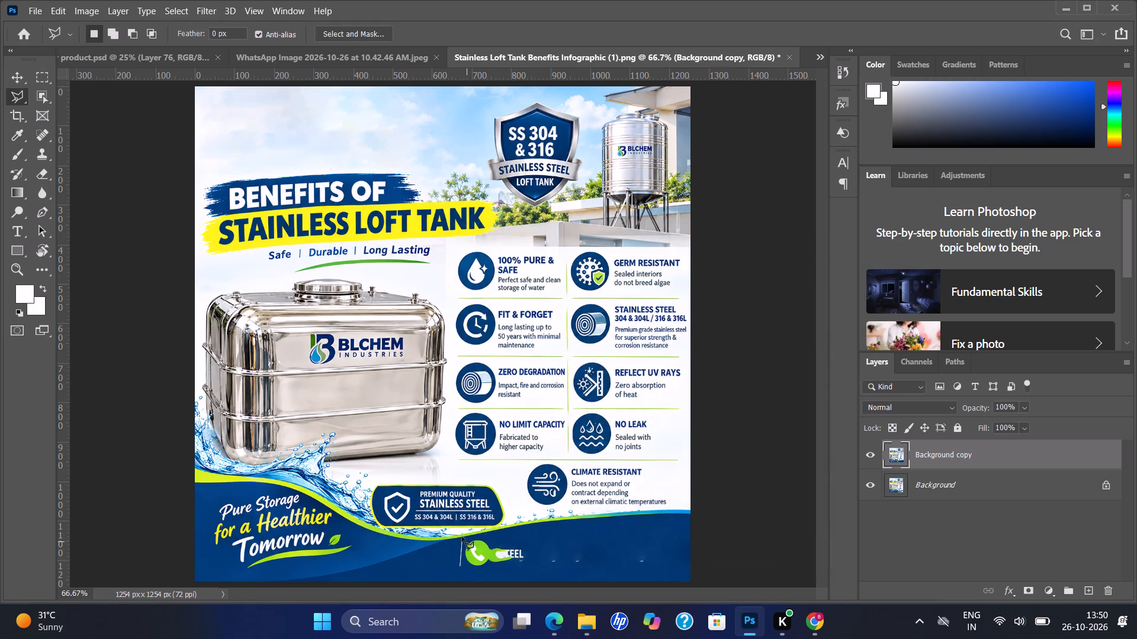
left_click(463, 538)
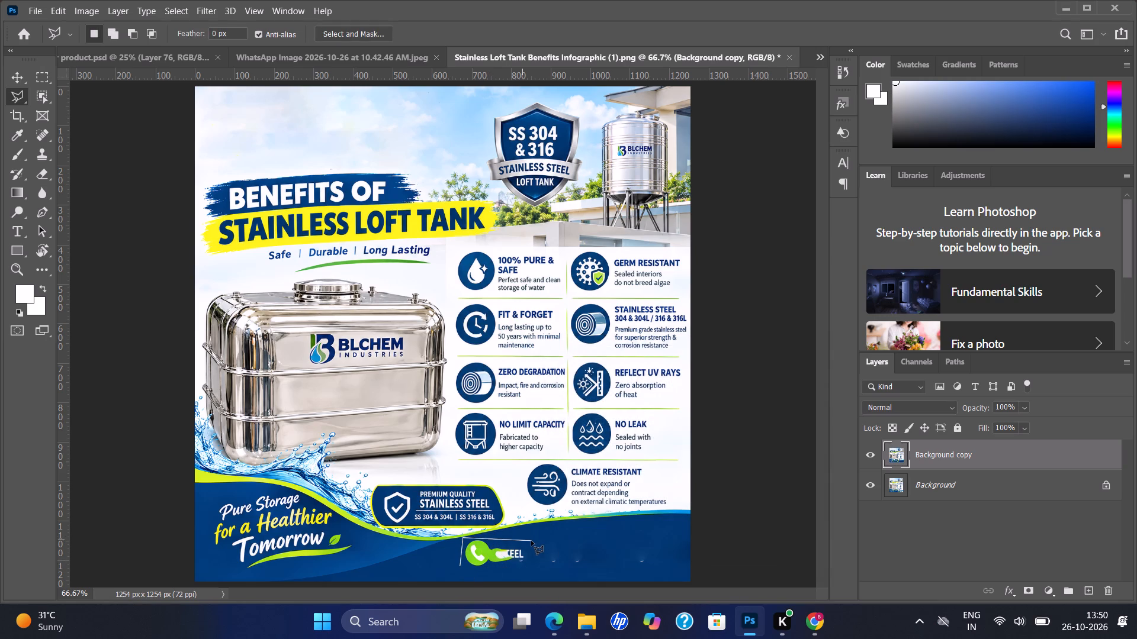
left_click(531, 541)
left_click(528, 570)
left_click(458, 569)
key("shift+BackSpace")
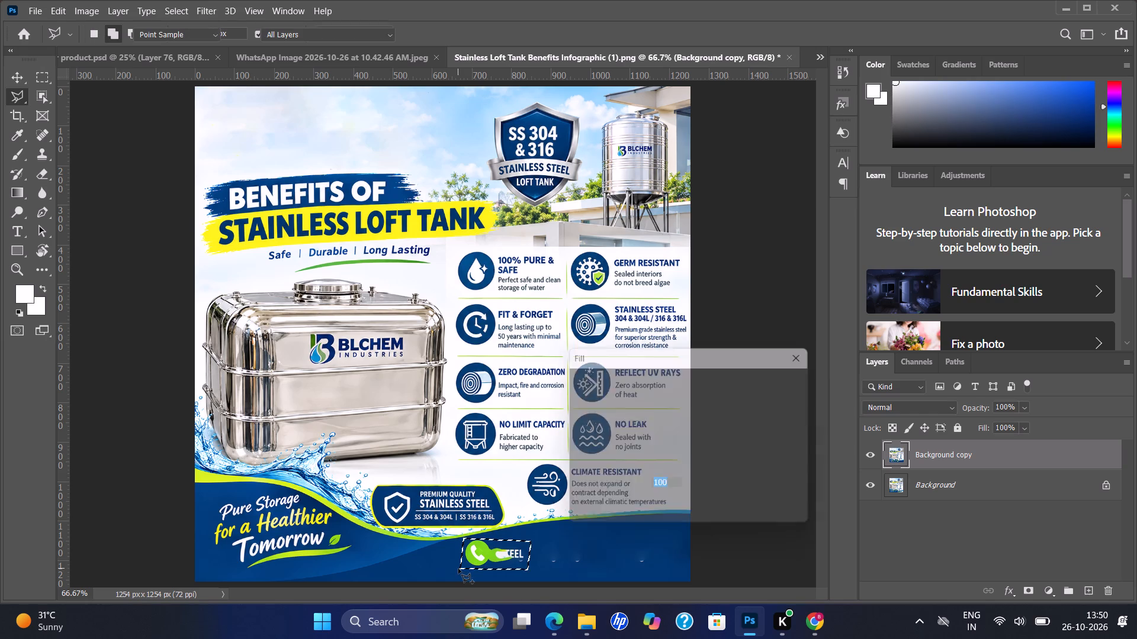
key("Return")
key("ctrl+d")
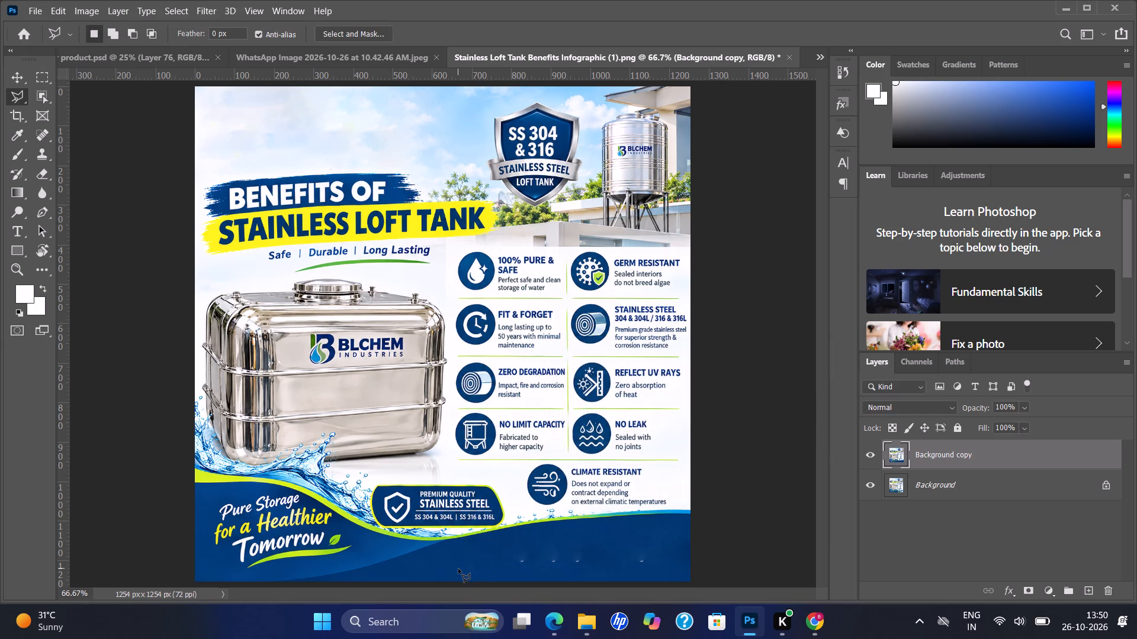
Lasso the row of small specks left in the cleared blue footer, apply Content-Aware Fill and deselect.
left_click(458, 569)
left_click(516, 550)
left_click(654, 551)
left_click(649, 572)
left_click(460, 569)
key("shift+BackSpace")
key("Return")
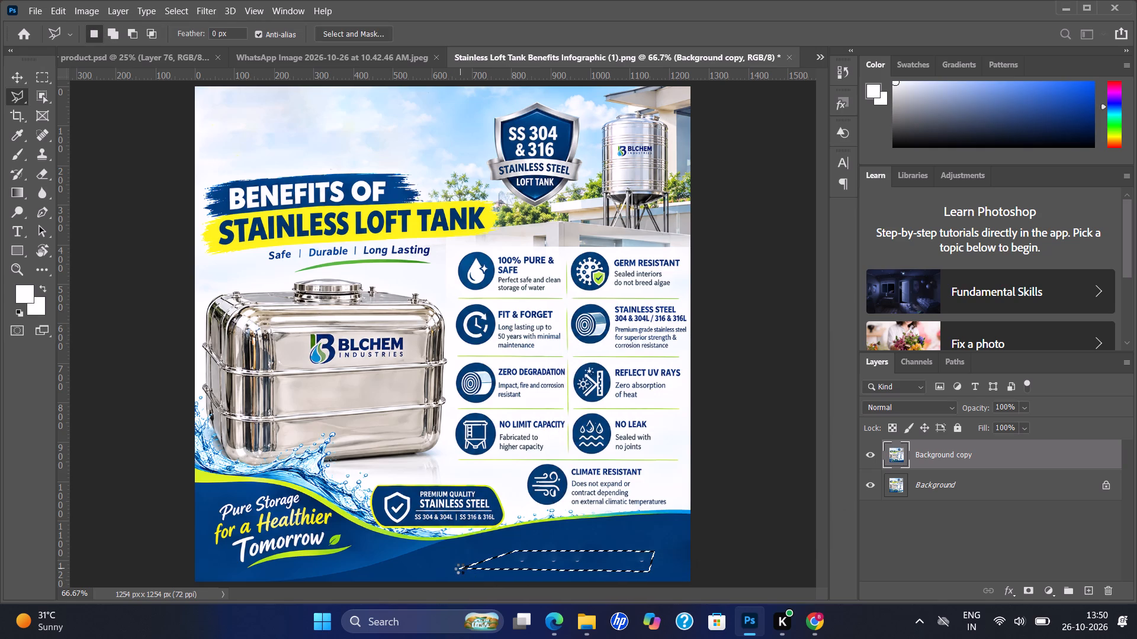
key("ctrl+d")
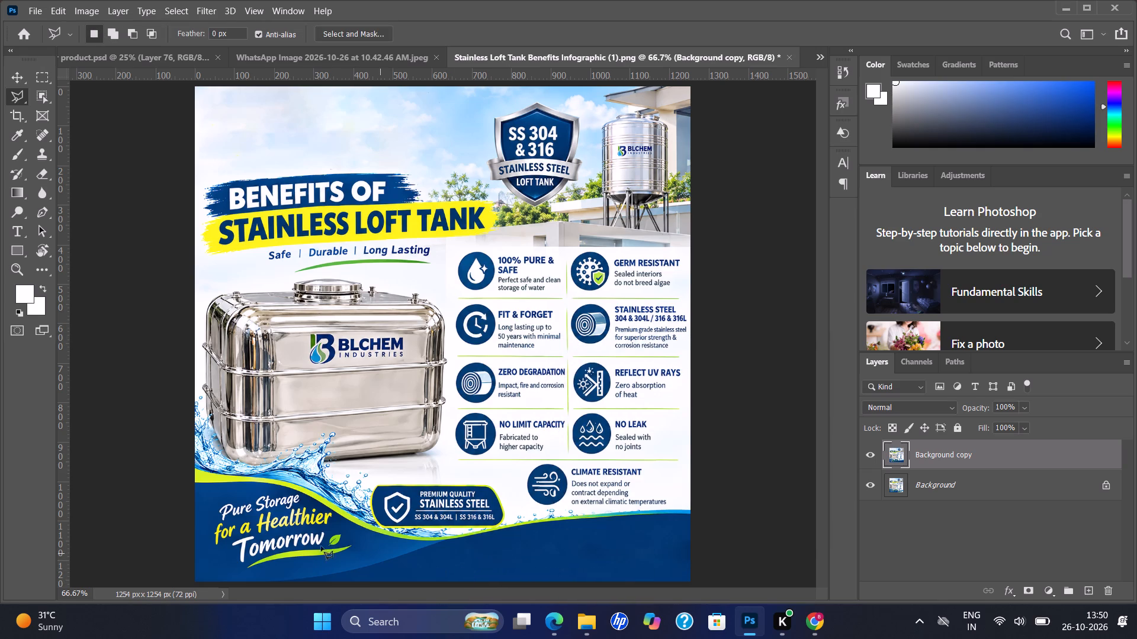
Lasso the "Pure Storage for a Healthier Tomorrow" slogan with its leaf and underline, apply Content-Aware Fill and deselect.
left_click(229, 575)
left_click(205, 517)
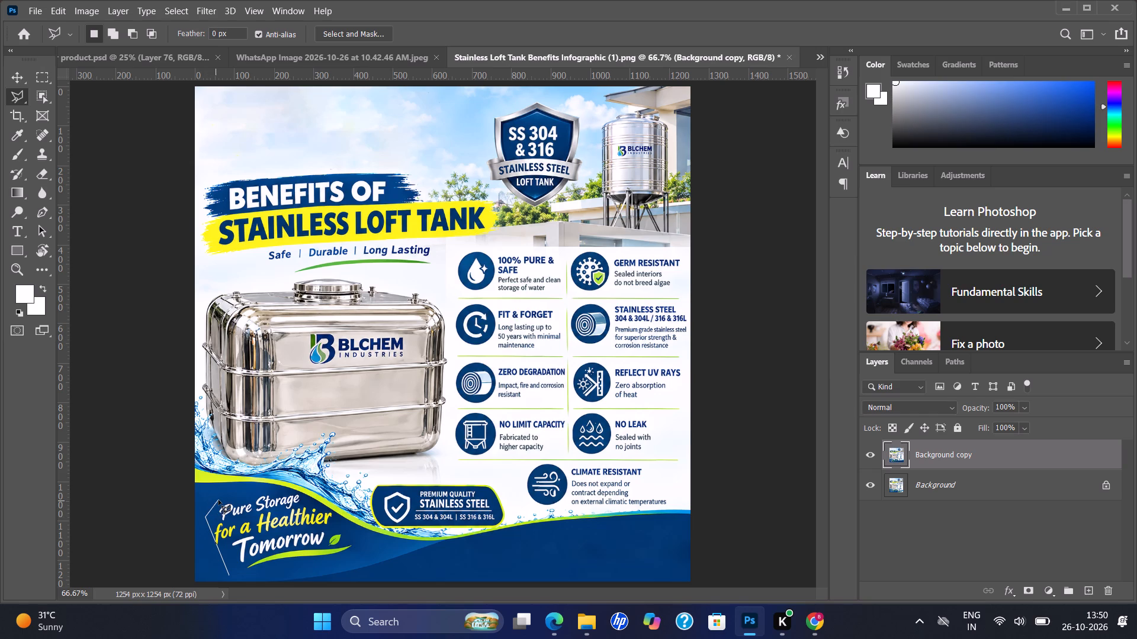
left_click(219, 500)
left_click(285, 490)
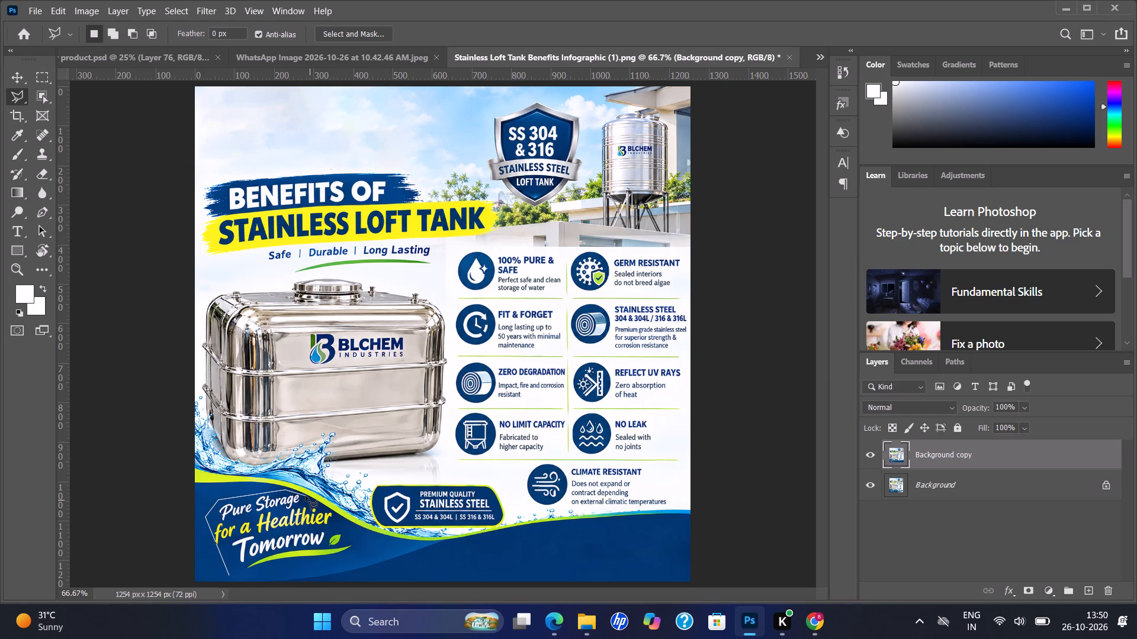
left_click(306, 496)
left_click(309, 506)
left_click(324, 508)
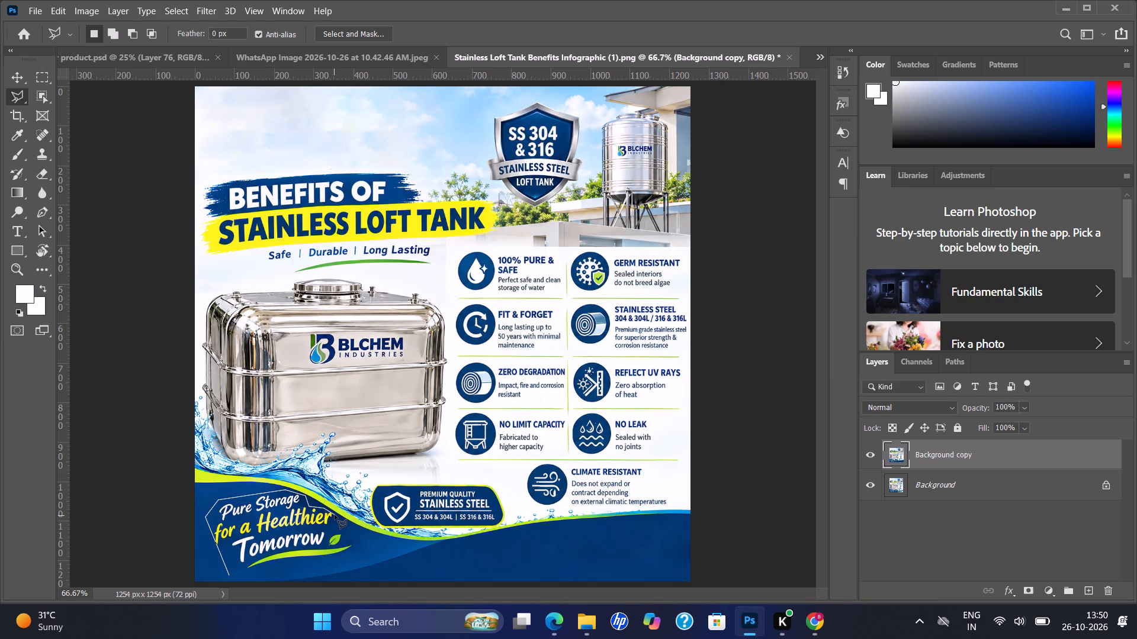
left_click(335, 515)
left_click(335, 530)
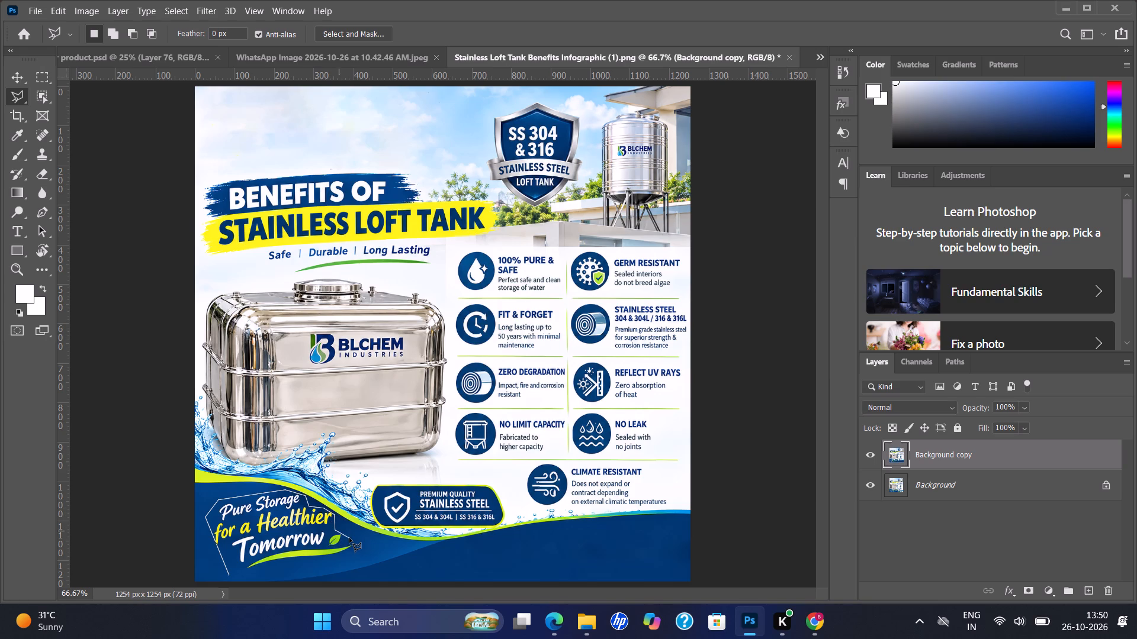
left_click(349, 538)
left_click(359, 551)
left_click(310, 564)
left_click(231, 578)
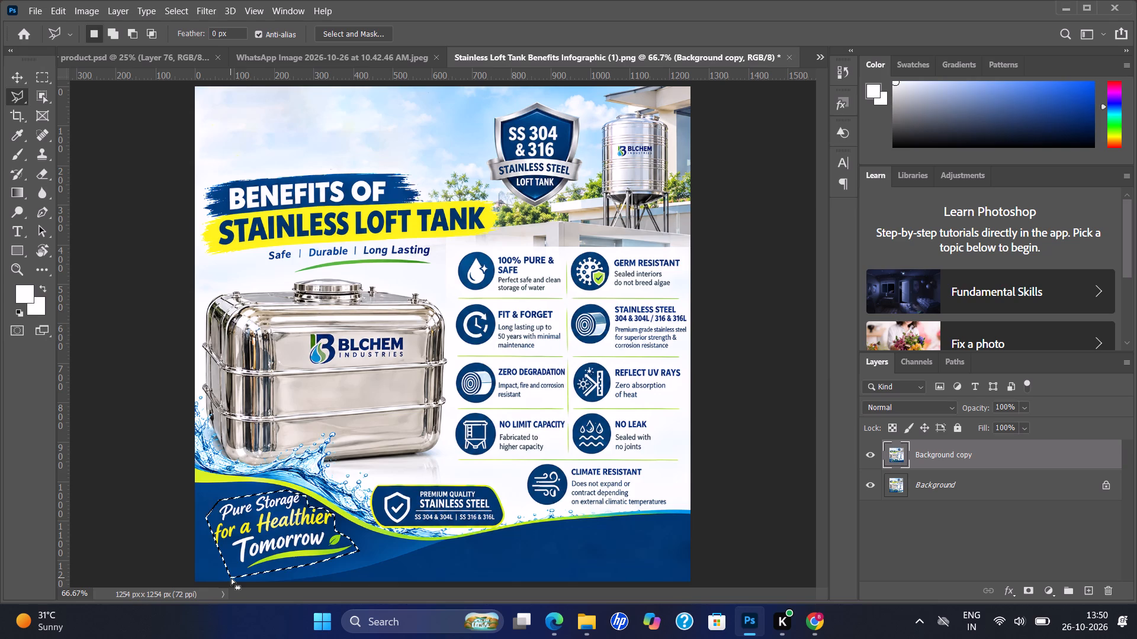
key("shift+BackSpace")
key("Return")
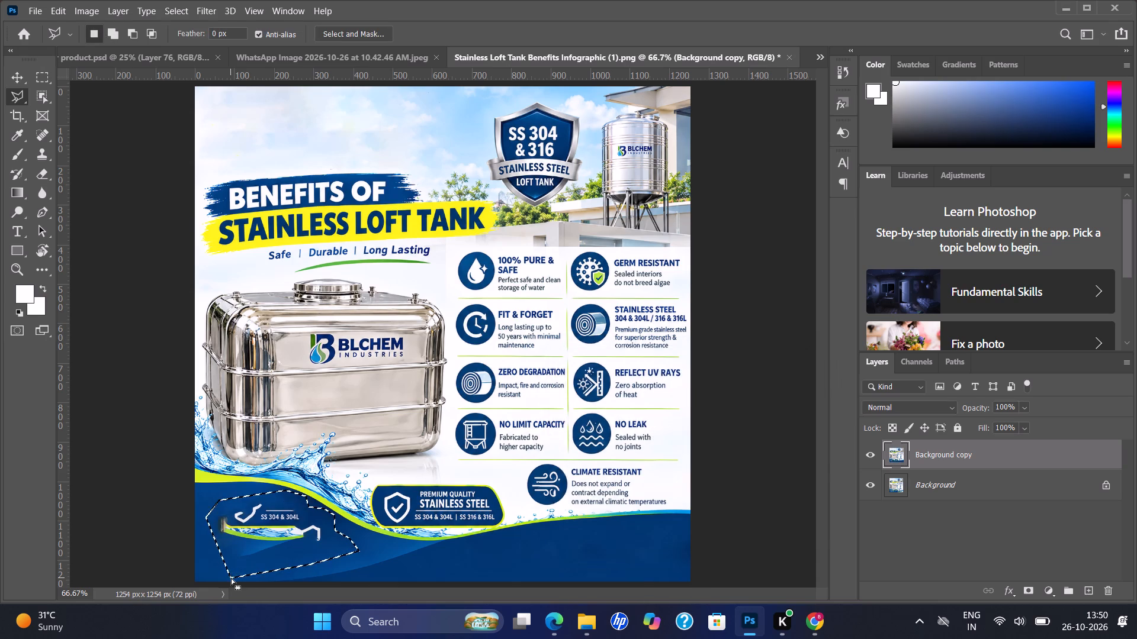
key("ctrl+d")
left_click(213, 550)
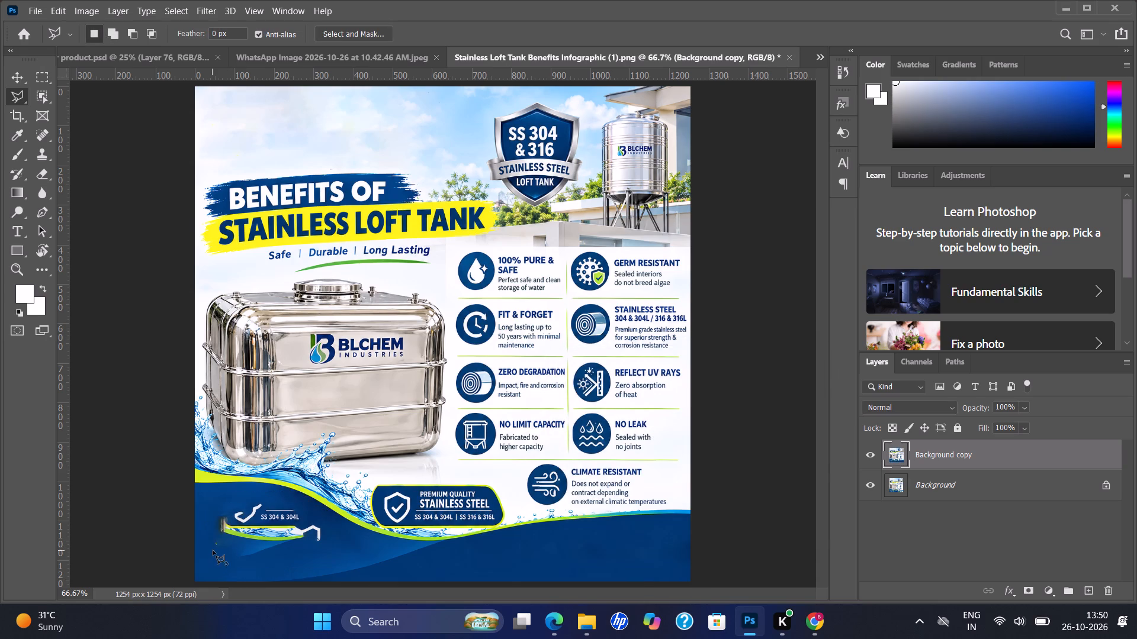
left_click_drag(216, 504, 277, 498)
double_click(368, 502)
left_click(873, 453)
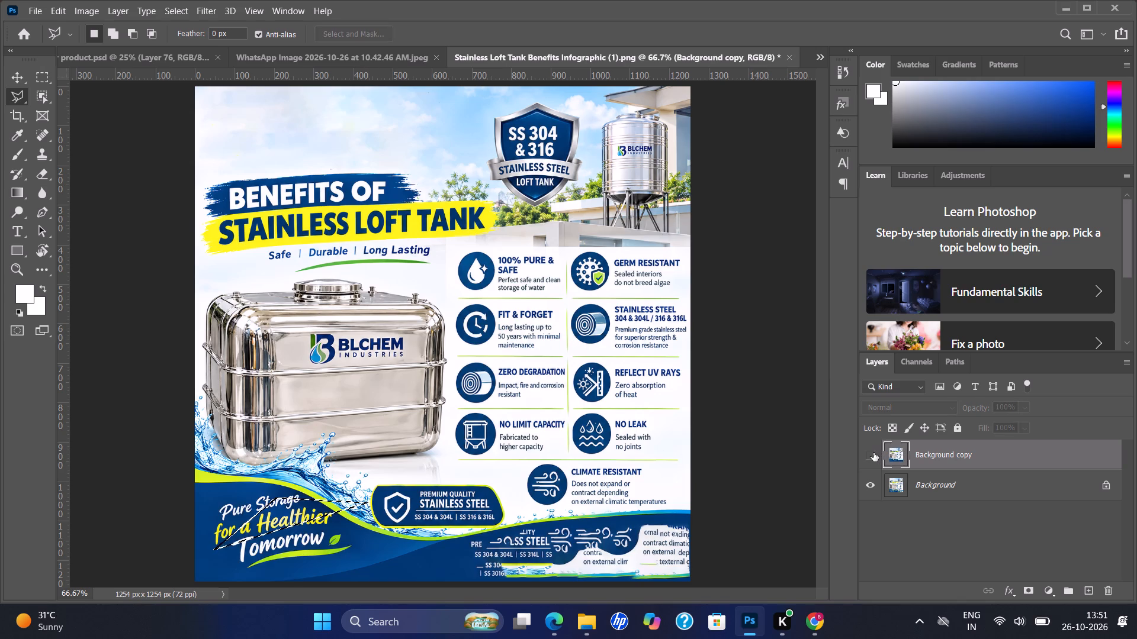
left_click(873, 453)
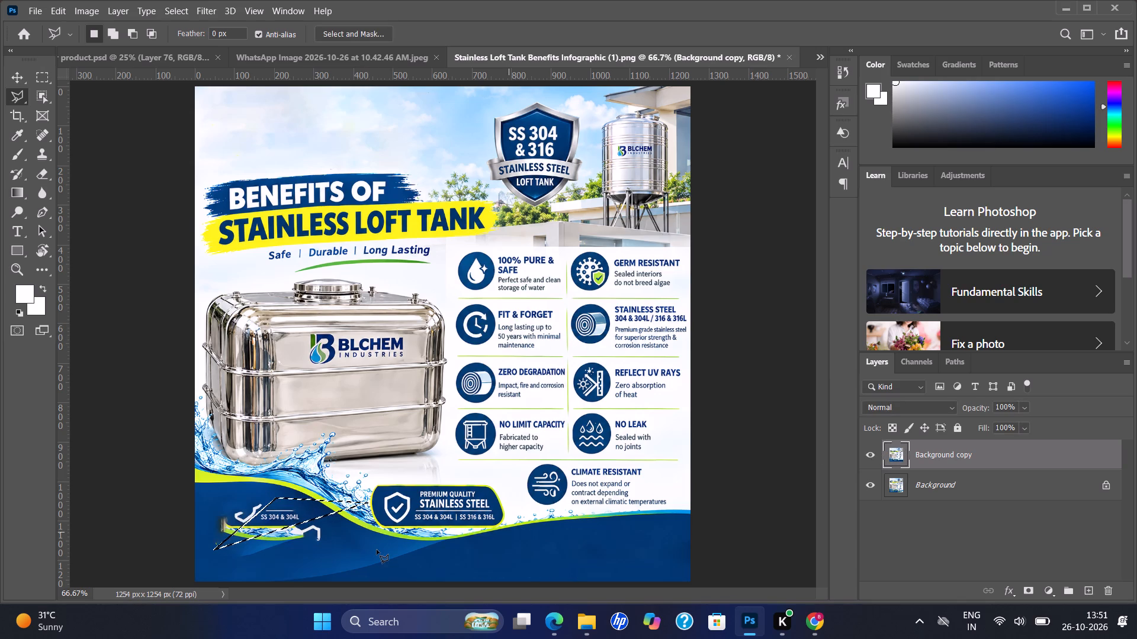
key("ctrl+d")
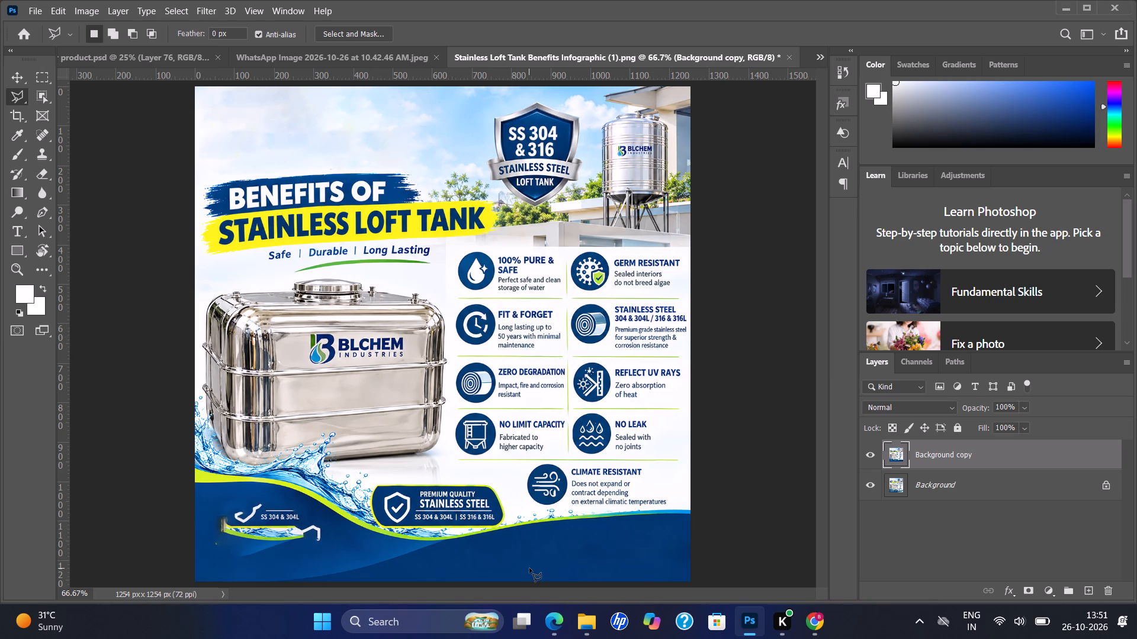
Lasso the SS 304 & 304L text and green-white fill remnants in the blue footer, apply Content-Aware Fill, deselect and compare with the original layer.
left_click(212, 541)
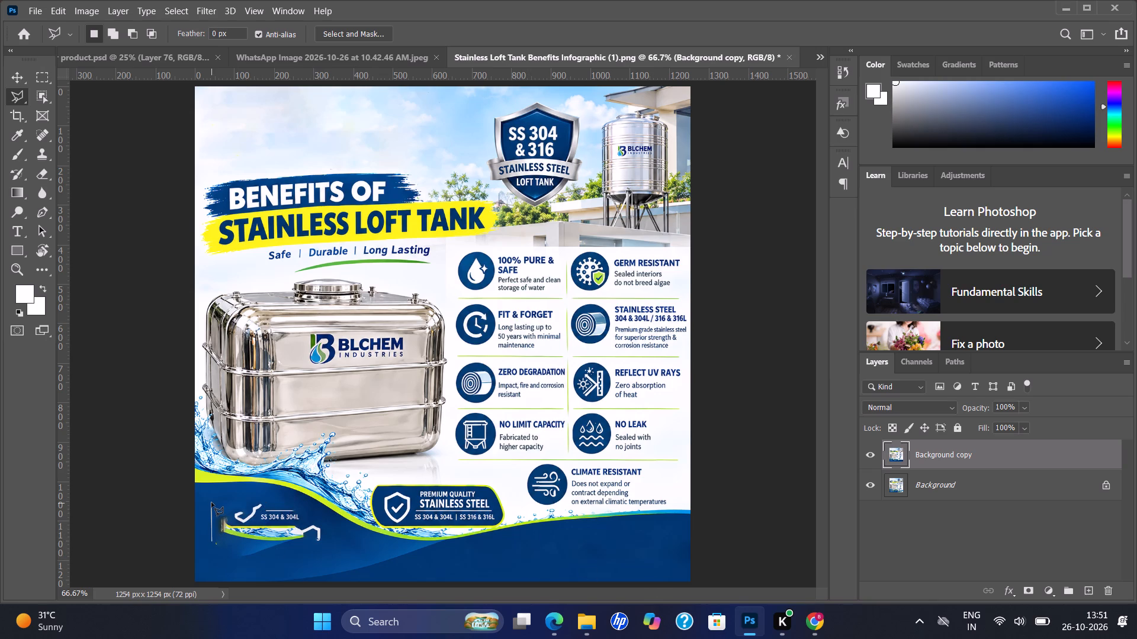
left_click(211, 502)
left_click(298, 501)
left_click(347, 552)
left_click(249, 561)
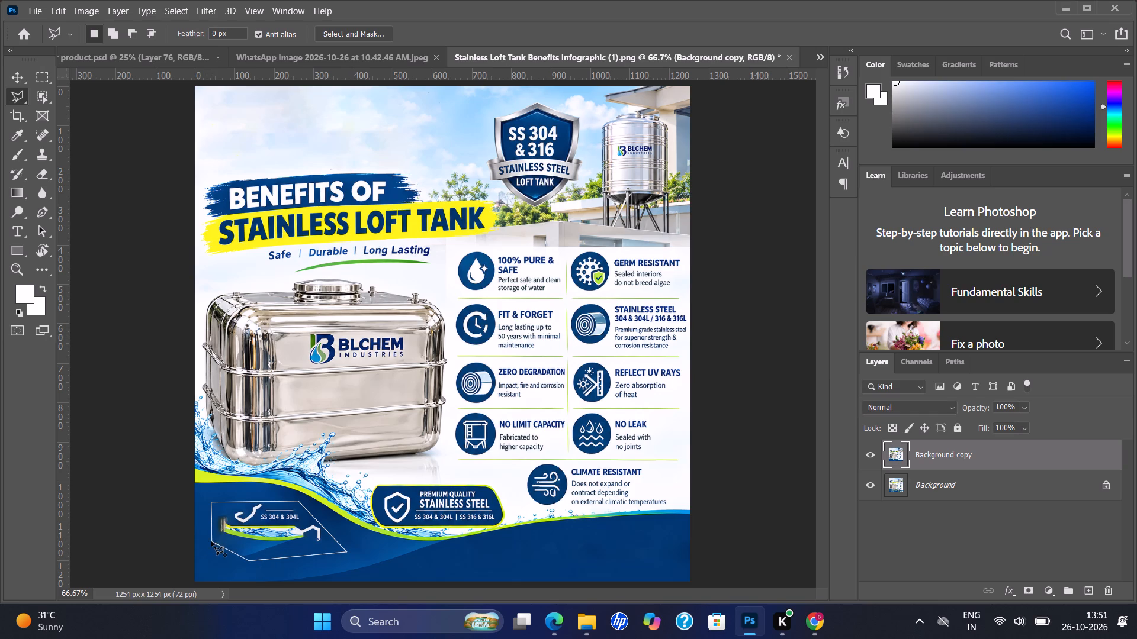
left_click(211, 541)
key("shift+BackSpace")
key("Return")
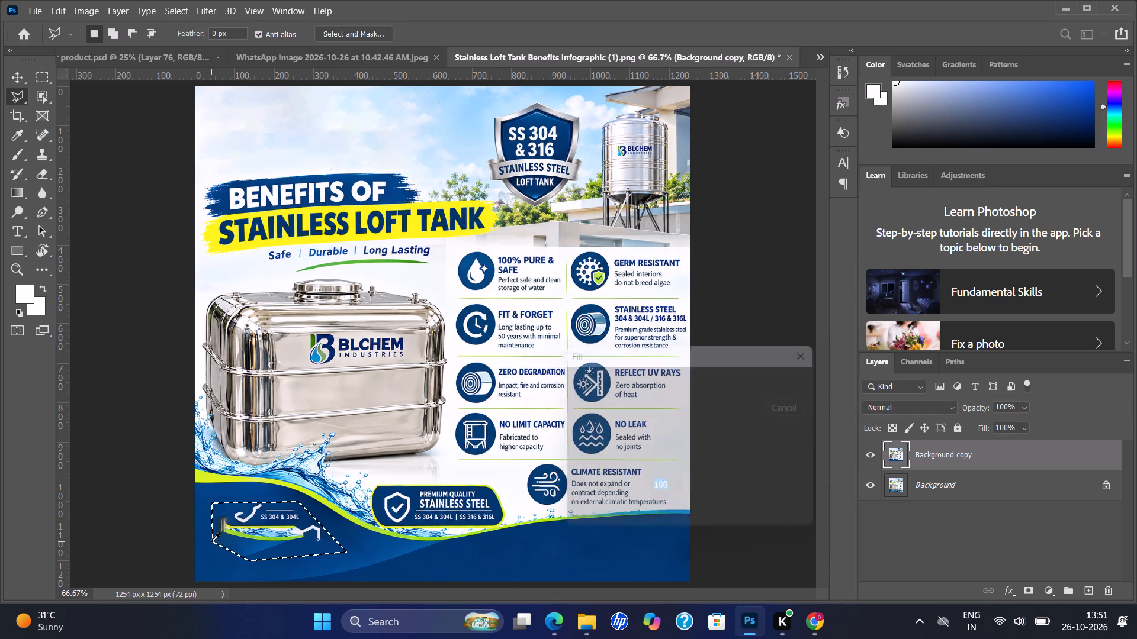
key("ctrl+d")
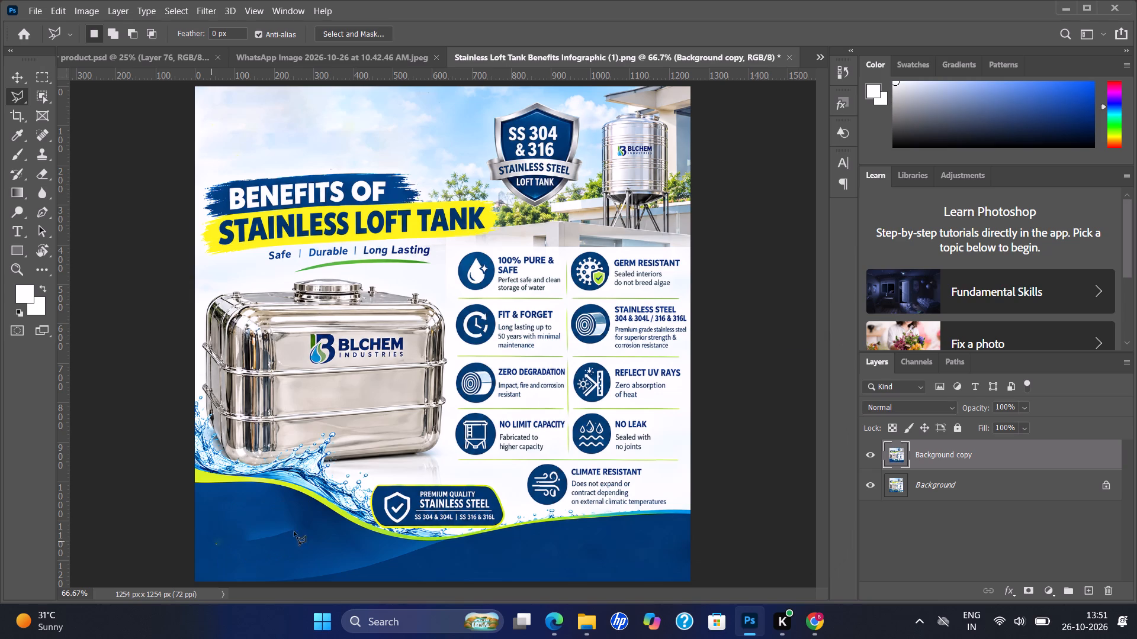
left_click(869, 463)
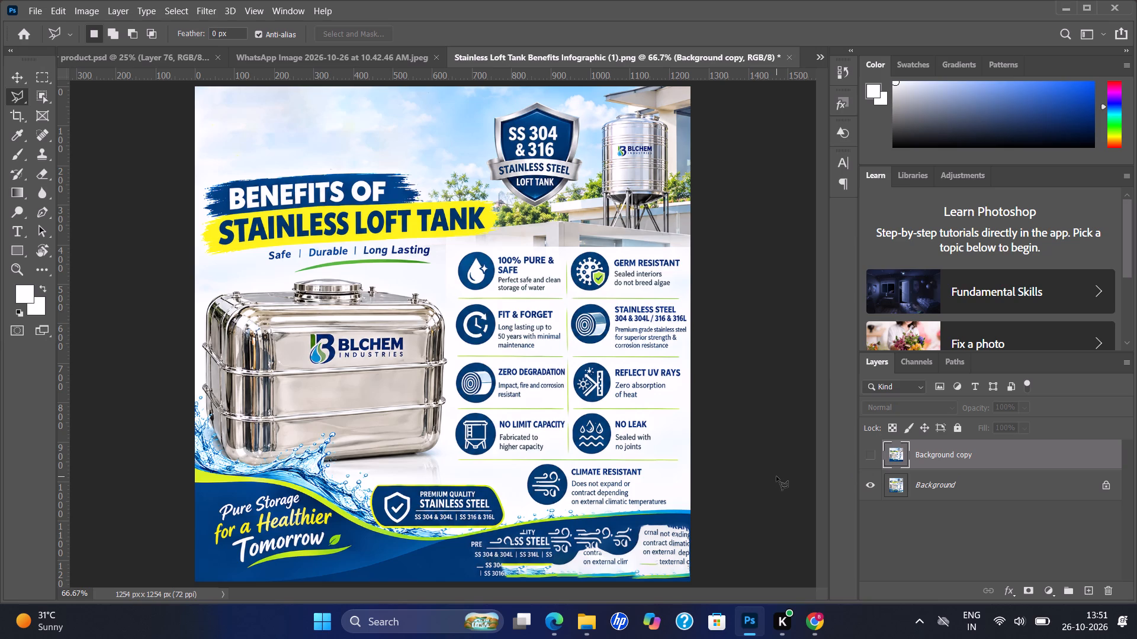
left_click(869, 450)
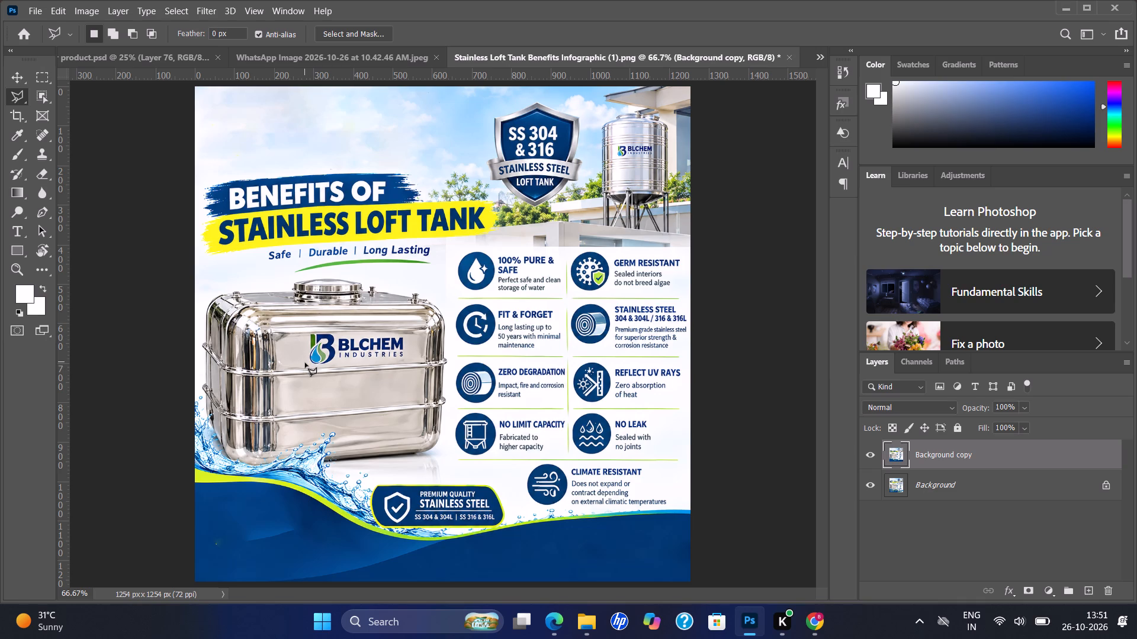
Lasso the BLCHEM INDUSTRIES logo on the front of the large loft tank, apply Content-Aware Fill and deselect.
key("ctrl+equal")
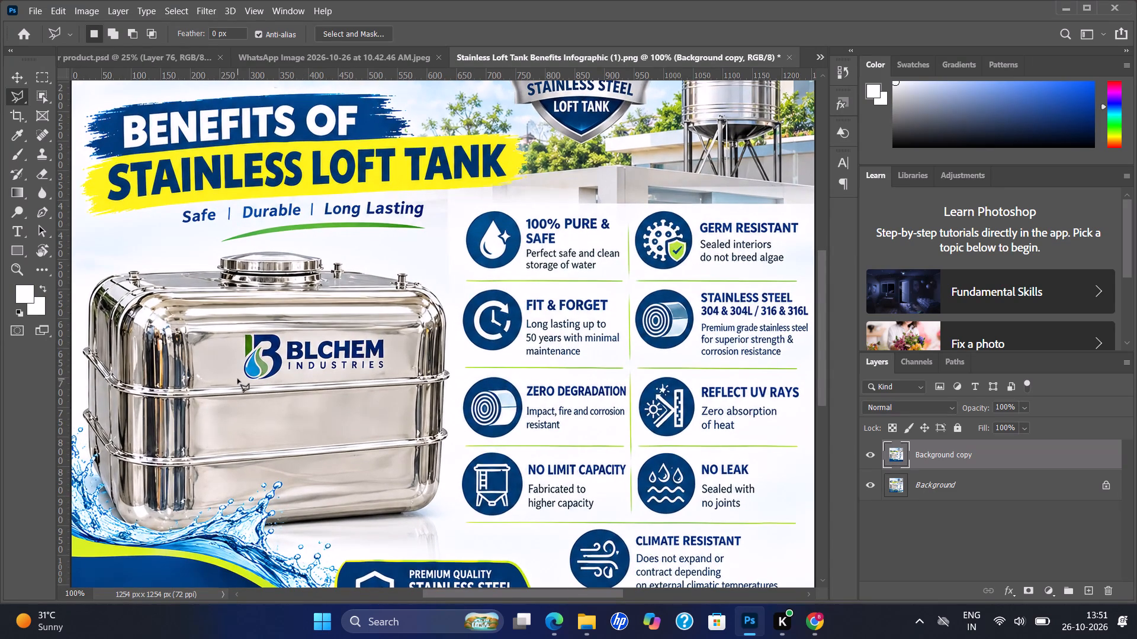
left_click(233, 382)
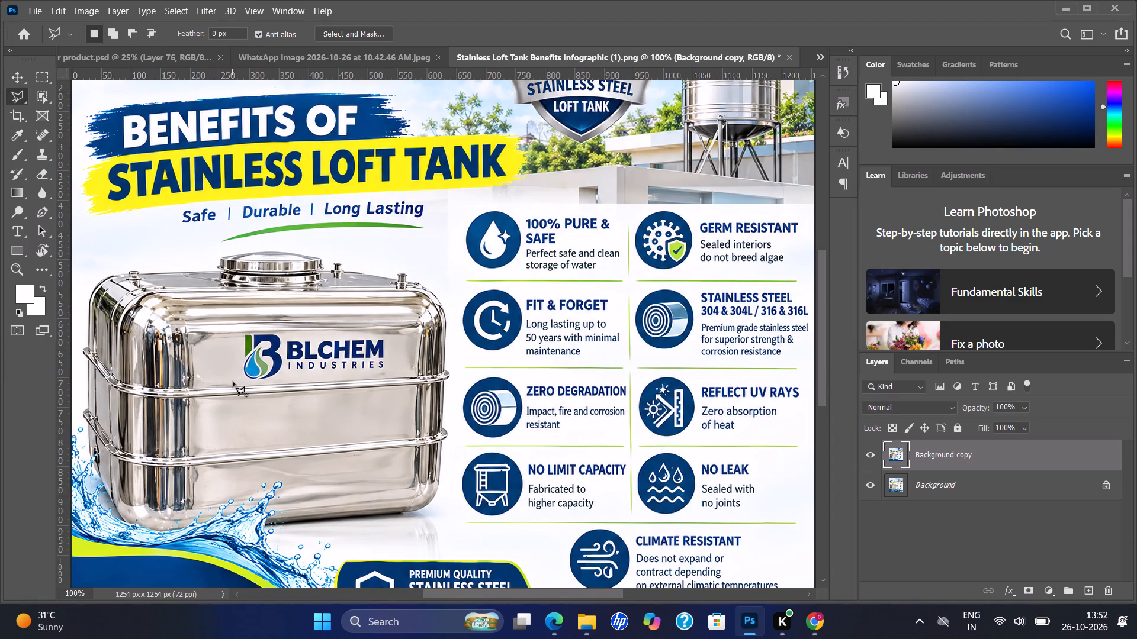
left_click(235, 333)
left_click(389, 334)
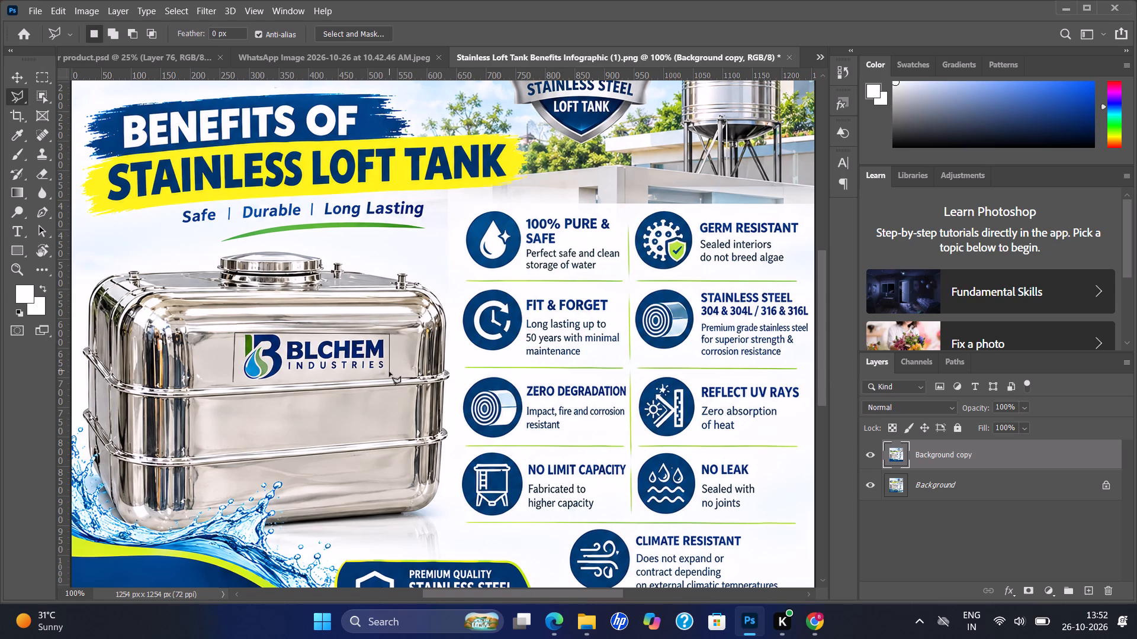
left_click(389, 373)
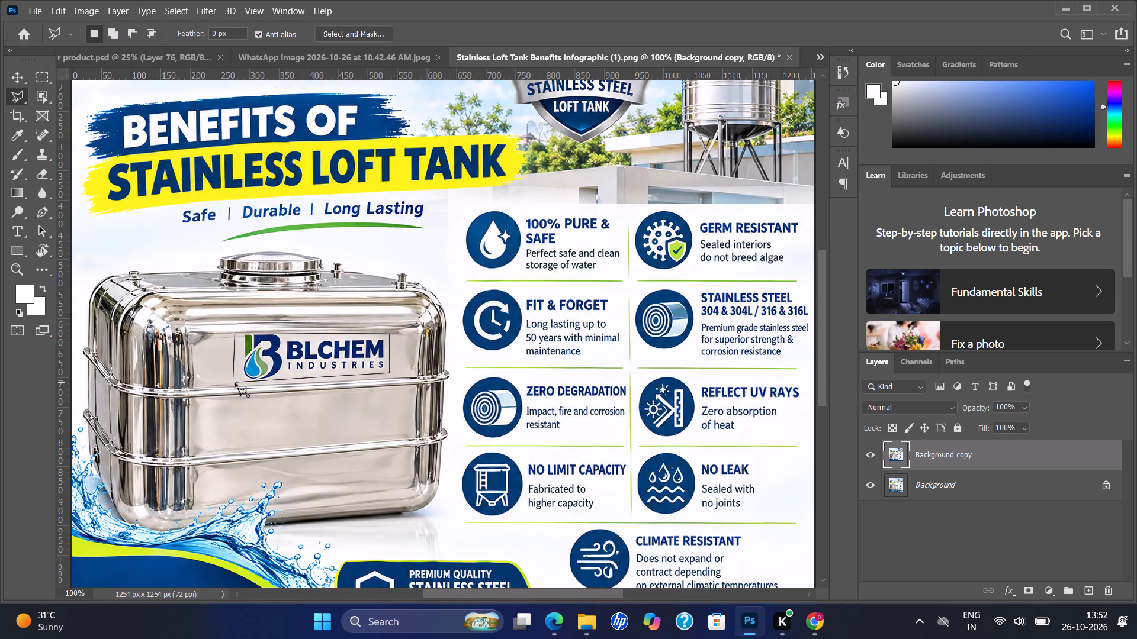
left_click(233, 381)
key("shift+BackSpace")
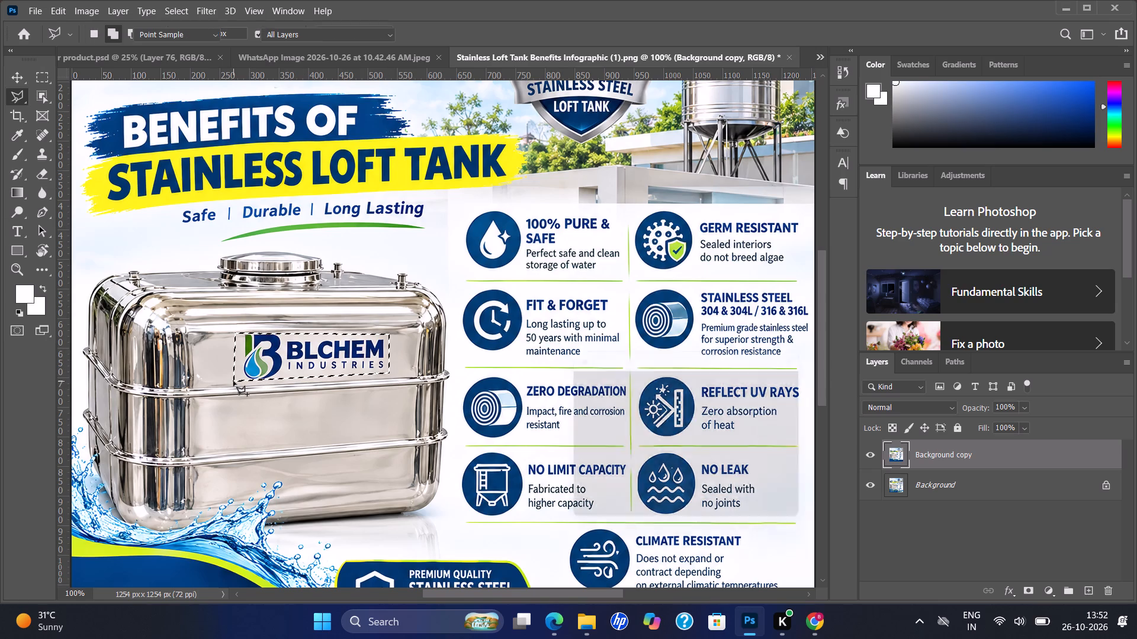
key("Return")
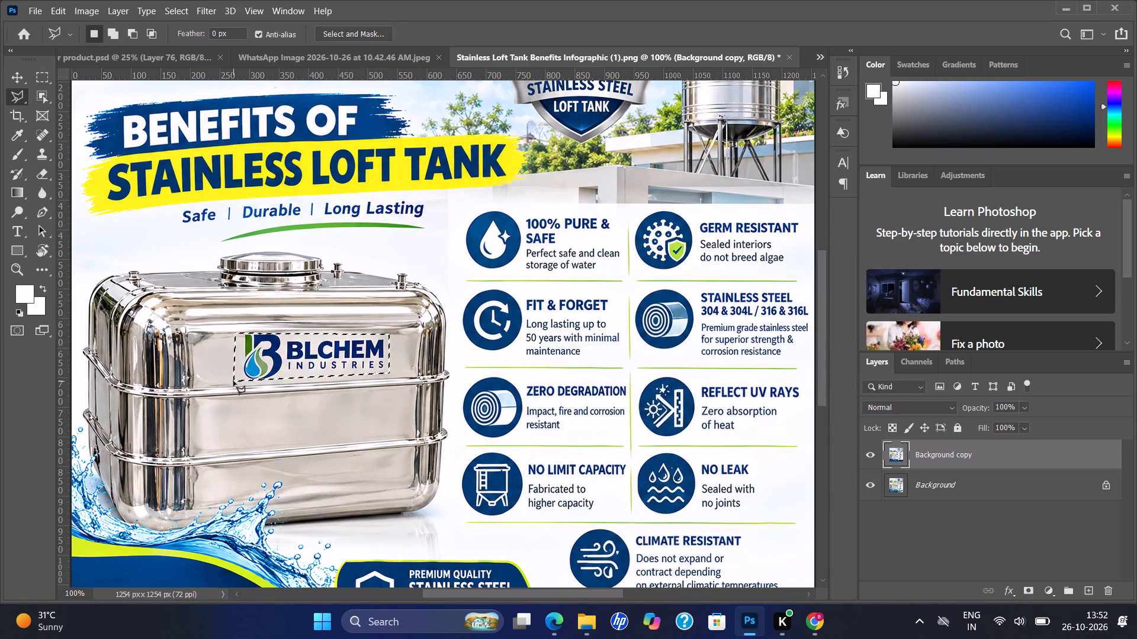
key("ctrl+d")
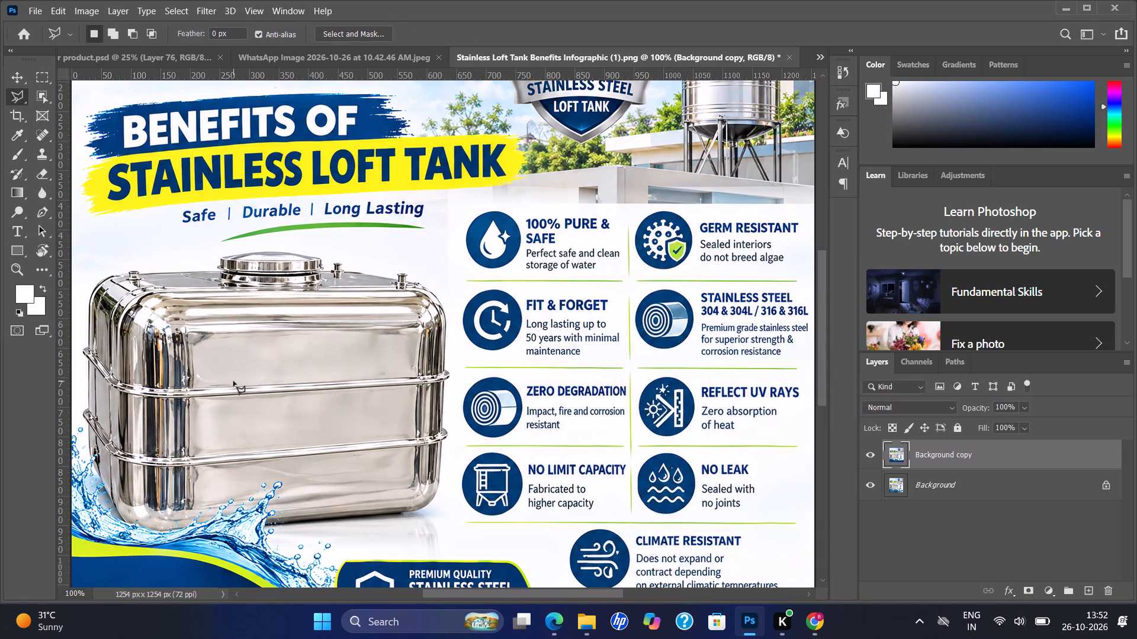
Lasso the small BLCHEM INDUSTRIES logo on the round rooftop tank beside the shield, apply Content-Aware Fill and deselect.
left_click_drag(819, 299, 818, 241)
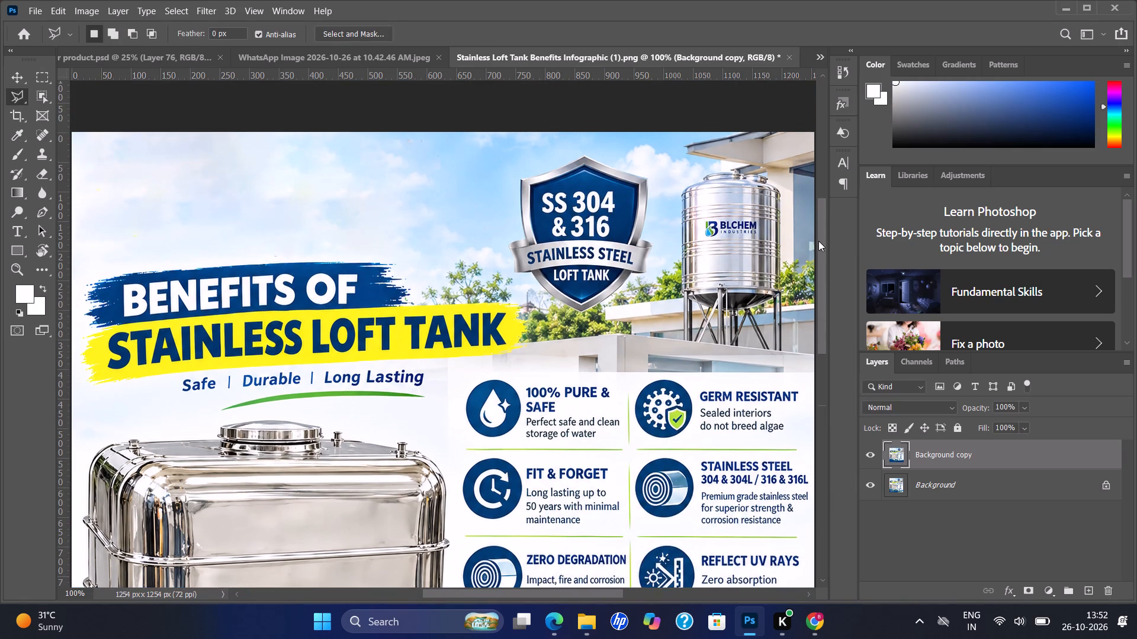
left_click_drag(818, 241, 818, 240)
key("ctrl+equal")
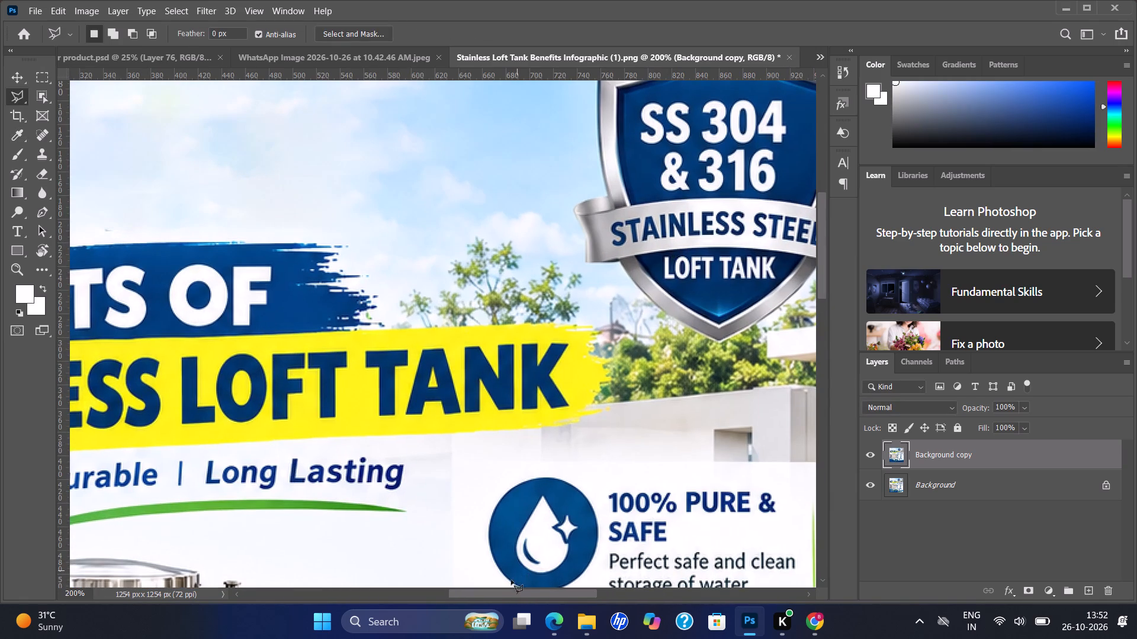
left_click_drag(511, 588, 624, 589)
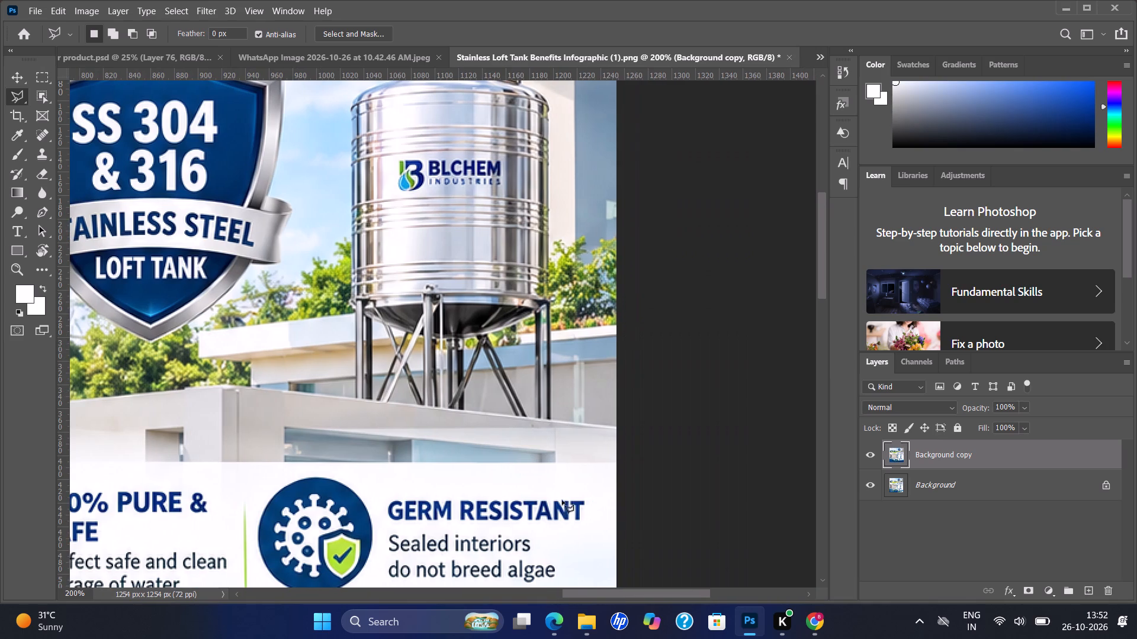
left_click(391, 193)
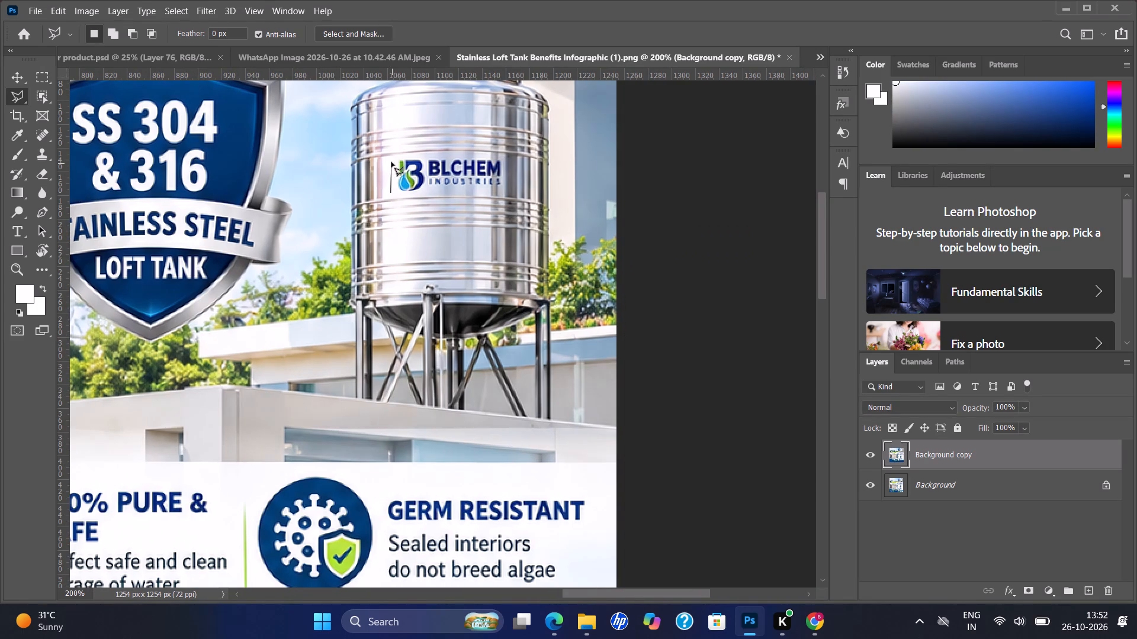
left_click(393, 157)
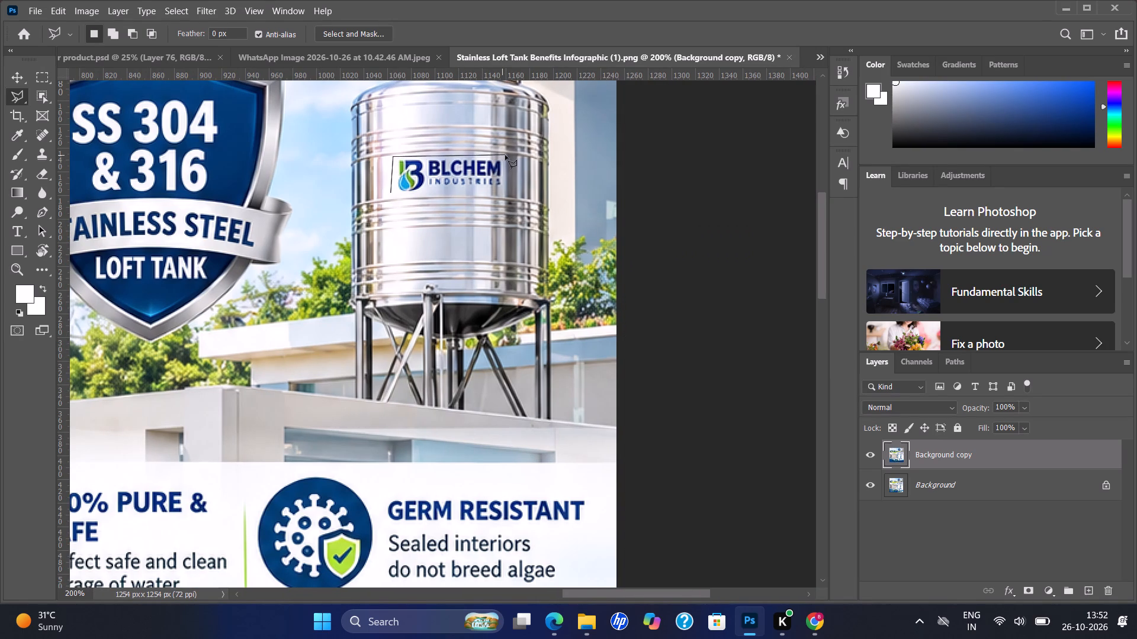
left_click(506, 156)
left_click(505, 192)
left_click(391, 192)
key("shift+BackSpace")
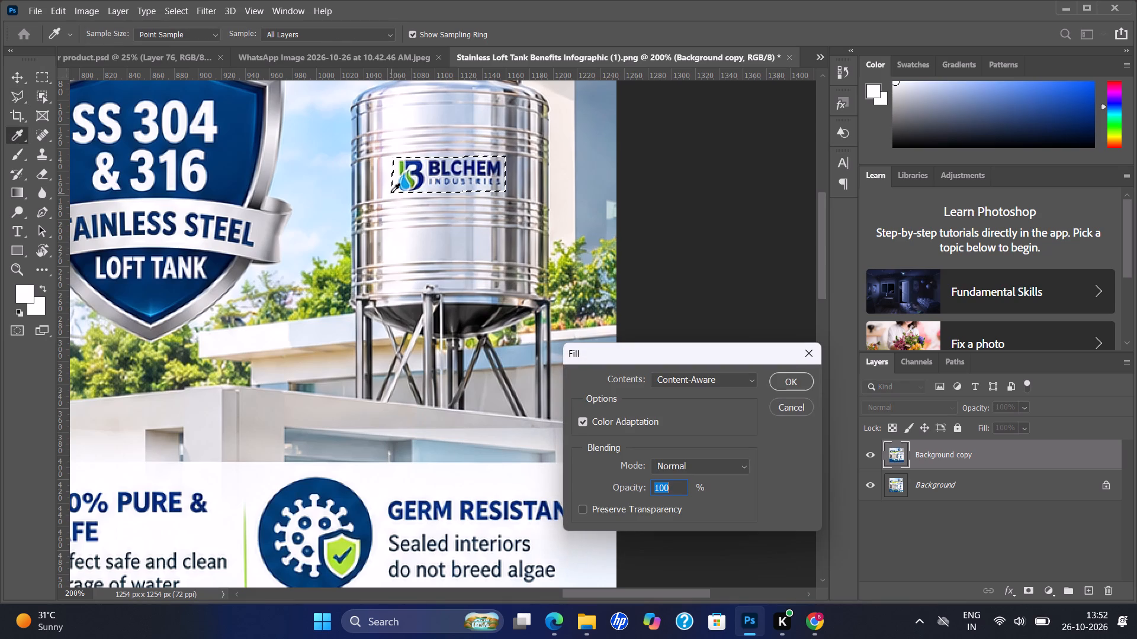
key("Return")
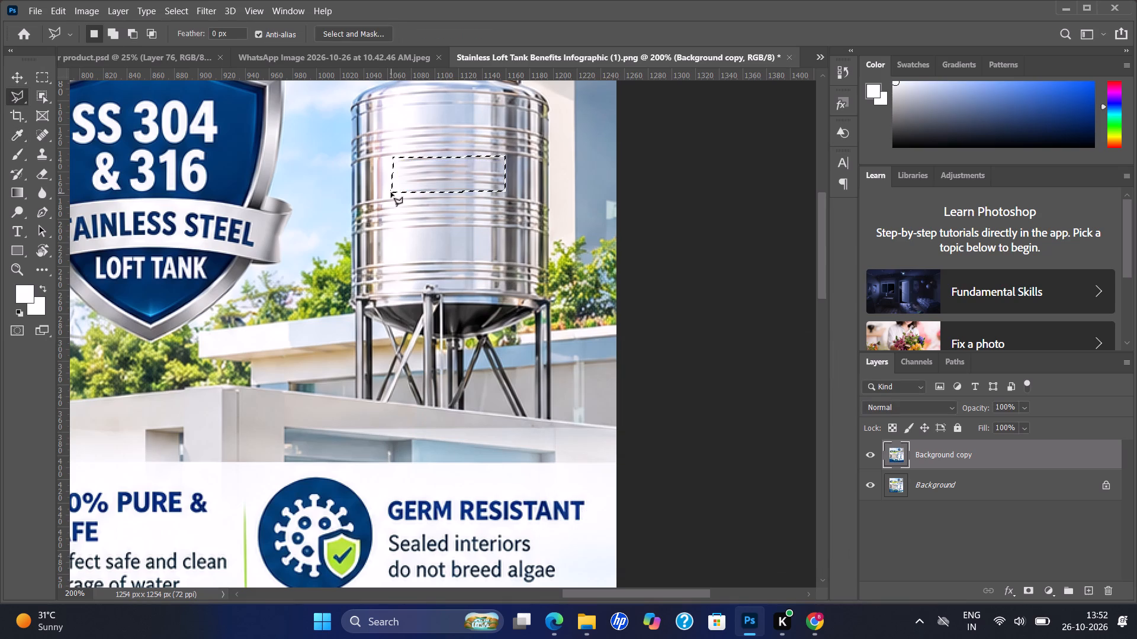
key("ctrl+d")
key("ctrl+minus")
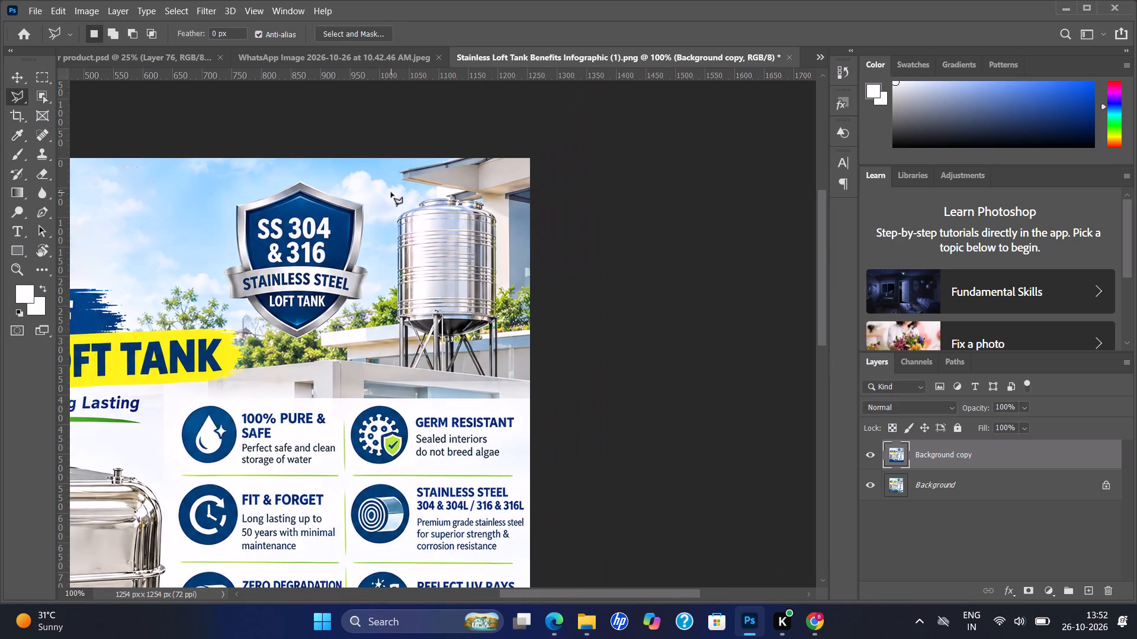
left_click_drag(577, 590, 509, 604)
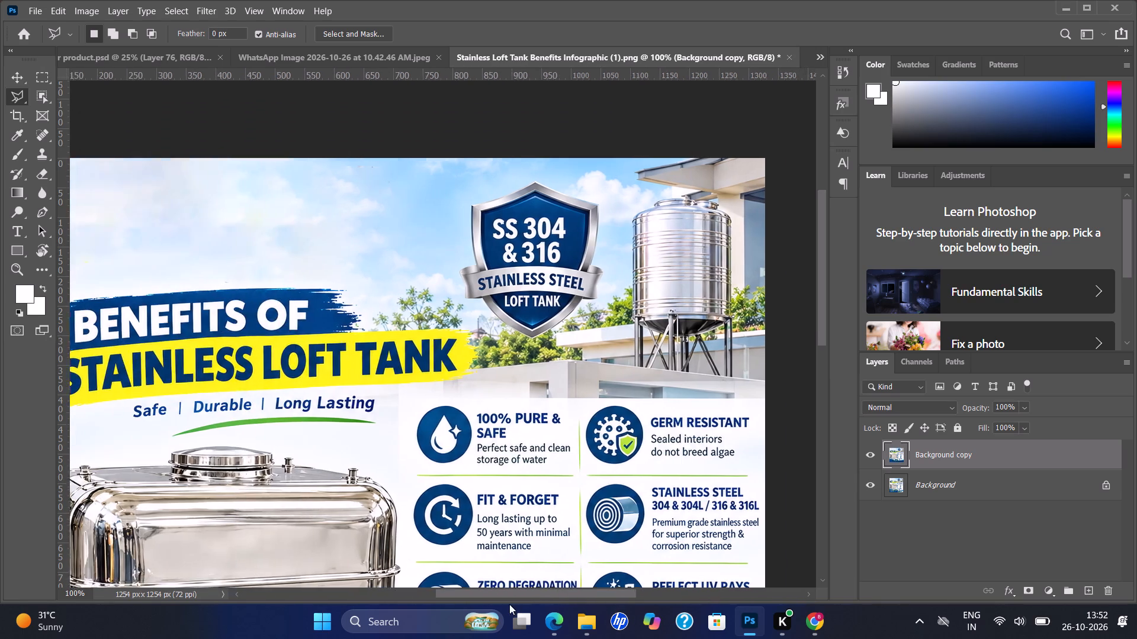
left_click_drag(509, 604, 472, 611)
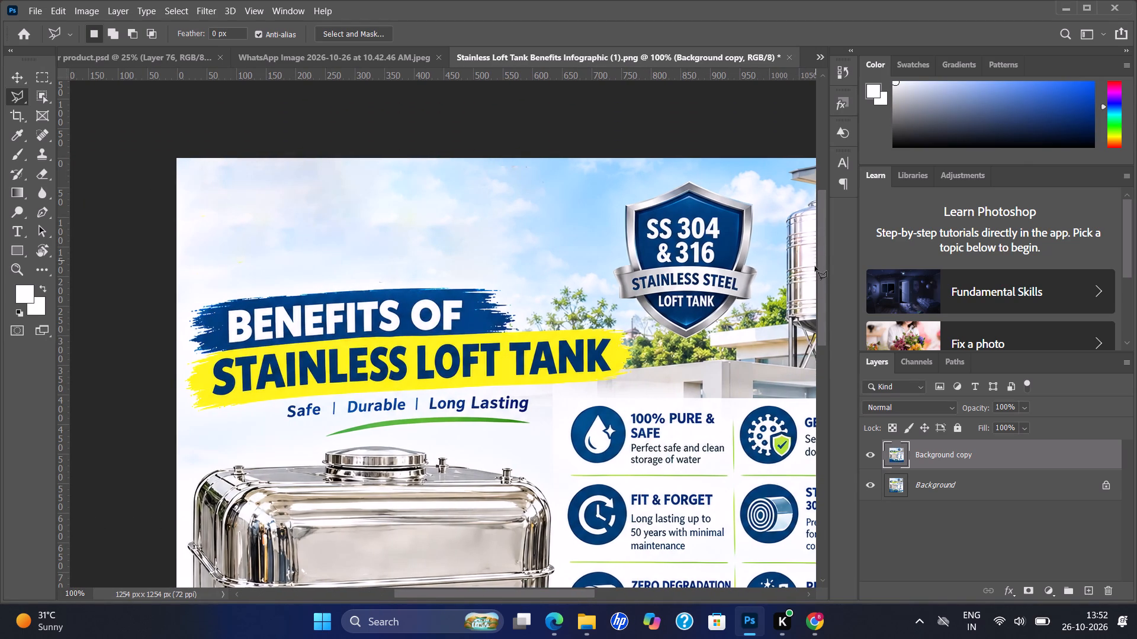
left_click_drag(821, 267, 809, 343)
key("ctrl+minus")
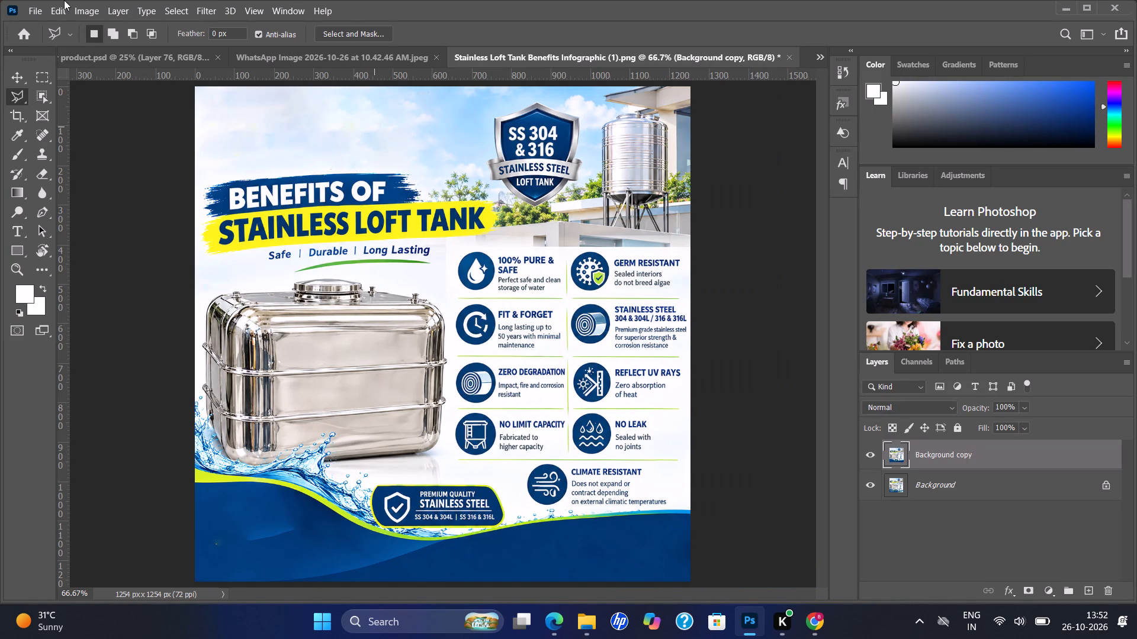
Lasso the "Premium Quality Stainless Steel" badge above the blue footer wave, apply Content-Aware Fill and deselect.
left_click(376, 526)
left_click(361, 493)
left_click(377, 482)
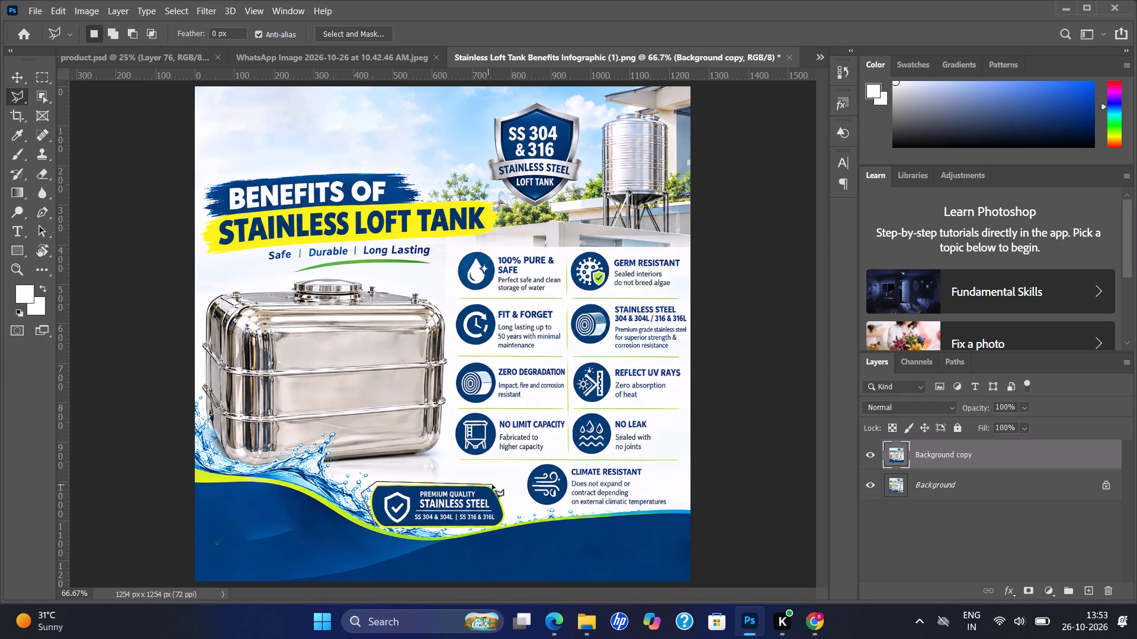
left_click(500, 485)
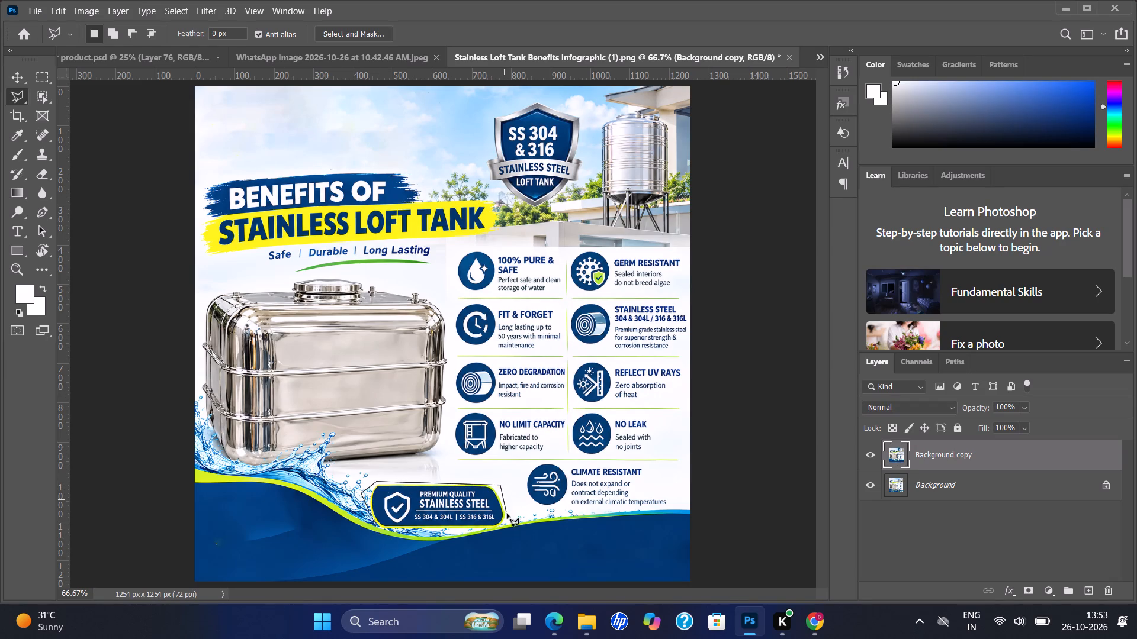
left_click(509, 518)
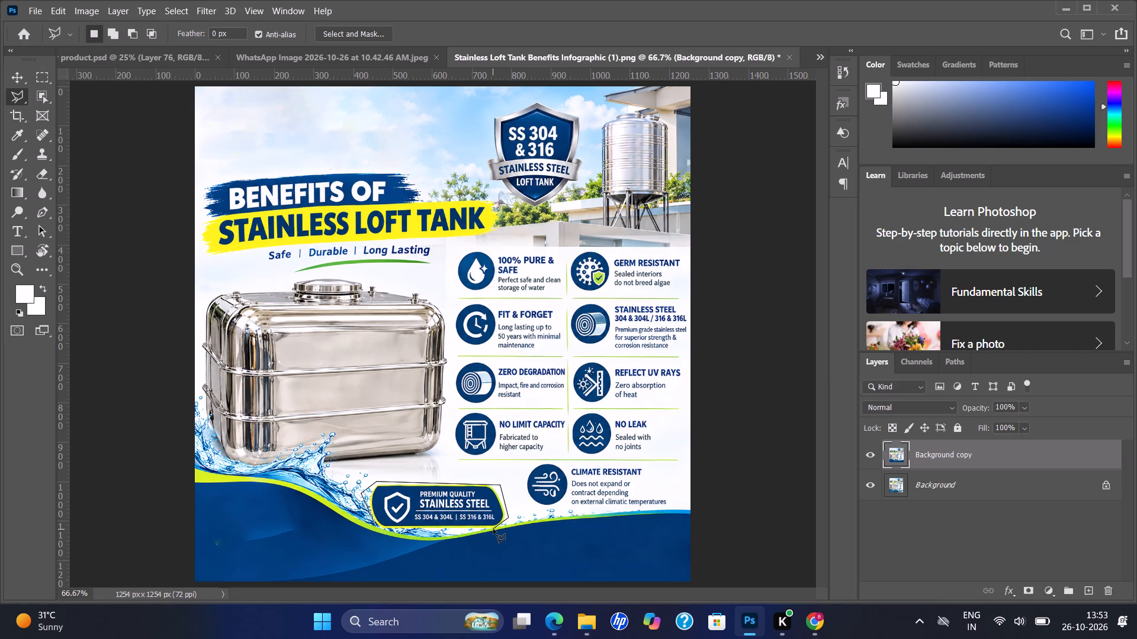
left_click(493, 529)
left_click(377, 528)
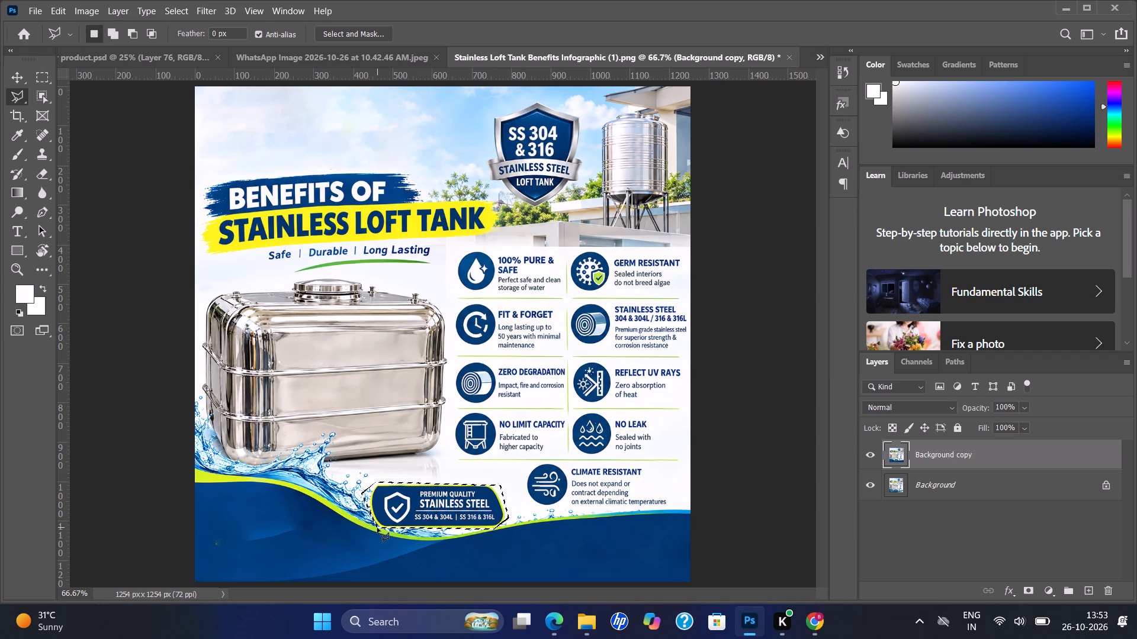
key("shift+BackSpace")
key("Return")
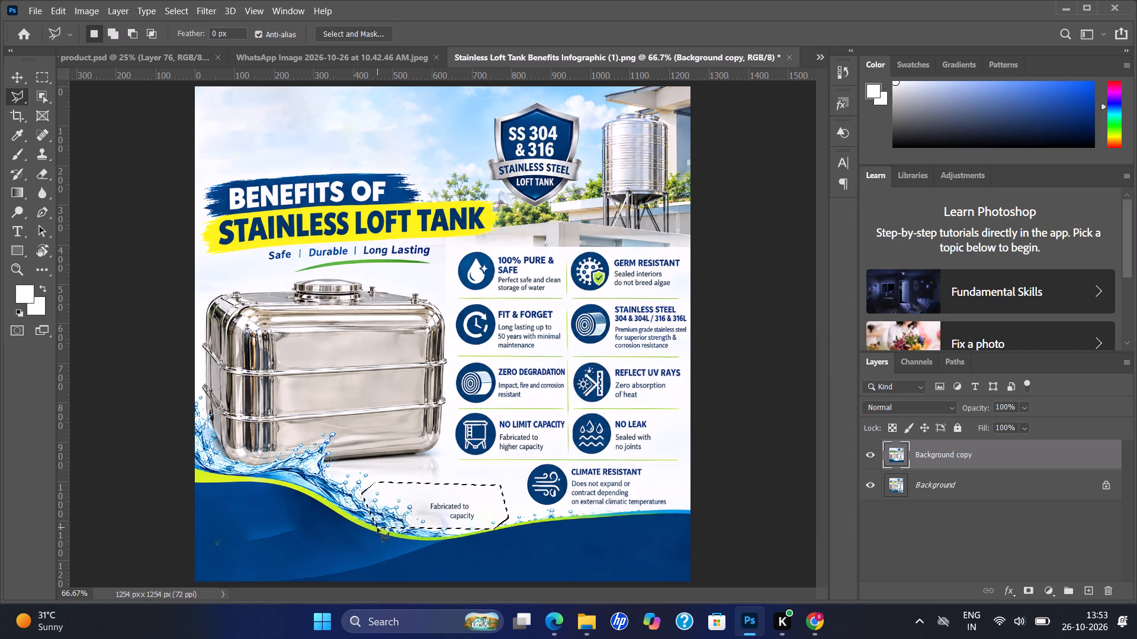
key("ctrl+d")
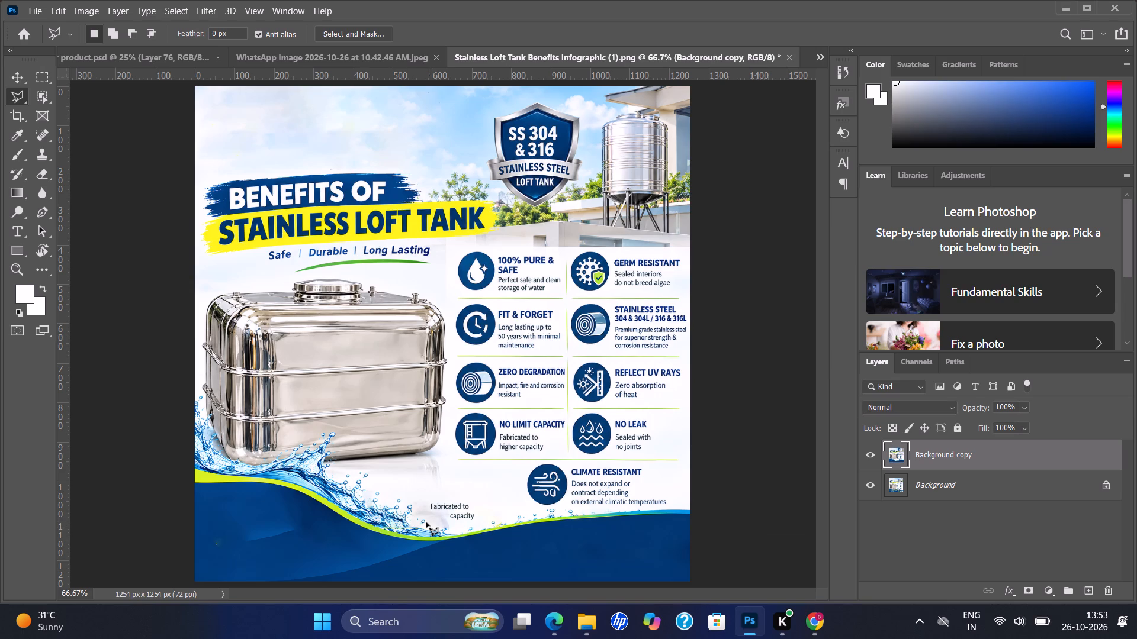
Lasso the stray "Fabricated to capacity" text fragment above the footer wave, apply Content-Aware Fill and deselect.
left_click(426, 522)
left_click(422, 493)
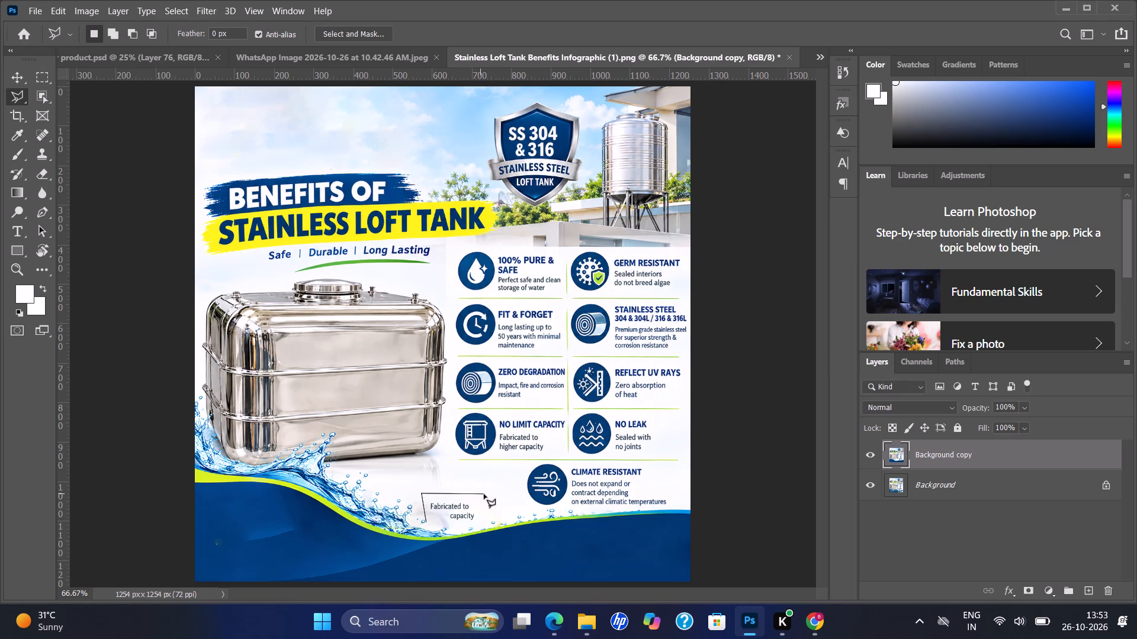
left_click(484, 494)
left_click(480, 522)
left_click(477, 522)
left_click(450, 525)
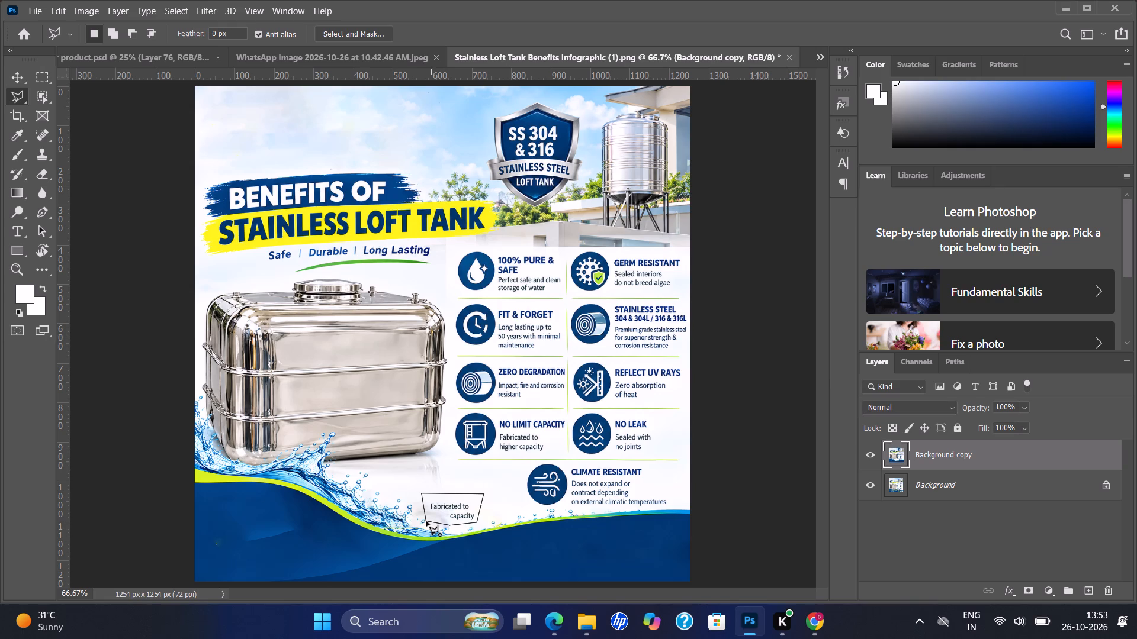
left_click(426, 521)
key("shift+BackSpace")
key("Return")
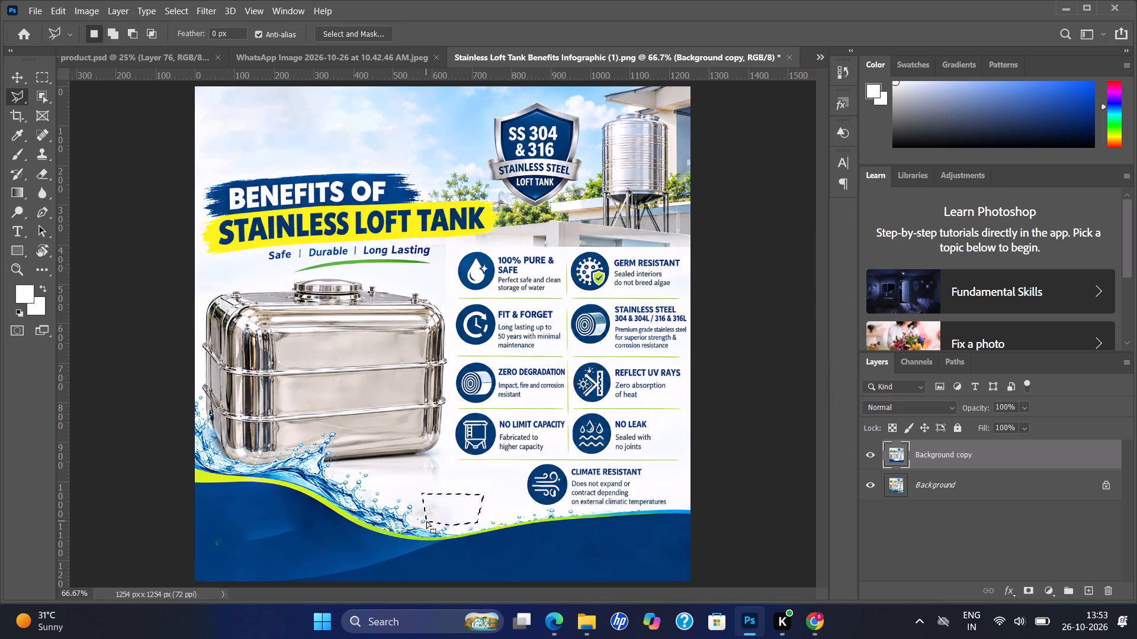
key("ctrl+d")
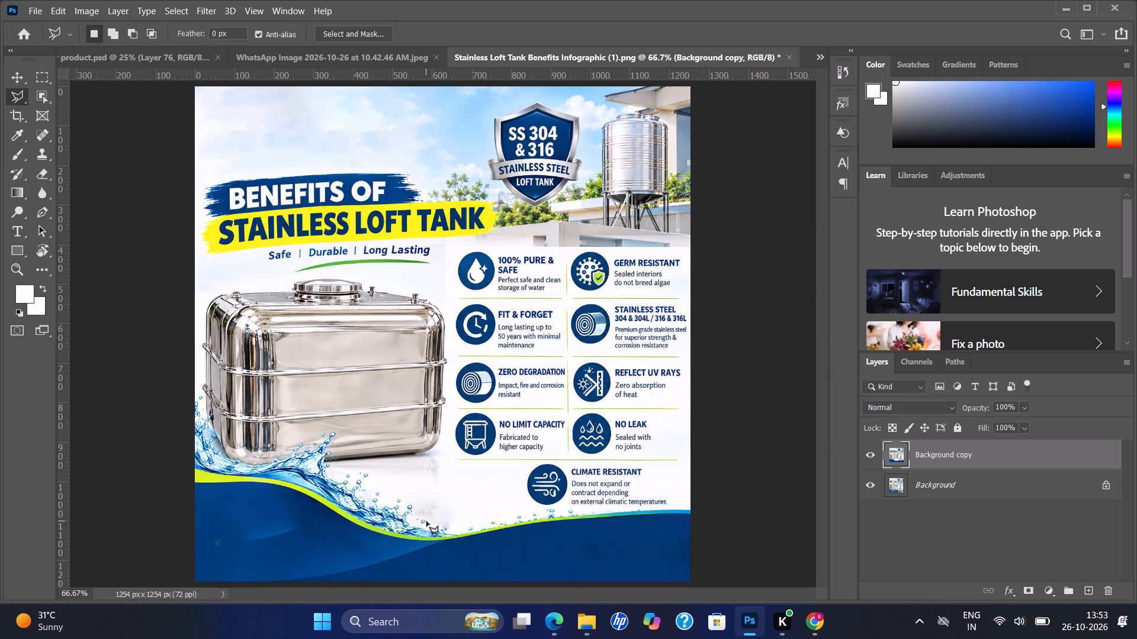
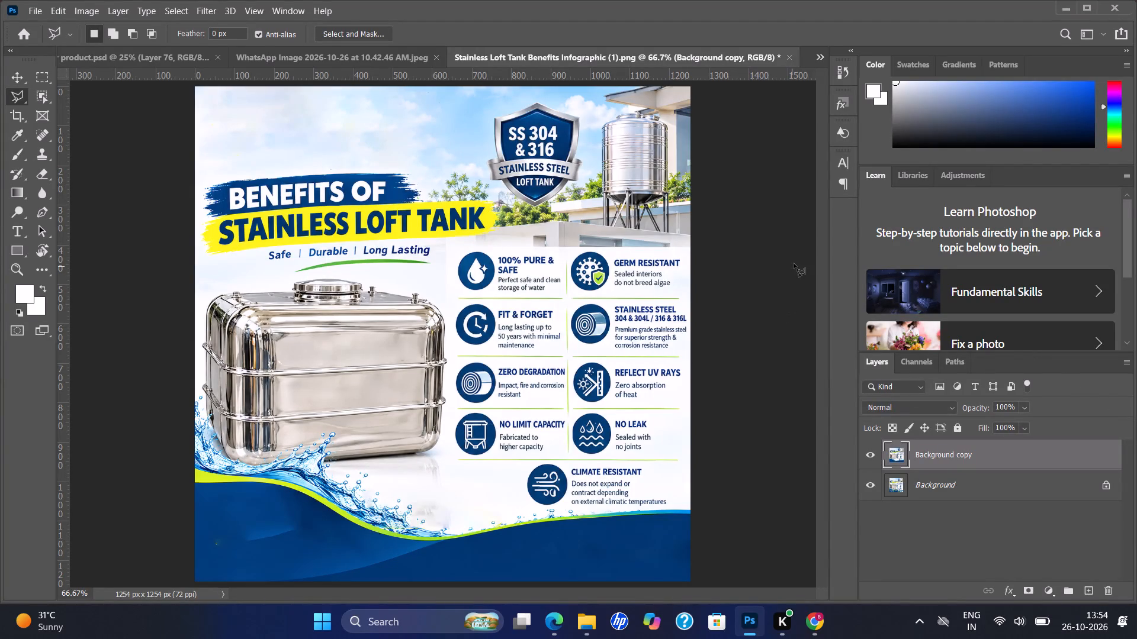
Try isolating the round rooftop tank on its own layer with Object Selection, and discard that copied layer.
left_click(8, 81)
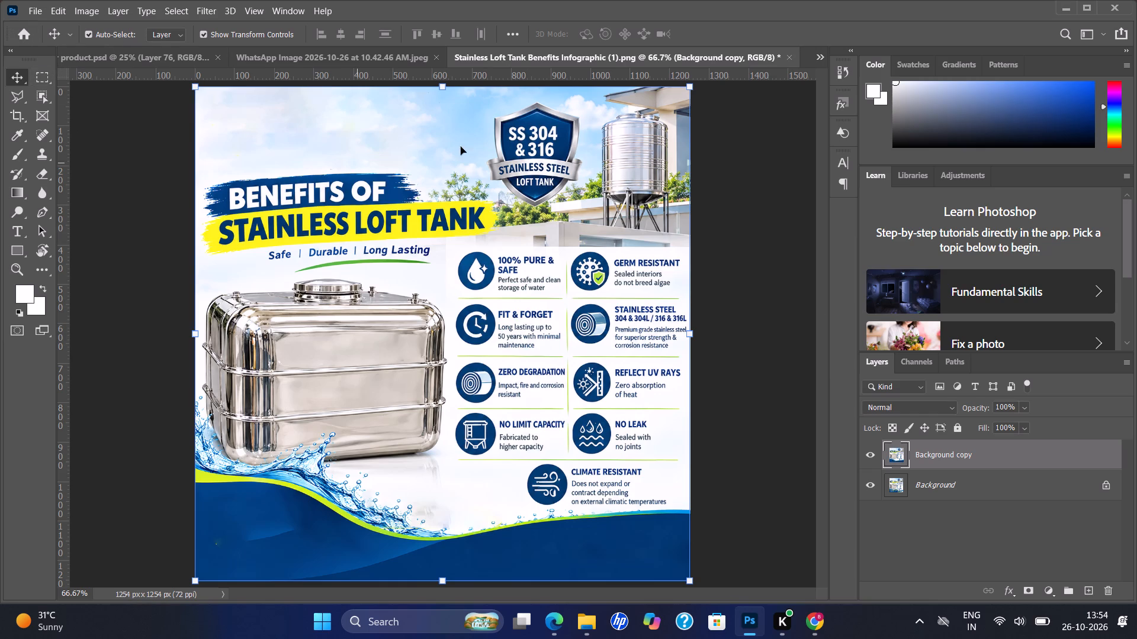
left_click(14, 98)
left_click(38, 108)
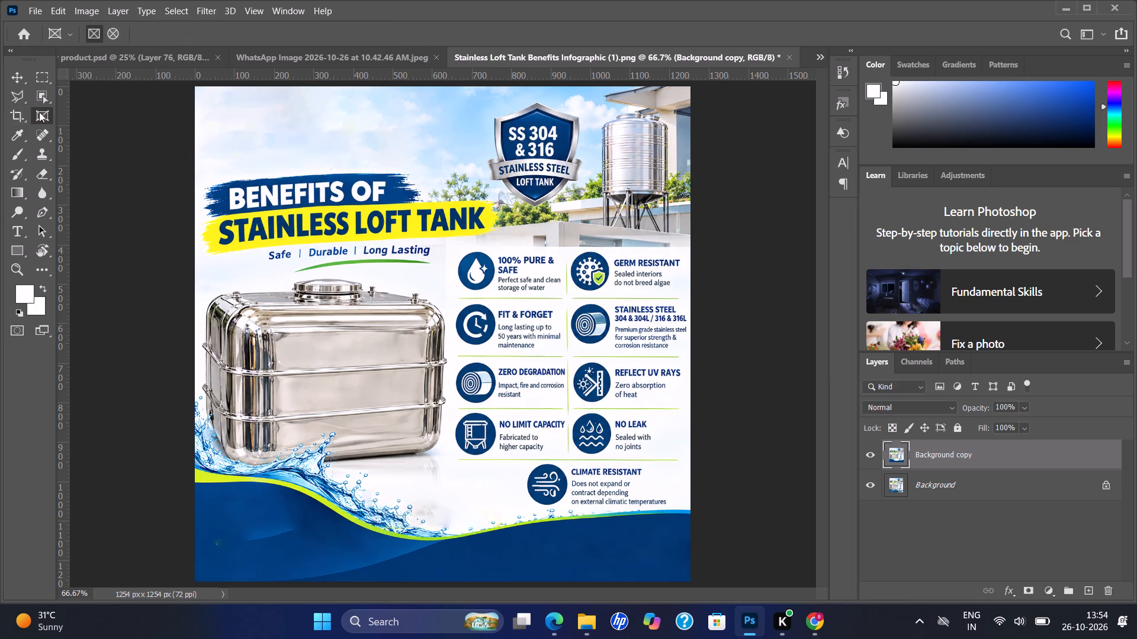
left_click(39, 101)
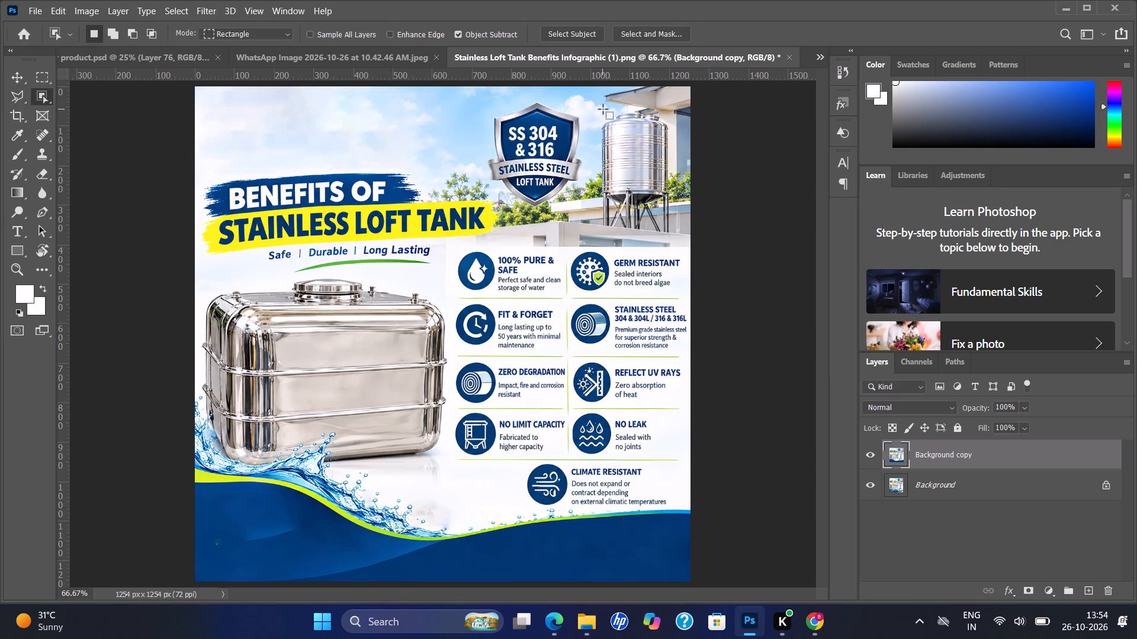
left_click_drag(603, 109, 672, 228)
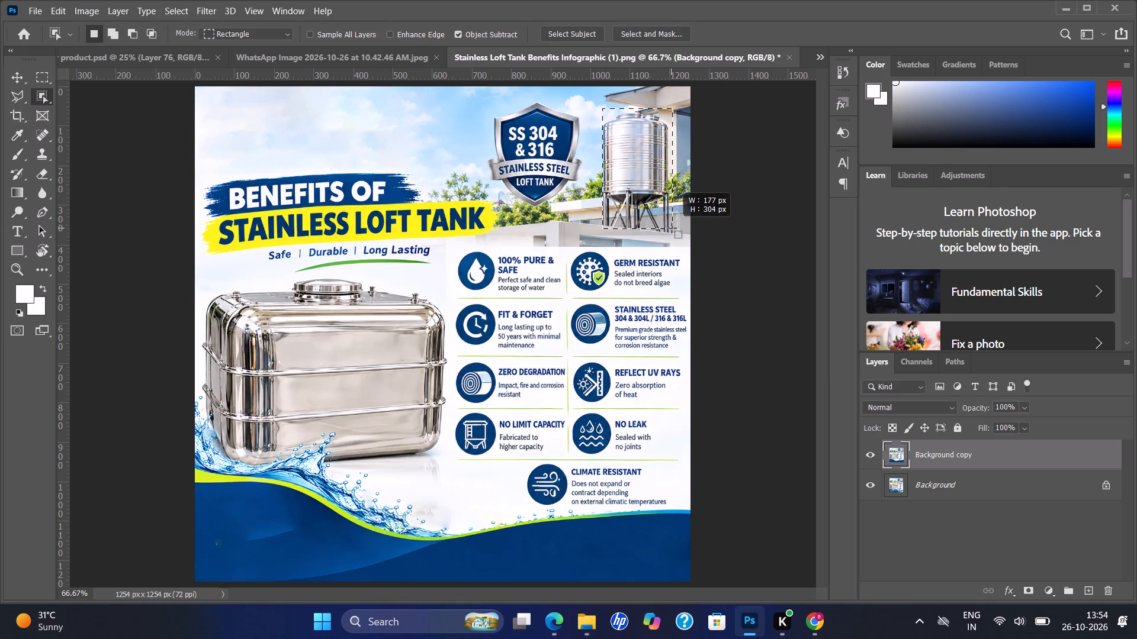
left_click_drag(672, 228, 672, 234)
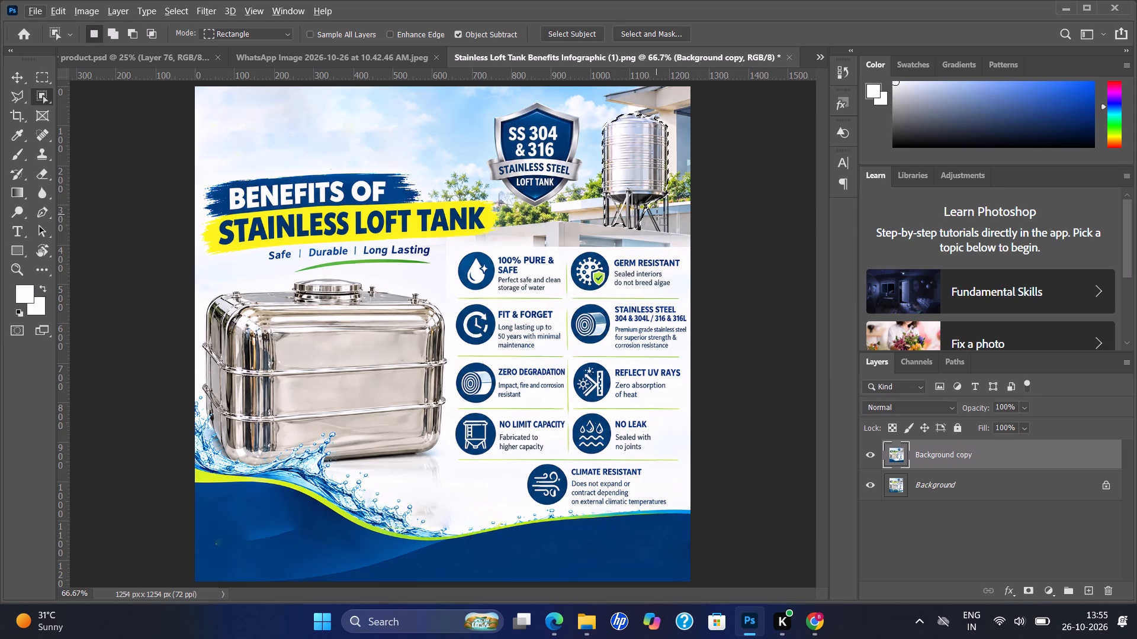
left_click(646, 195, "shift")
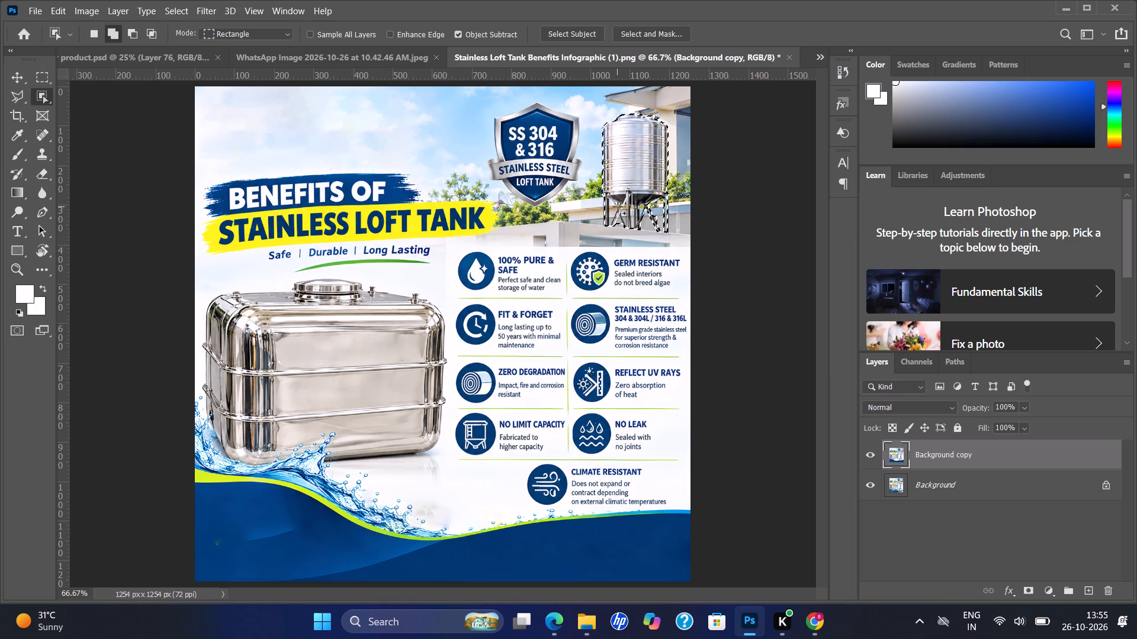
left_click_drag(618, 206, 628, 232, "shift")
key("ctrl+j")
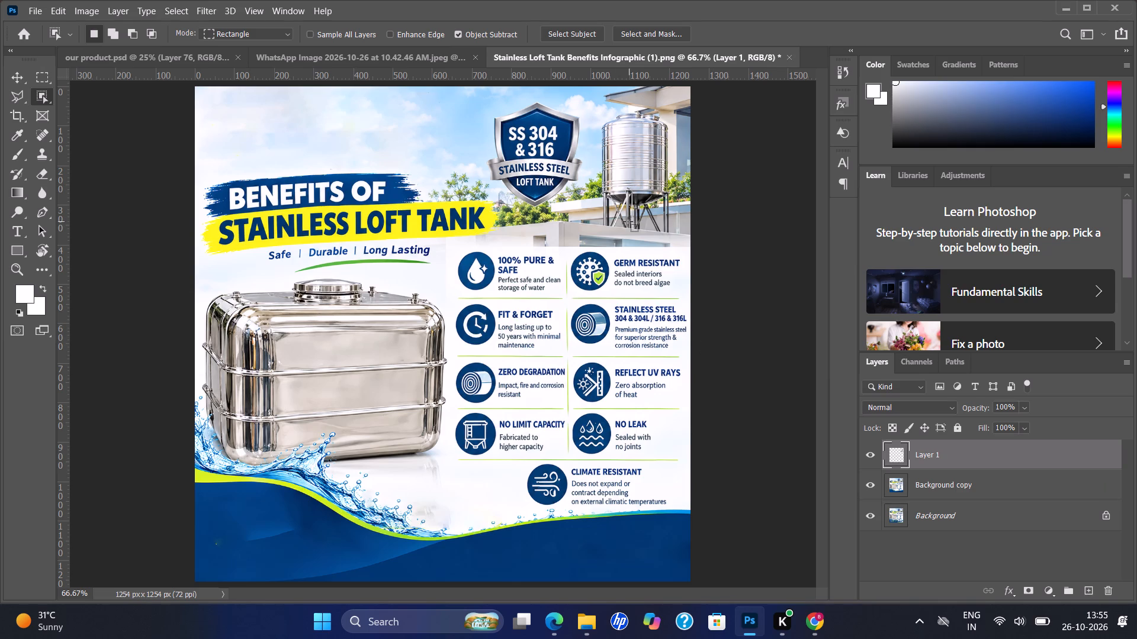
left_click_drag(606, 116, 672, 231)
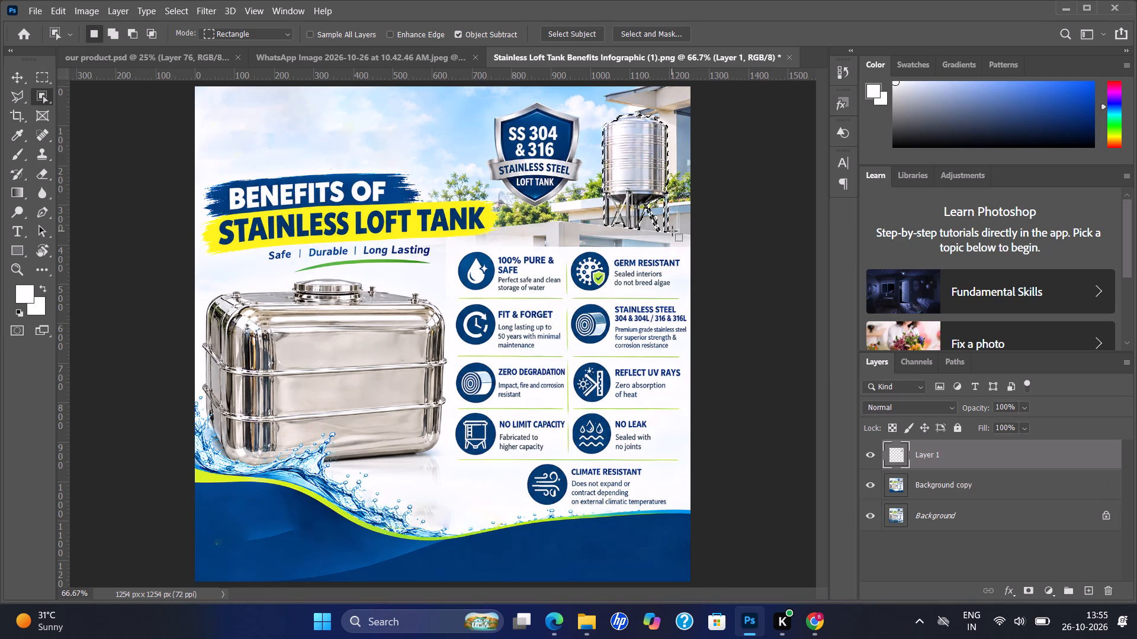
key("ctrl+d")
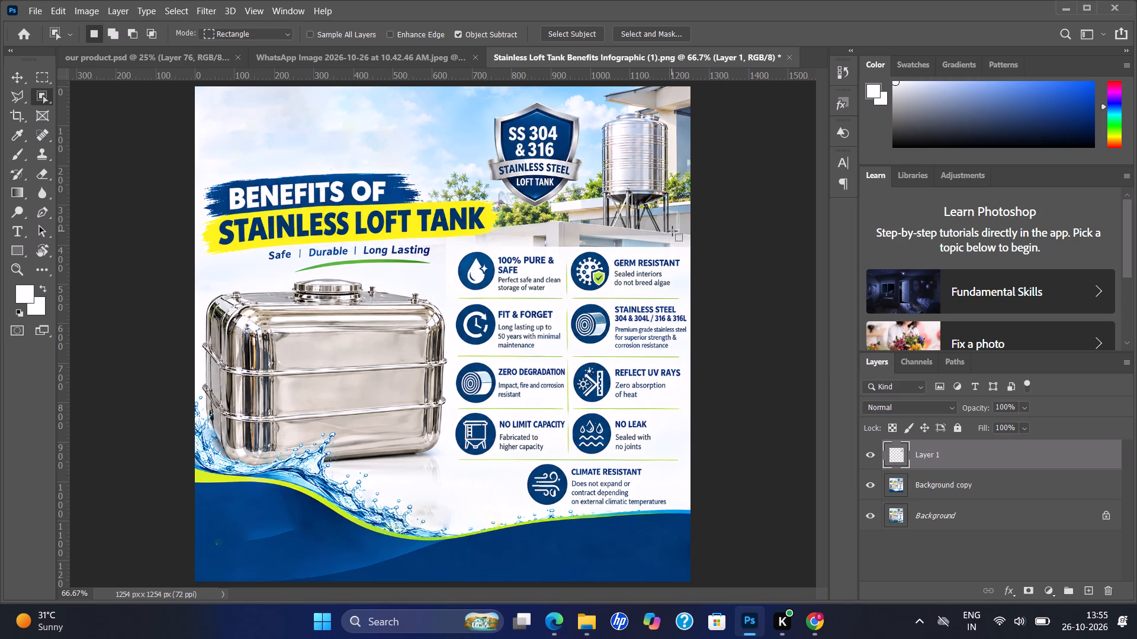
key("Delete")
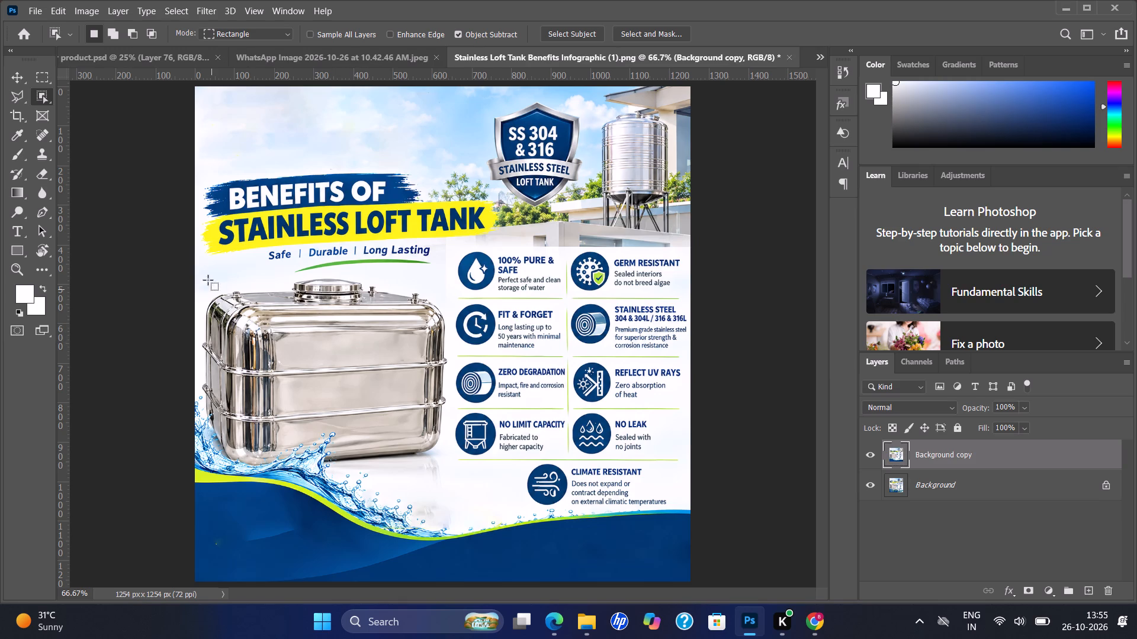
Select the large loft tank with Object Selection on Background copy, copy it to a new layer and deselect.
left_click_drag(210, 280, 375, 395)
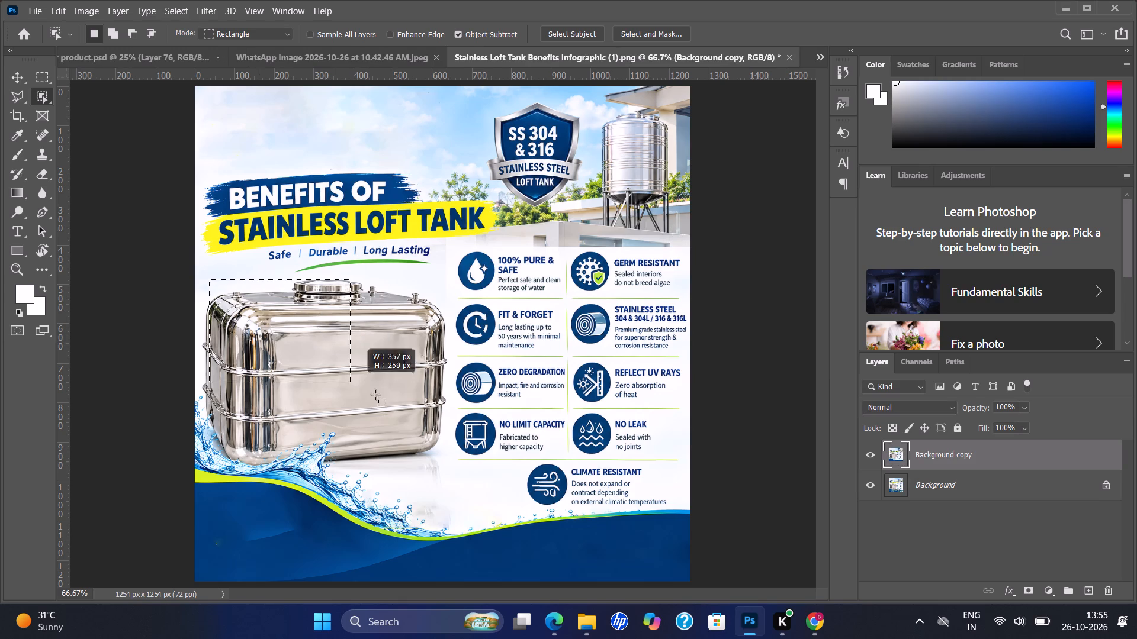
left_click_drag(375, 395, 439, 455)
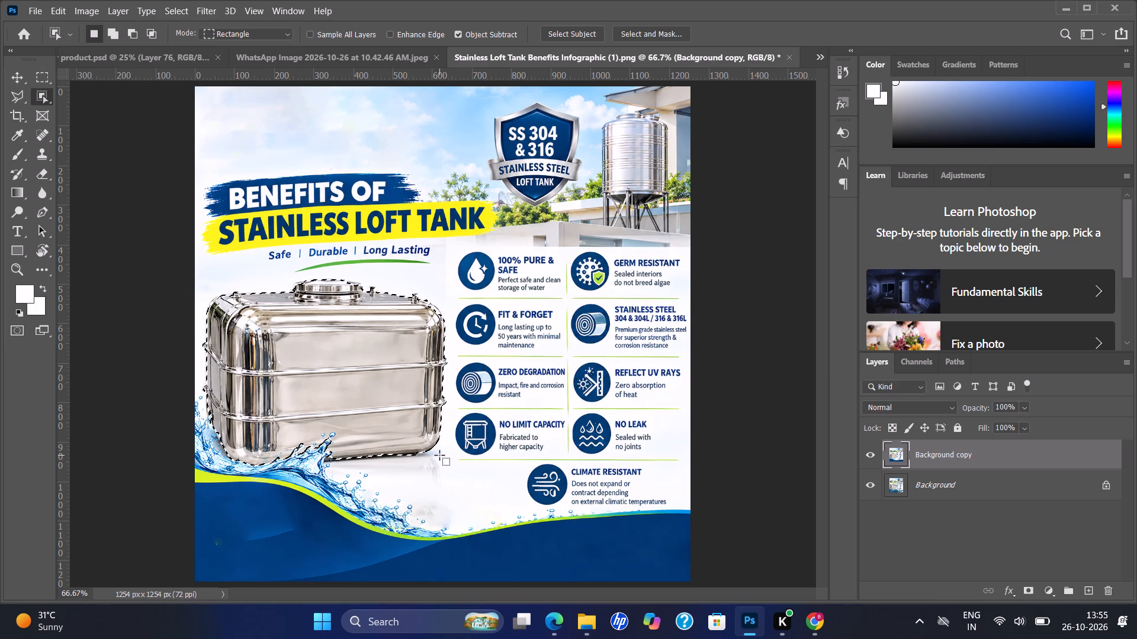
key("ctrl+j")
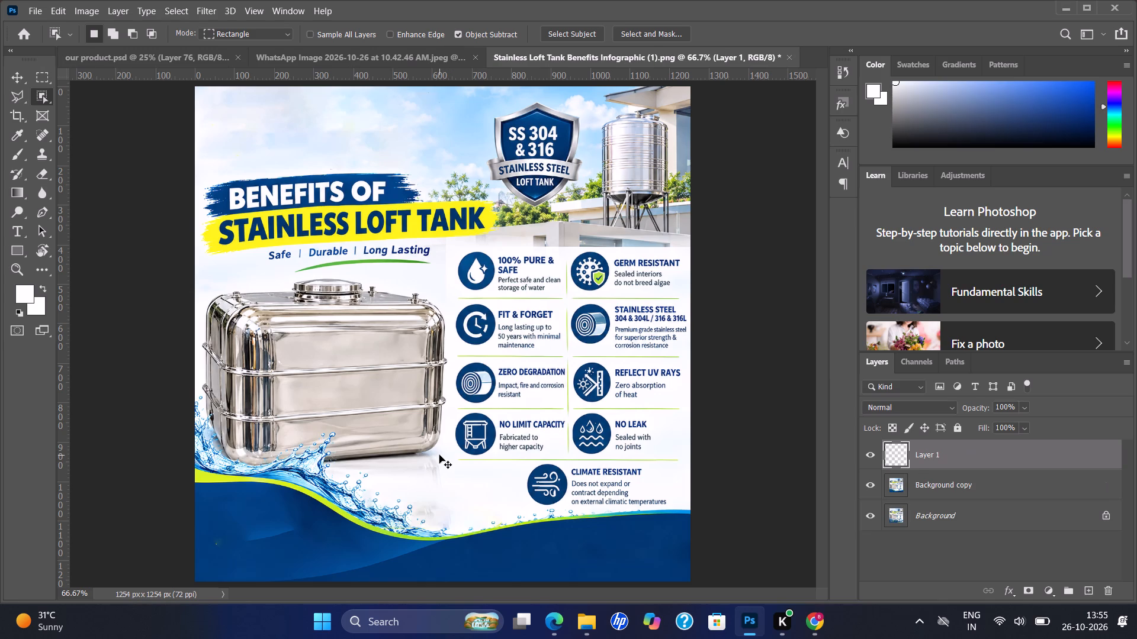
key("ctrl+d")
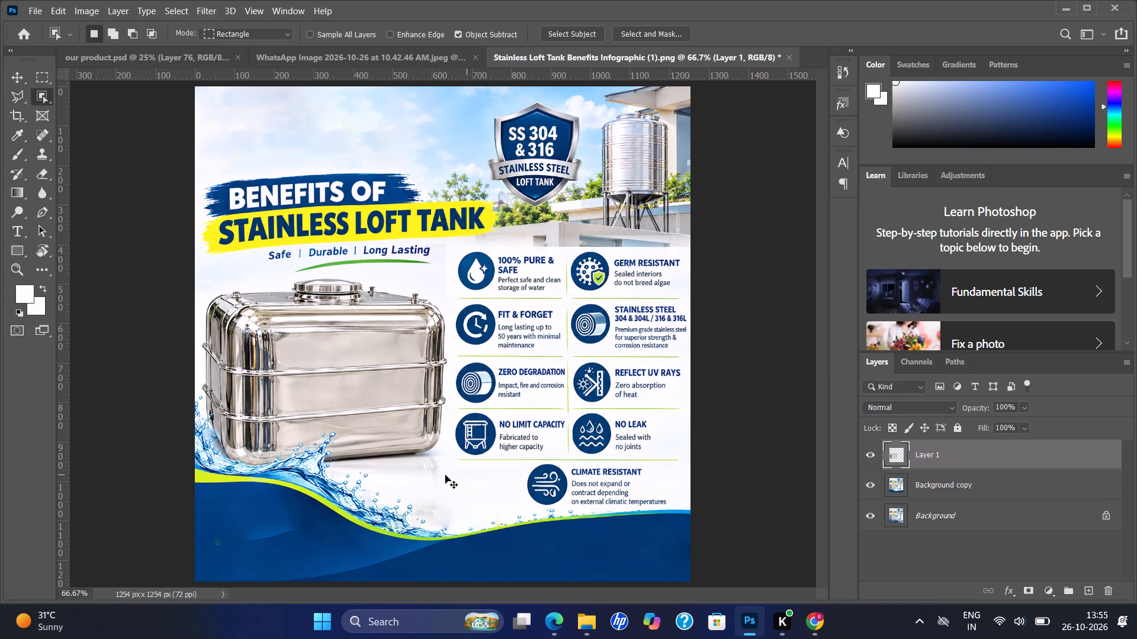
left_click(875, 489)
left_click(875, 489)
On the Background layer, select the large loft tank with Object Selection and apply Content-Aware Fill.
left_click(942, 515)
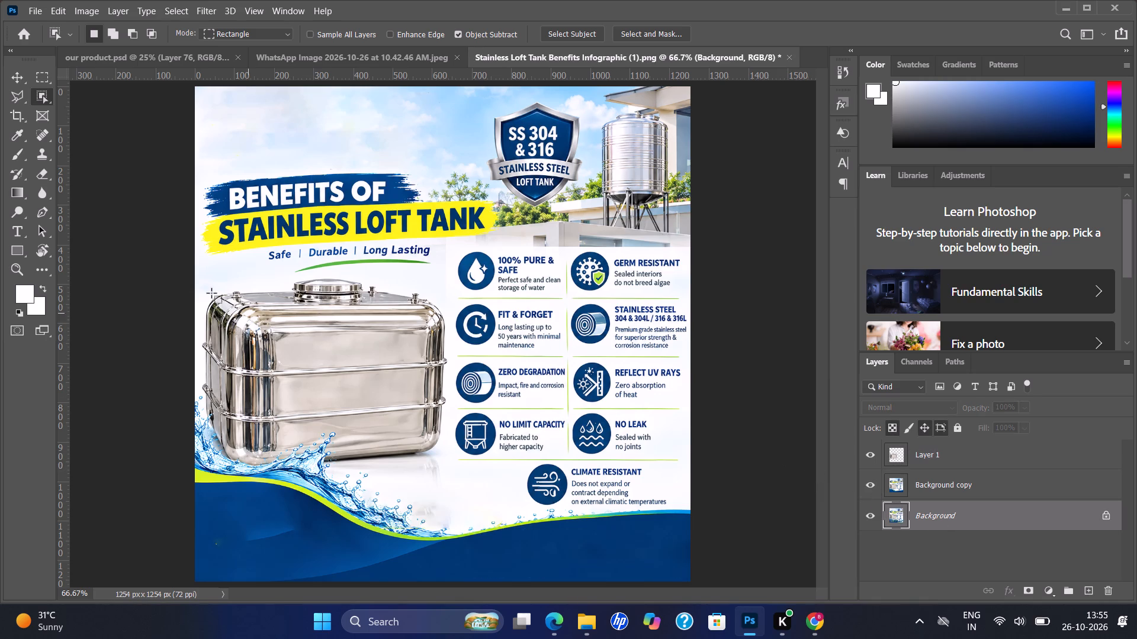
left_click_drag(206, 282, 417, 460)
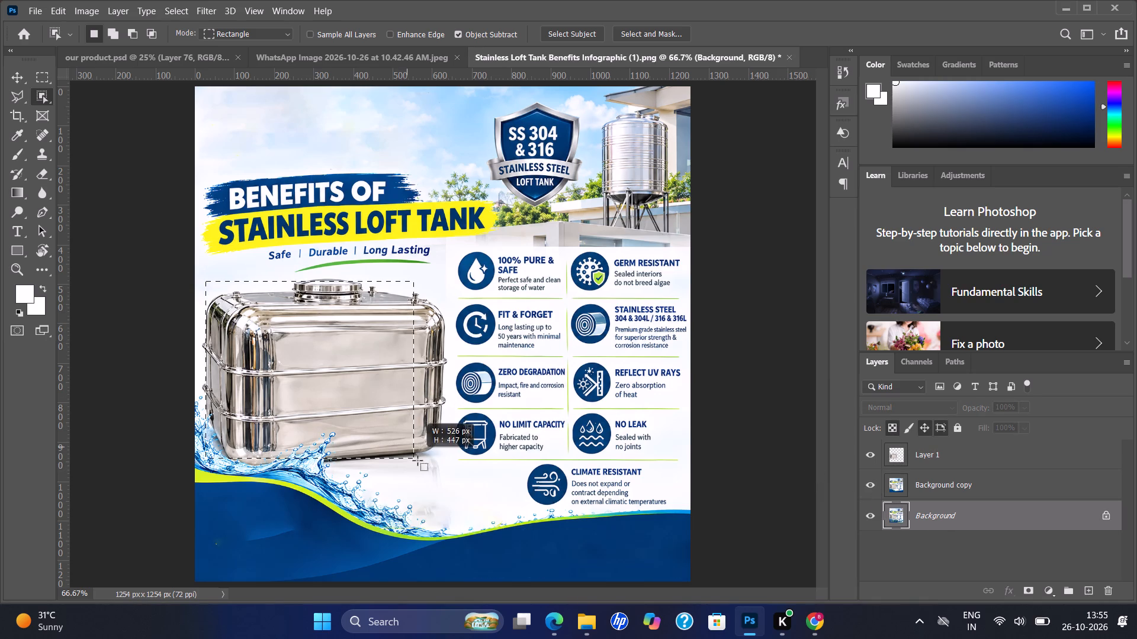
left_click_drag(417, 460, 444, 462)
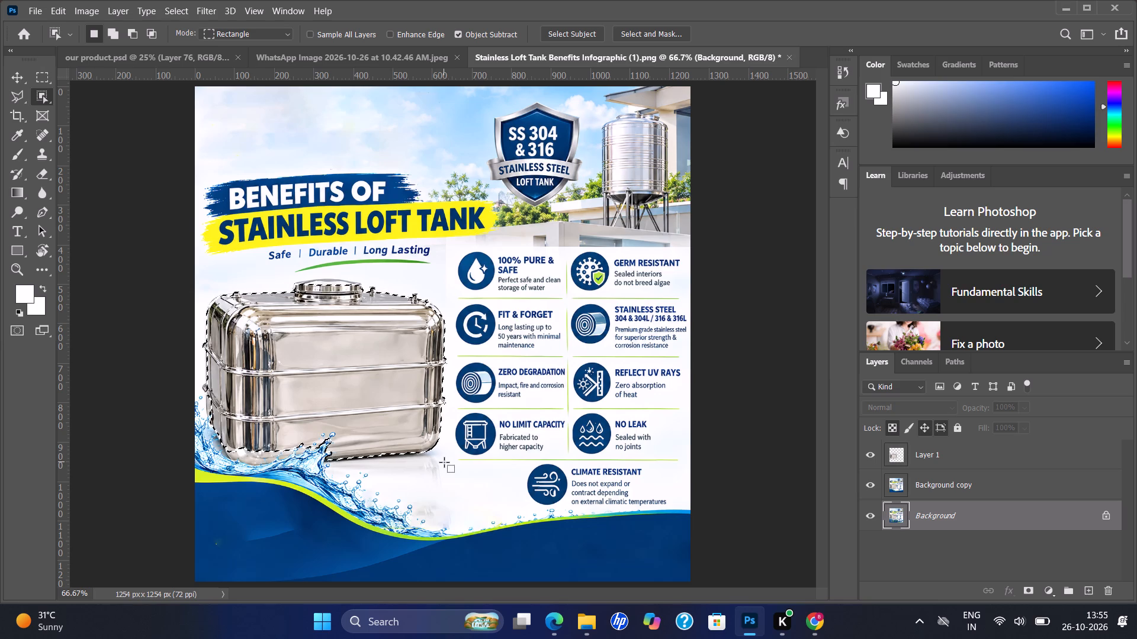
key("shift+BackSpace")
key("backslash")
key("Return")
scroll(456, 462, "right", 1)
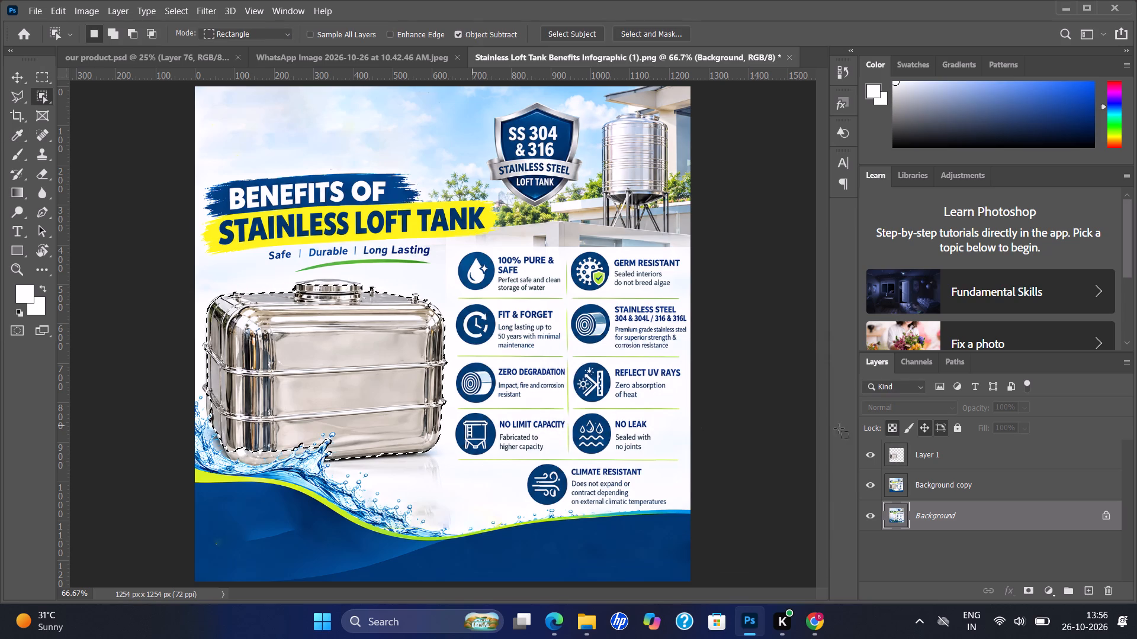
scroll(839, 428, "right", 1)
Hide the Background copy and Layer 1 layers to examine the filled tank area on the Background layer.
left_click(868, 489)
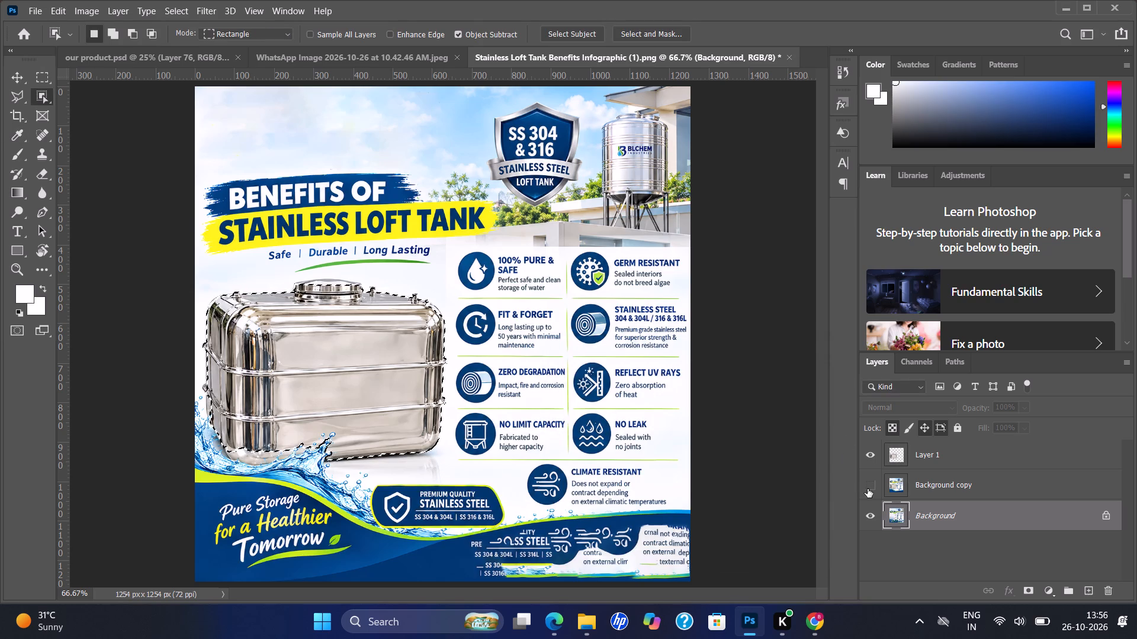
left_click(871, 458)
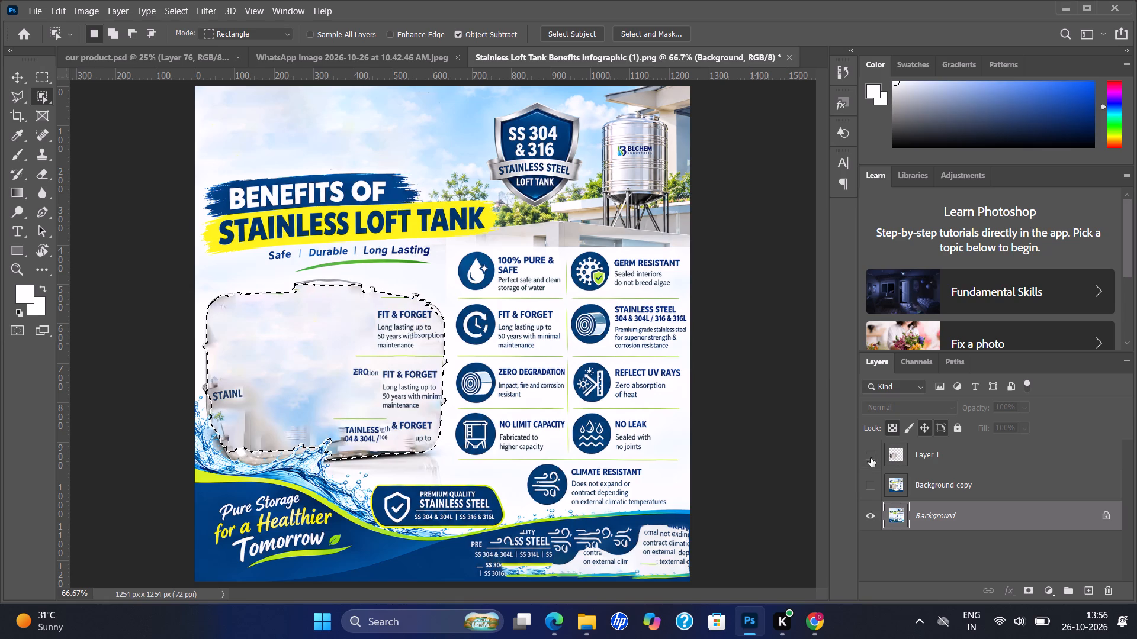
Show the Layer 1 and Background copy layers again and deselect the loft tank selection.
left_click(871, 458)
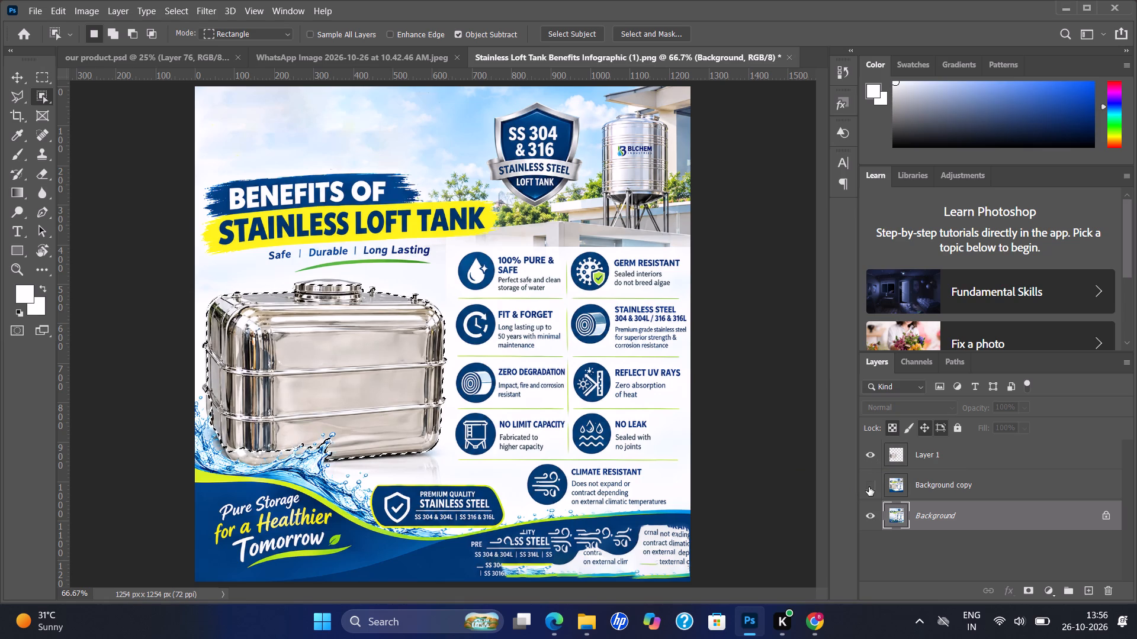
left_click(869, 487)
scroll(848, 479, "left", 1)
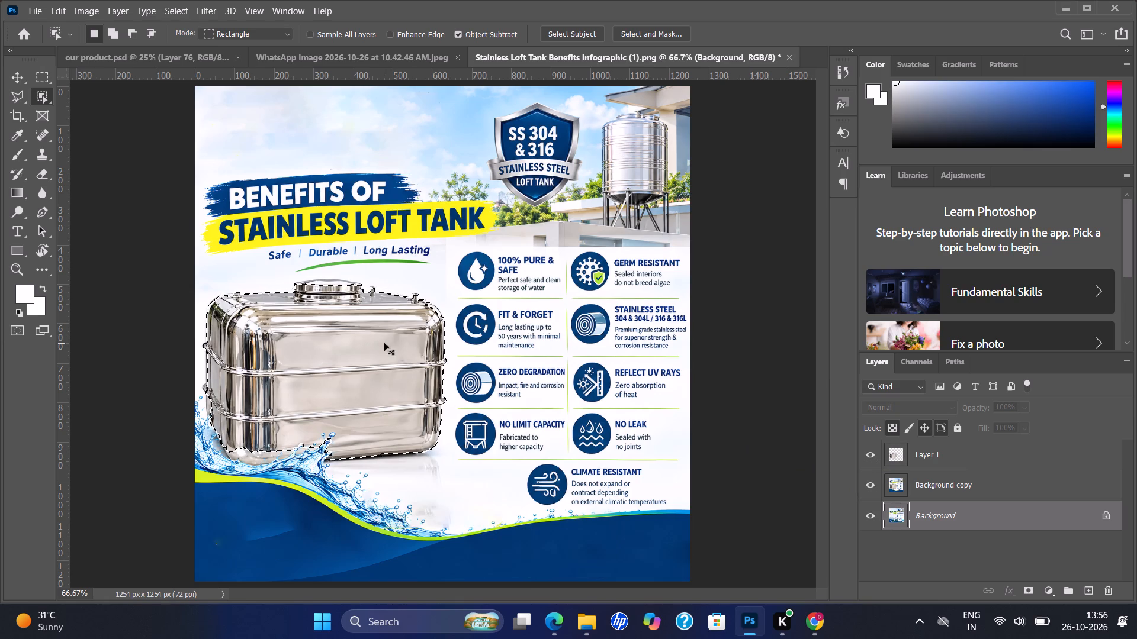
key("ctrl+d")
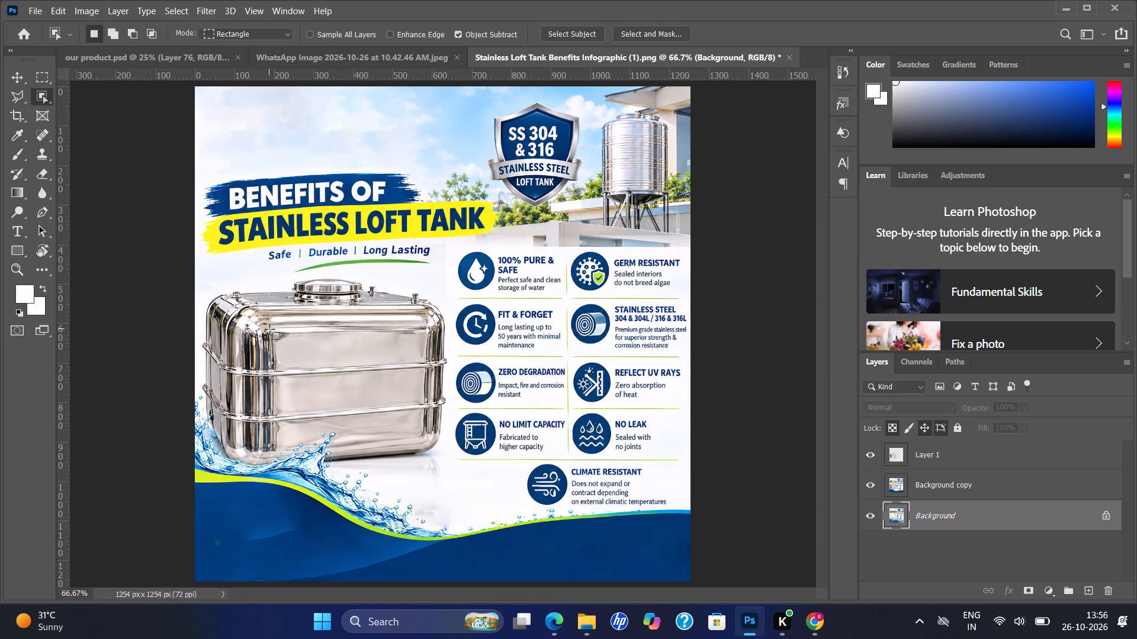
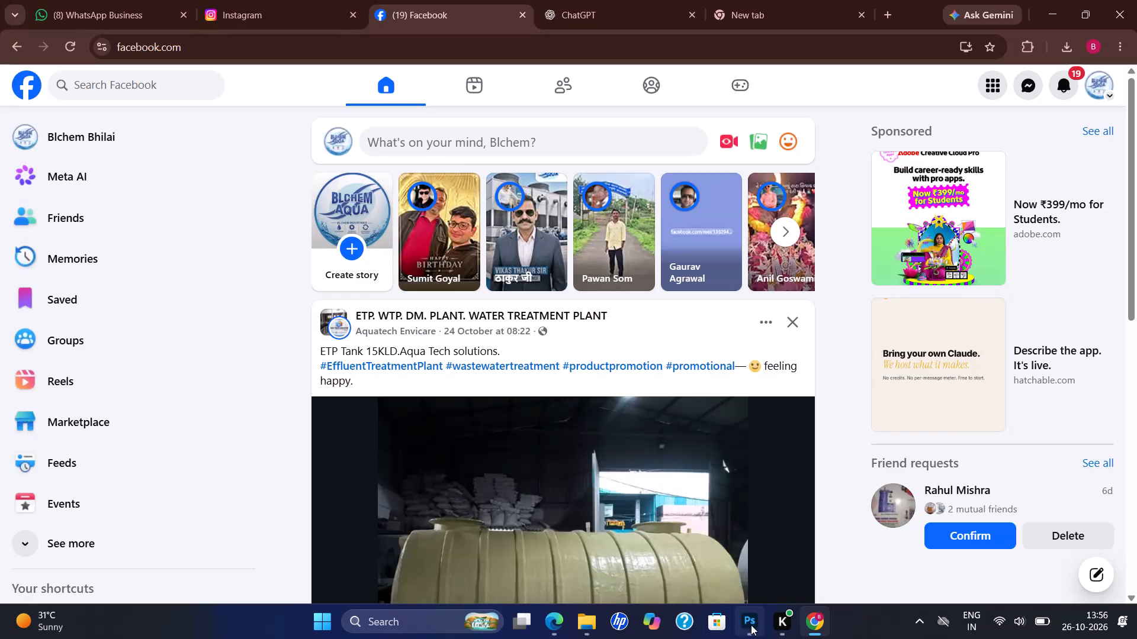
Switch from the browser back to the Stainless Loft Tank Benefits Infographic document in Photoshop.
double_click(751, 625)
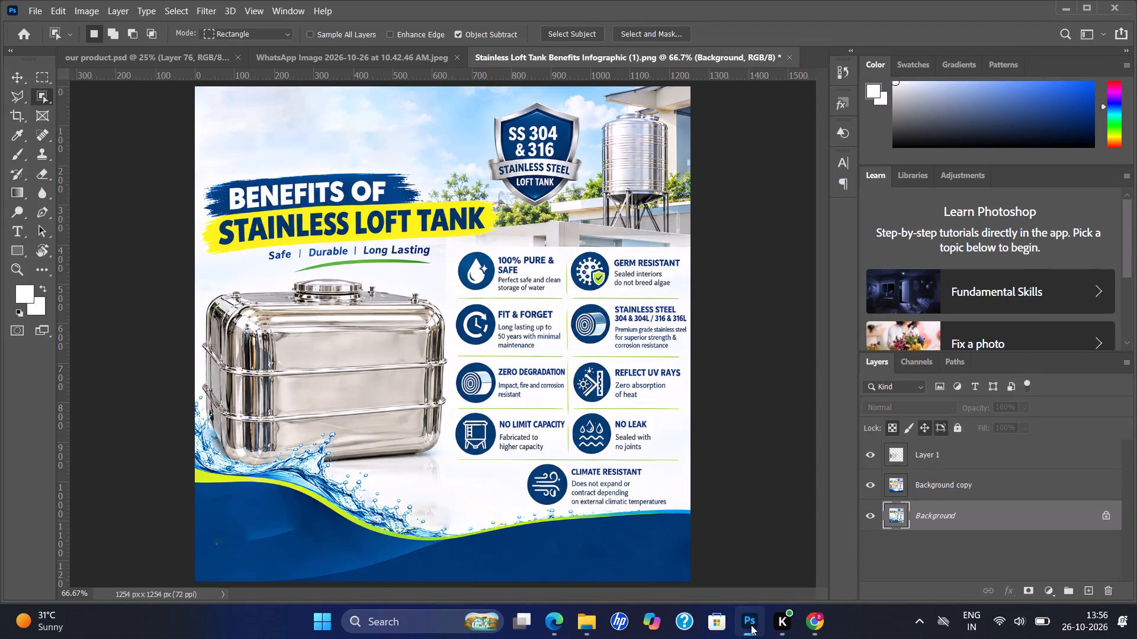
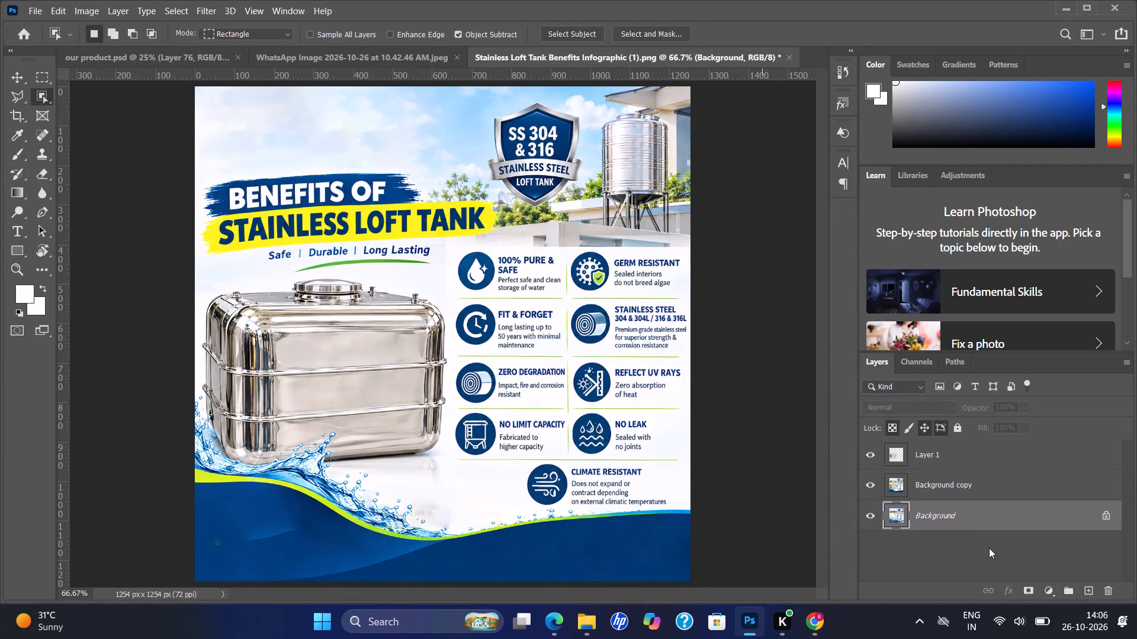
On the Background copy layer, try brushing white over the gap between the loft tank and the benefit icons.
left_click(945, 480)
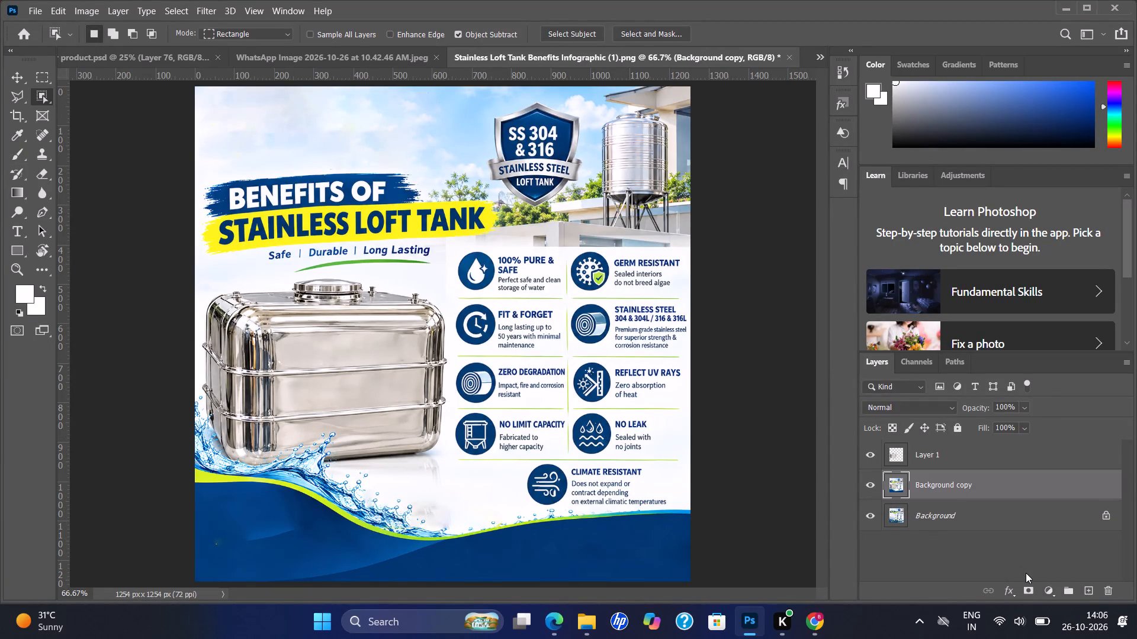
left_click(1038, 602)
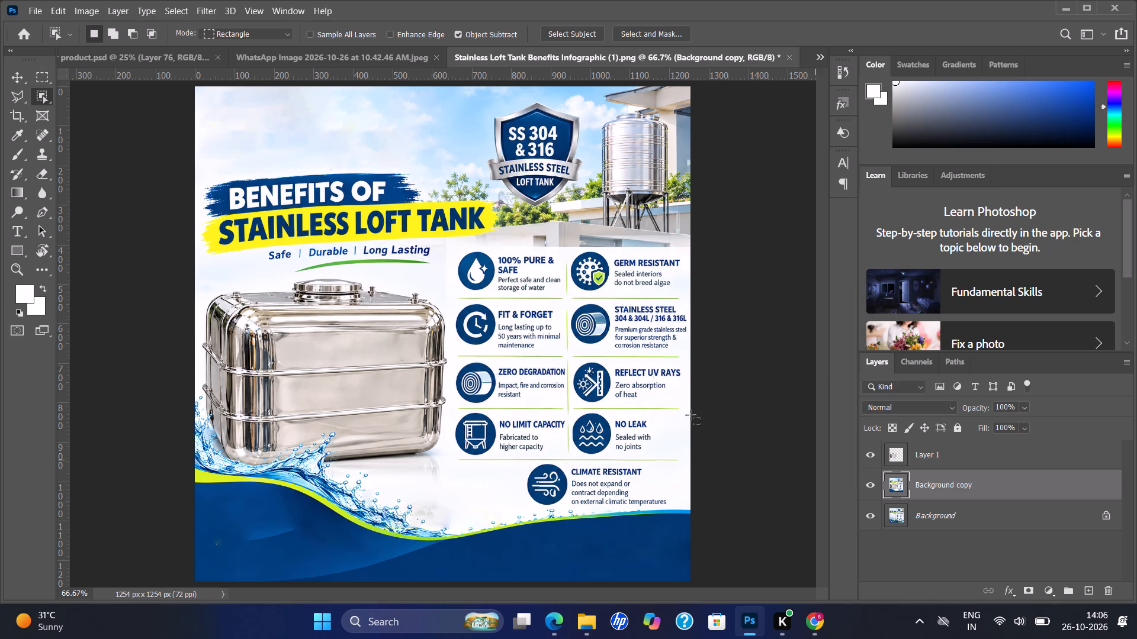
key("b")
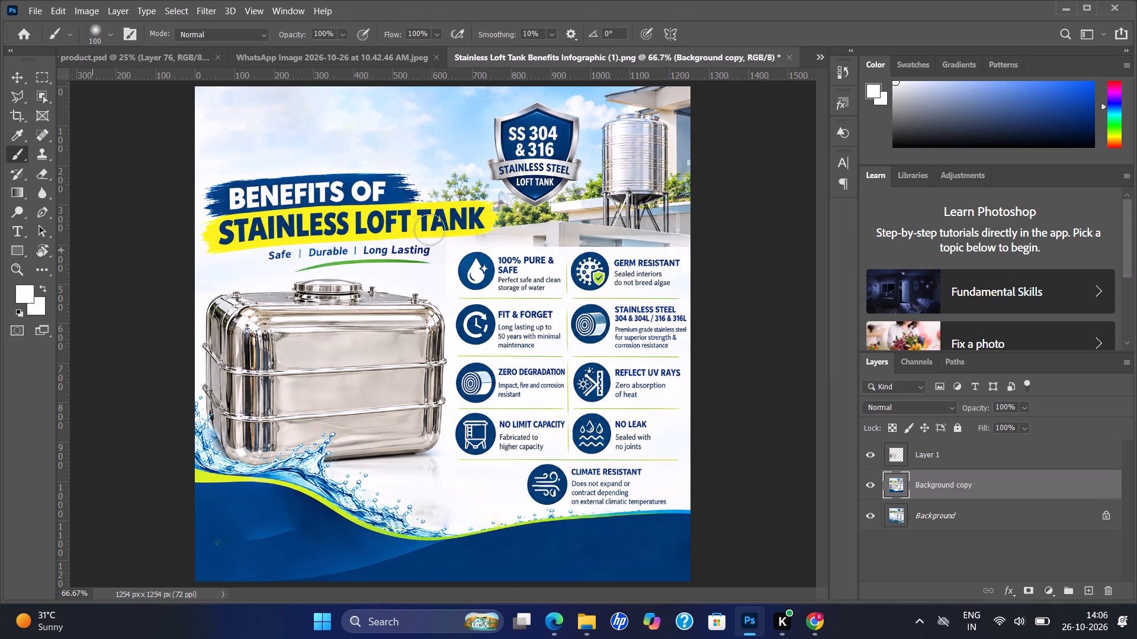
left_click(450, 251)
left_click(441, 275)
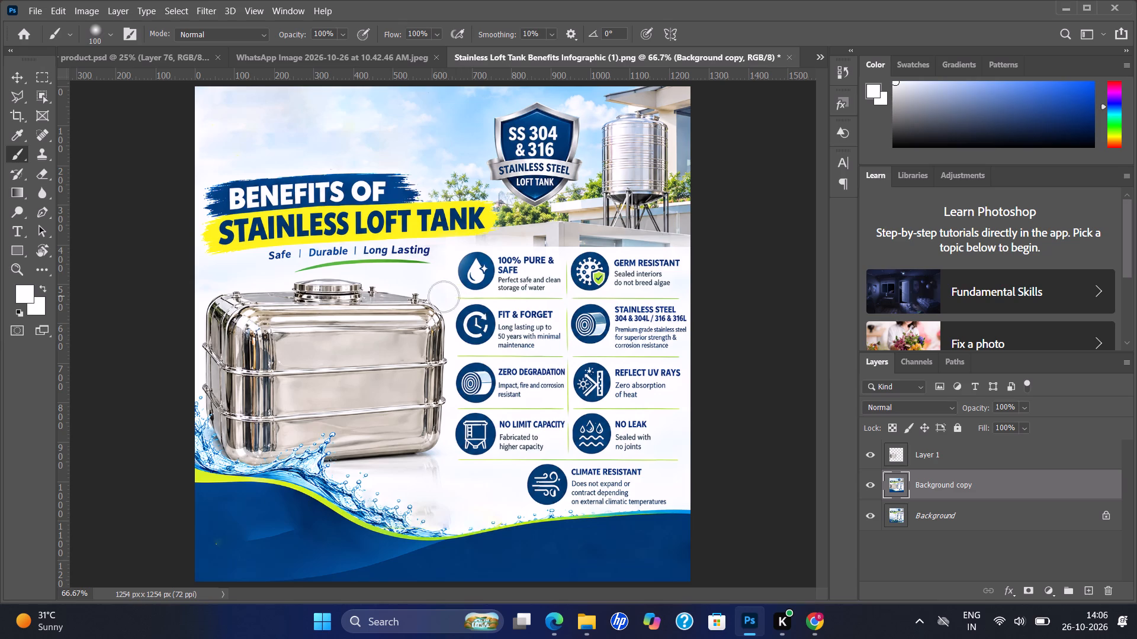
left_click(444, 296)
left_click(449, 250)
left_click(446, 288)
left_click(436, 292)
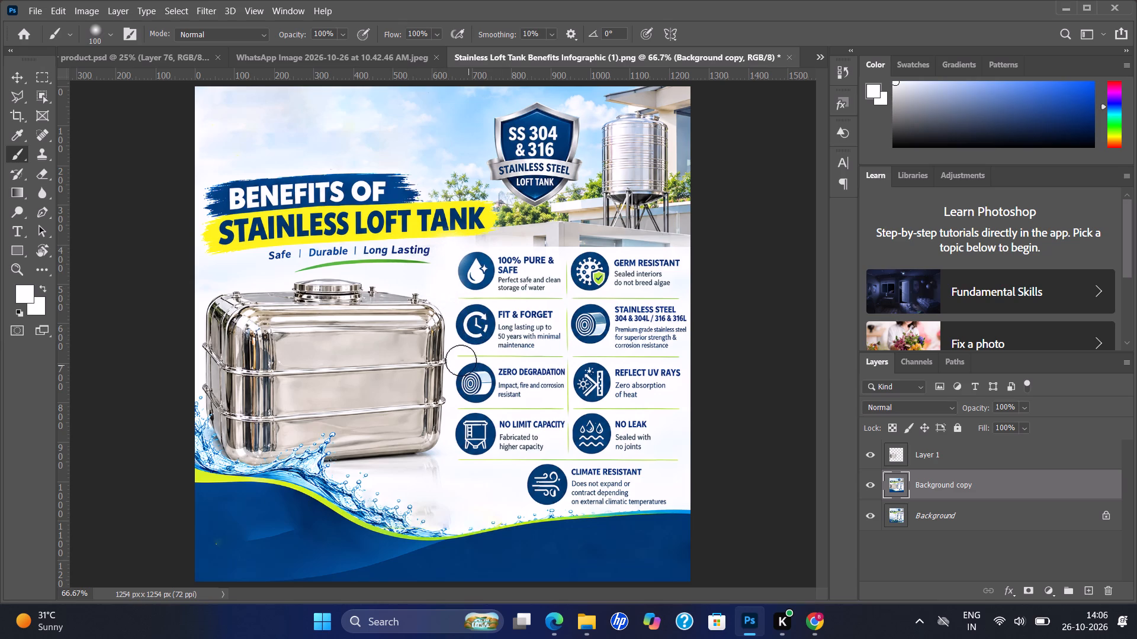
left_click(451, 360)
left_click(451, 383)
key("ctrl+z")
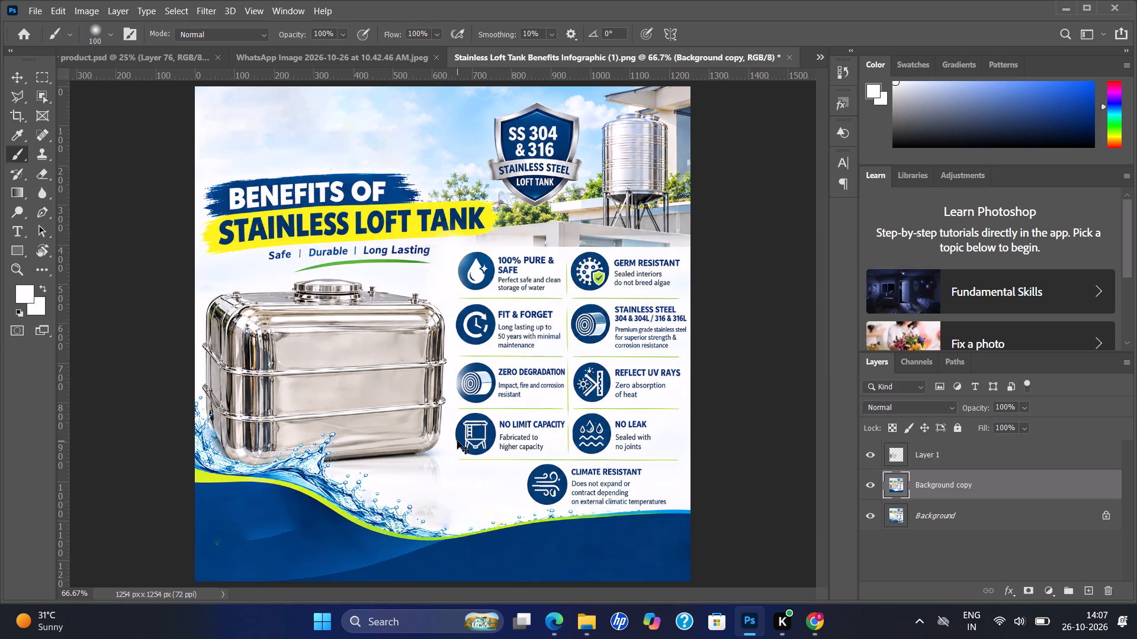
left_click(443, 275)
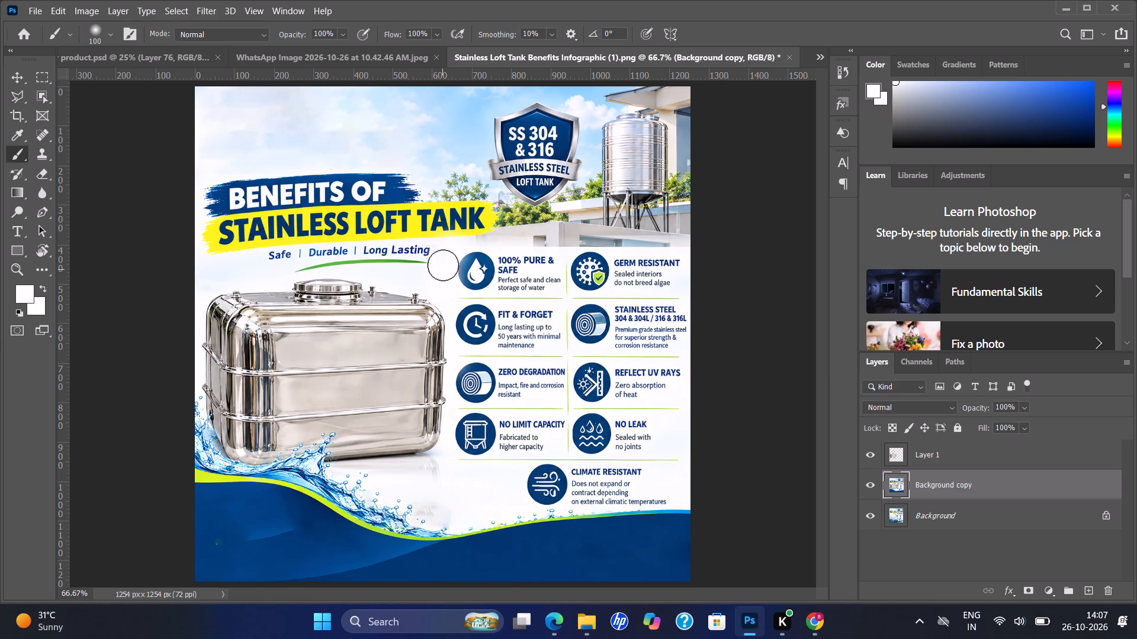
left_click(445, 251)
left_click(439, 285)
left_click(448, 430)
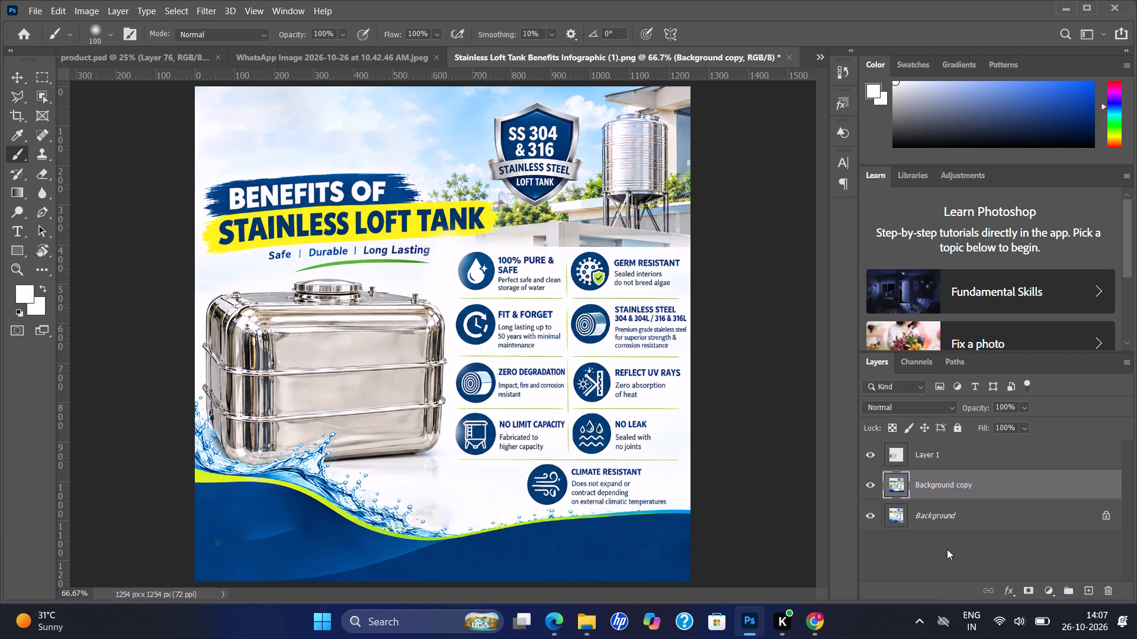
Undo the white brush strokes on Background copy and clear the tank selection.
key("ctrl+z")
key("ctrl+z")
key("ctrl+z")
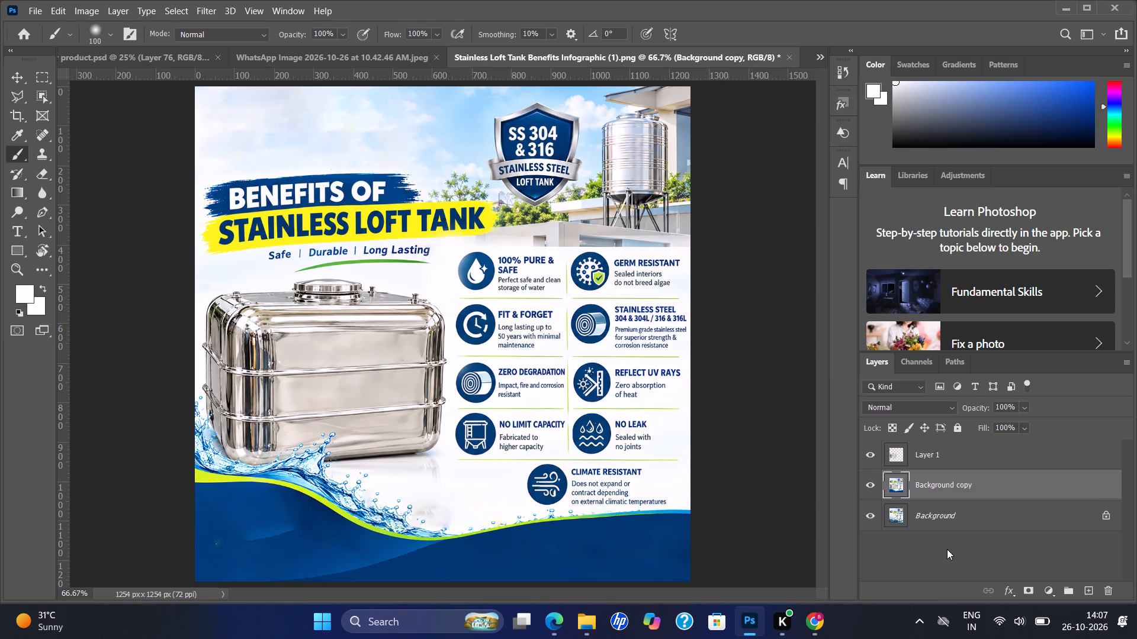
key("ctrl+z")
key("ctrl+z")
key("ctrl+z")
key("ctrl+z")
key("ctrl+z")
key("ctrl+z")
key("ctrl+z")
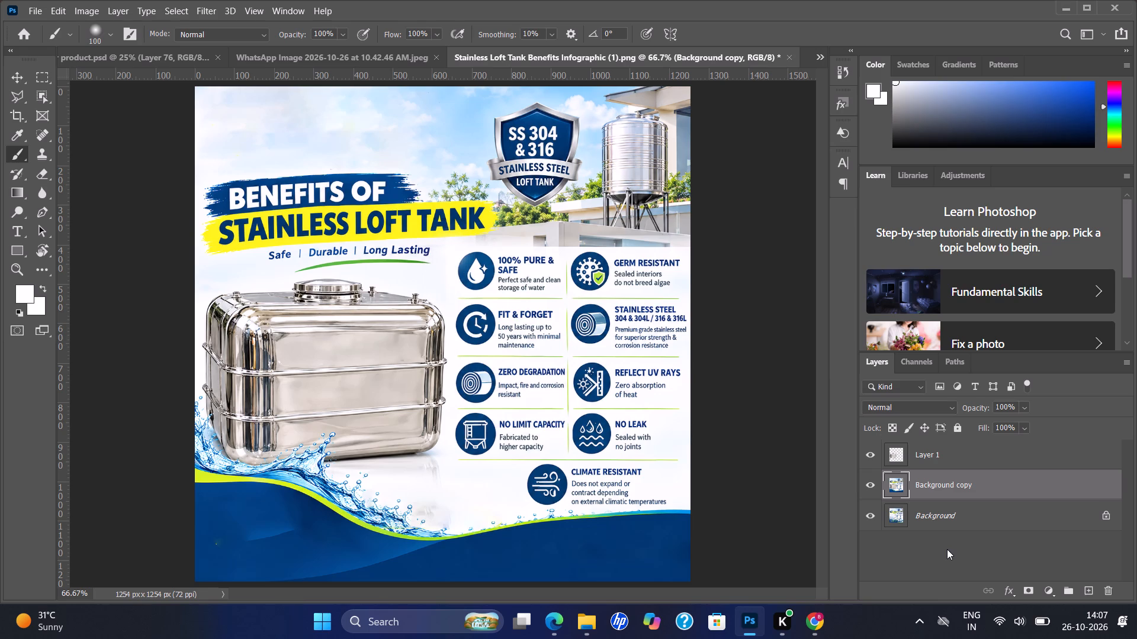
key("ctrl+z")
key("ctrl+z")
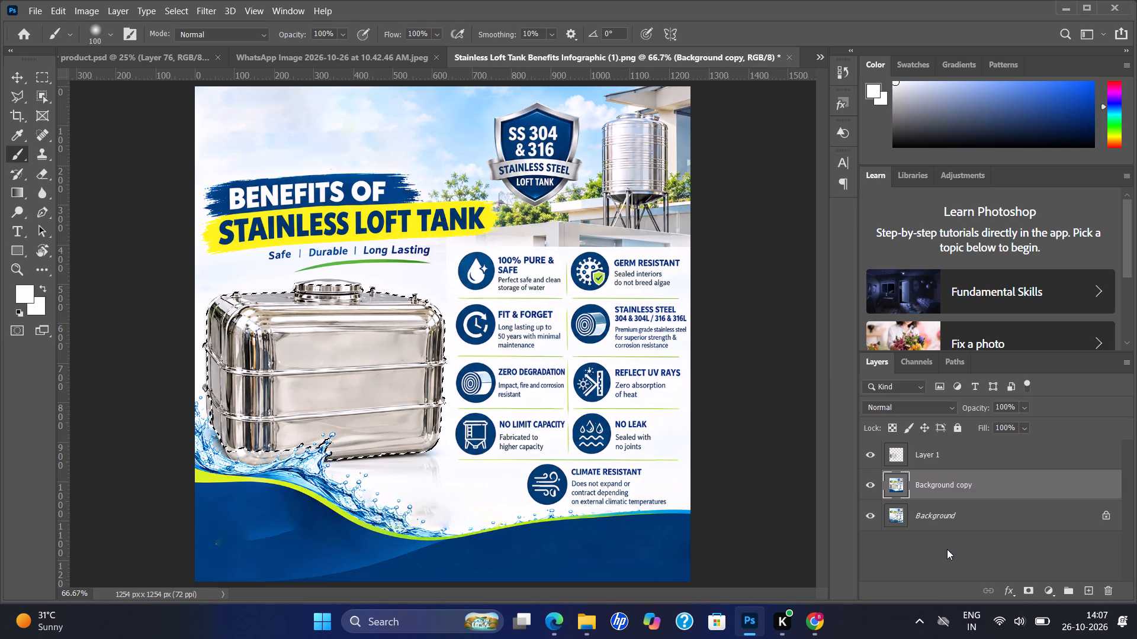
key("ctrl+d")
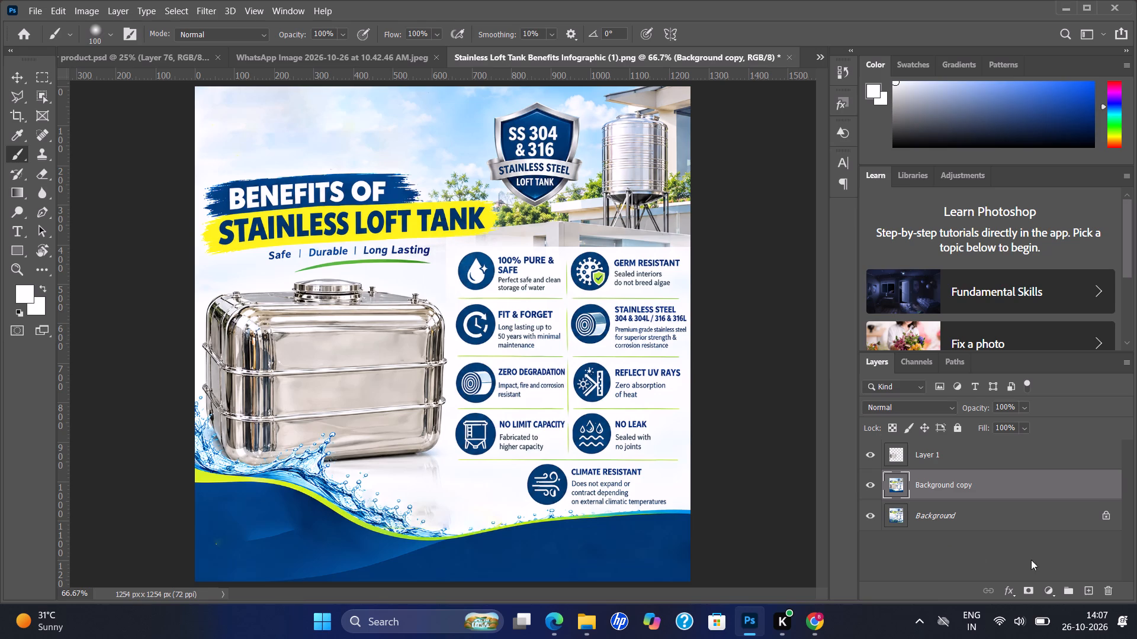
Add a layer mask to Background copy and brush black on it beside the tagline and across the 100% Pure & Safe benefit.
left_click(1032, 595)
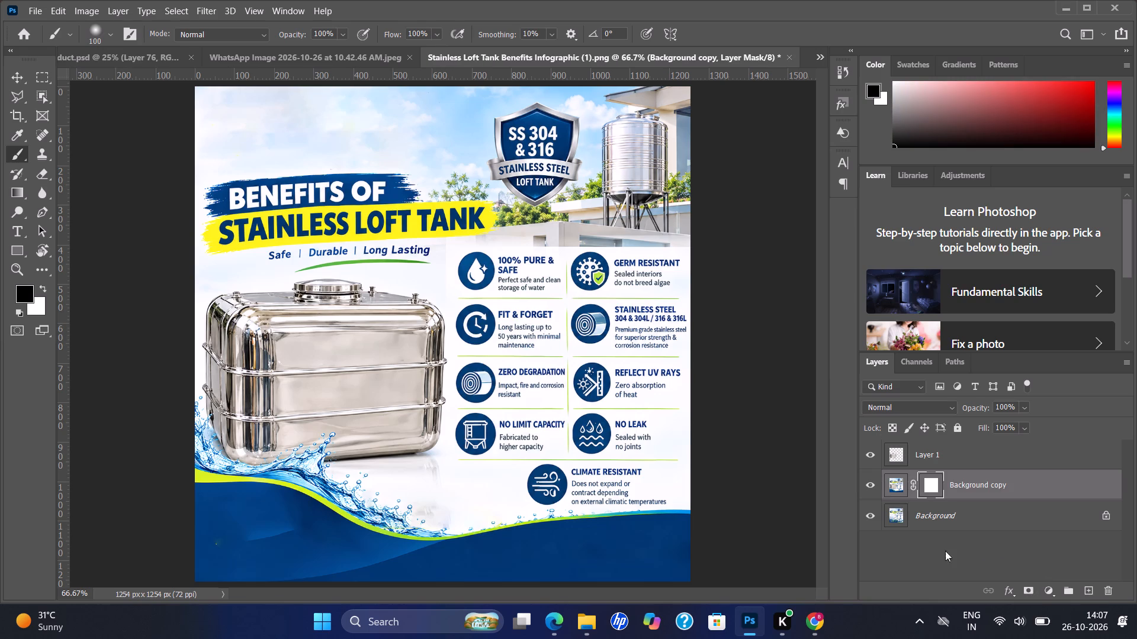
key("b")
left_click(439, 245)
left_click(447, 260)
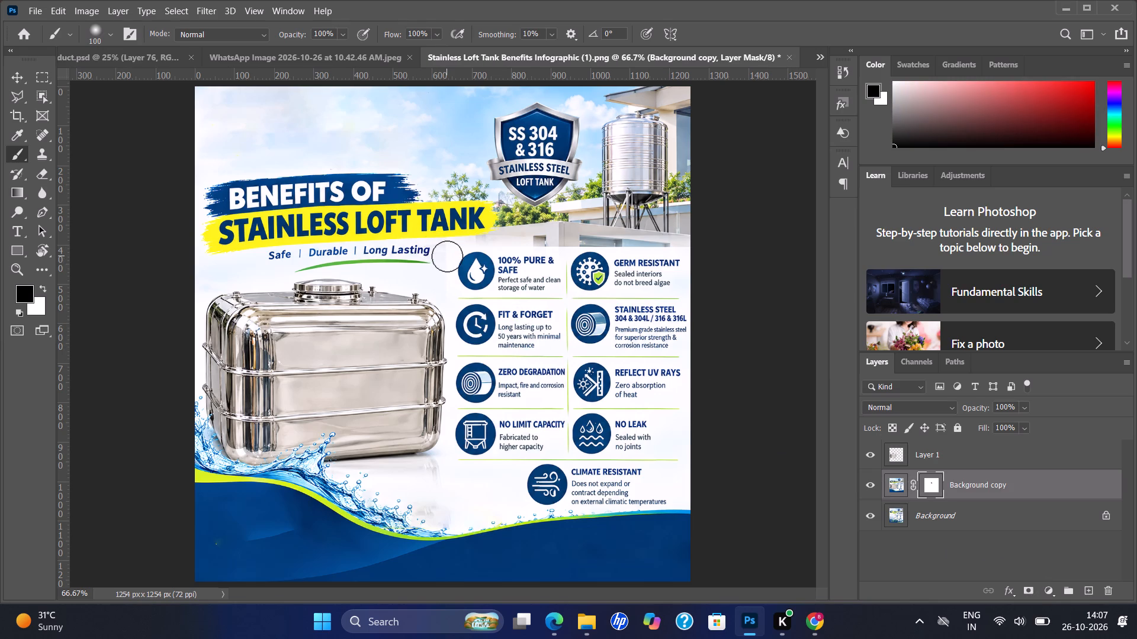
left_click(447, 256)
left_click(438, 282)
left_click(448, 249)
left_click_drag(444, 260, 488, 276)
left_click_drag(488, 276, 558, 274)
left_click(534, 269)
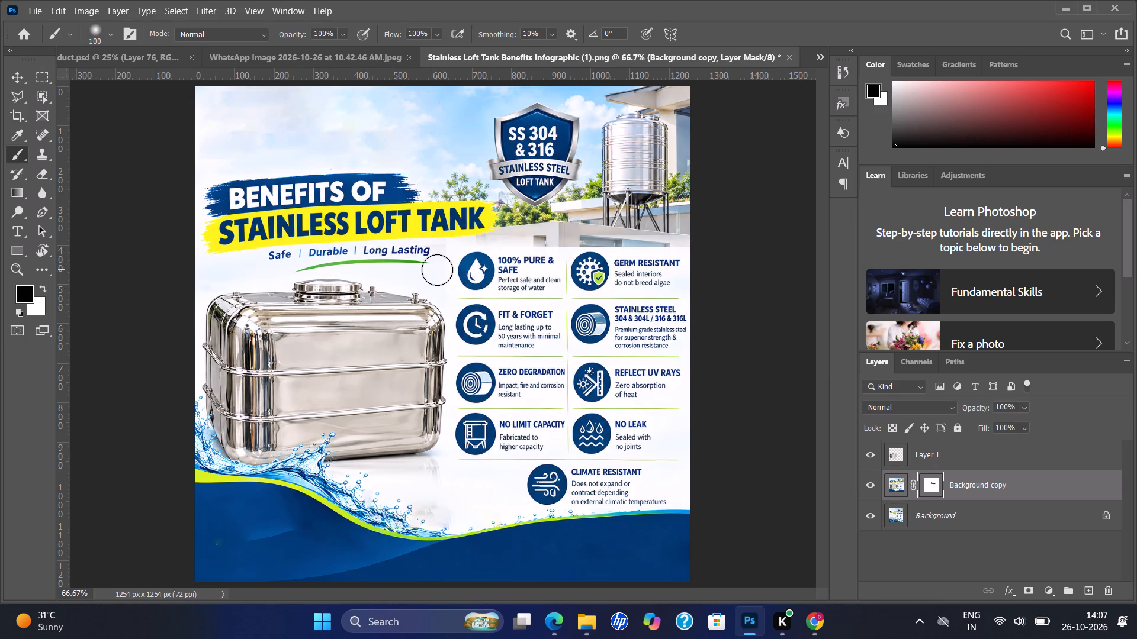
Brush white on the Background copy mask in the gap next to the 100% Pure & Safe icon.
key("x")
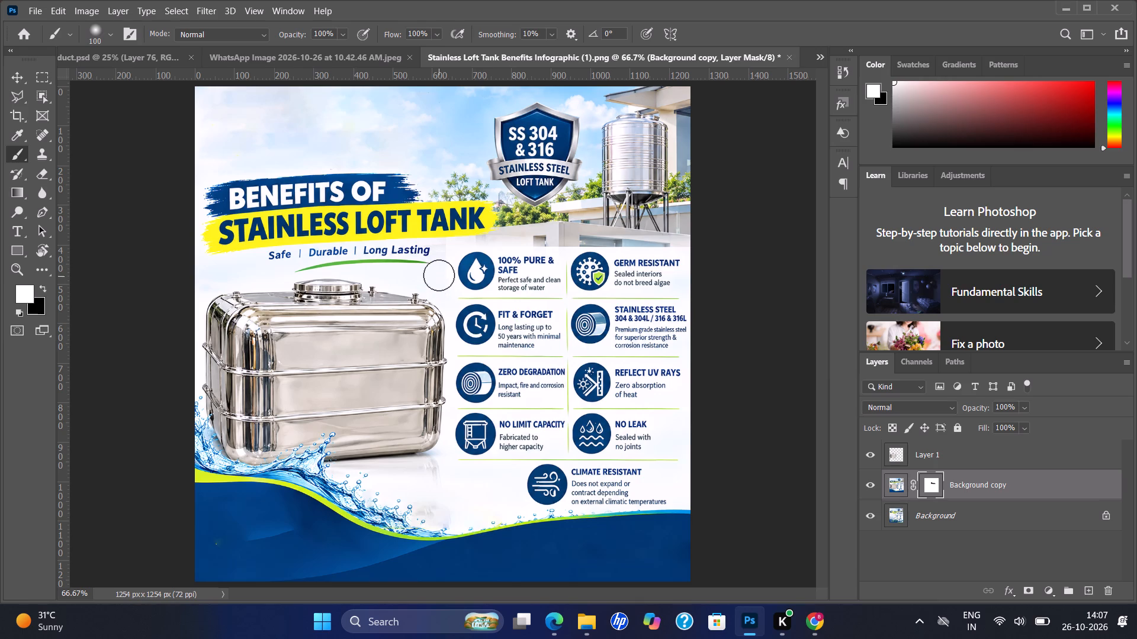
left_click(448, 266)
left_click(448, 249)
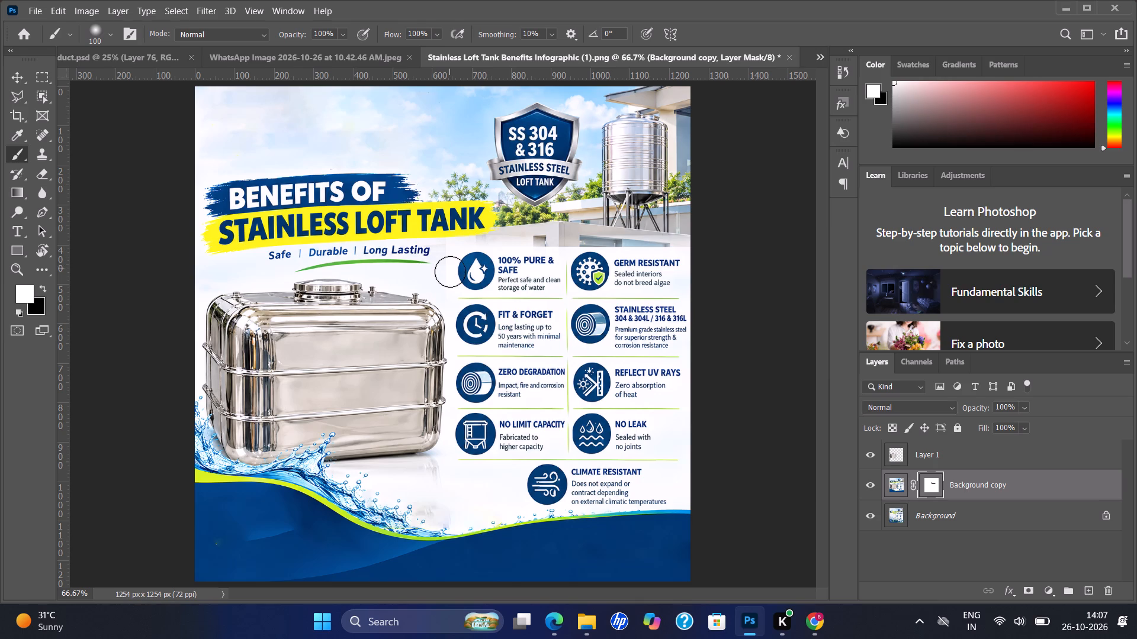
left_click(450, 272)
Brush white on the Background copy image itself between the tank, tagline and benefit icons, and undo the last stroke over the tagline.
left_click(904, 482)
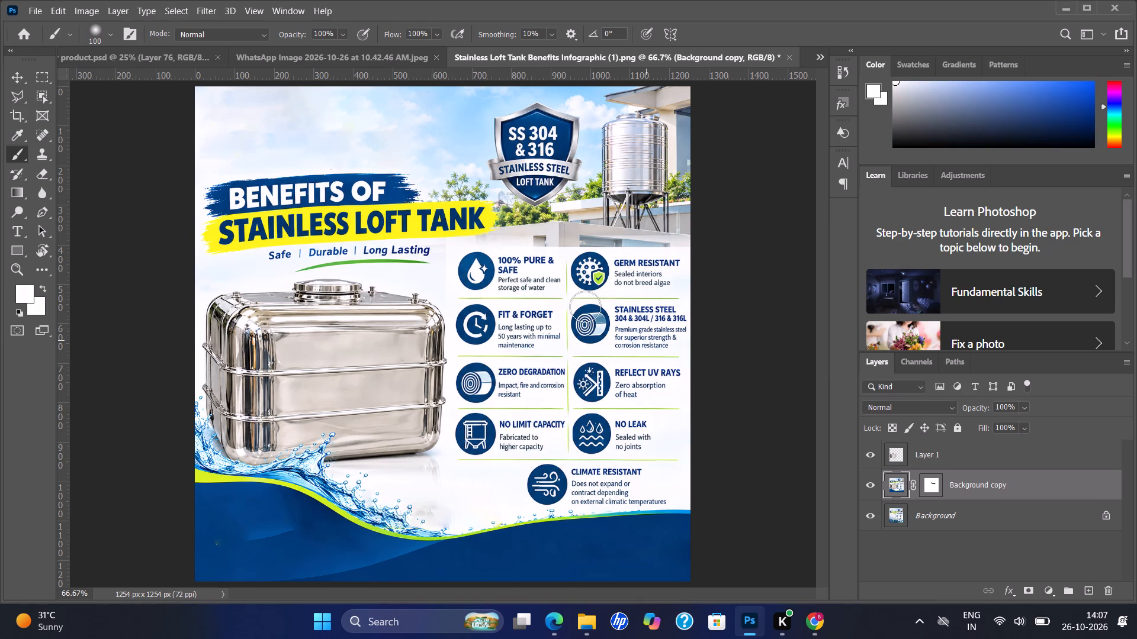
left_click(454, 250)
left_click(452, 255)
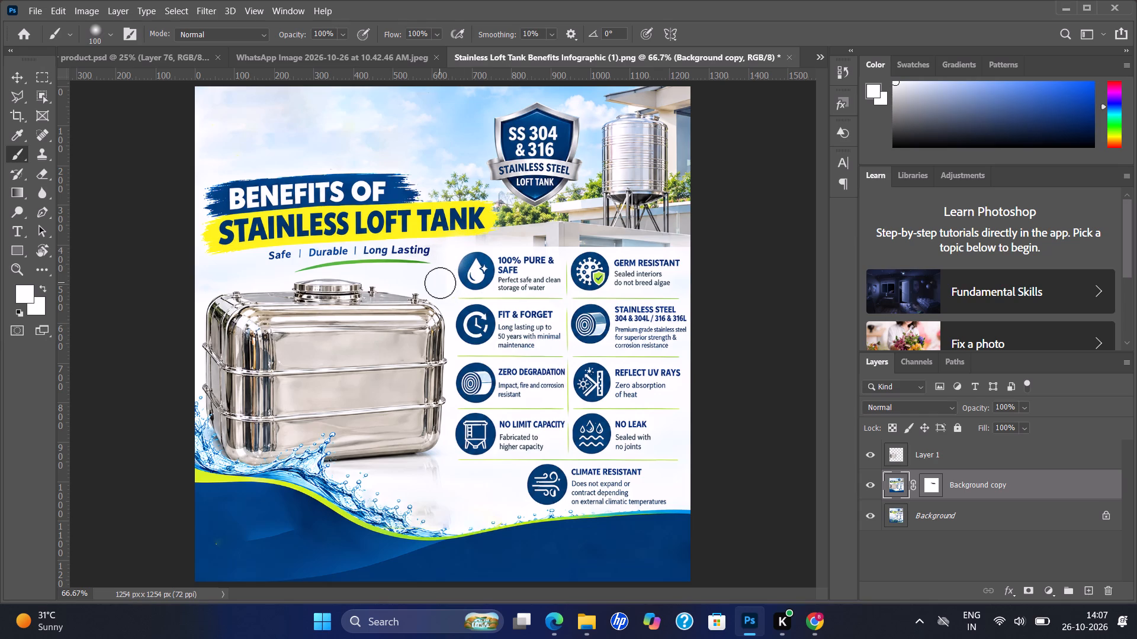
left_click(440, 283)
left_click(444, 293)
left_click(443, 273)
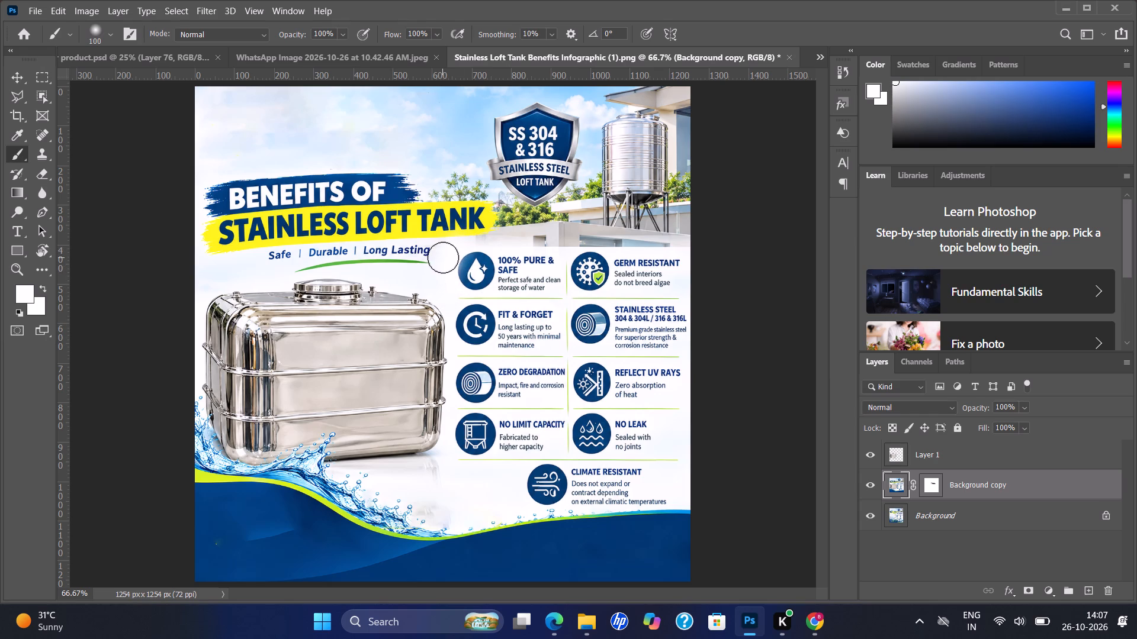
left_click(443, 257)
left_click(443, 253)
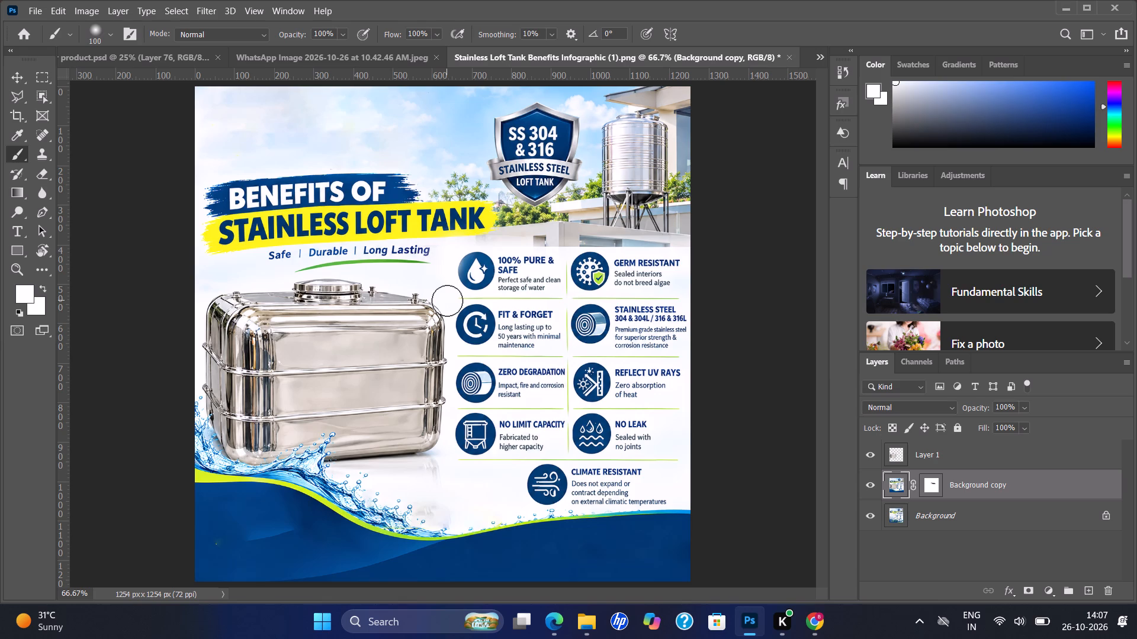
left_click(447, 301)
left_click(368, 247)
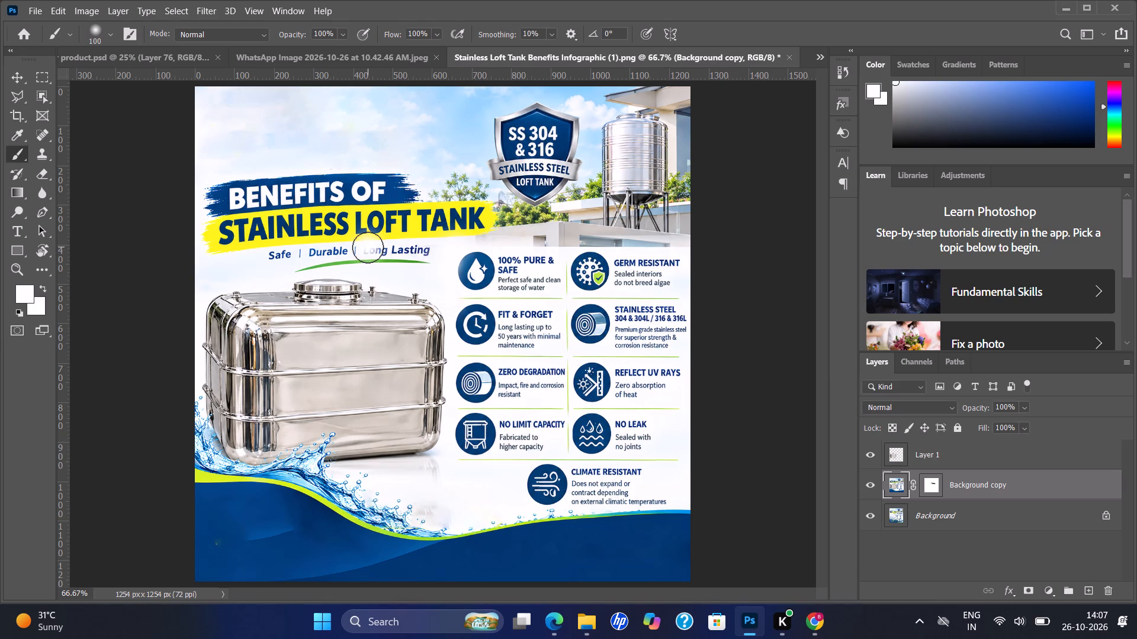
key("ctrl+z")
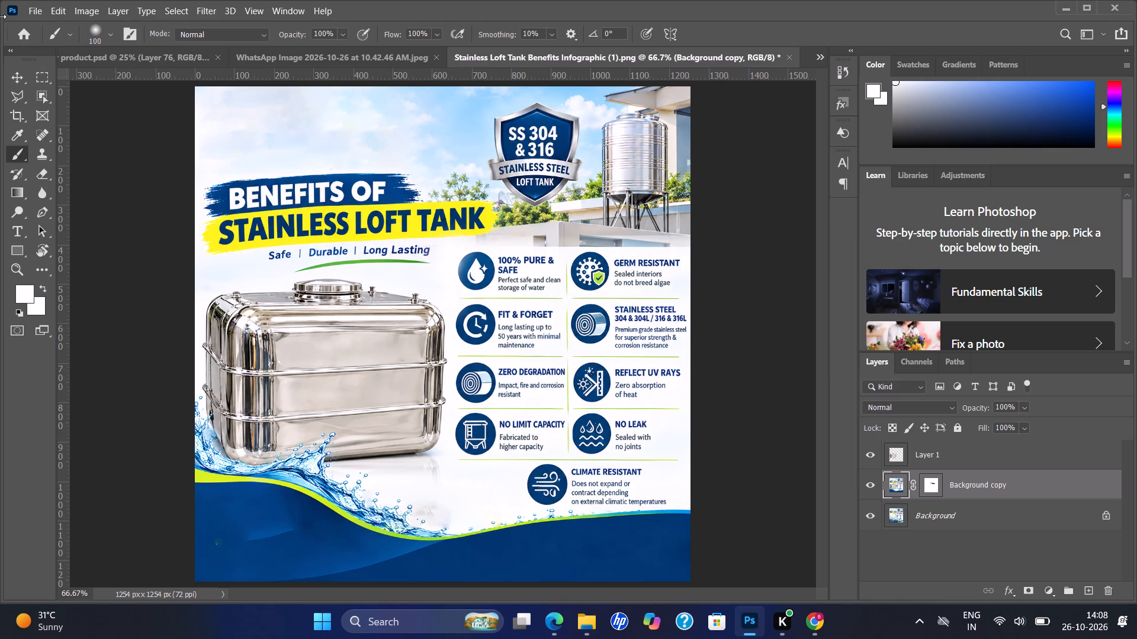
Switch to the Move tool with Background copy still active.
left_click(11, 83)
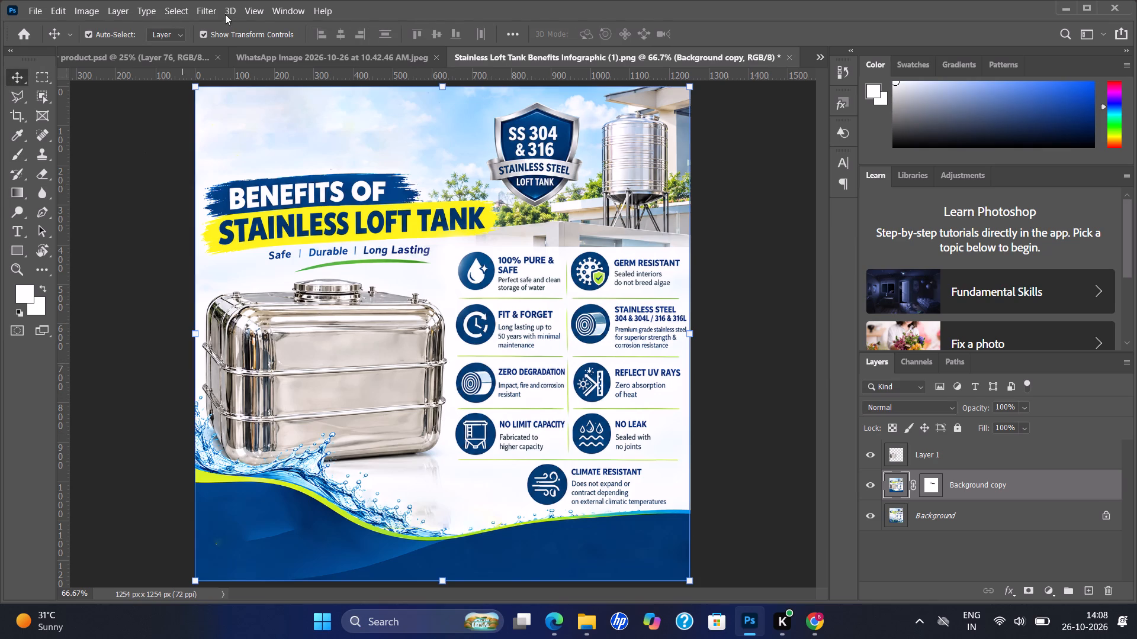
left_click(249, 14)
left_click(221, 0)
Define a four-cornered Vanishing Point perspective plane on the middle of the large tank's front face in Background copy and apply it.
left_click(209, 17)
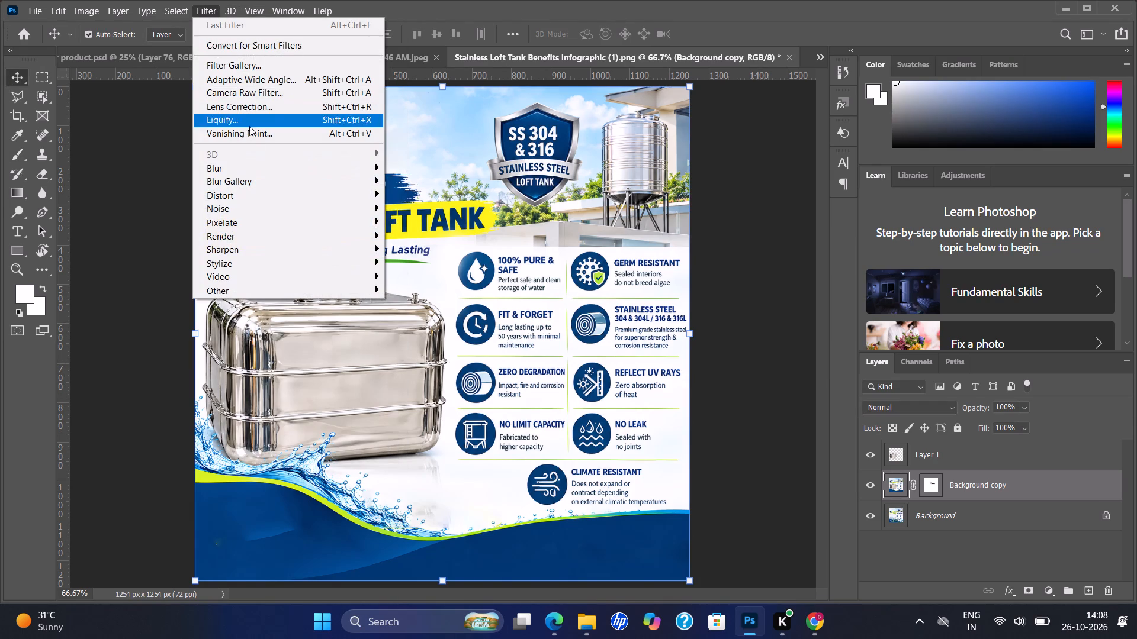
left_click(255, 140)
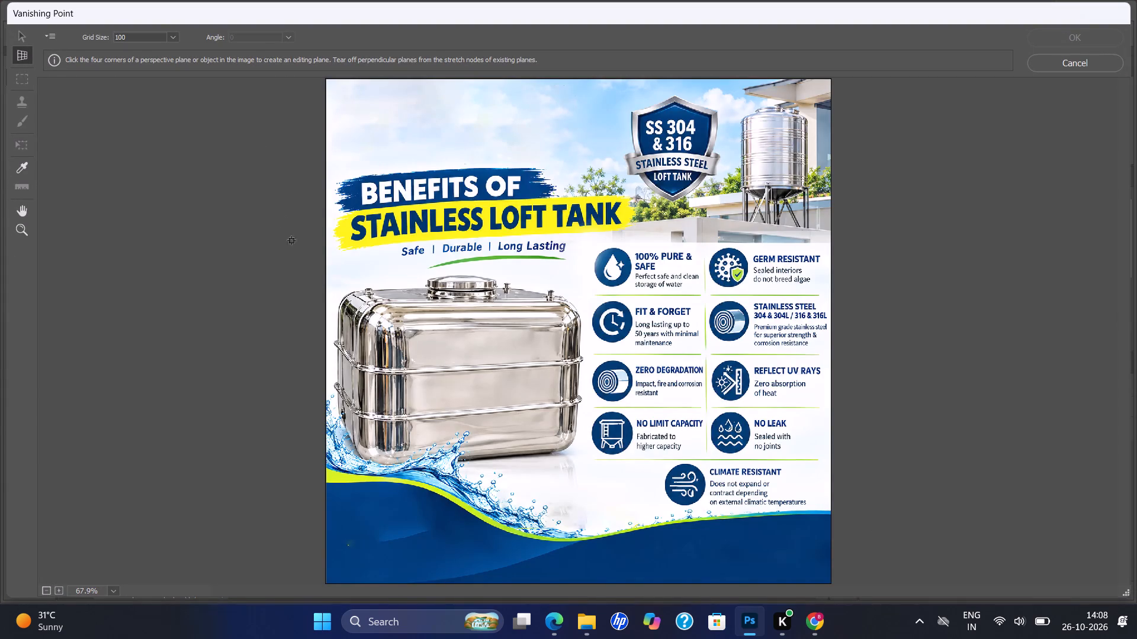
left_click(435, 353)
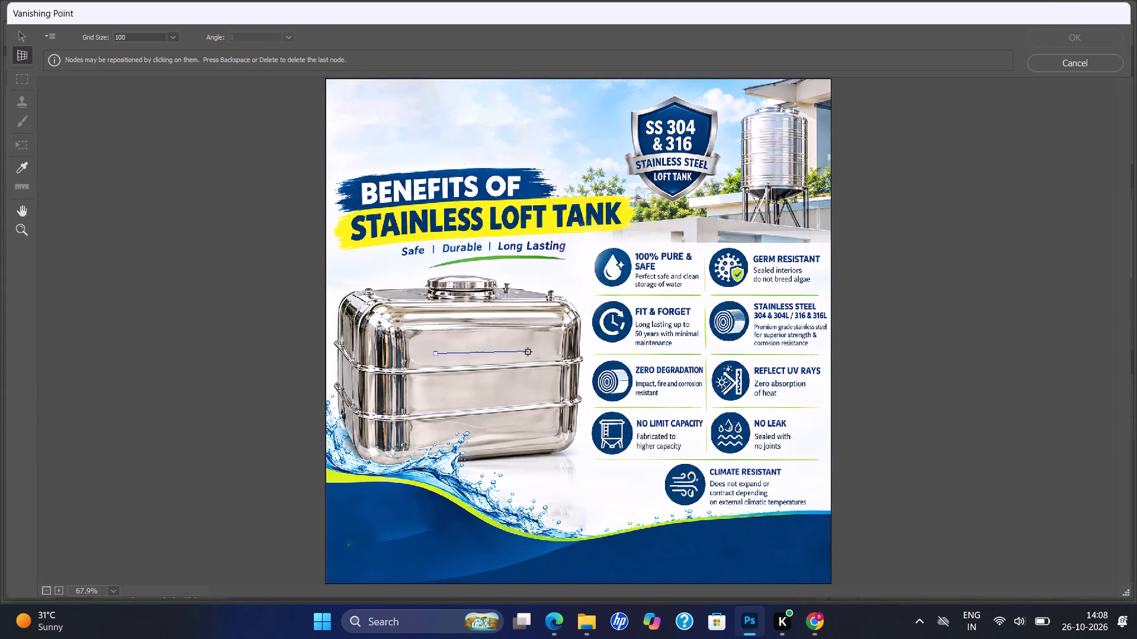
left_click(528, 351)
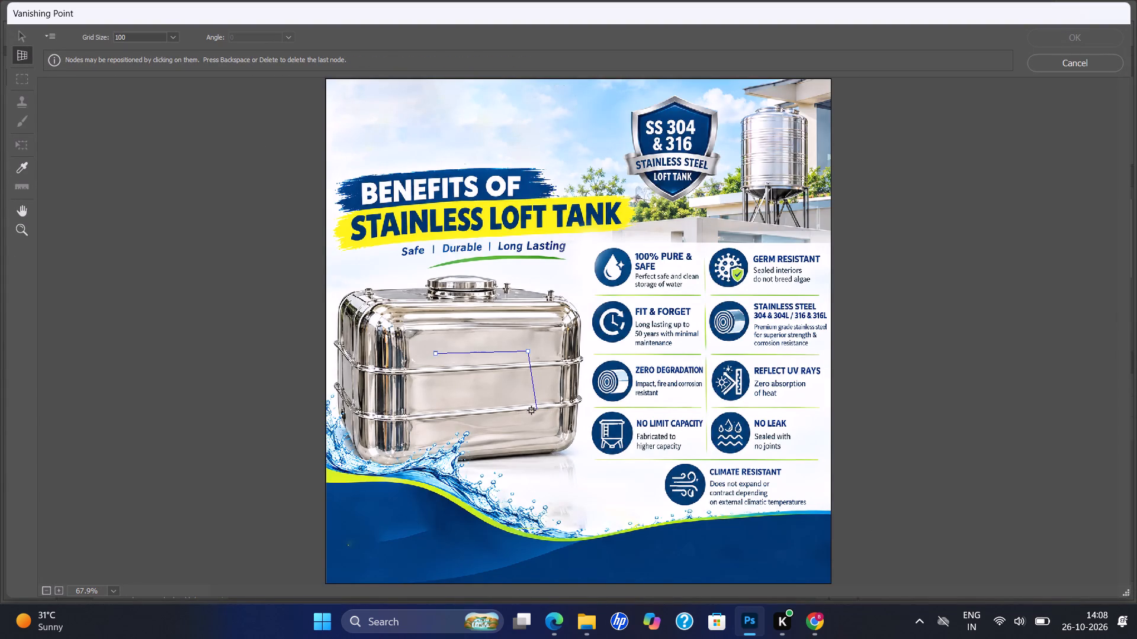
left_click(526, 406)
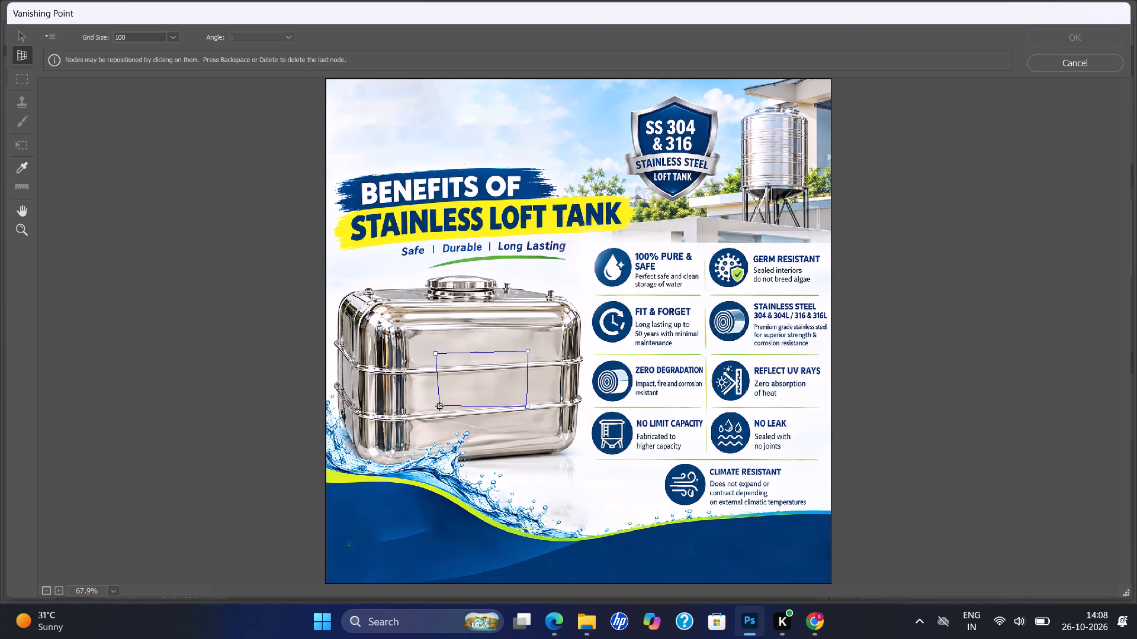
left_click(435, 415)
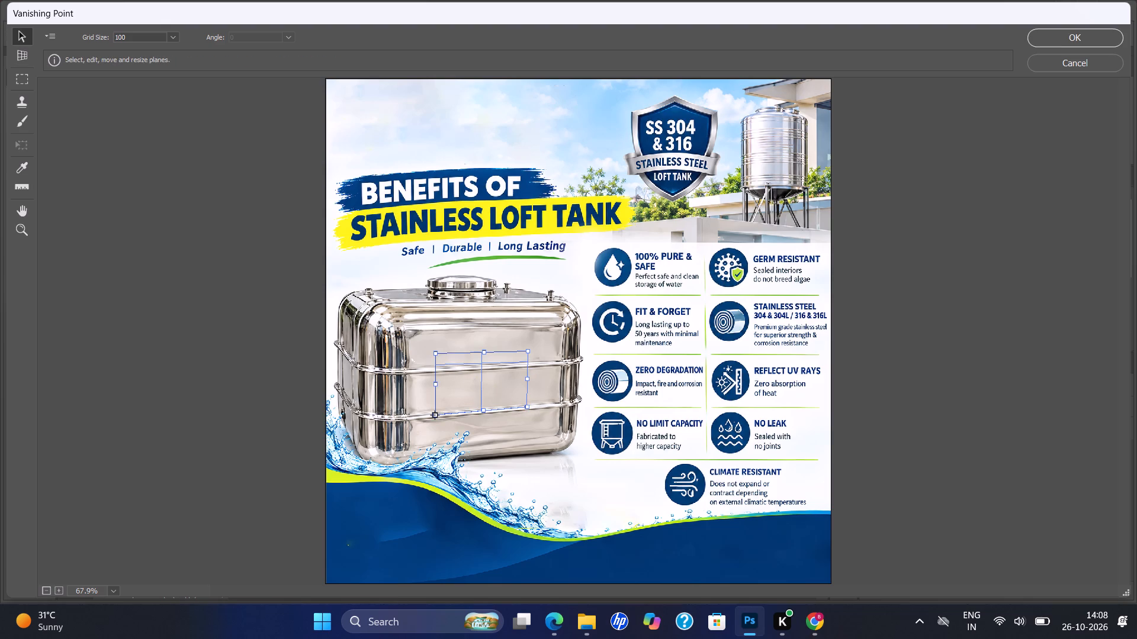
left_click(435, 415)
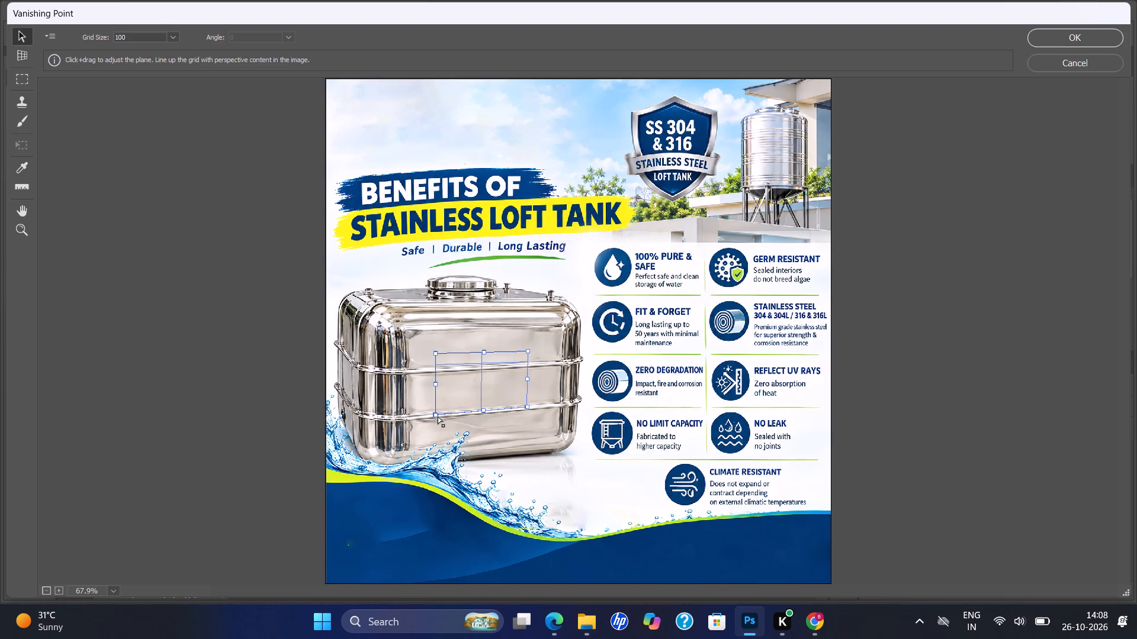
left_click(1069, 36)
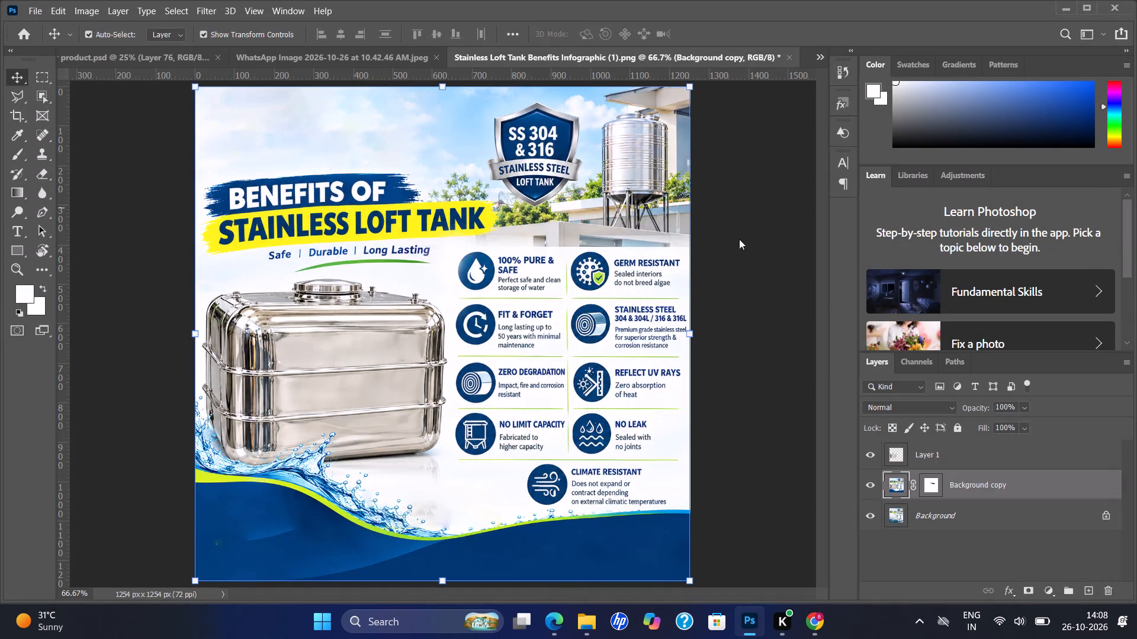
Switch to File Explorer and look through the qtn folder, Videos and sir documents folders for a needed file.
left_click(576, 625)
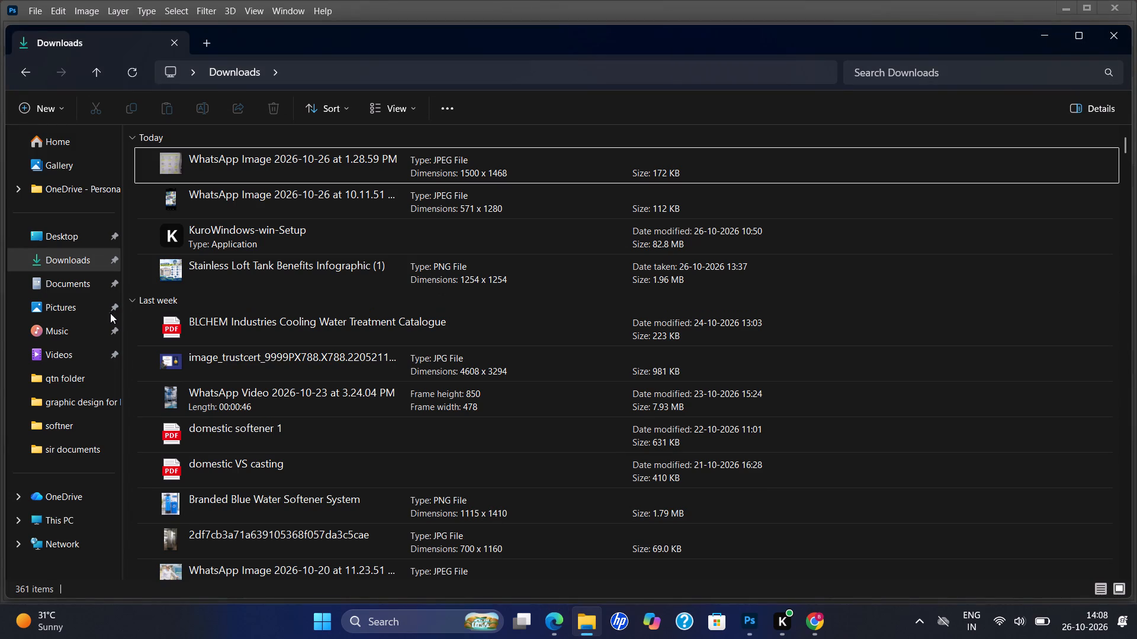
left_click(94, 396)
left_click(92, 378)
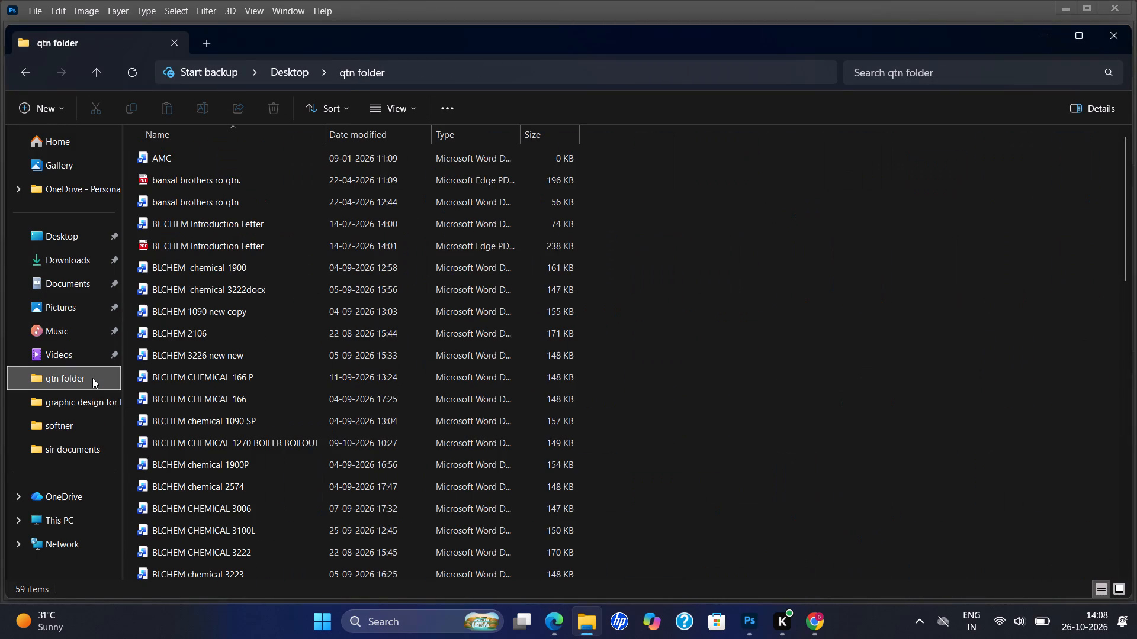
left_click(79, 358)
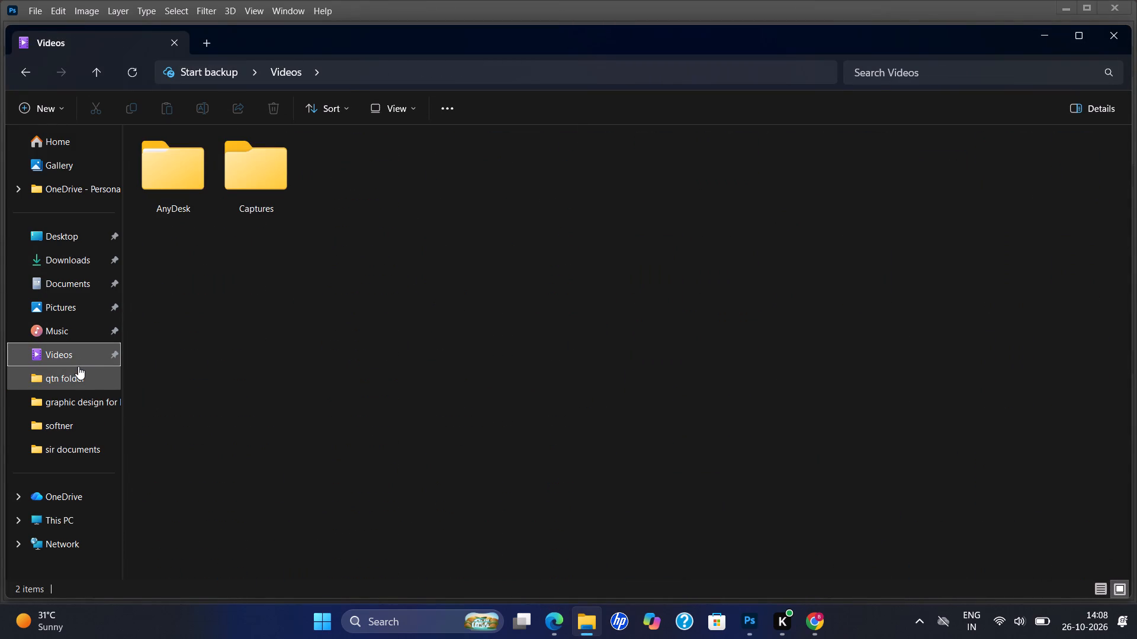
left_click(66, 440)
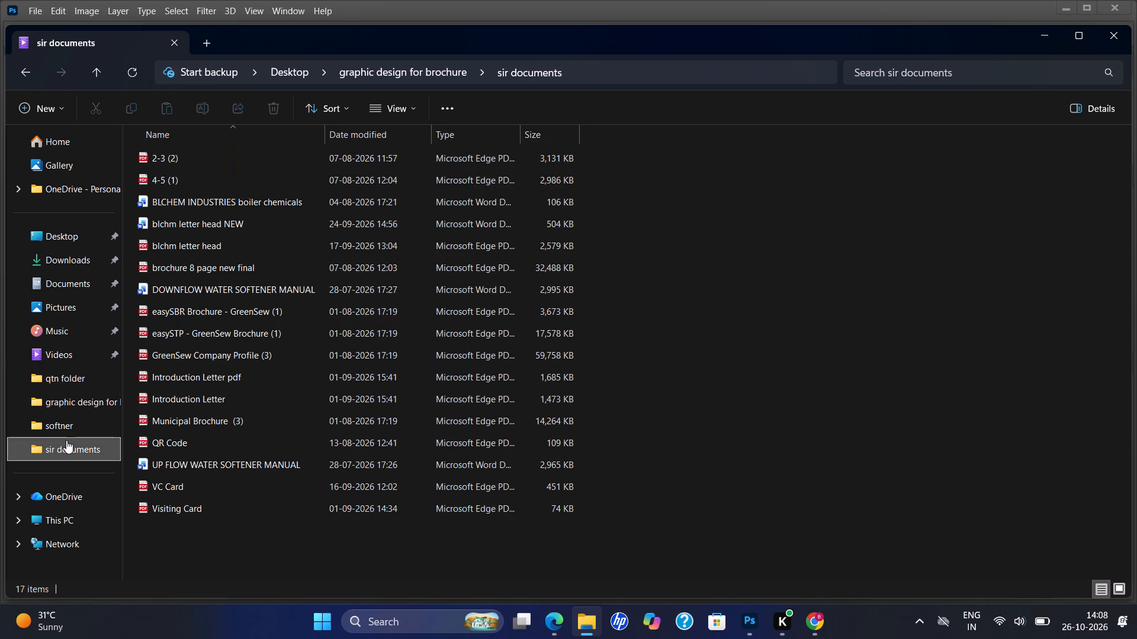
Take the removebg-preview (1) Blchem Aqua logo image from the graphic design for brochure folder over to the Chrome window.
left_click(70, 402)
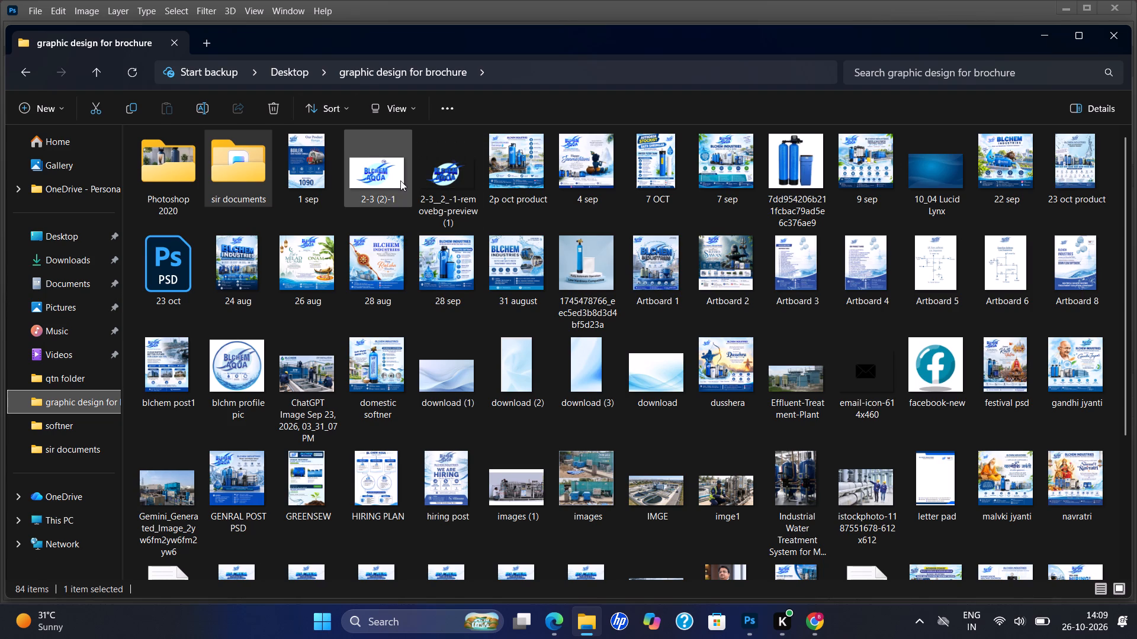
left_click(433, 161)
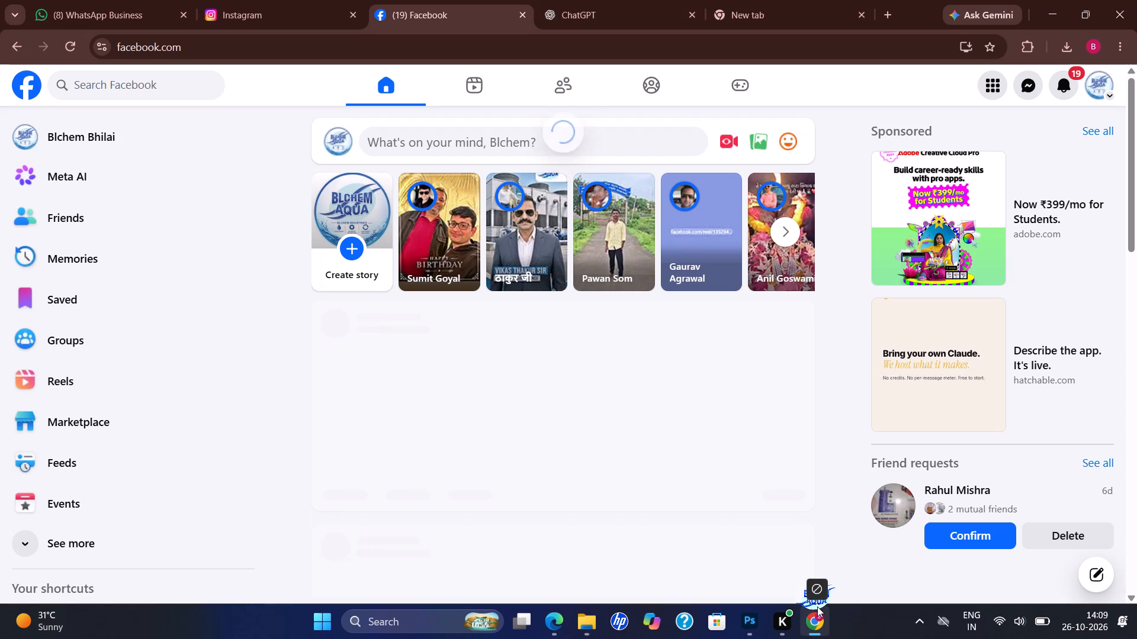
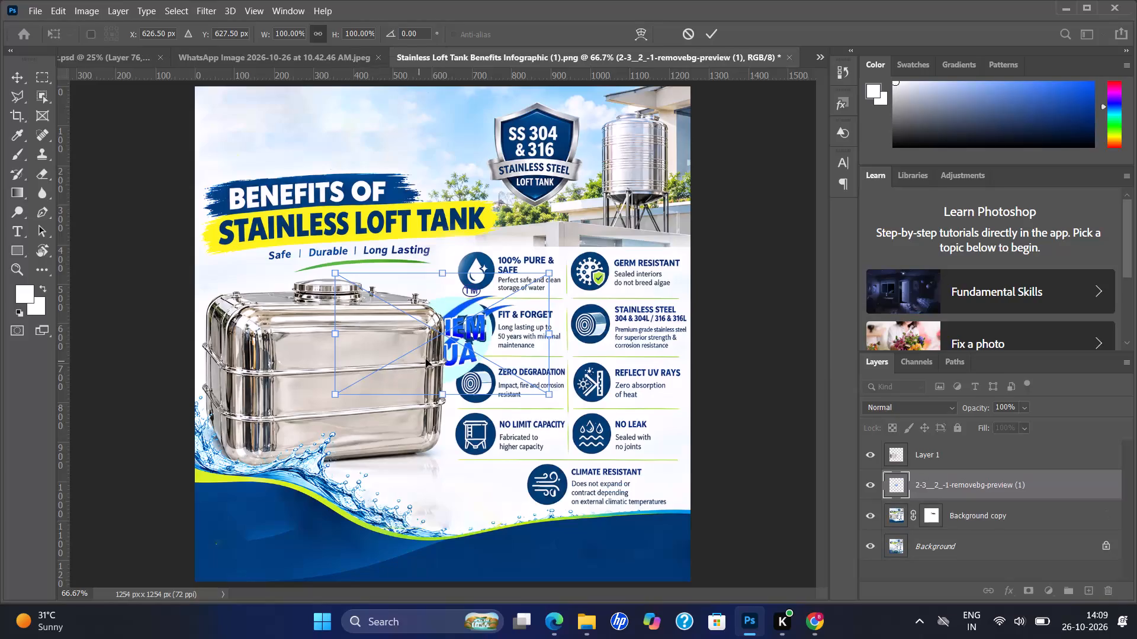
Position the placed Blchem Aqua logo over the middle of the large tank's front face, keeping it at 100% scale.
left_click_drag(426, 359, 346, 380)
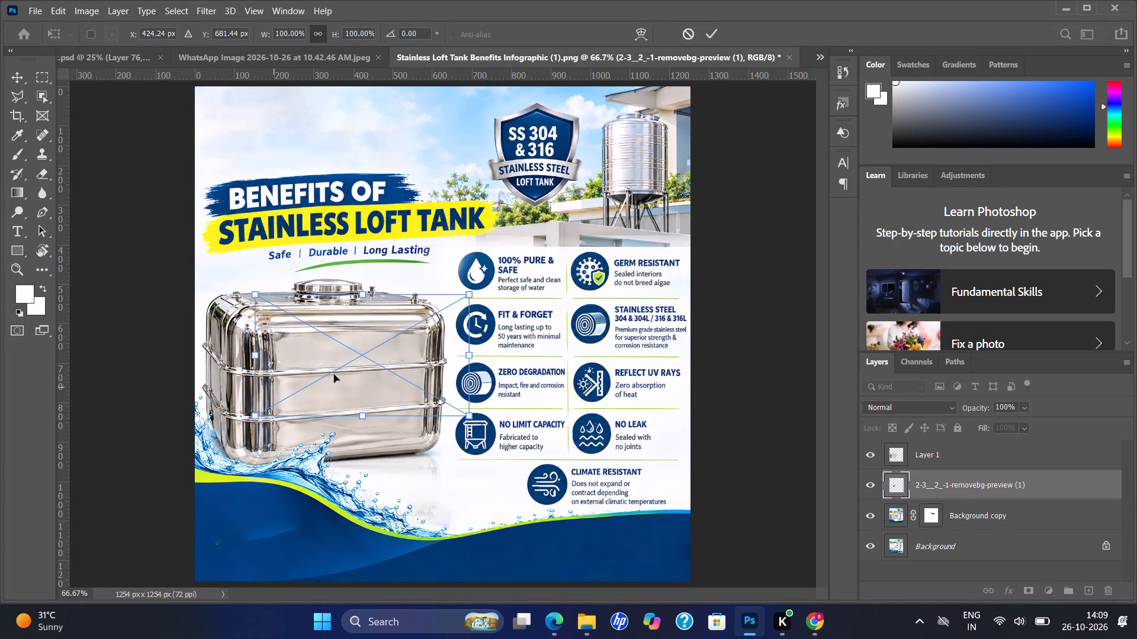
left_click_drag(337, 375, 373, 379)
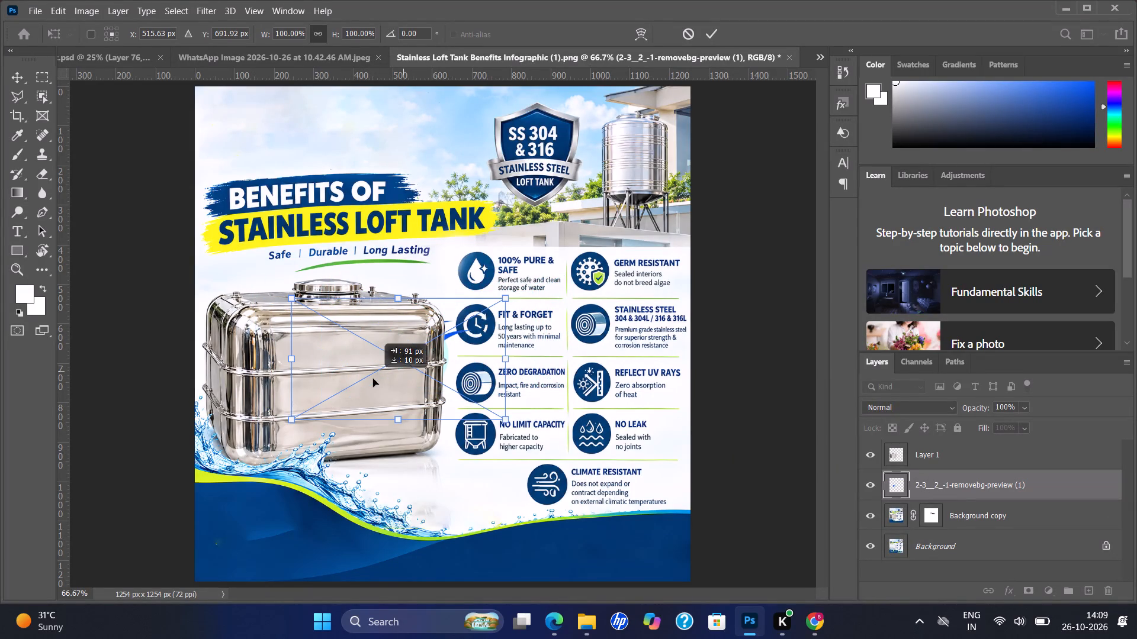
left_click_drag(373, 379, 462, 292)
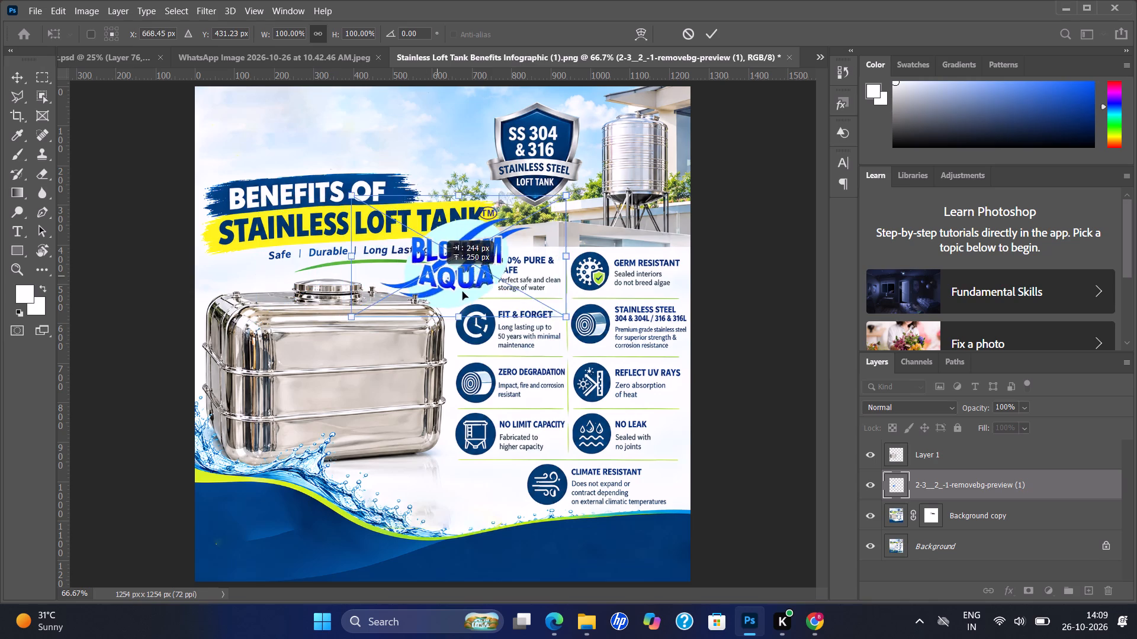
left_click_drag(462, 292, 311, 469)
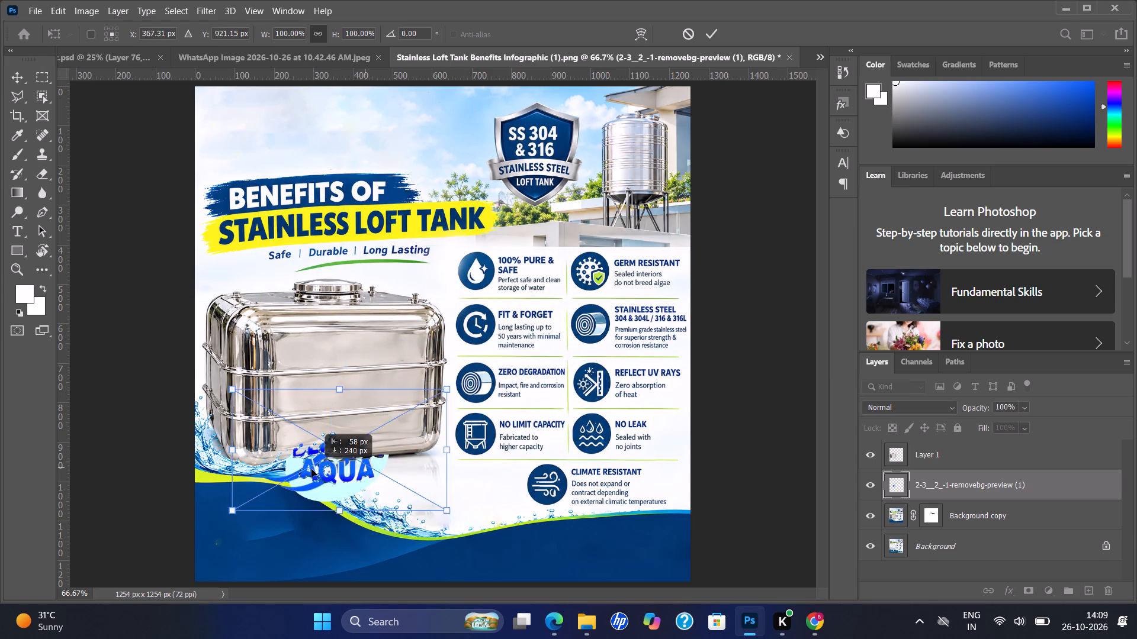
left_click_drag(311, 469, 330, 391)
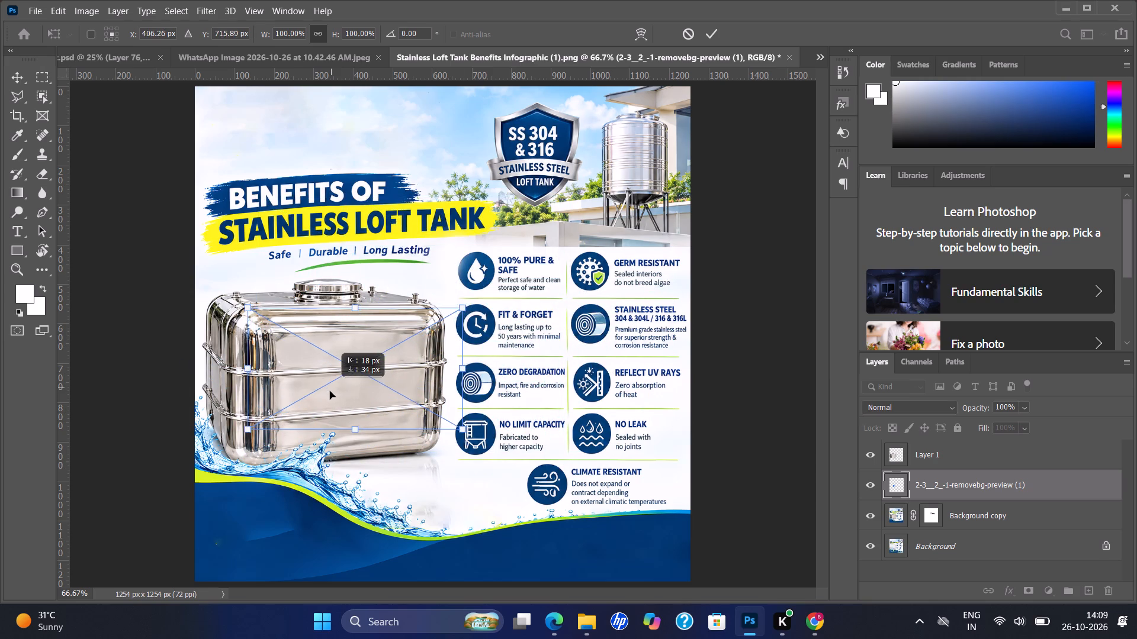
left_click_drag(330, 391, 329, 396)
Move the logo layer 2-3__2_-1-removebg-preview (1) above Layer 1 in the layer stack.
left_click_drag(943, 481, 939, 465)
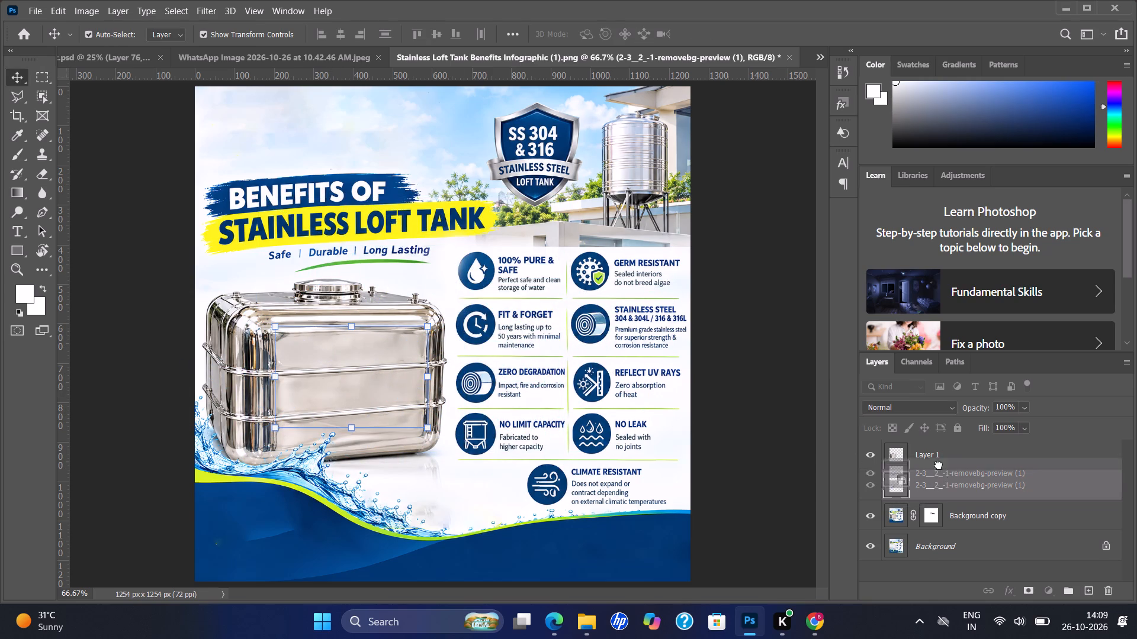
left_click_drag(939, 465, 934, 441)
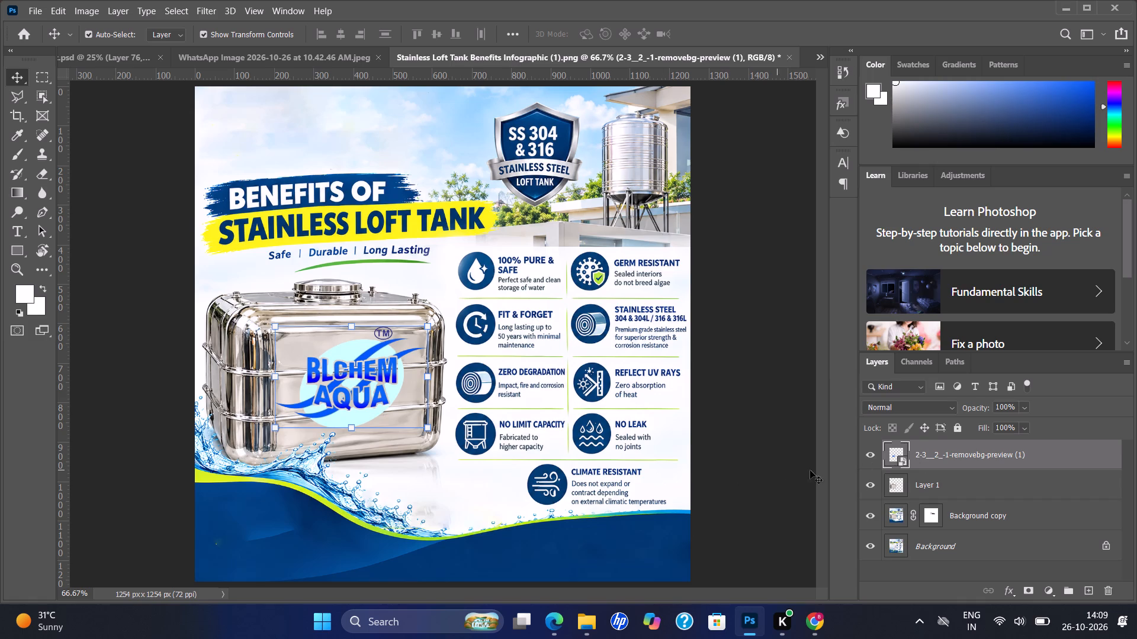
Hide Layer 1.
left_click(871, 482)
Scale the BLCHEM AQUA logo layer proportionally to about 71.6% and place it on the middle of the large tank's front face.
left_click(916, 478)
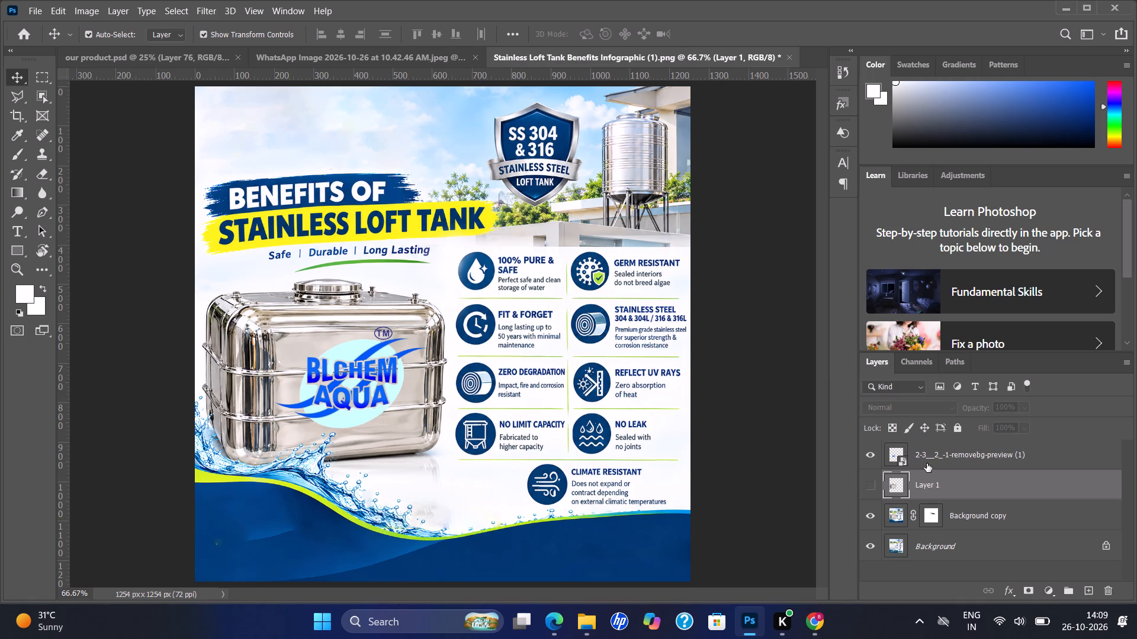
left_click(927, 463)
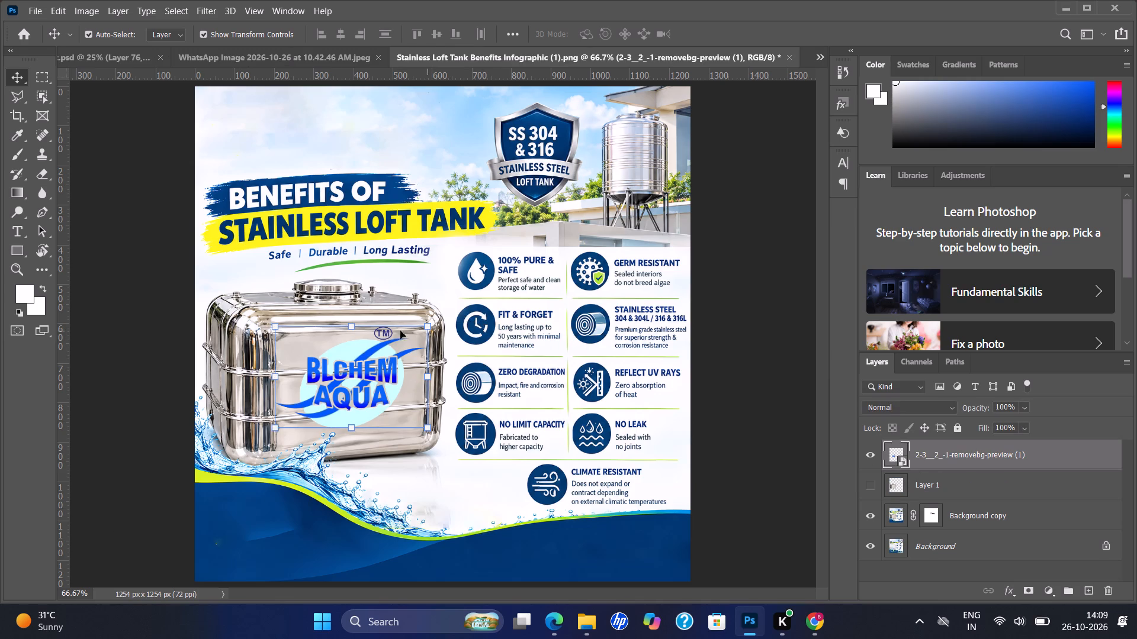
left_click_drag(430, 325, 424, 338)
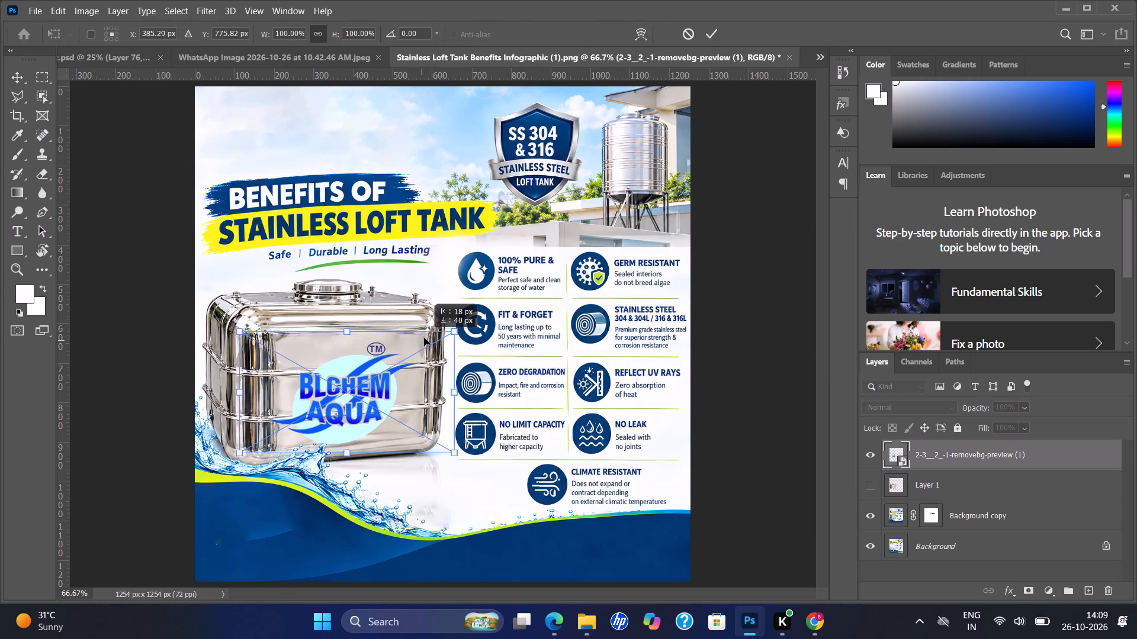
left_click_drag(424, 338, 425, 332)
left_click_drag(456, 326, 423, 347)
left_click_drag(336, 400, 339, 393)
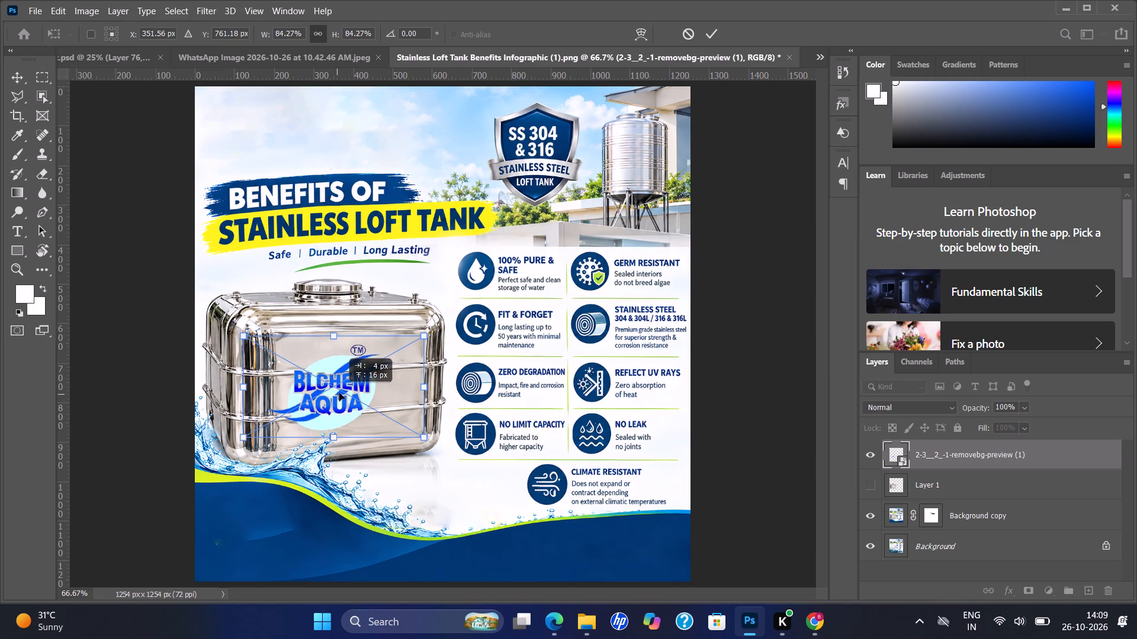
left_click_drag(339, 393, 352, 390)
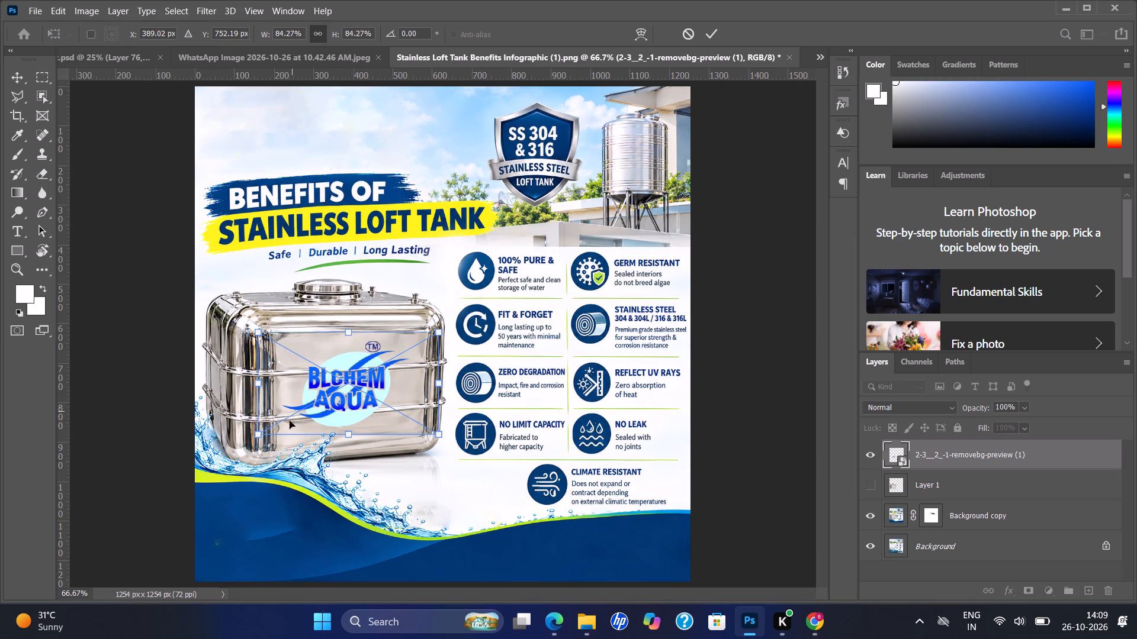
left_click_drag(256, 432, 266, 412)
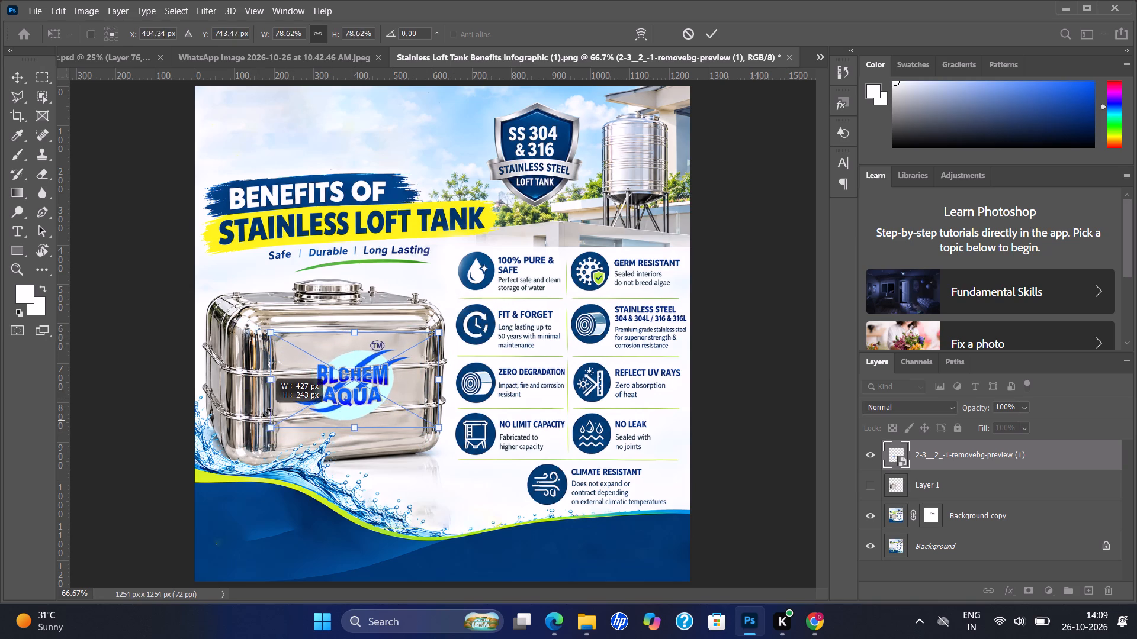
left_click_drag(266, 412, 281, 411)
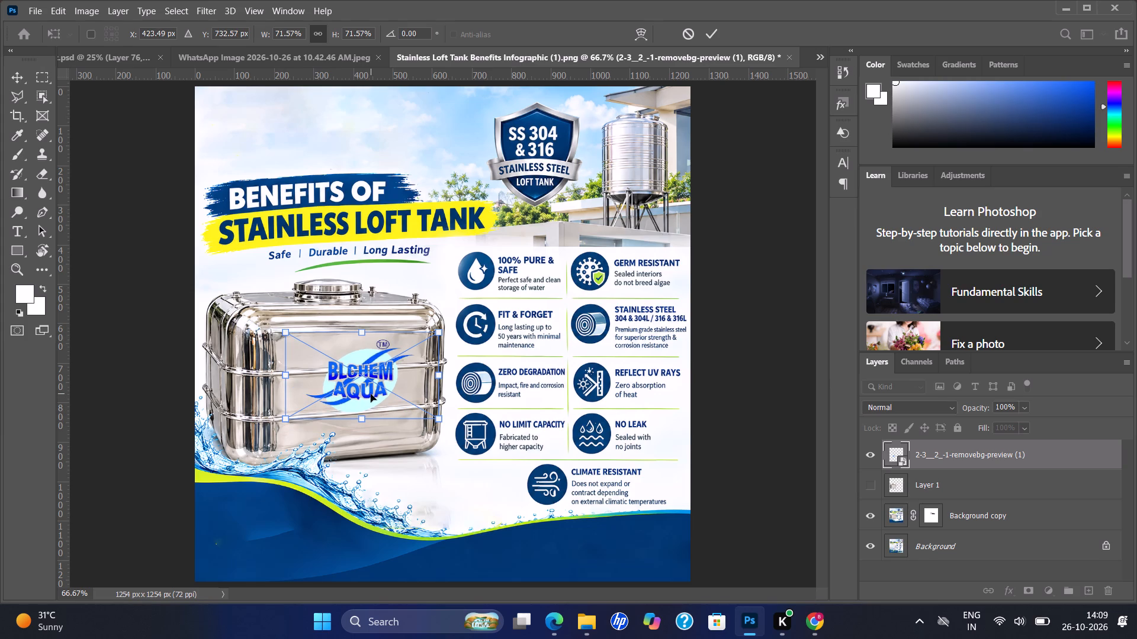
left_click_drag(371, 394, 362, 395)
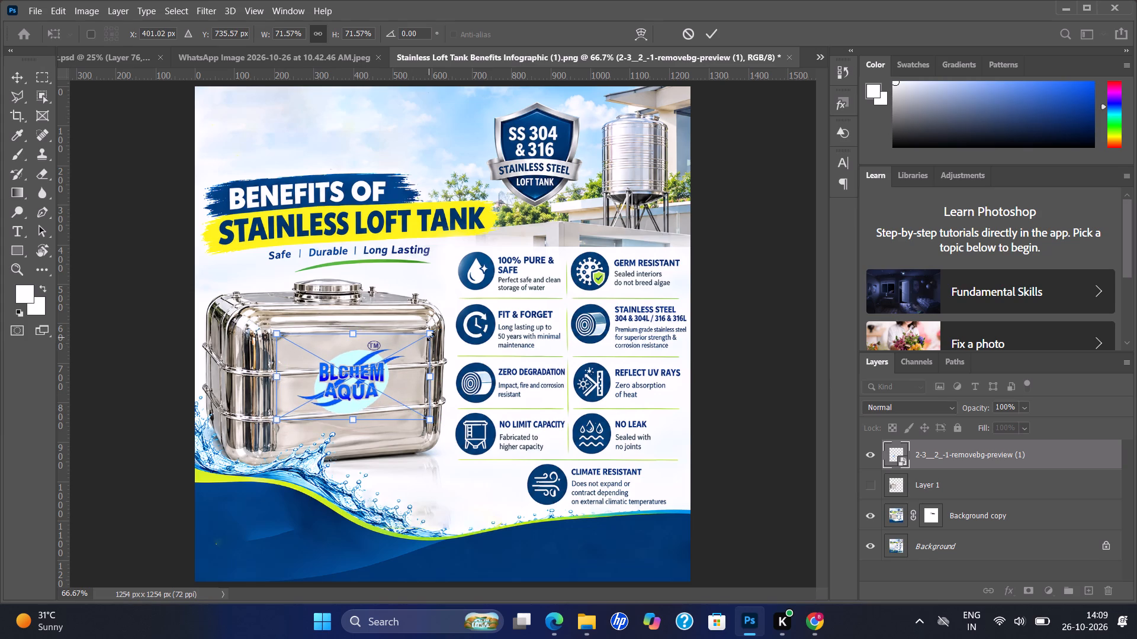
Nudge the logo to about X 407 px, Y 760 px on the tank front and commit the transform.
key("Down")
key("Down")
key("Down")
key("Down")
key("Down")
key("Down")
key("Down")
key("Down")
key("Down")
key("Down")
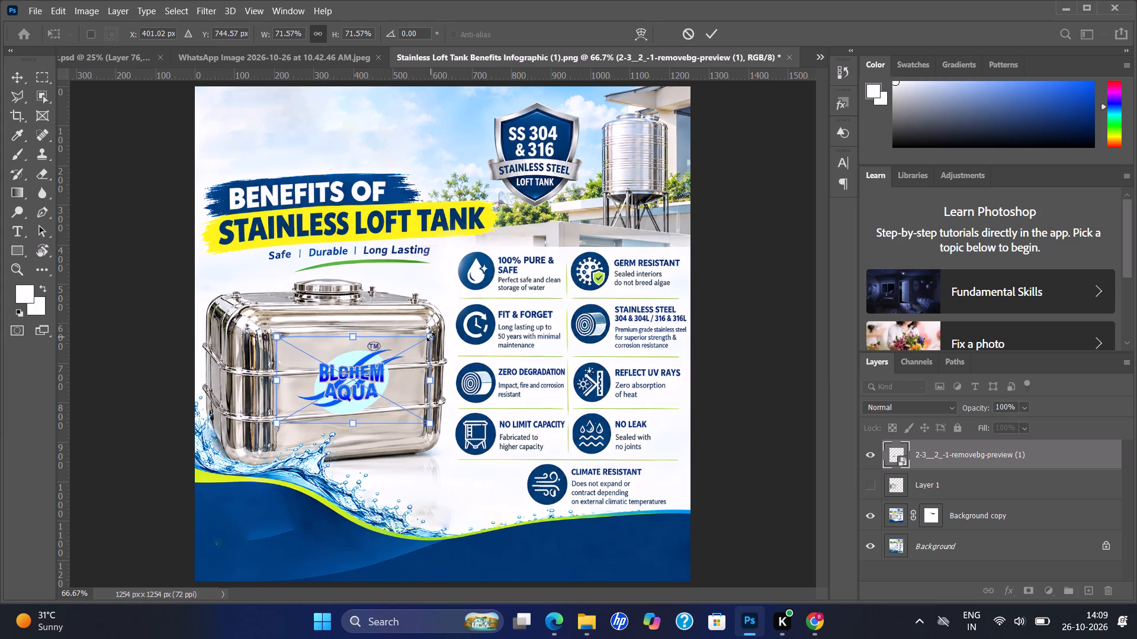
key("Down")
key("Down")
key("Down")
key("Down")
key("Down")
key("Down")
key("Down")
key("Down")
key("Down")
key("Down")
key("Down")
key("Down")
key("Down")
key("Down")
key("Down")
key("Down")
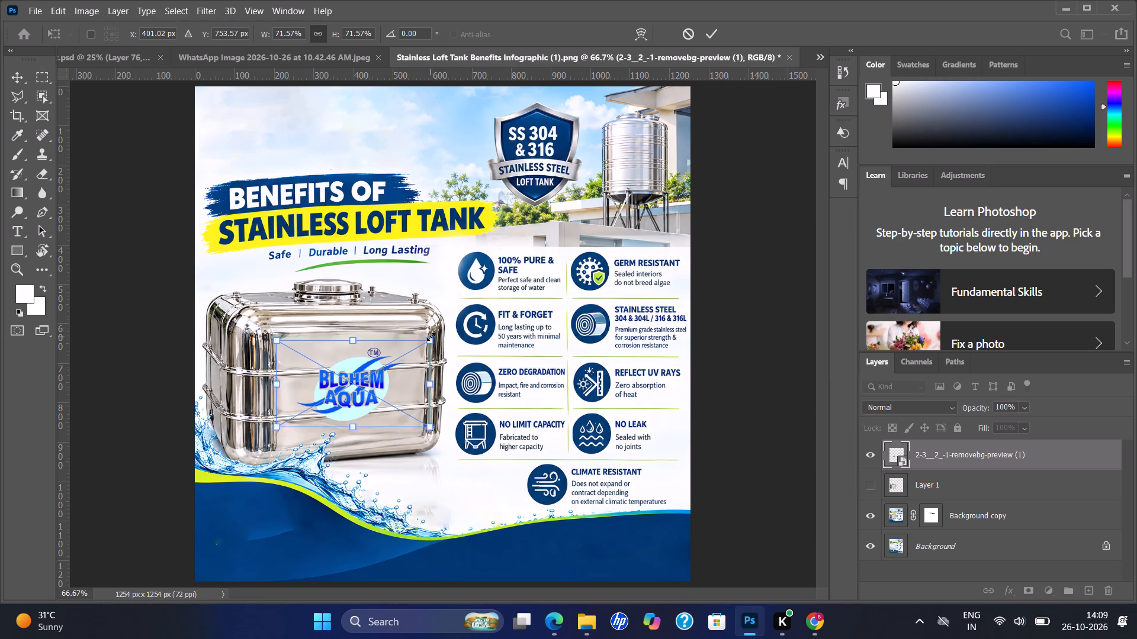
key("Down")
key("Down")
key("Down")
key("Down")
key("Down")
key("Down")
key("Down")
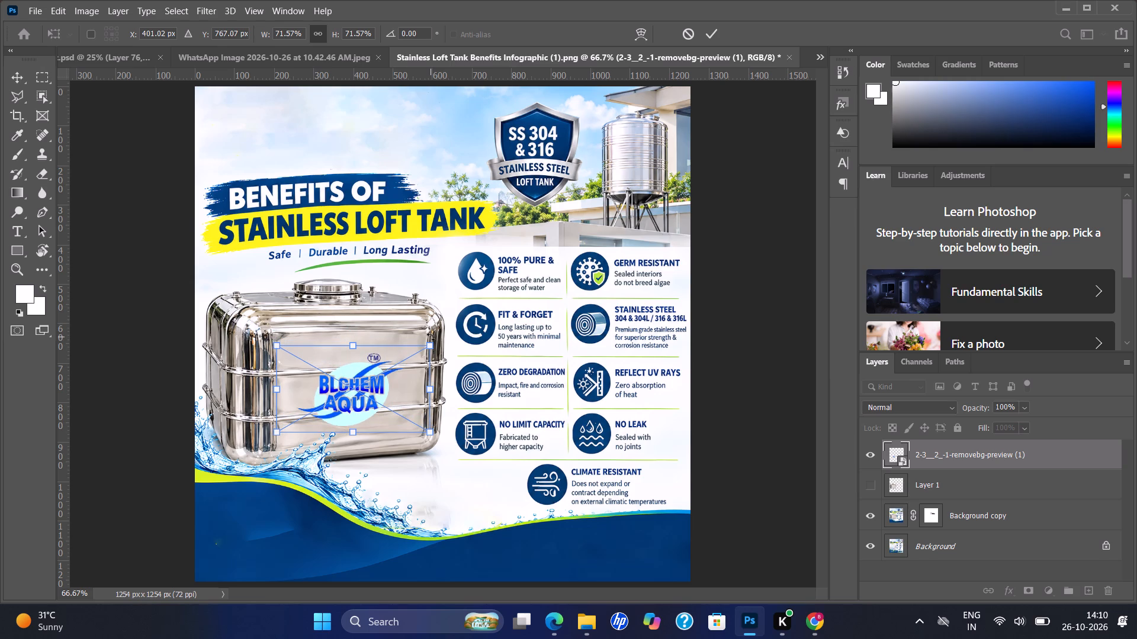
key("Up")
key("Up")
key("Up")
key("Up")
key("Up")
key("Up")
key("Up")
key("Up")
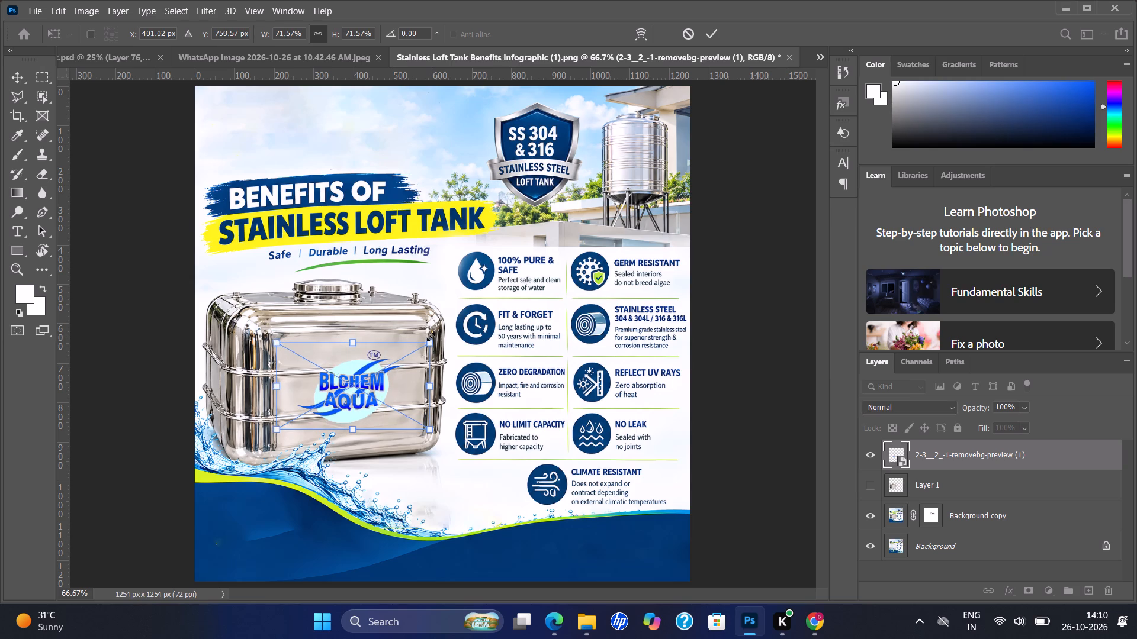
key("Left")
key("Right")
key("Right")
key("Right")
key("Right")
key("Right")
key("Right")
key("Right")
key("Right")
key("Right")
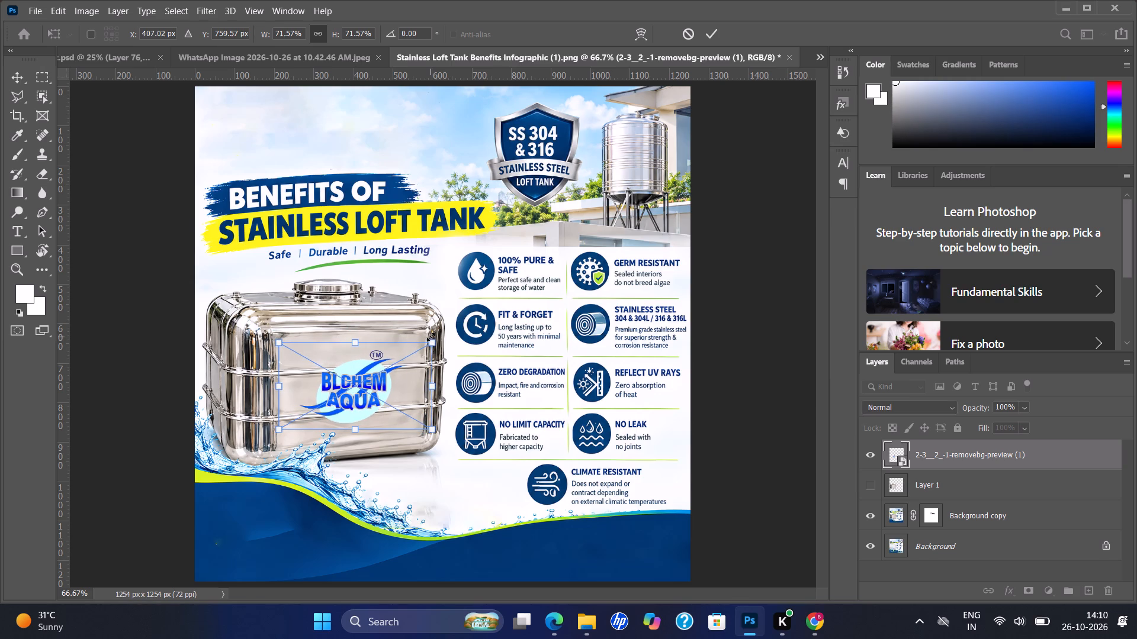
key("Return")
Nudge the committed logo slightly left to centre it on the tank's front face.
key("Left")
key("Left")
key("Left")
key("Left")
key("Left")
key("Left")
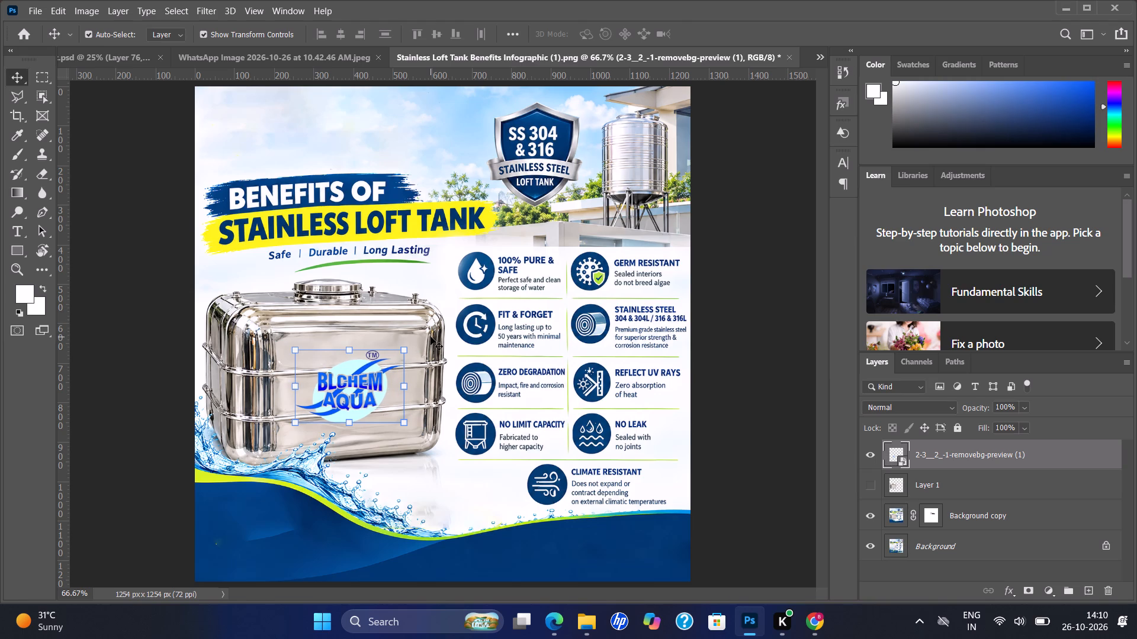
key("Left")
key("Return")
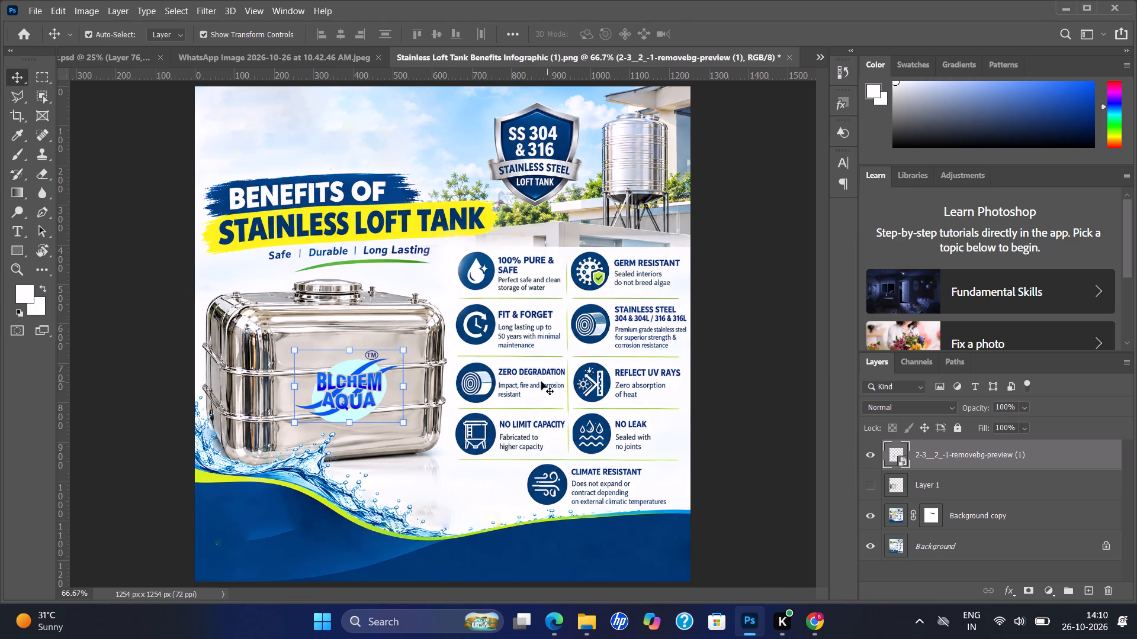
Preview blend modes such as Exclusion on the logo layer, leaving it at Normal.
left_click(699, 374)
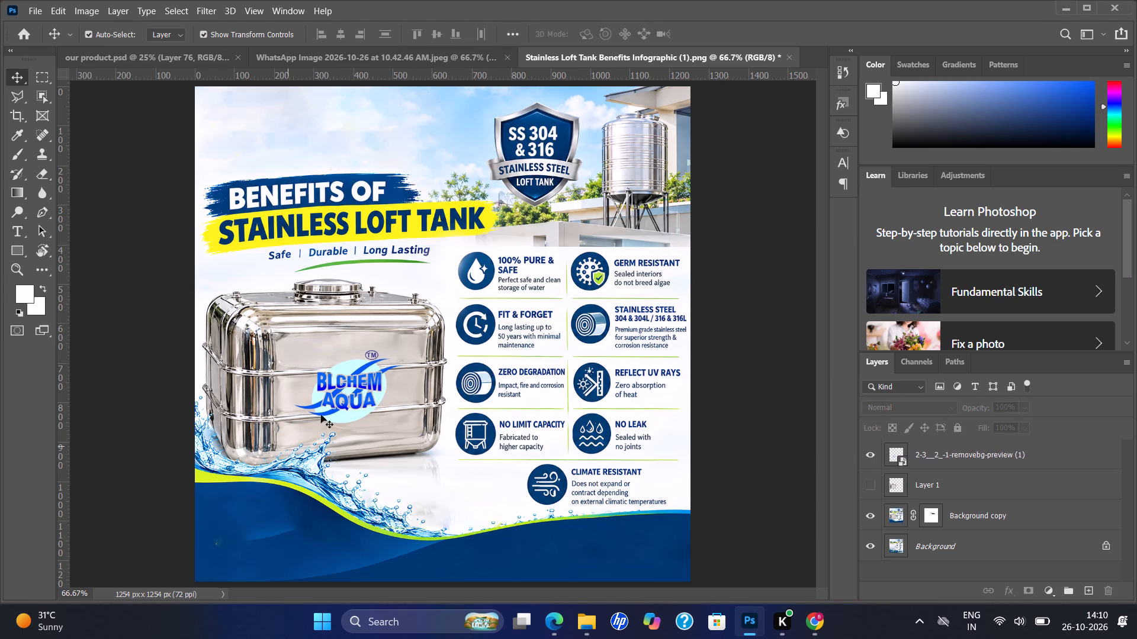
left_click(374, 395)
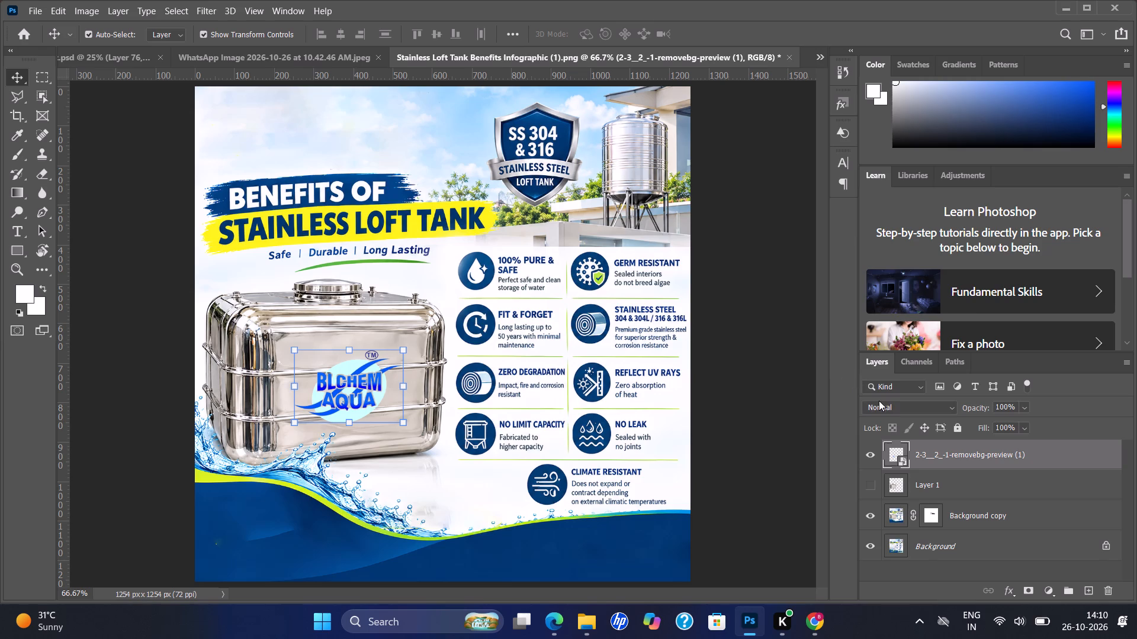
left_click(885, 408)
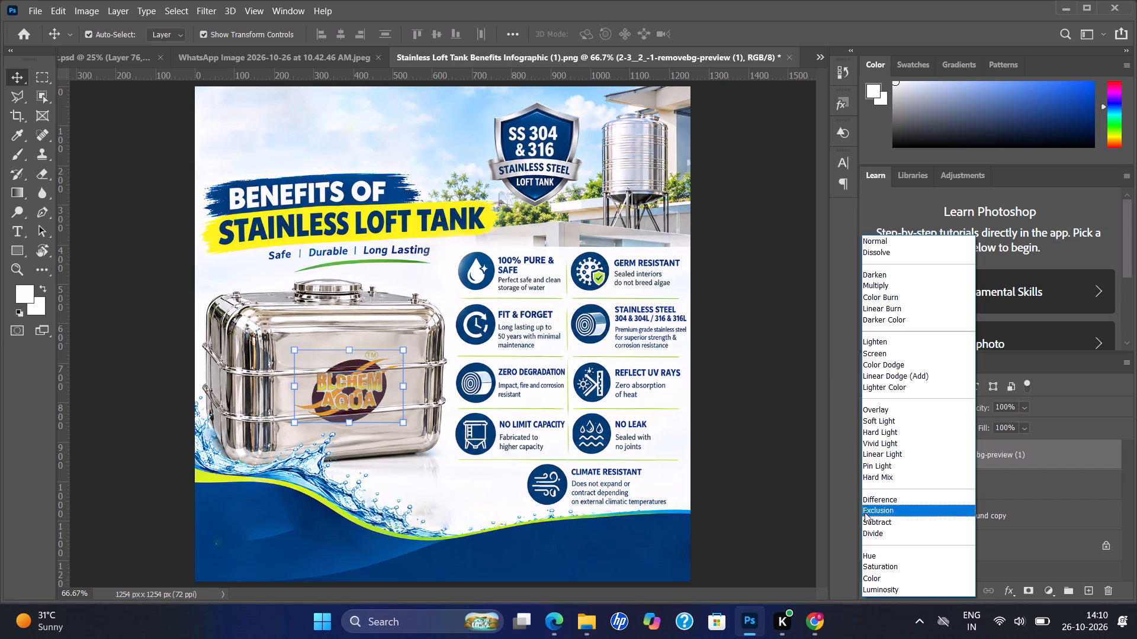
left_click(670, 472)
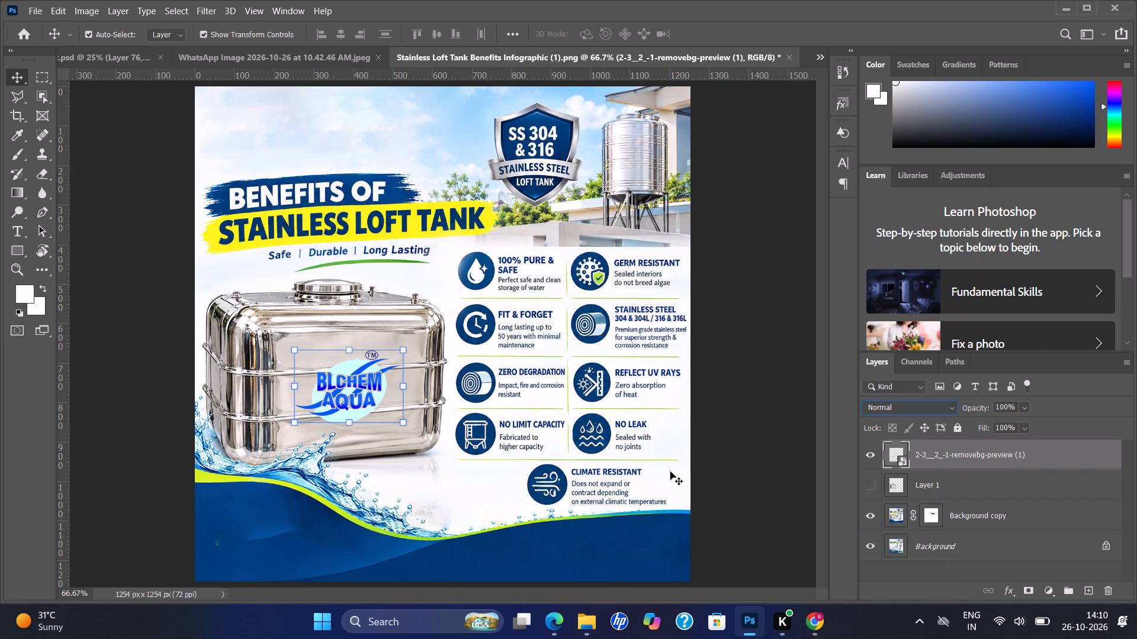
Reopen Vanishing Point on Background copy, shift the perspective plane slightly down over the logo, extend its top edge upward, and apply.
left_click(627, 158)
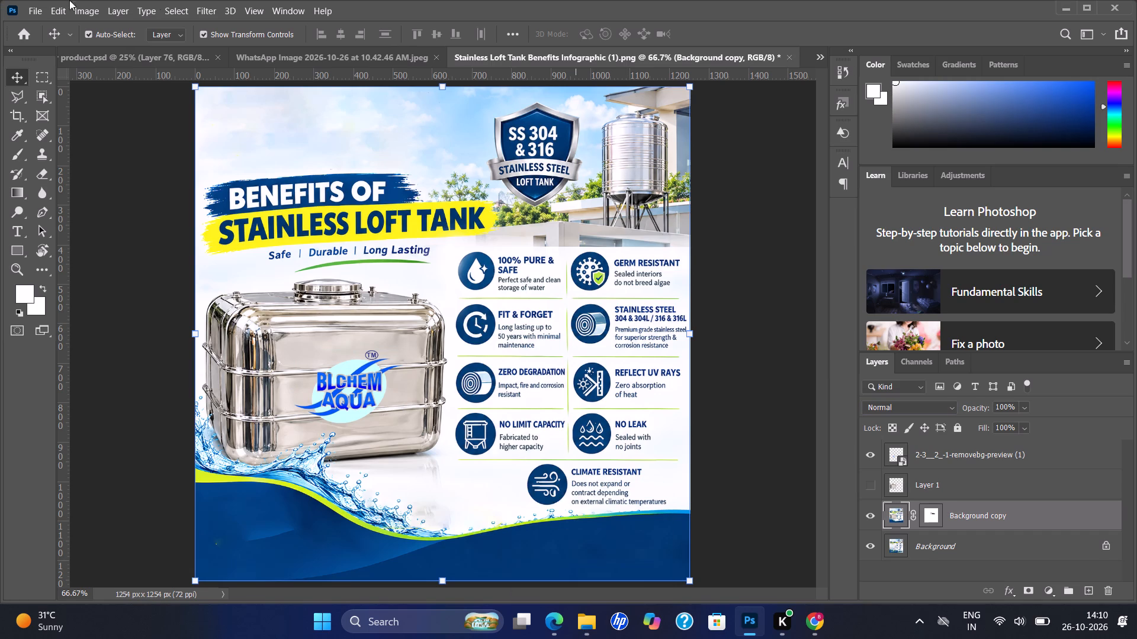
left_click(185, 6)
left_click(201, 0)
left_click(201, 0)
key("ctrl+equal")
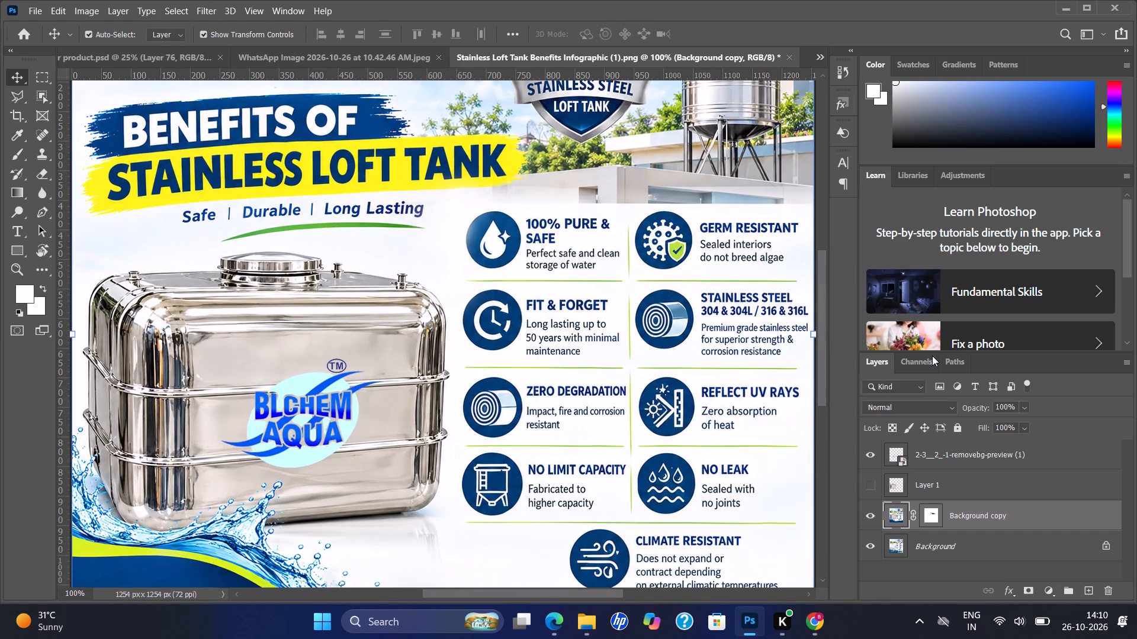
left_click_drag(820, 359, 792, 233)
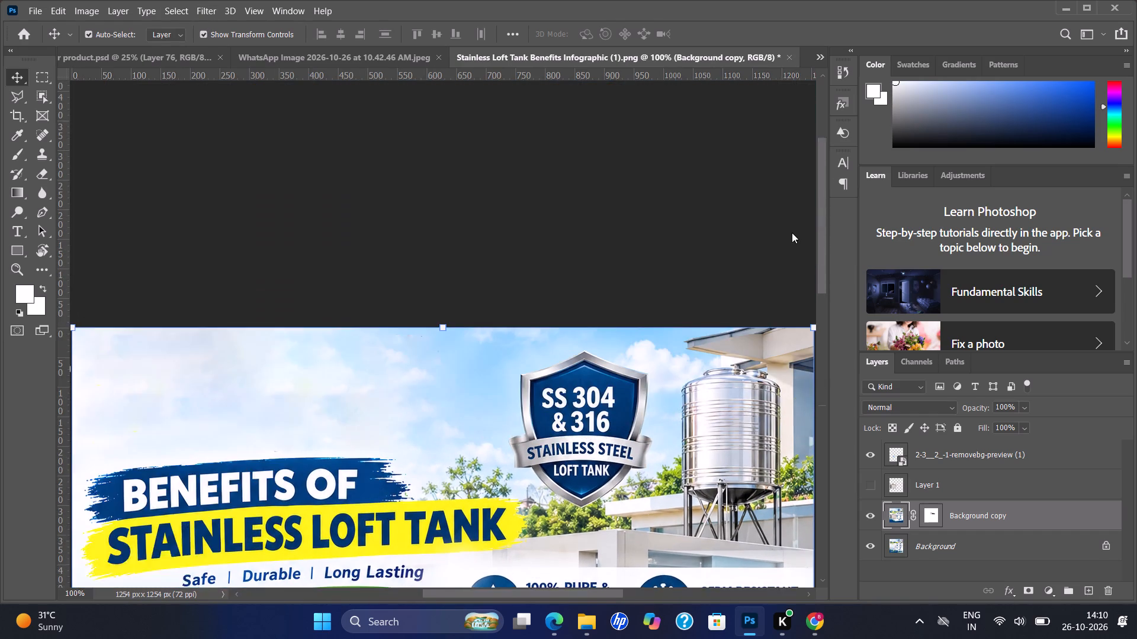
left_click_drag(792, 233, 796, 293)
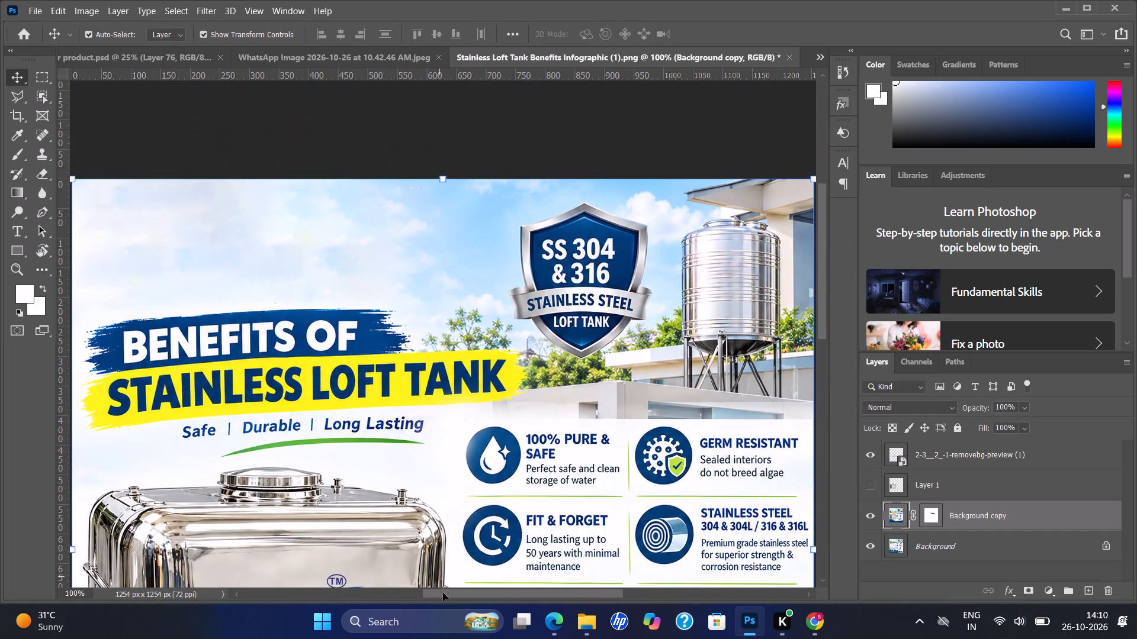
left_click_drag(453, 595, 513, 601)
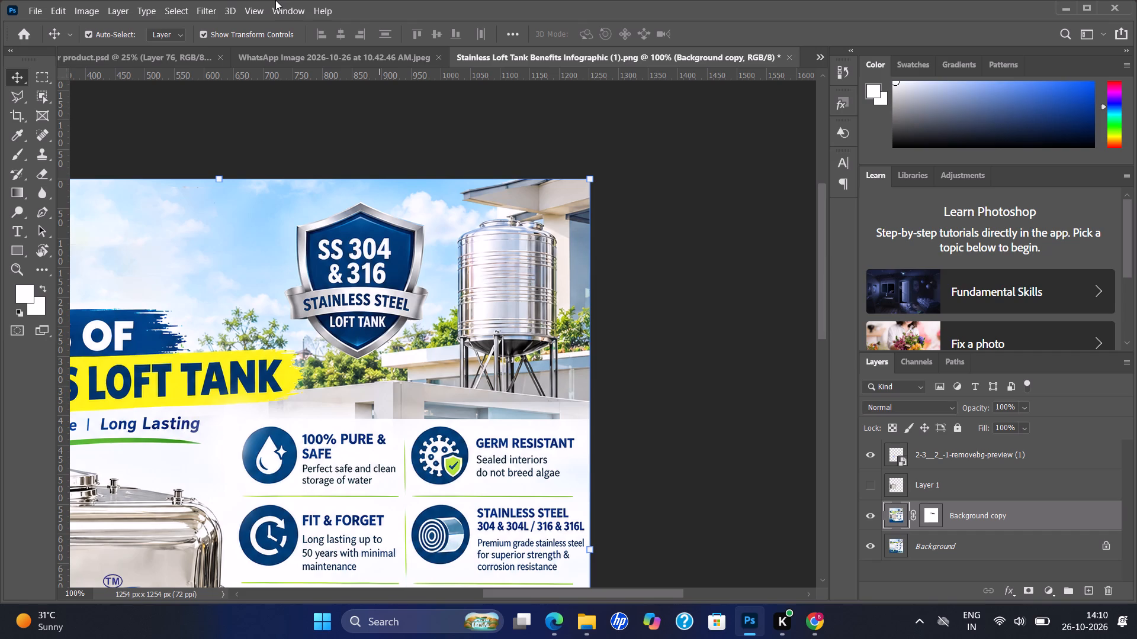
left_click(210, 11)
left_click(248, 130)
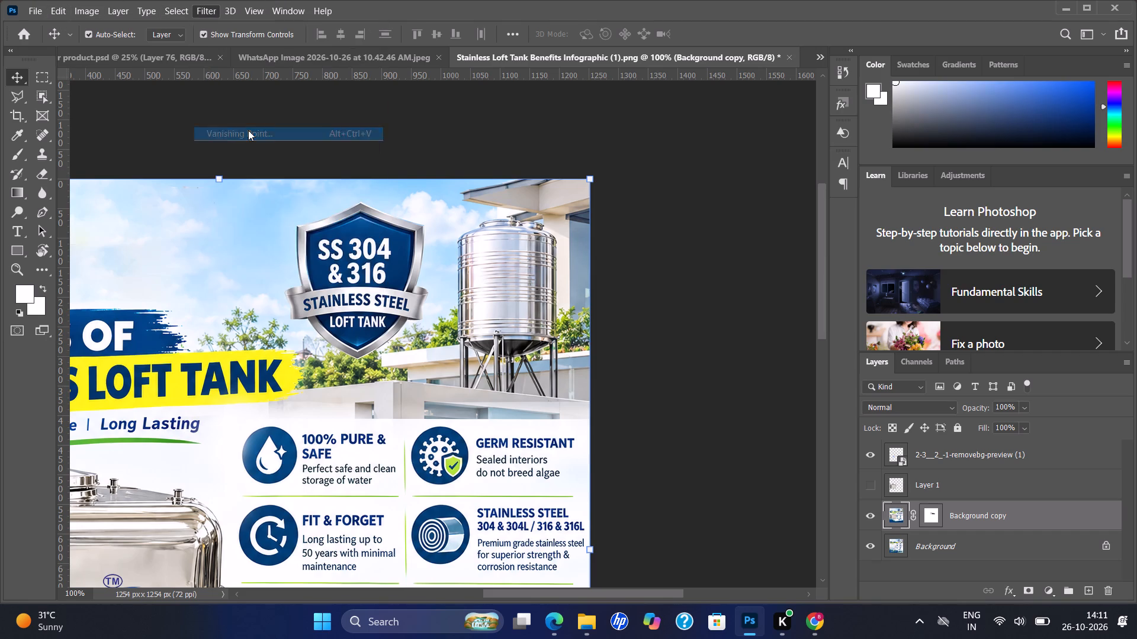
left_click(779, 148)
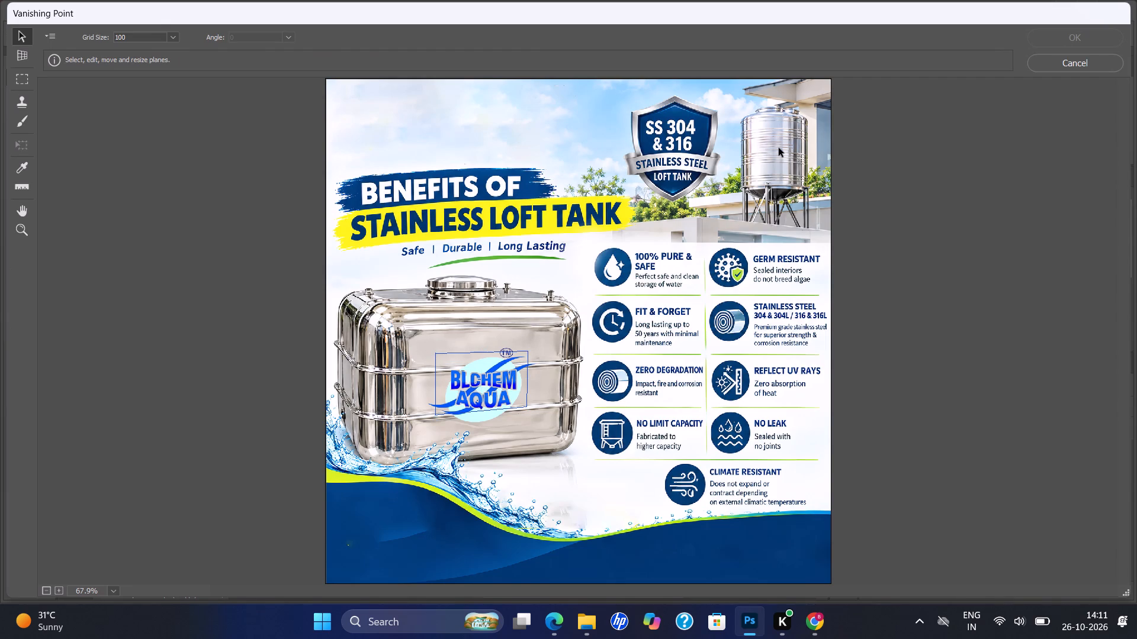
triple_click(779, 148)
triple_click(779, 148)
triple_click(779, 148)
double_click(761, 148)
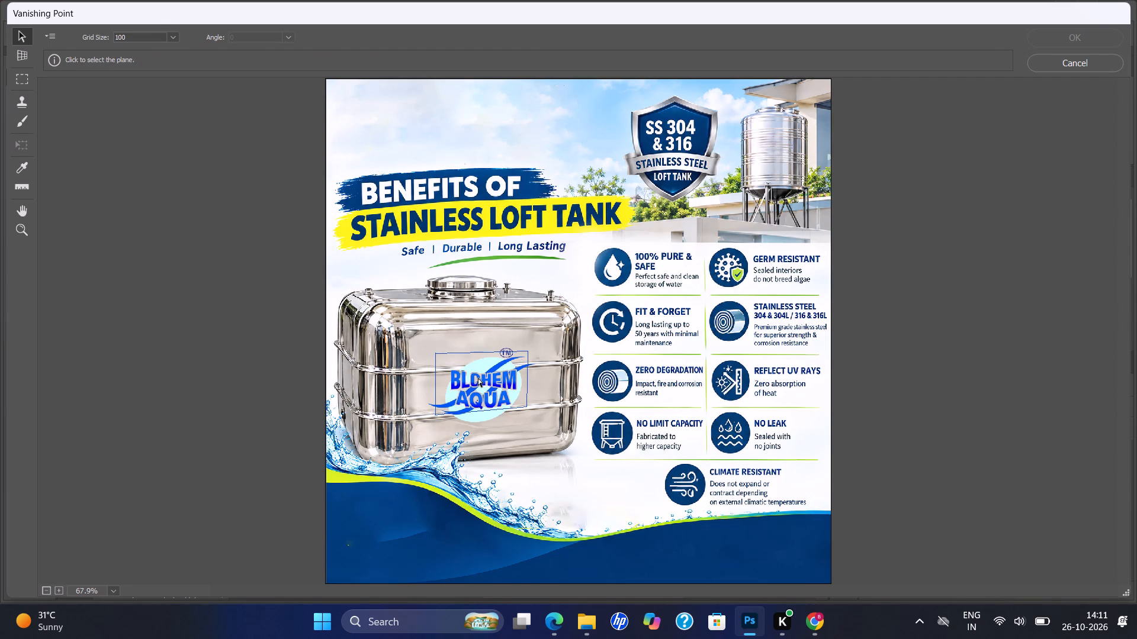
left_click(478, 378)
left_click_drag(480, 392, 480, 404)
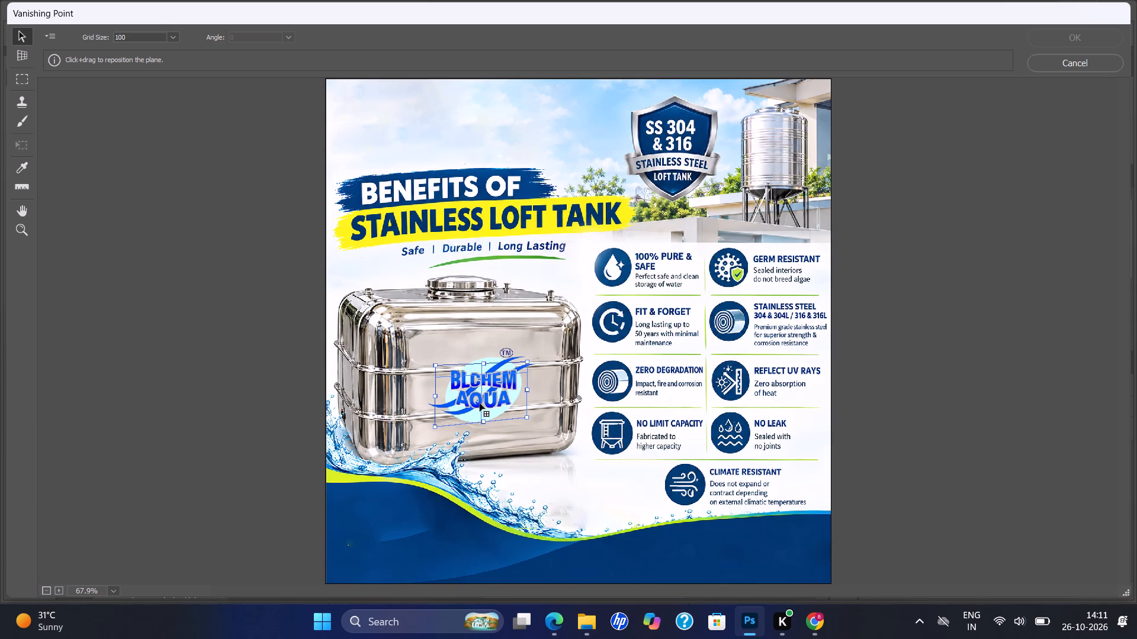
left_click_drag(480, 404, 482, 404)
left_click_drag(488, 366, 479, 359)
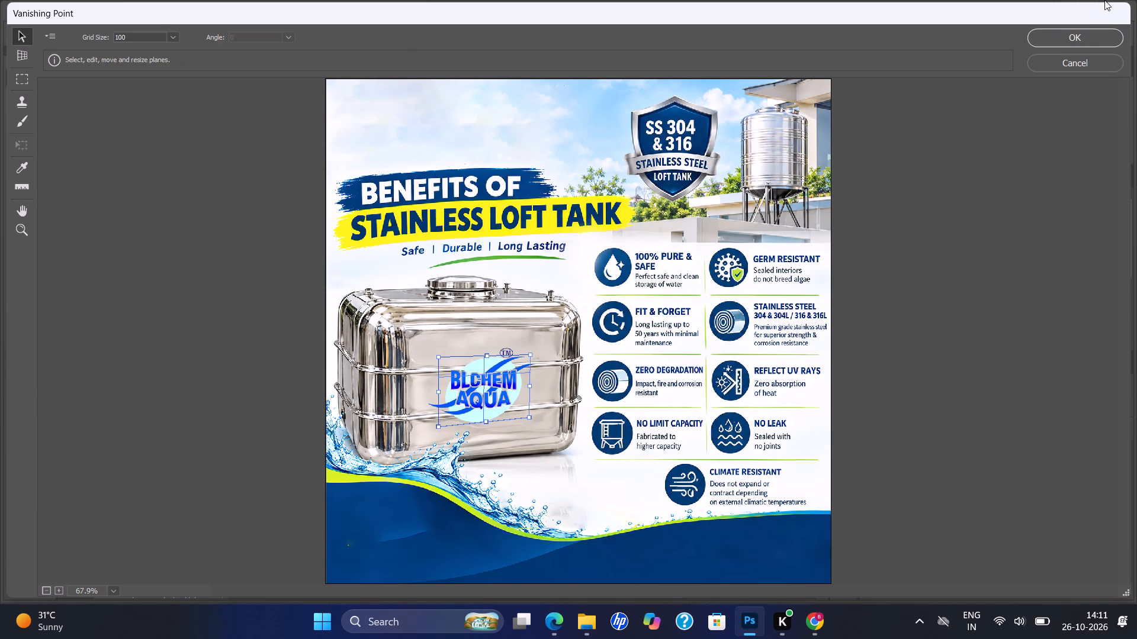
left_click(1081, 34)
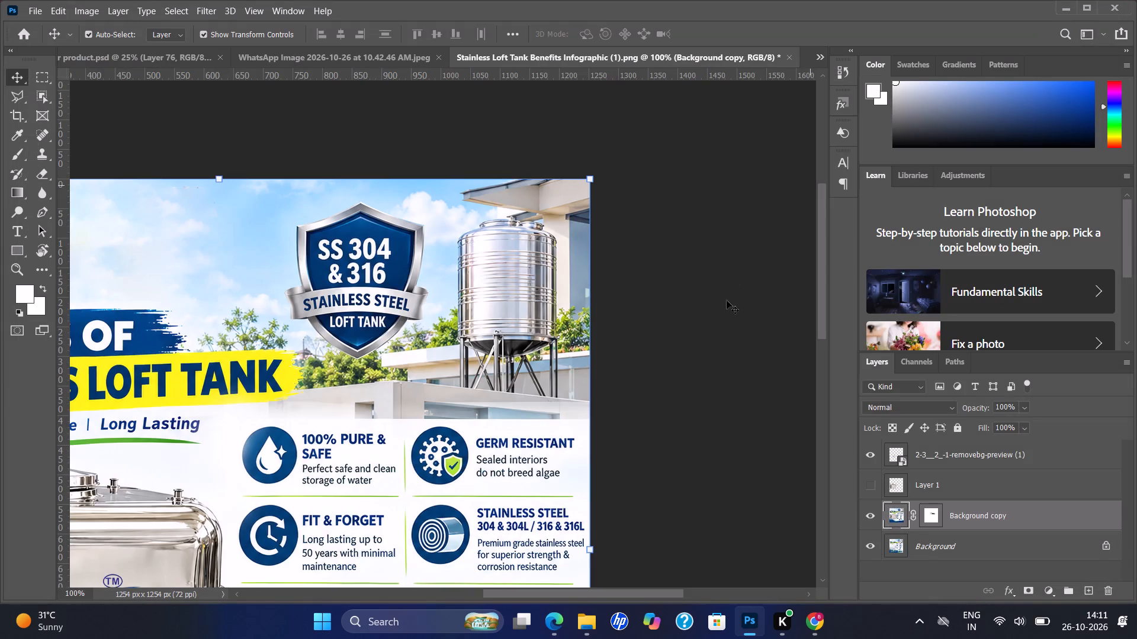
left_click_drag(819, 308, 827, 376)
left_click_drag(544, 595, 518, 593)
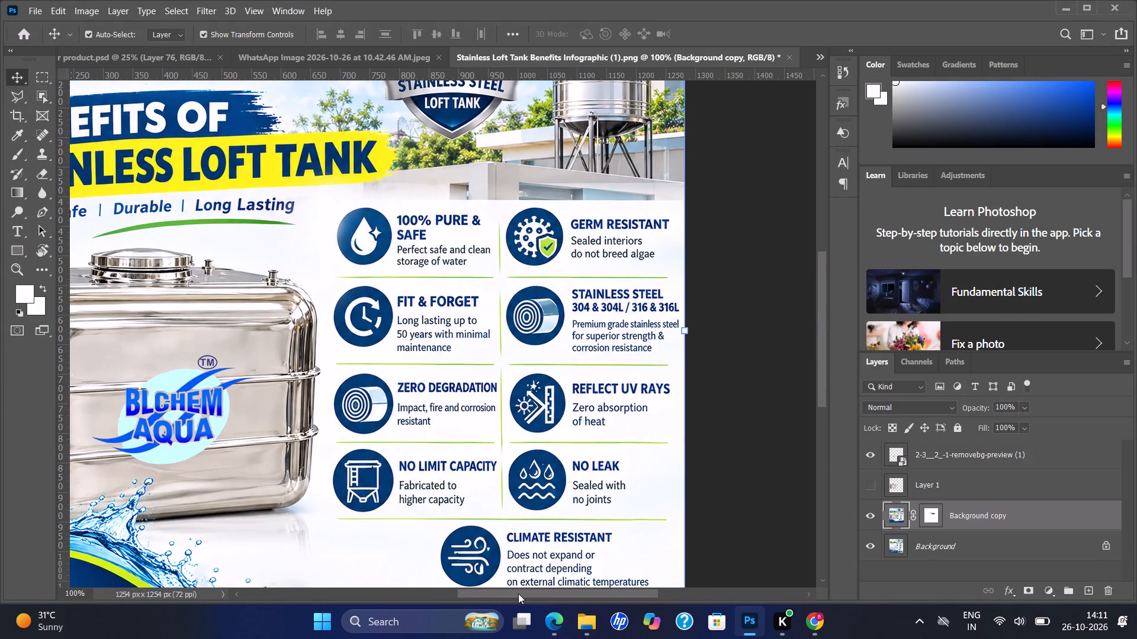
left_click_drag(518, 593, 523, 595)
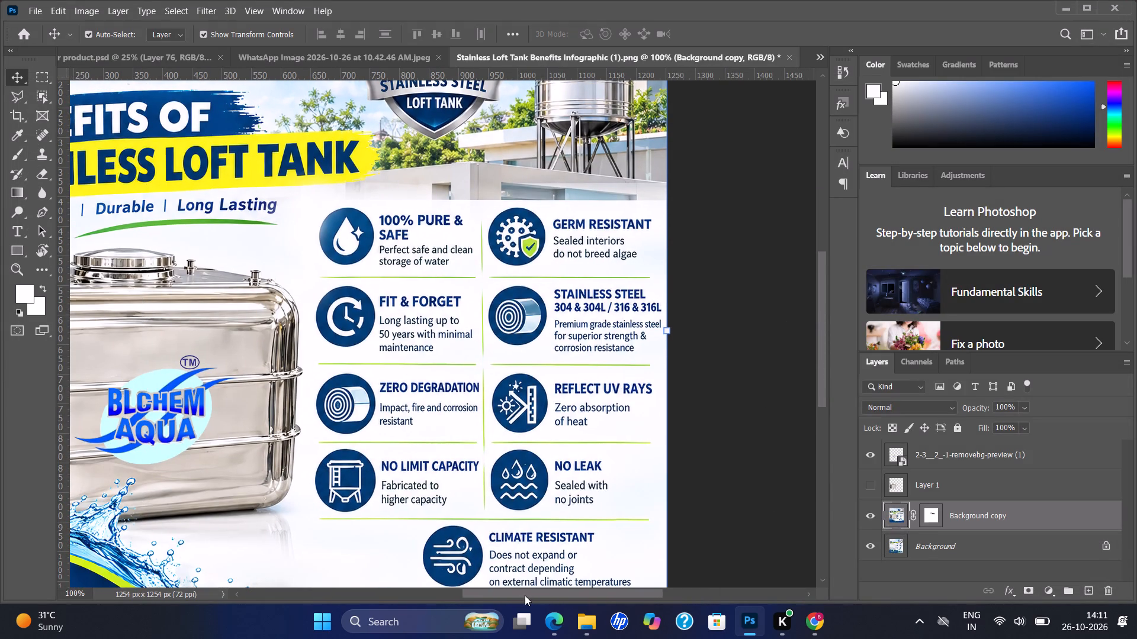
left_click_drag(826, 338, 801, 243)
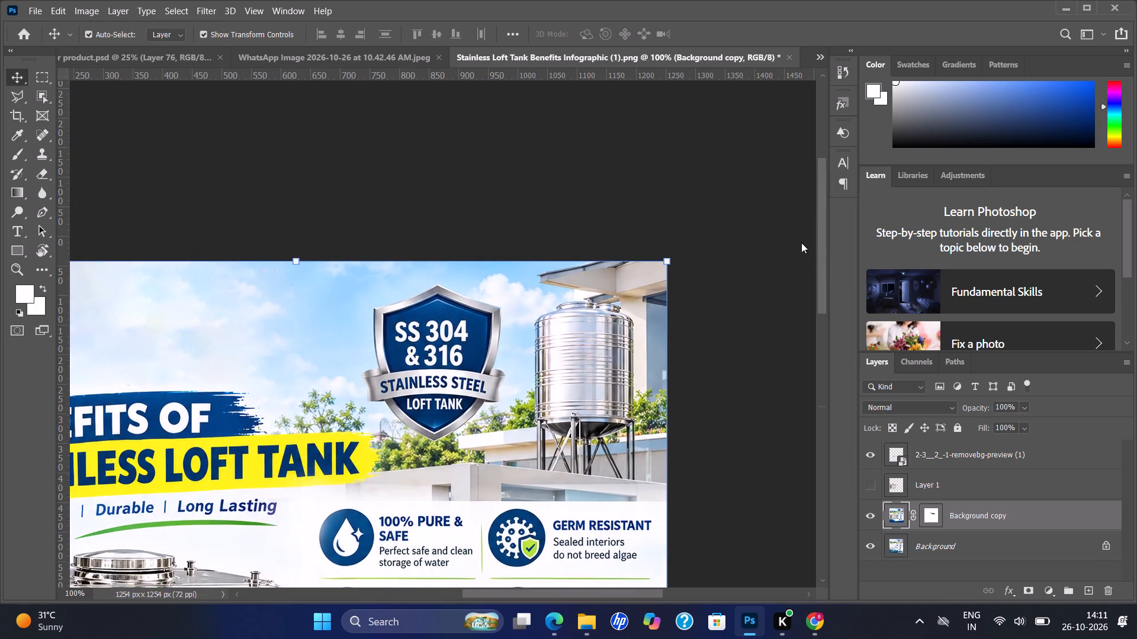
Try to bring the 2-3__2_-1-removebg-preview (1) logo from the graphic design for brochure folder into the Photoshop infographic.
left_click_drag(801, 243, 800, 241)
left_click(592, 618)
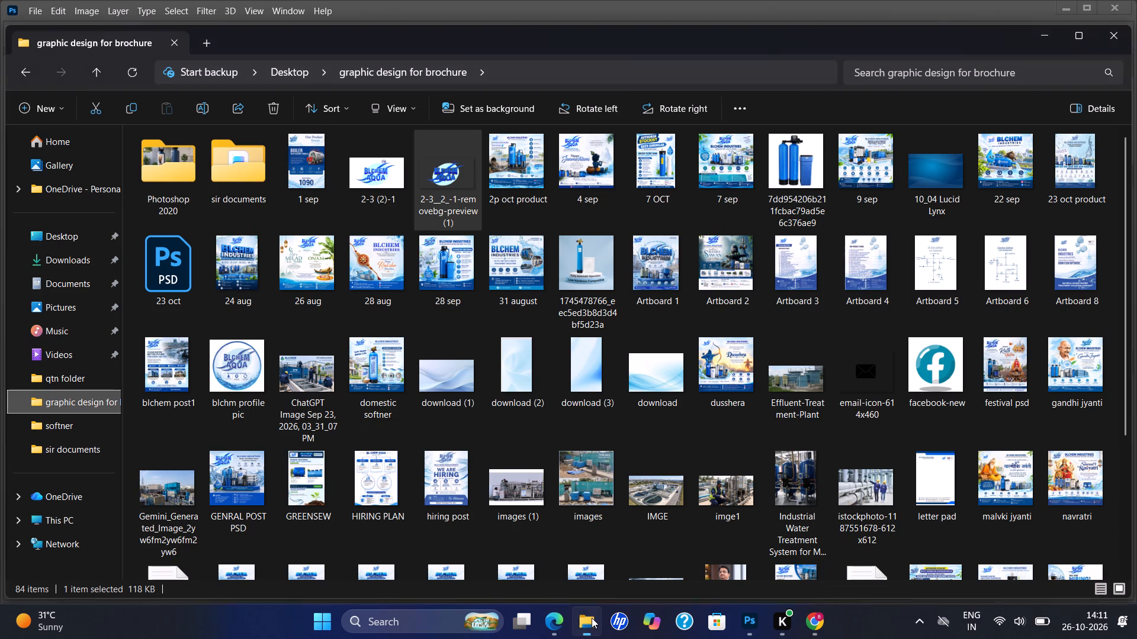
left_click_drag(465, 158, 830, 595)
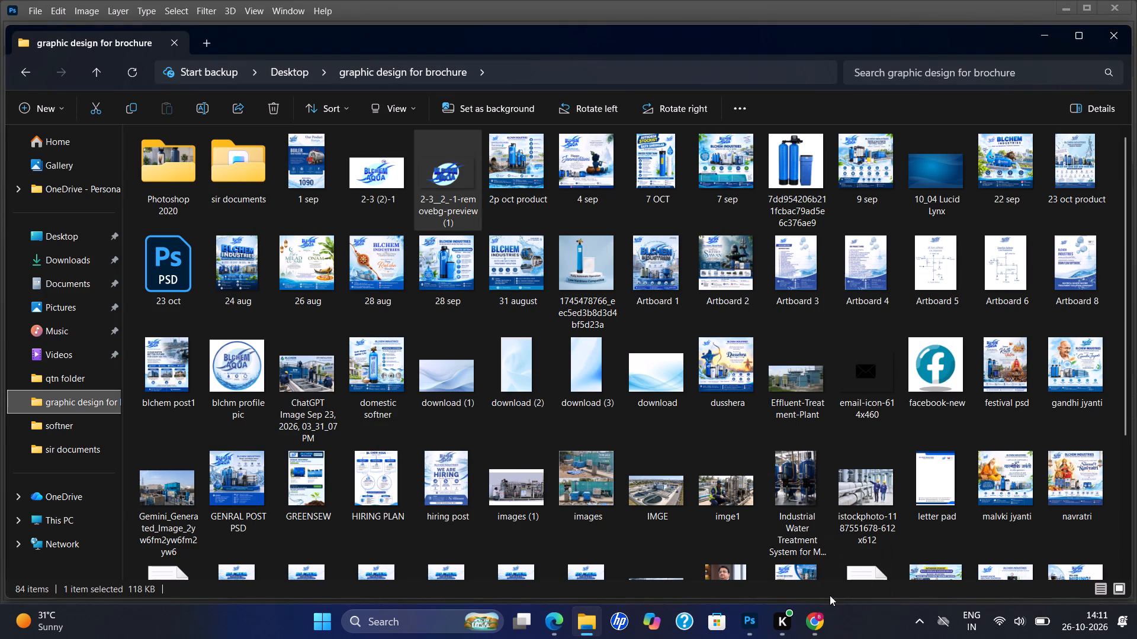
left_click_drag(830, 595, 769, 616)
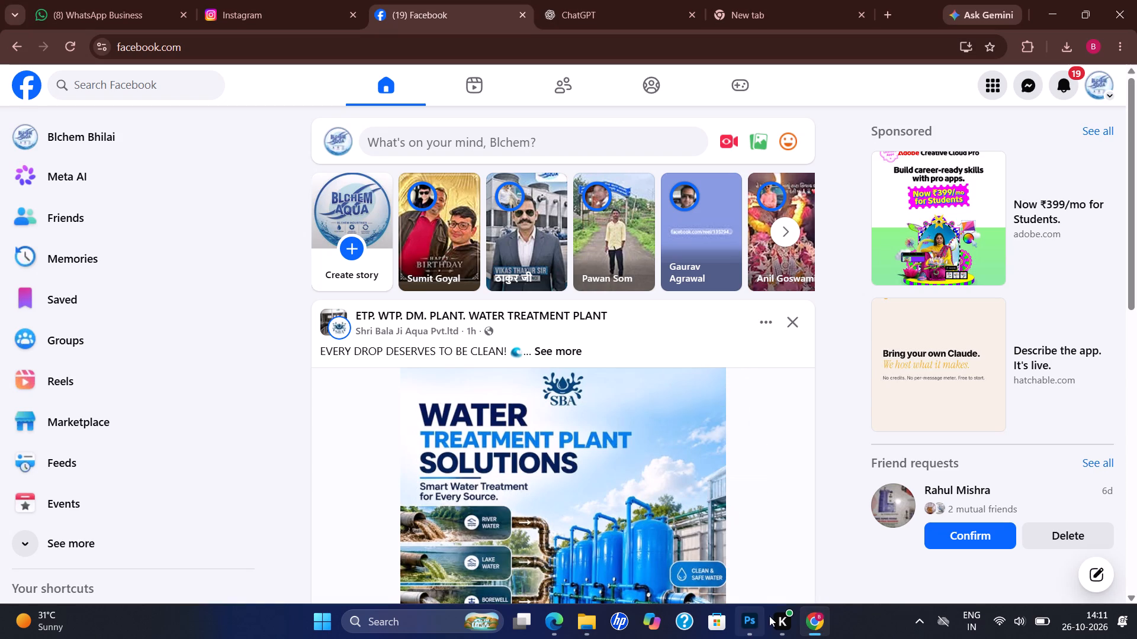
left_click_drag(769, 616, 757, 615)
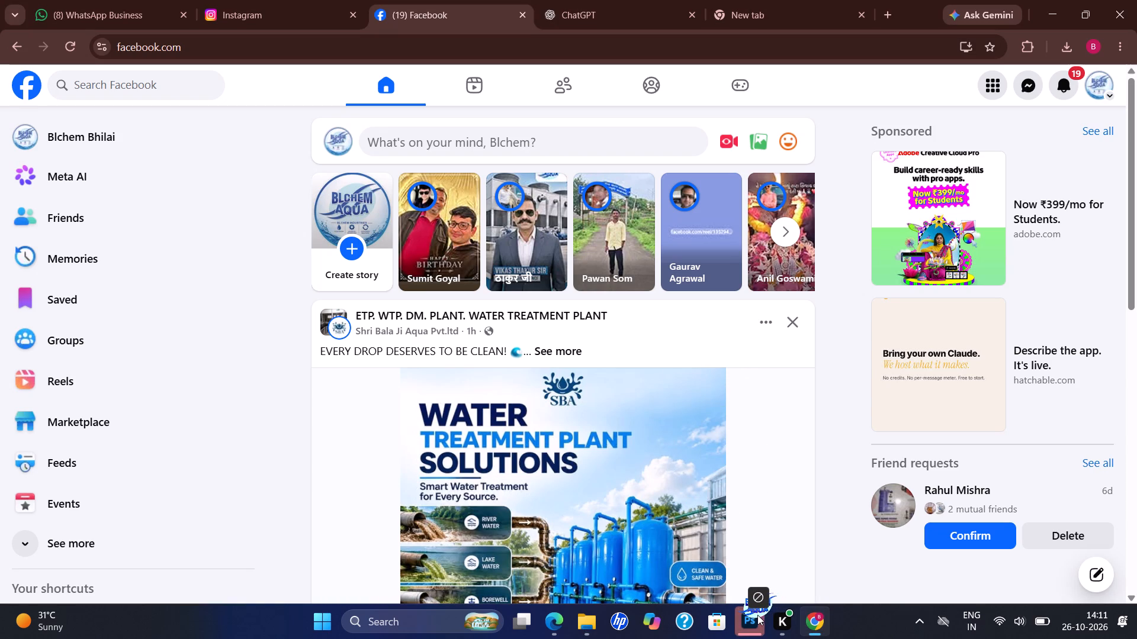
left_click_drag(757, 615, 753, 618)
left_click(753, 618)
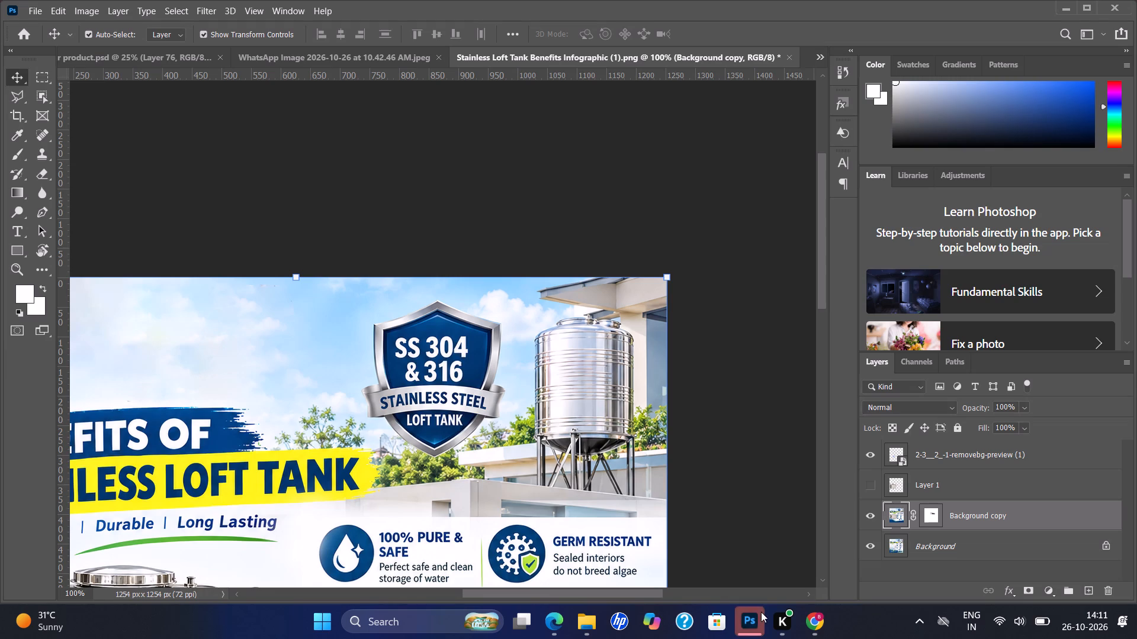
Switch to File Explorer and bring the 2-3__2_-1-removebg-preview (1) logo file over to the Photoshop infographic.
left_click(576, 619)
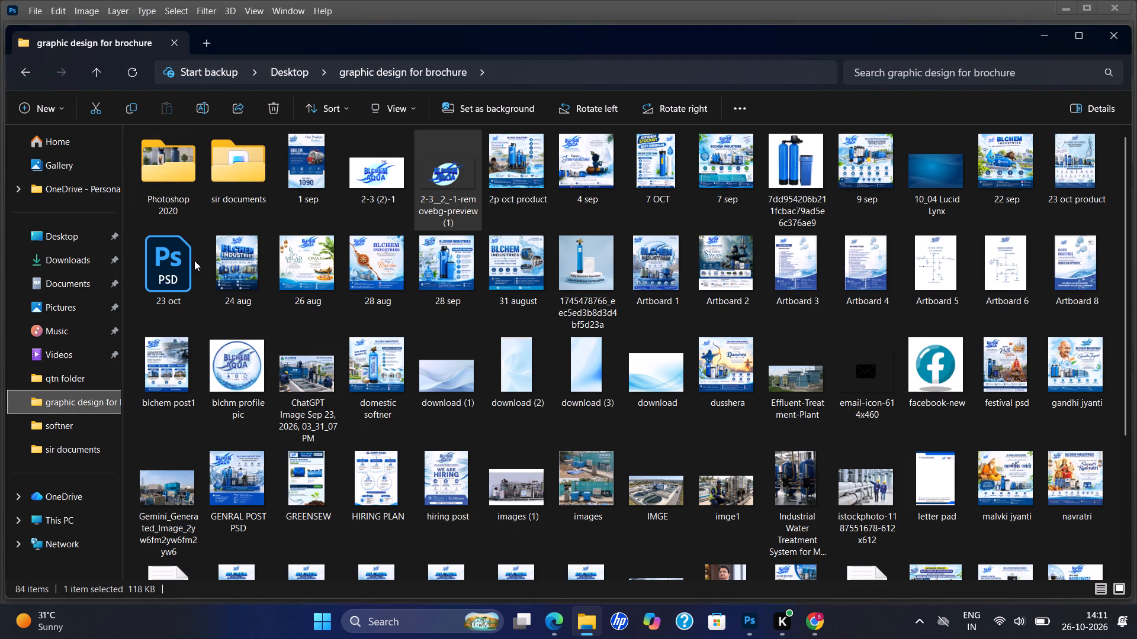
left_click(459, 167)
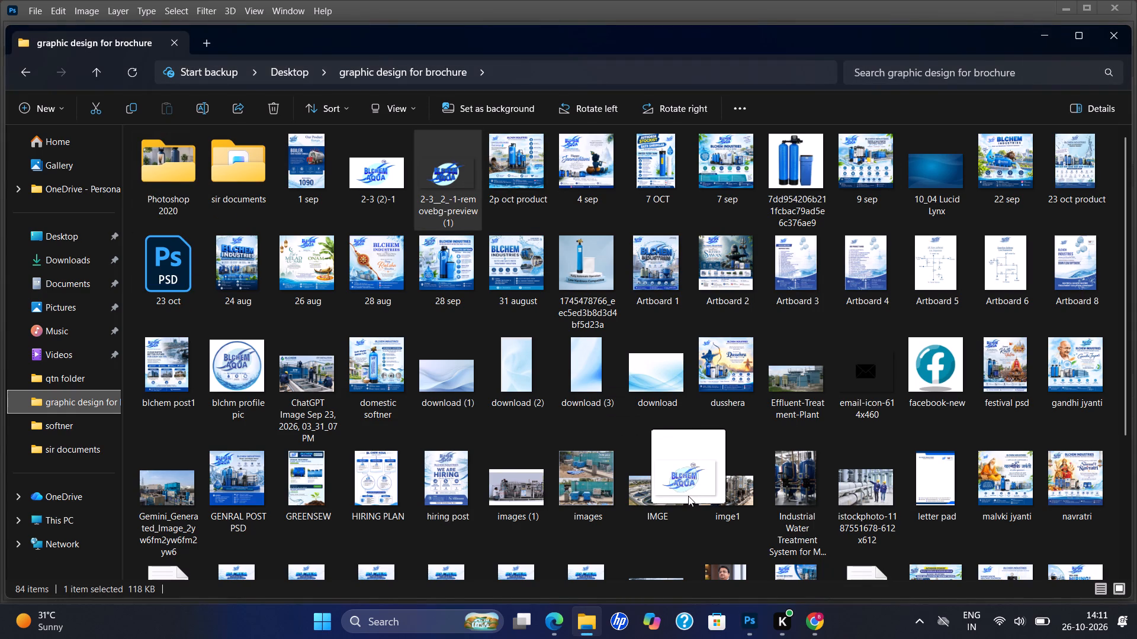
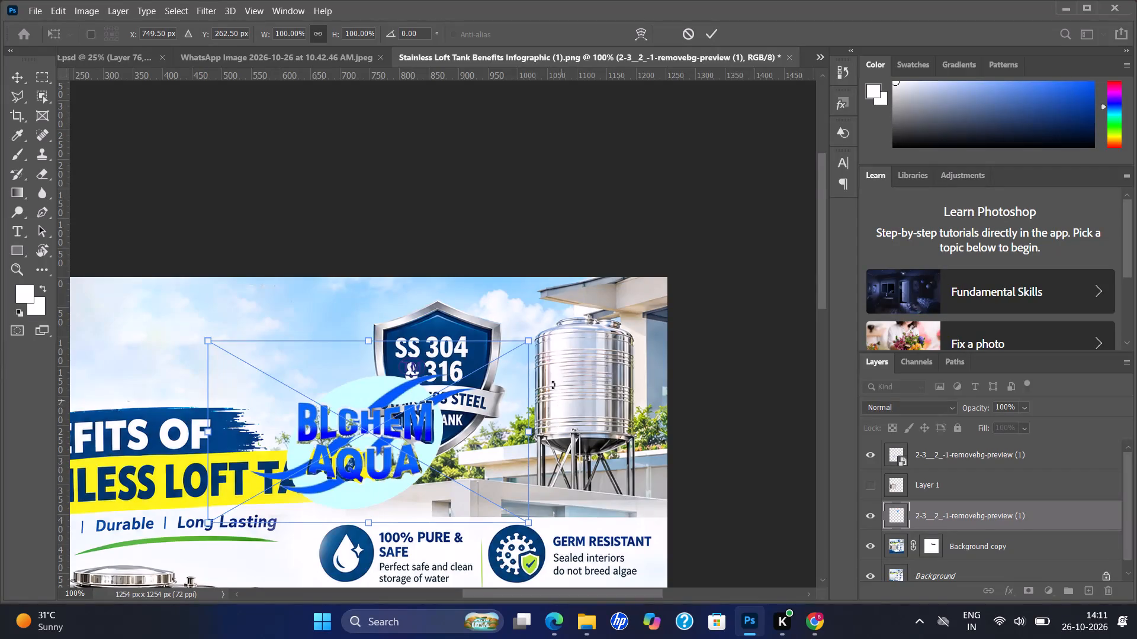
Move the BLCHEM AQUA logo copy onto the raised cylindrical tank beside the SS 304 & 316 shield and scale it to about 16%.
left_click_drag(368, 485, 542, 441)
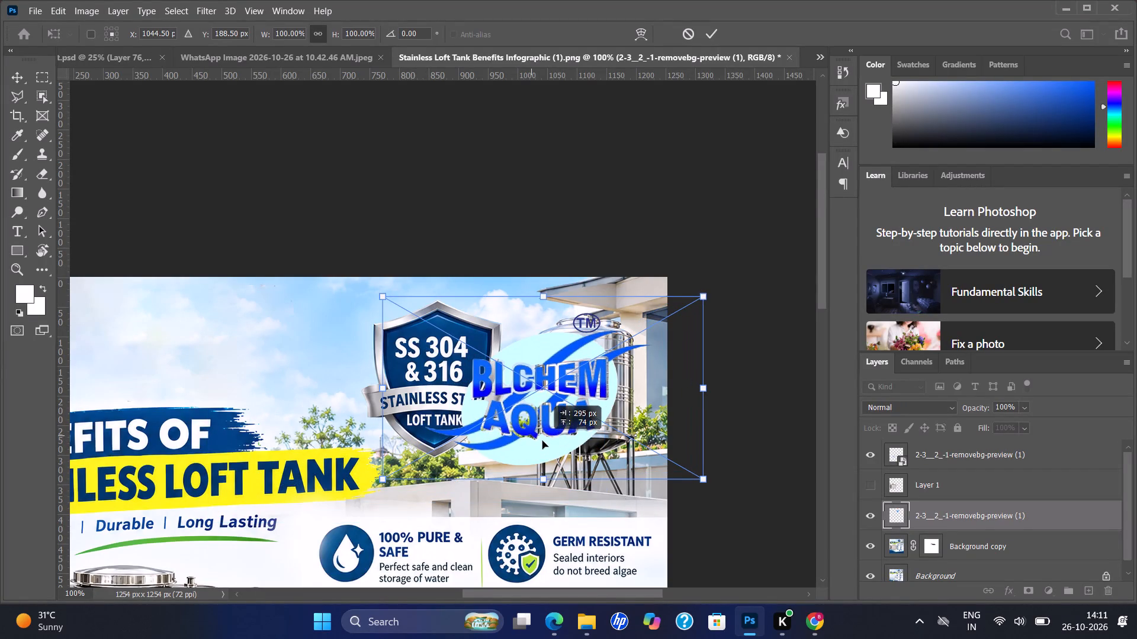
left_click_drag(702, 476, 500, 379)
left_click_drag(439, 324, 576, 353)
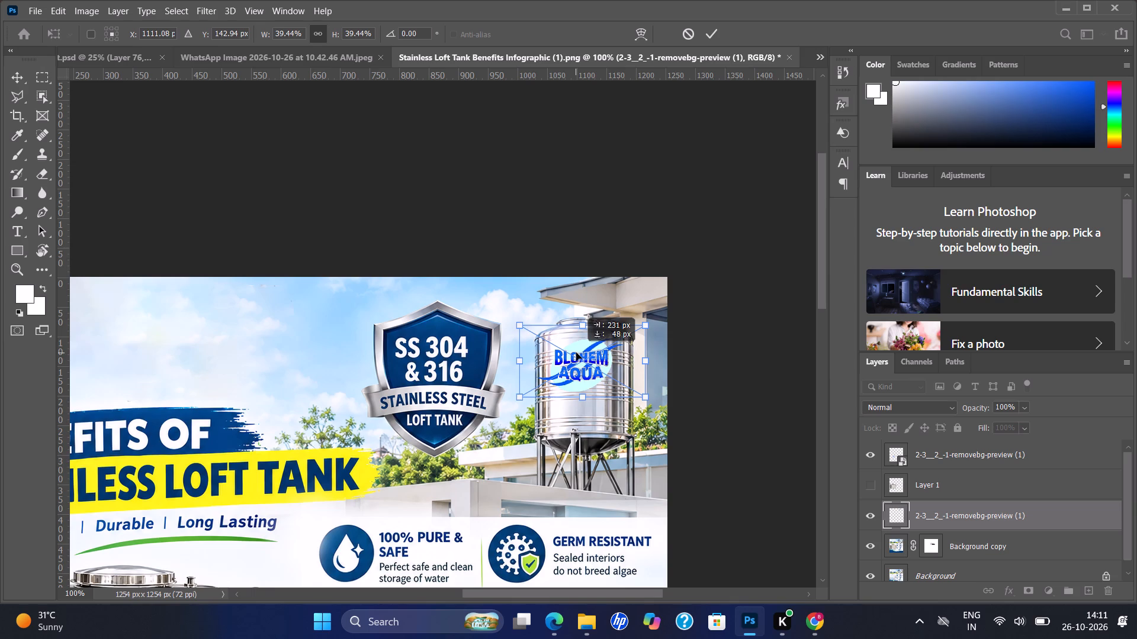
left_click_drag(576, 353, 576, 355)
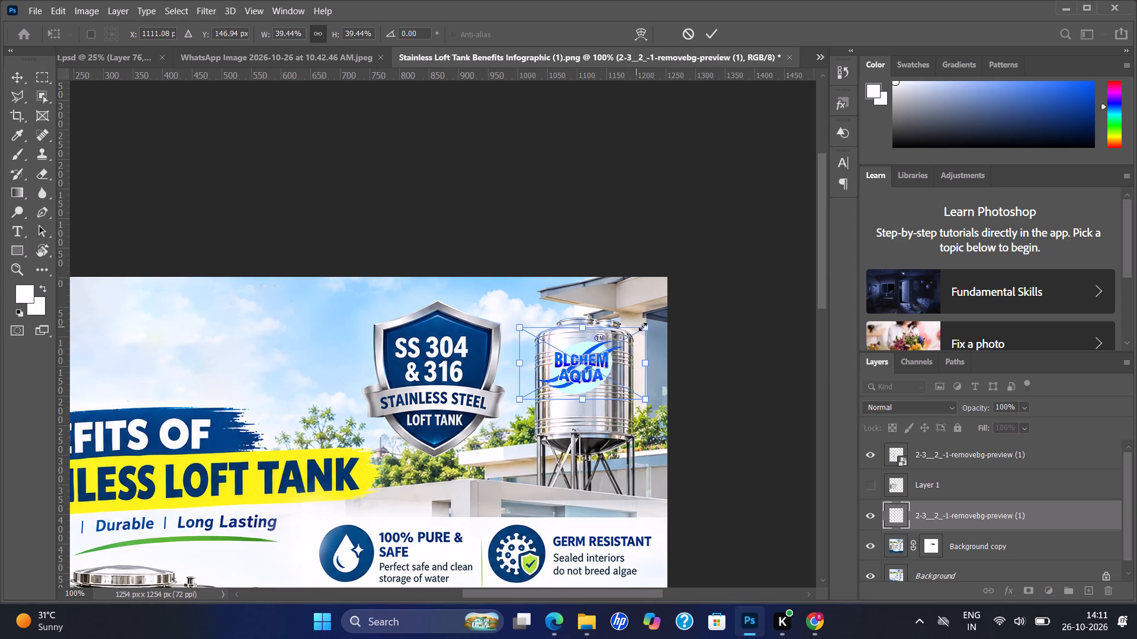
left_click_drag(643, 327, 608, 364)
left_click_drag(579, 375, 592, 375)
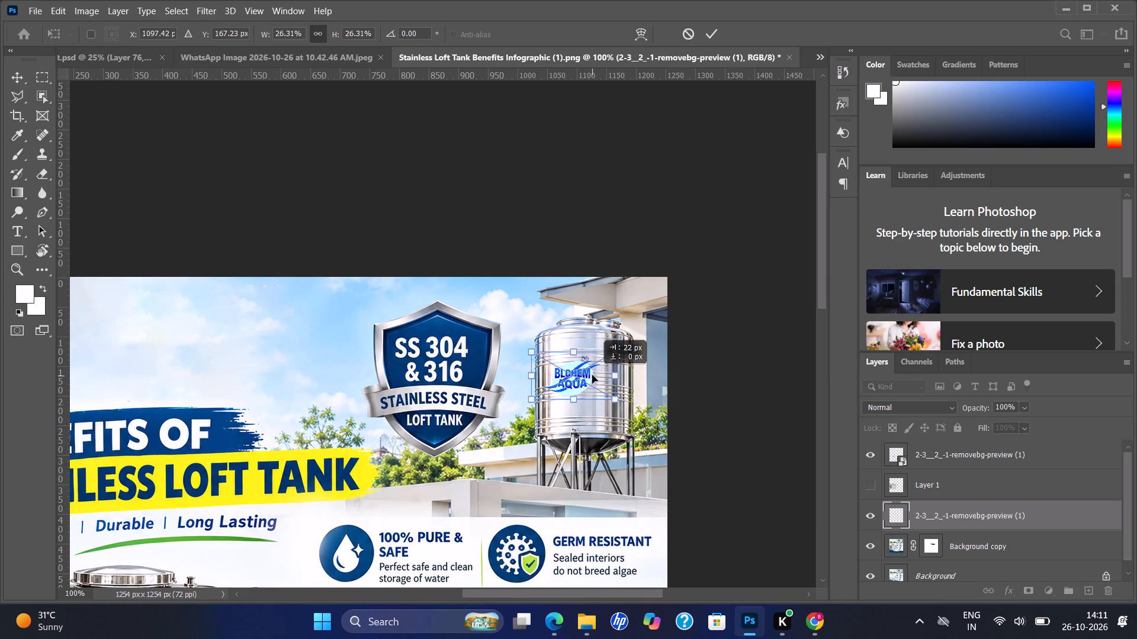
left_click_drag(592, 375, 596, 375)
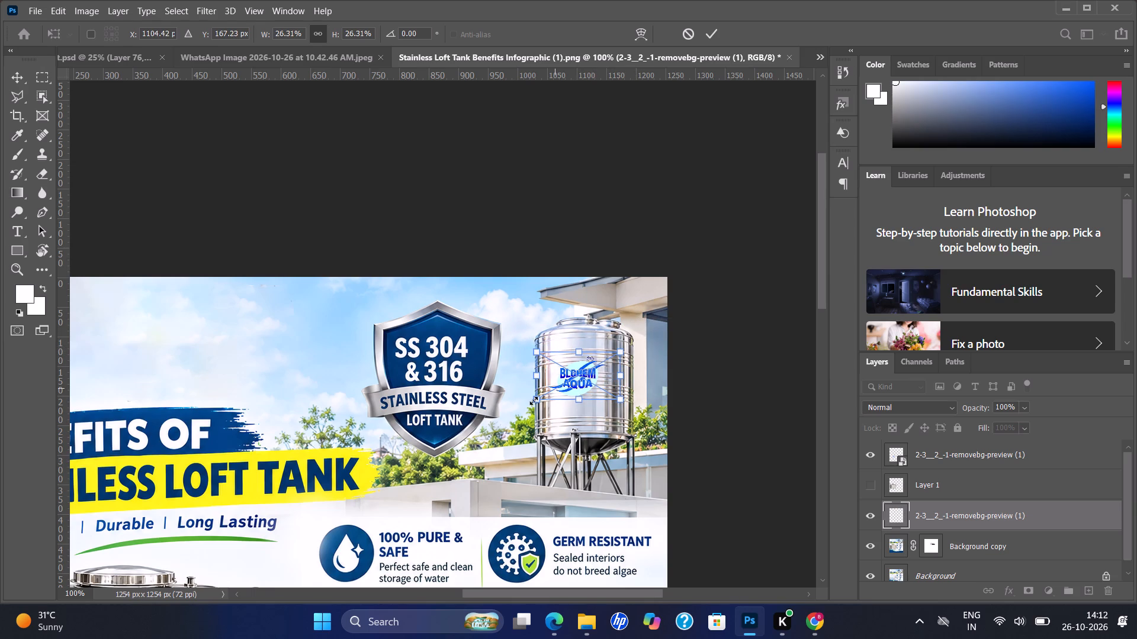
left_click_drag(534, 401, 551, 400)
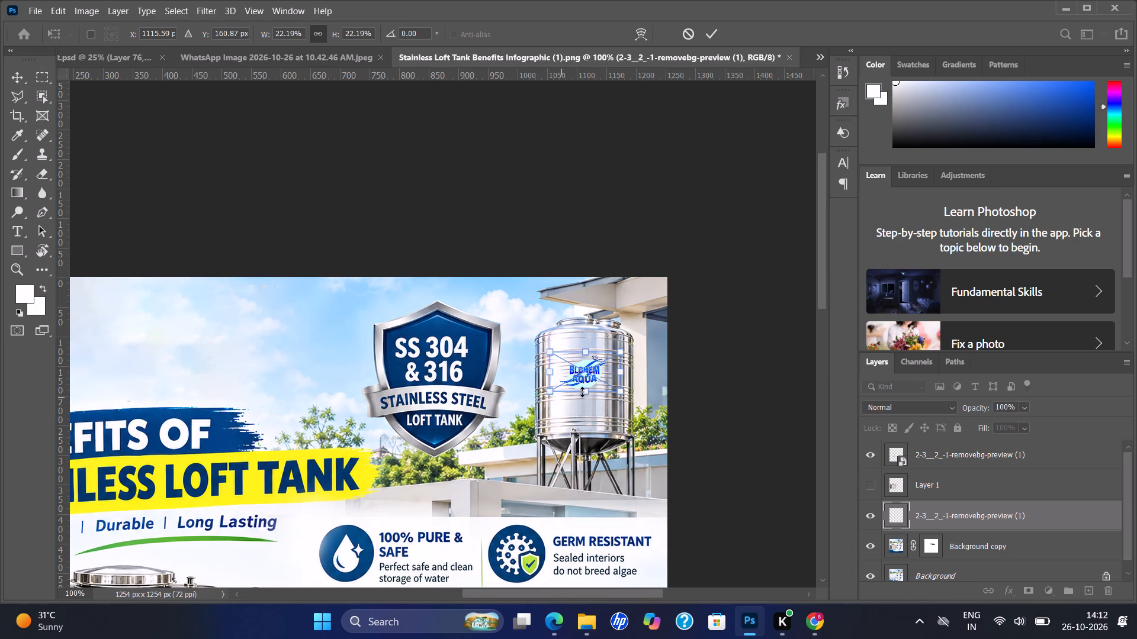
left_click_drag(582, 386, 572, 375)
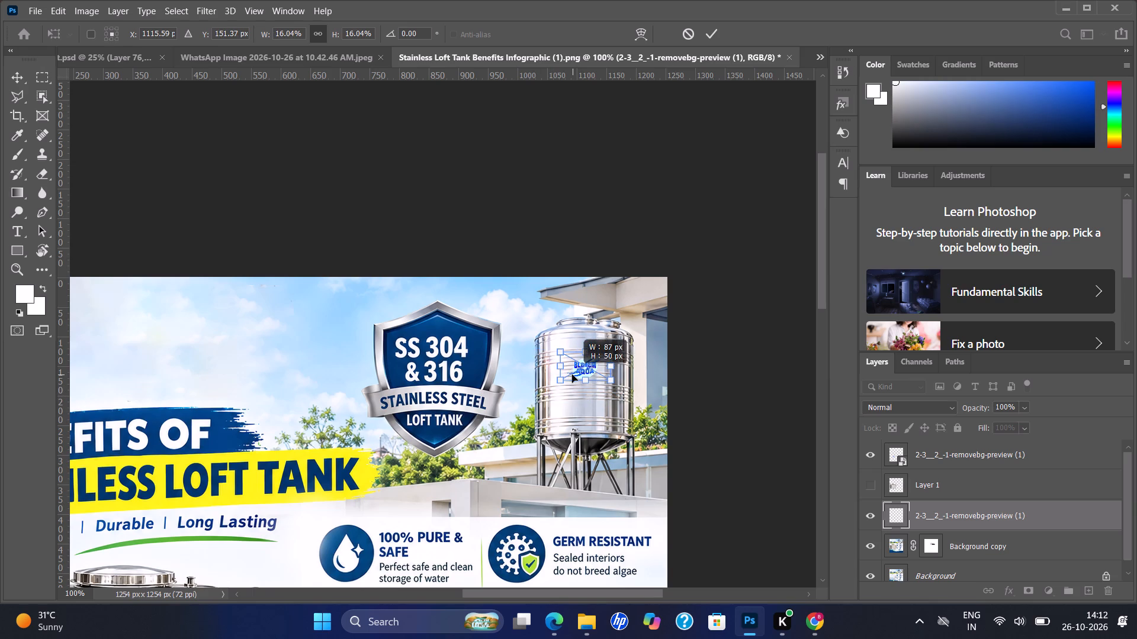
Nudge the small logo to about X 1108 px, Y 163 px on the cylindrical tank's front and commit the transform.
key("Down")
key("Down")
key("Down")
key("Down")
key("Down")
key("Down")
key("Down")
key("Down")
key("Down")
key("Down")
key("Down")
key("Down")
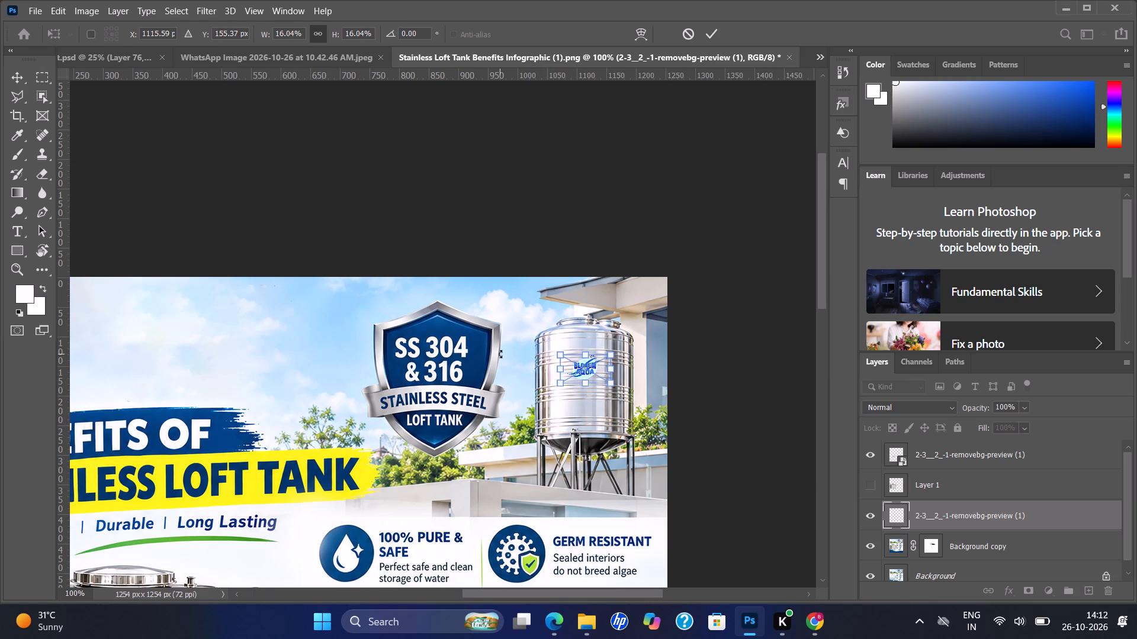
key("Left")
key("Left")
key("Left")
key("Left")
key("Left")
key("Left")
key("Left")
key("Left")
key("Left")
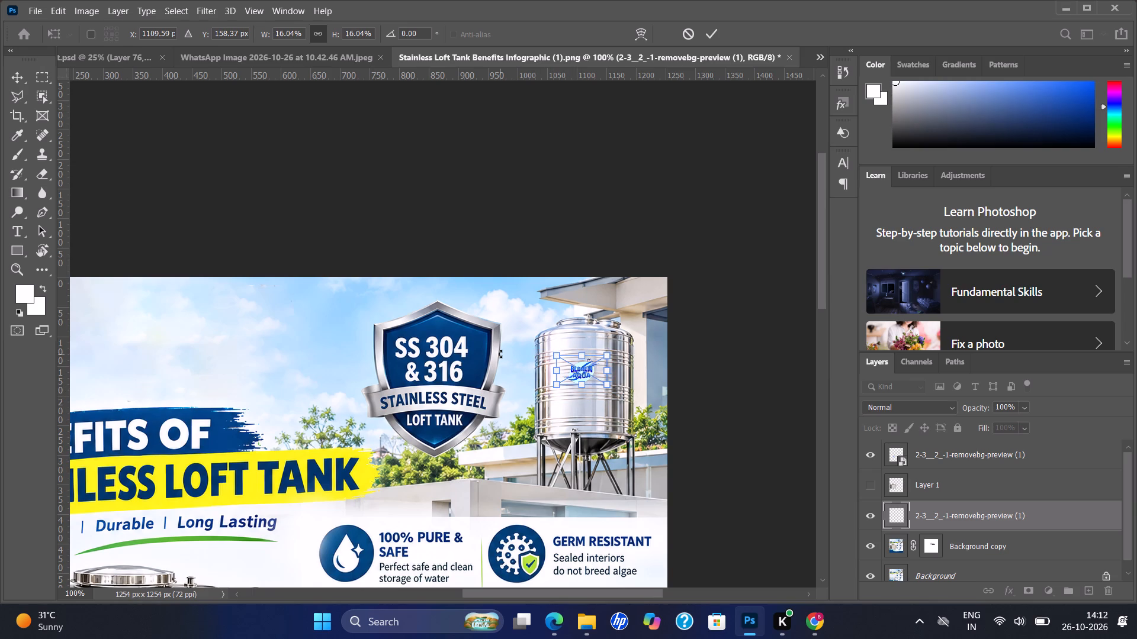
left_click(500, 354)
key("Left")
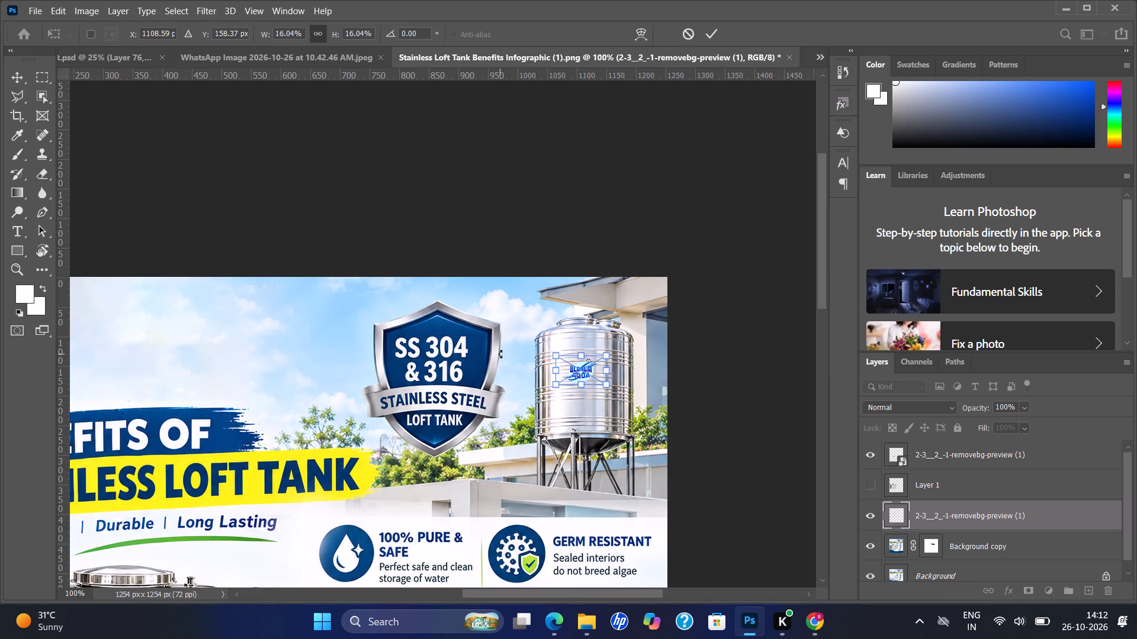
key("Down")
key("Down")
key("Down")
key("Down")
key("Down")
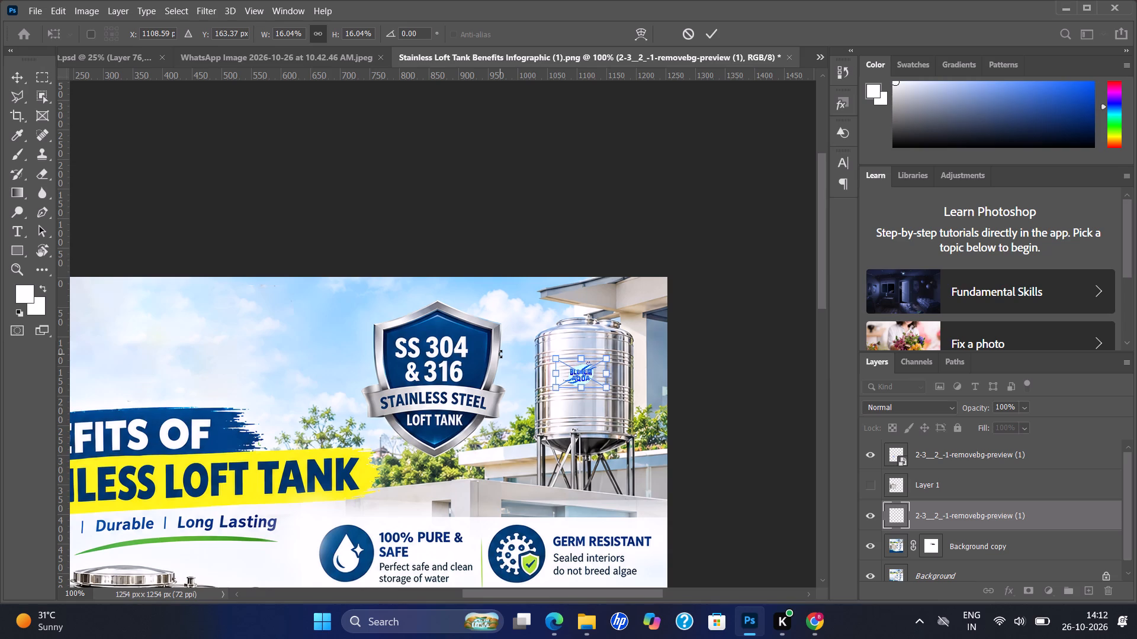
key("Return")
Nudge the committed small logo slightly down on the cylindrical tank.
key("Down")
key("Down")
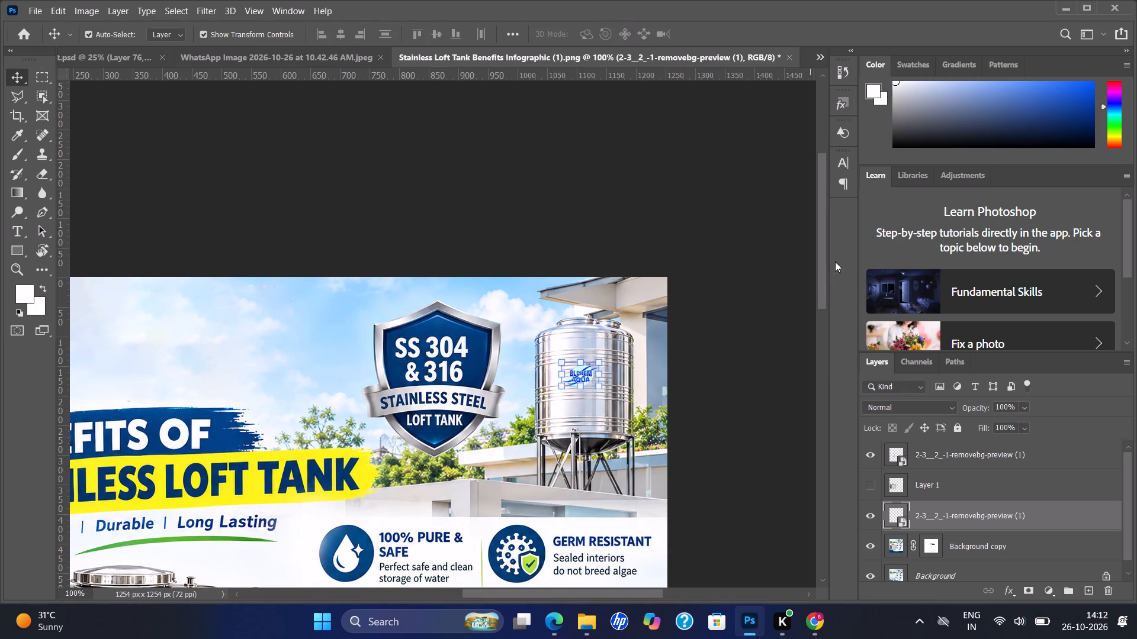
left_click_drag(824, 257, 828, 288)
key("ctrl+minus")
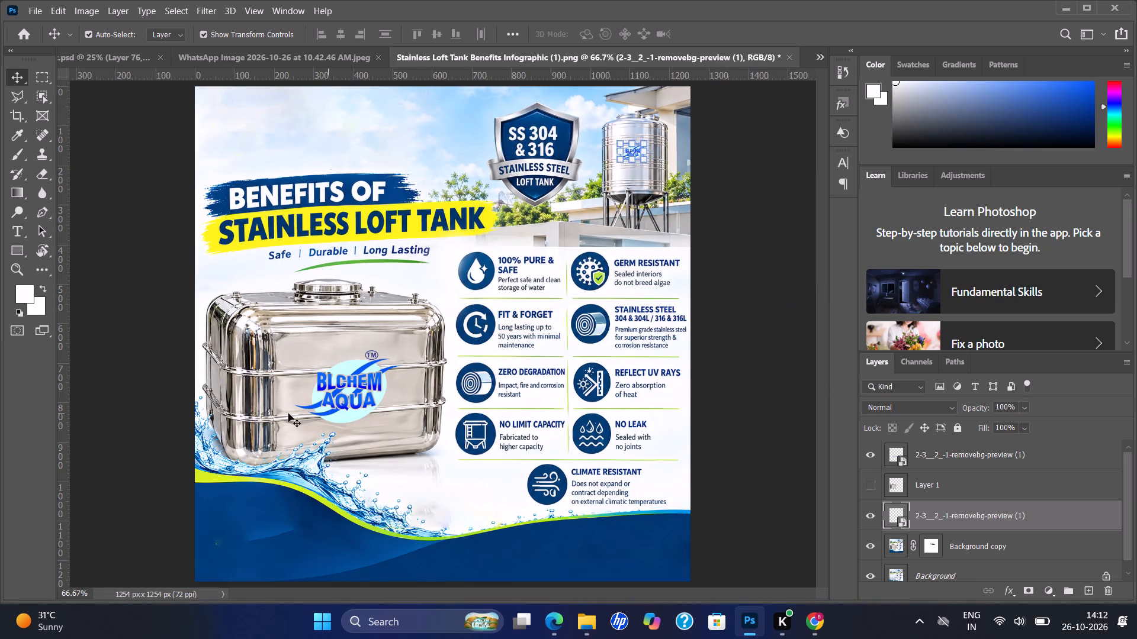
key("minus")
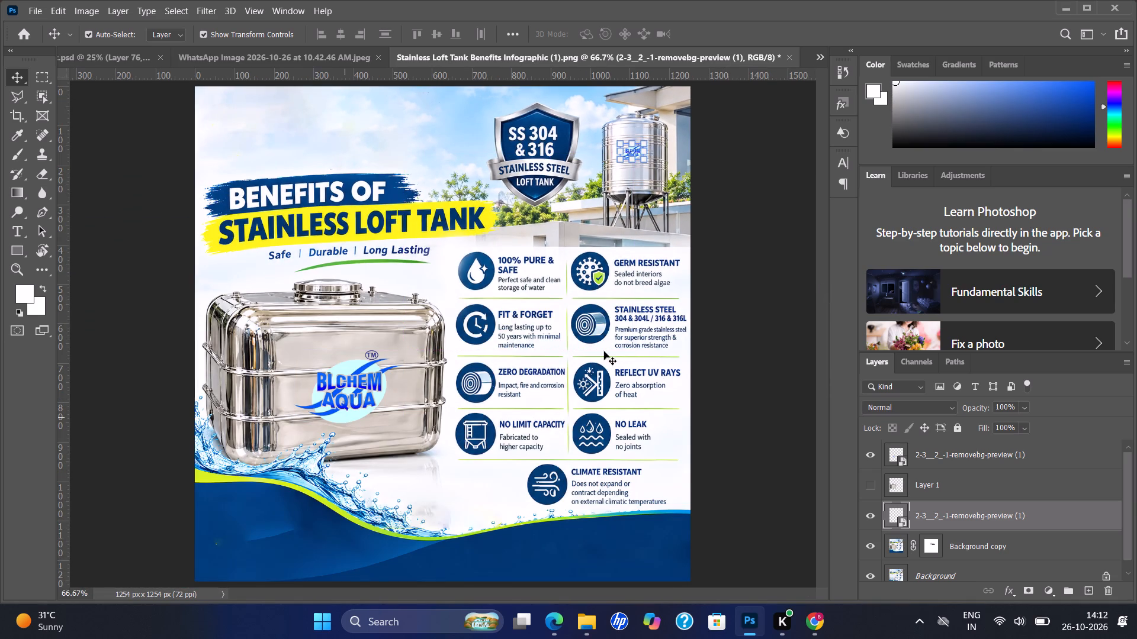
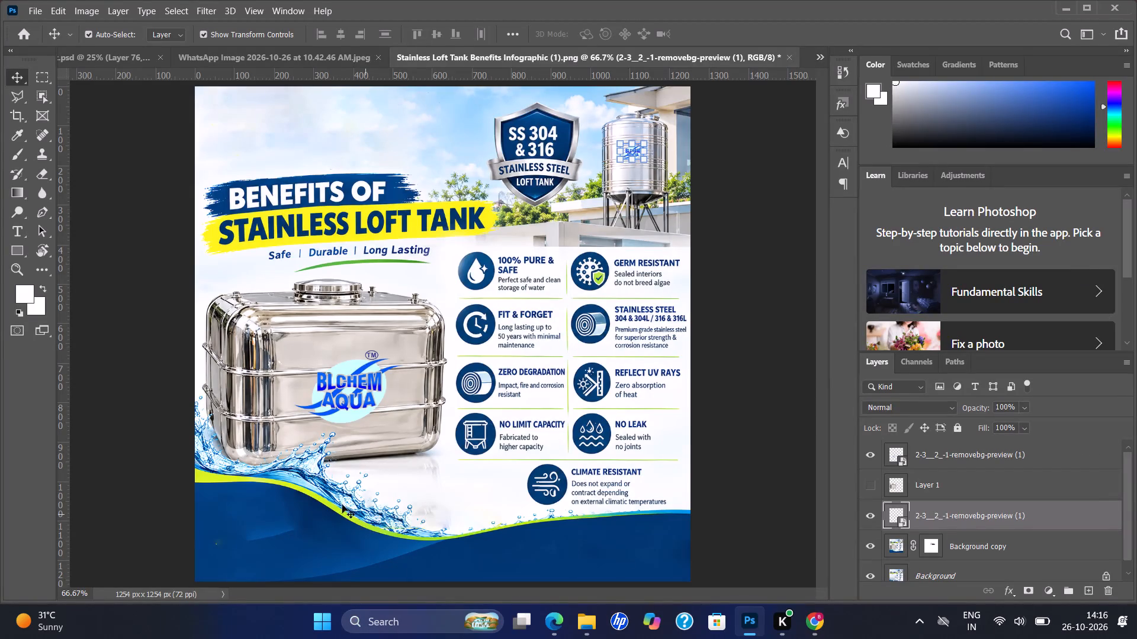
Scale the large BLCHEM AQUA logo on the loft tank to about 55% and reposition it around X 401 px, Y 778 px.
left_click(332, 407)
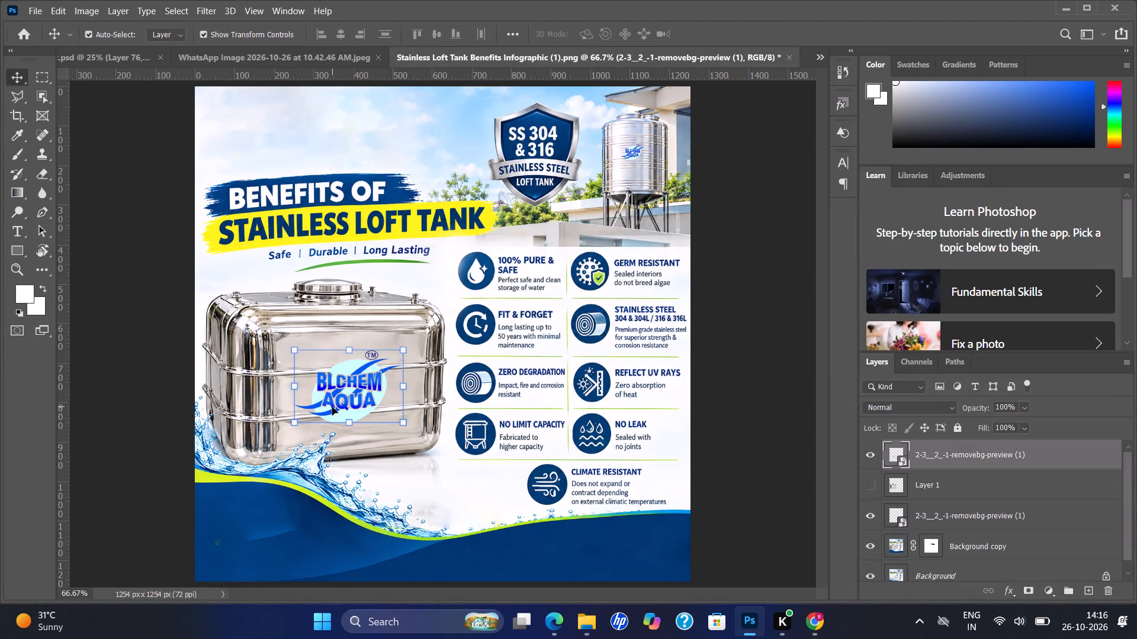
left_click(296, 421)
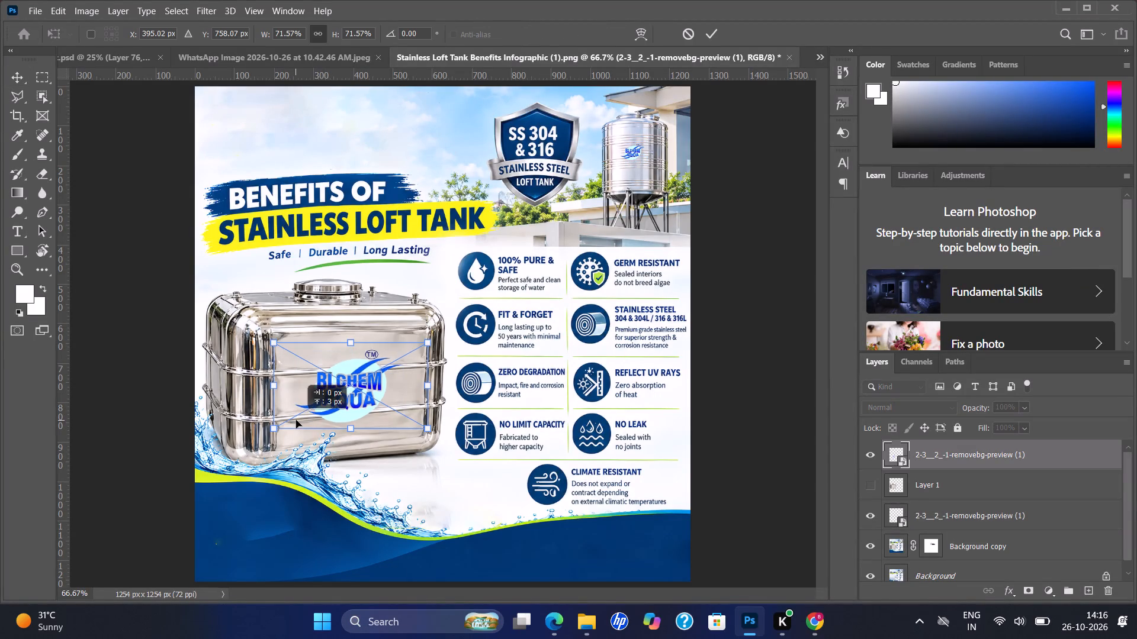
left_click_drag(275, 431, 287, 419)
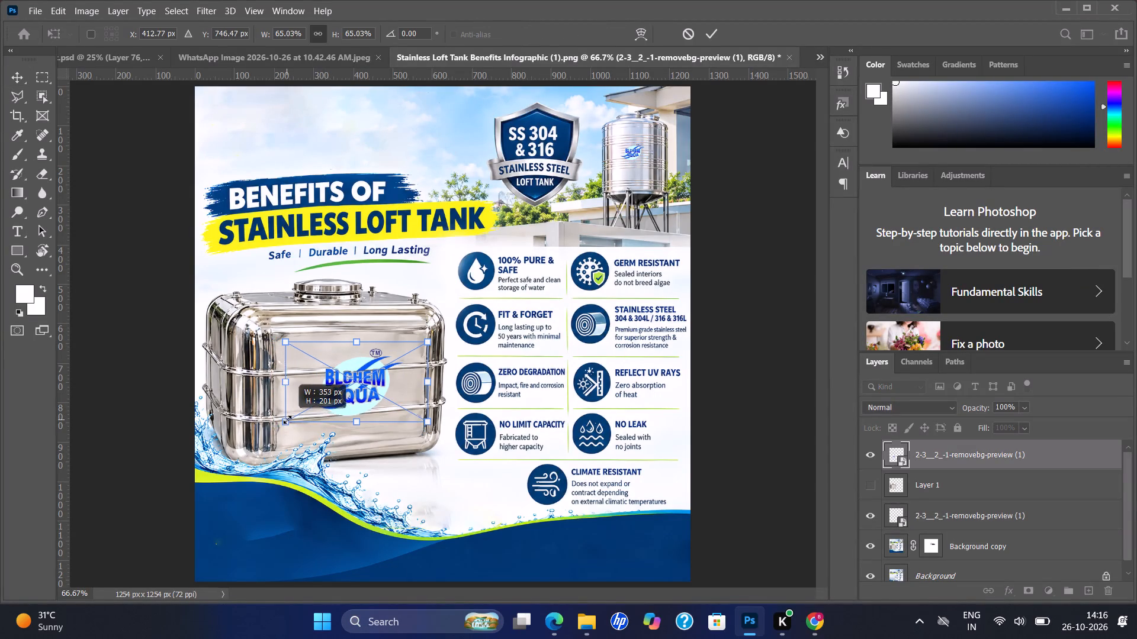
left_click_drag(287, 419, 301, 418)
left_click_drag(391, 373, 388, 380)
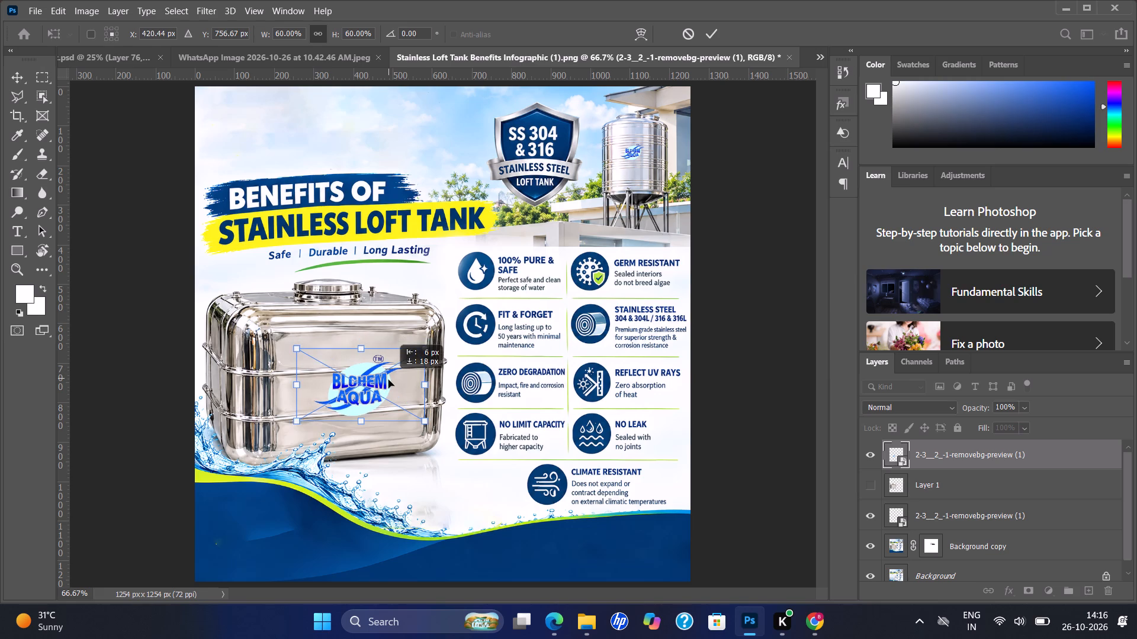
left_click_drag(388, 380, 383, 380)
left_click_drag(420, 347, 418, 366)
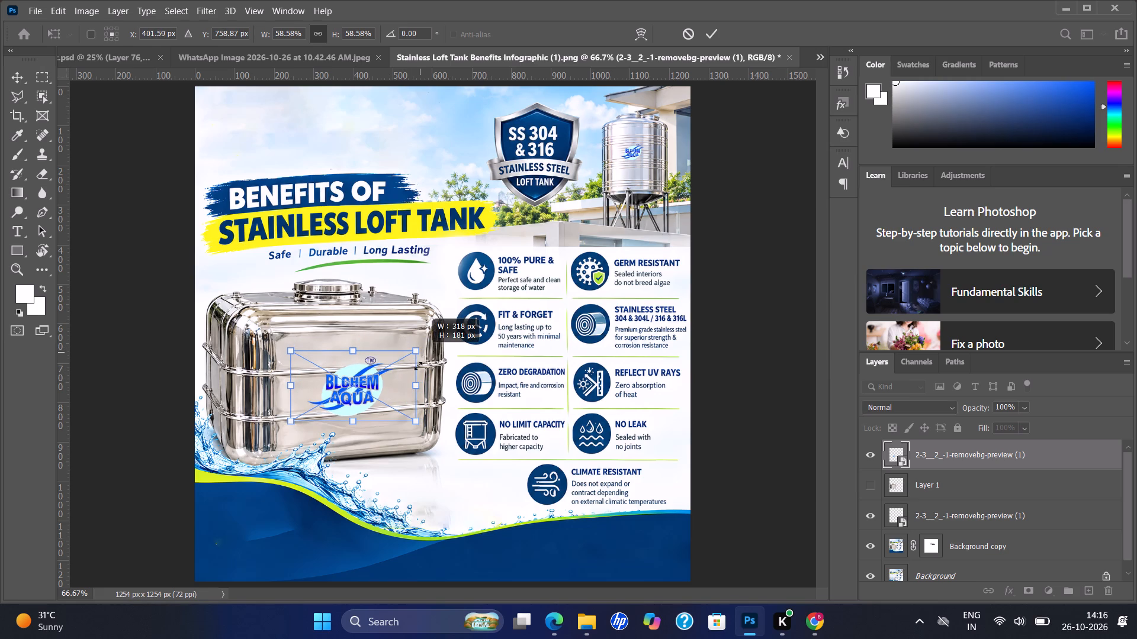
left_click_drag(418, 366, 418, 367)
left_click_drag(354, 386, 356, 386)
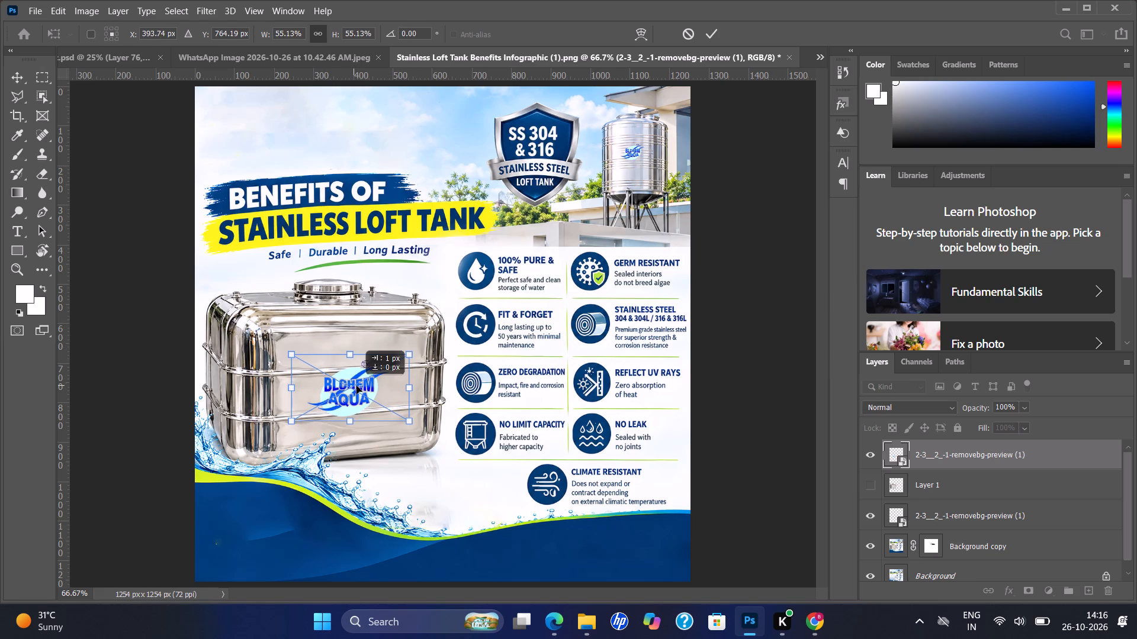
left_click_drag(356, 386, 364, 386)
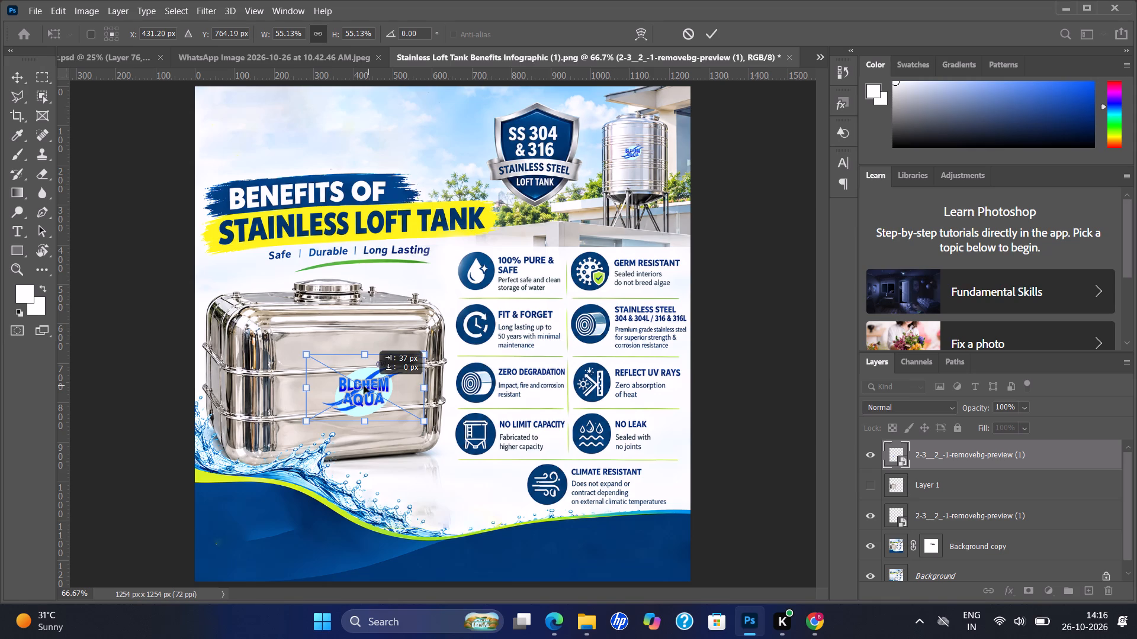
left_click_drag(364, 386, 357, 391)
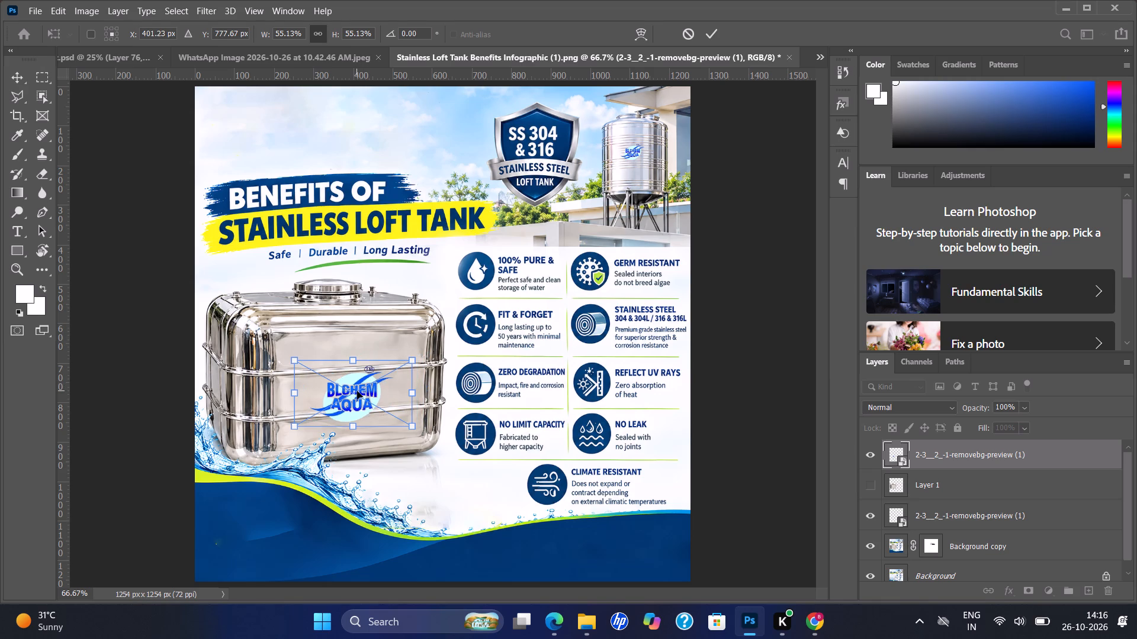
Nudge the large logo up to about X 400 px, Y 767 px on the loft tank's front and commit the transform.
left_click(357, 391)
key("Up")
key("Down")
key("Up")
key("Up")
key("Up")
key("Up")
key("Up")
key("Up")
key("Up")
key("Up")
key("Up")
key("Up")
key("Up")
key("Up")
key("Up")
key("Up")
key("Up")
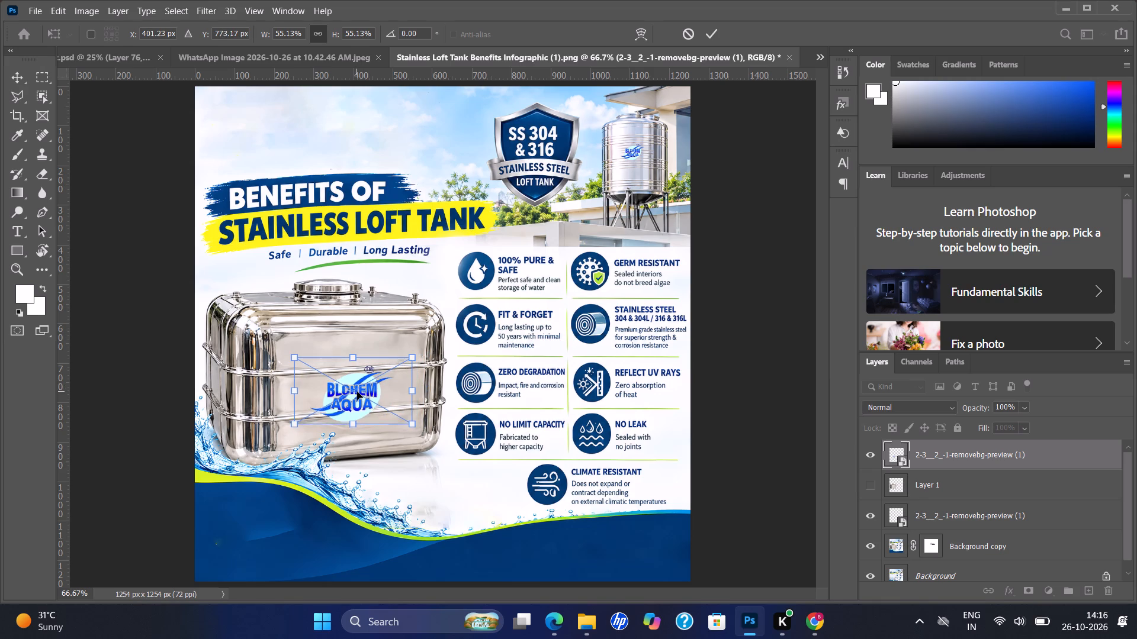
key("Up")
key("Up")
key("Down")
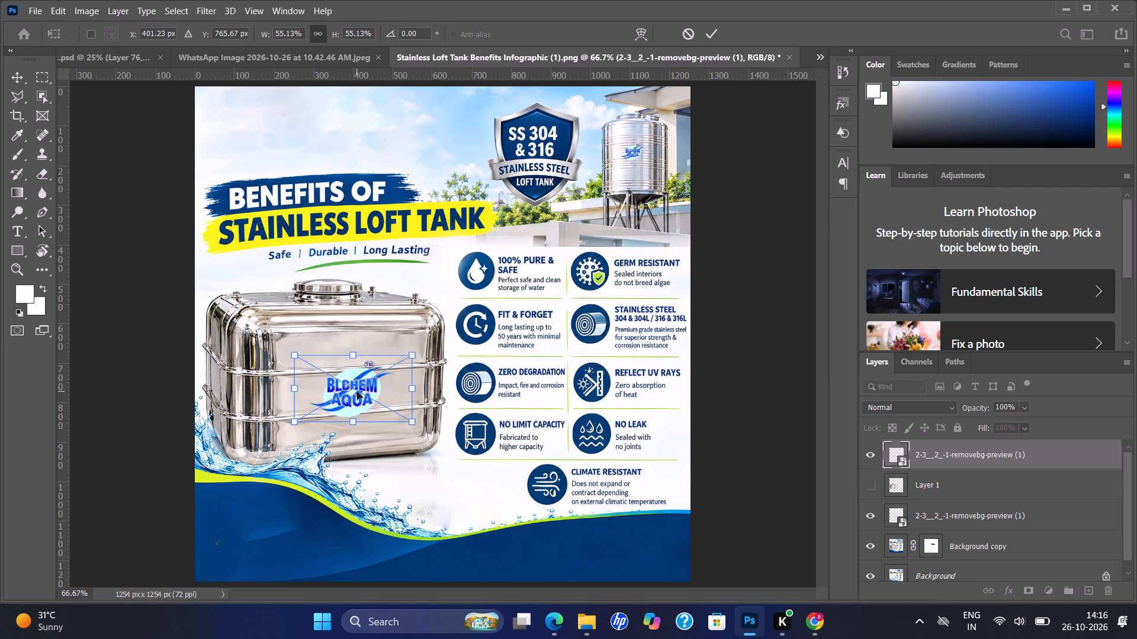
key("Down")
key("Right")
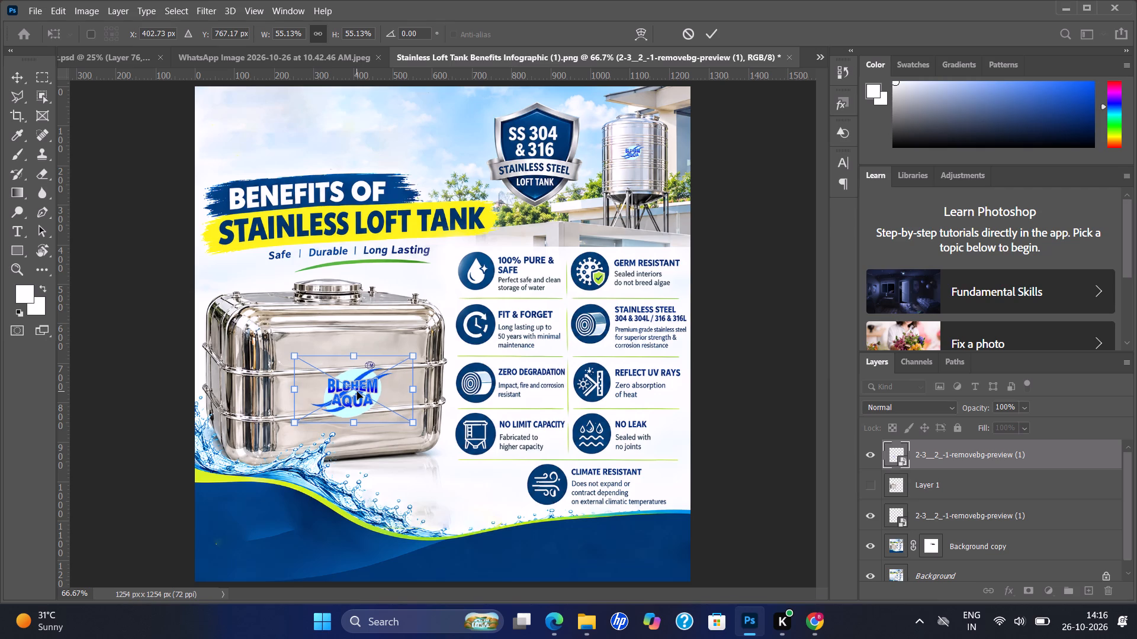
key("Left")
key("Left")
key("Return")
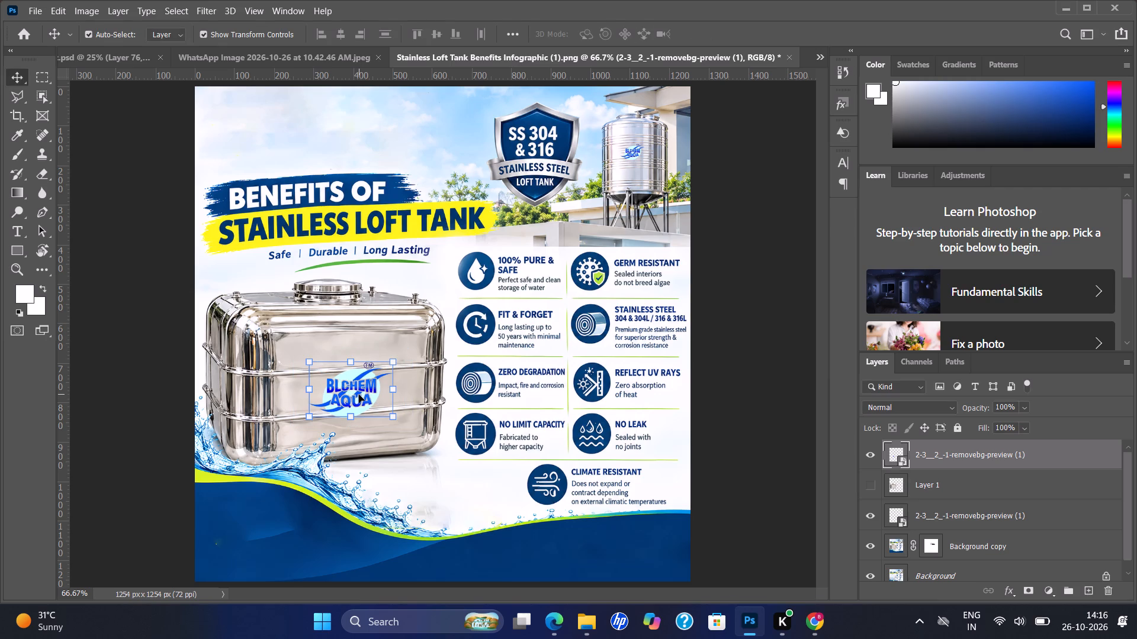
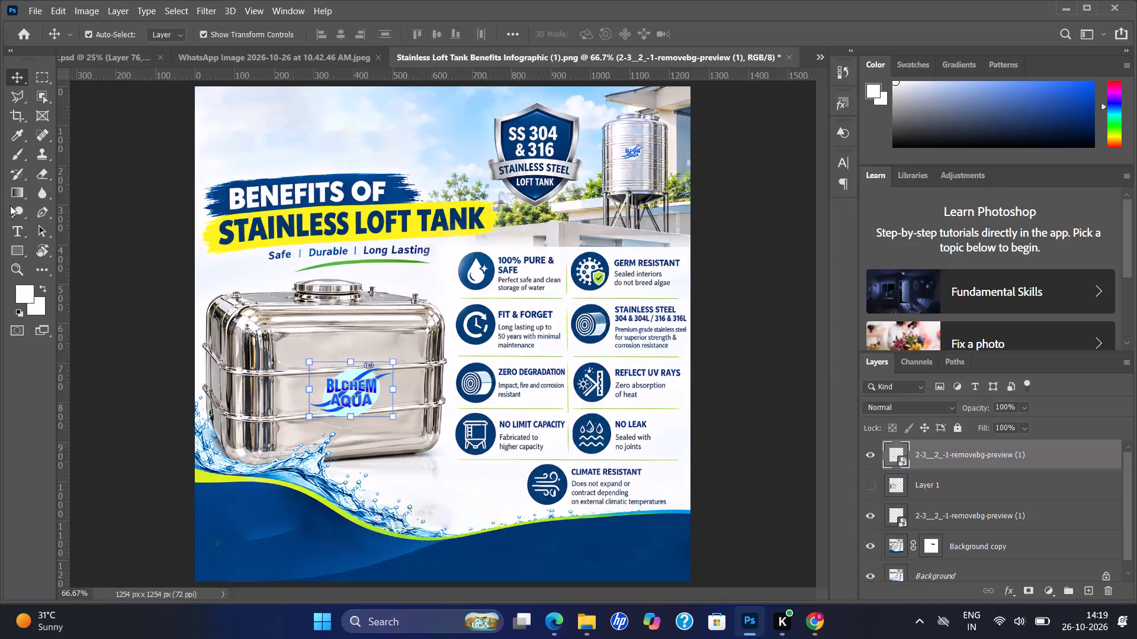
Add white BATH SHRINGAR text in Montserrat ExtraBold Italic, 26 pt, in the sky above the headline, and shift it rightward.
left_click(8, 235)
left_click(243, 122)
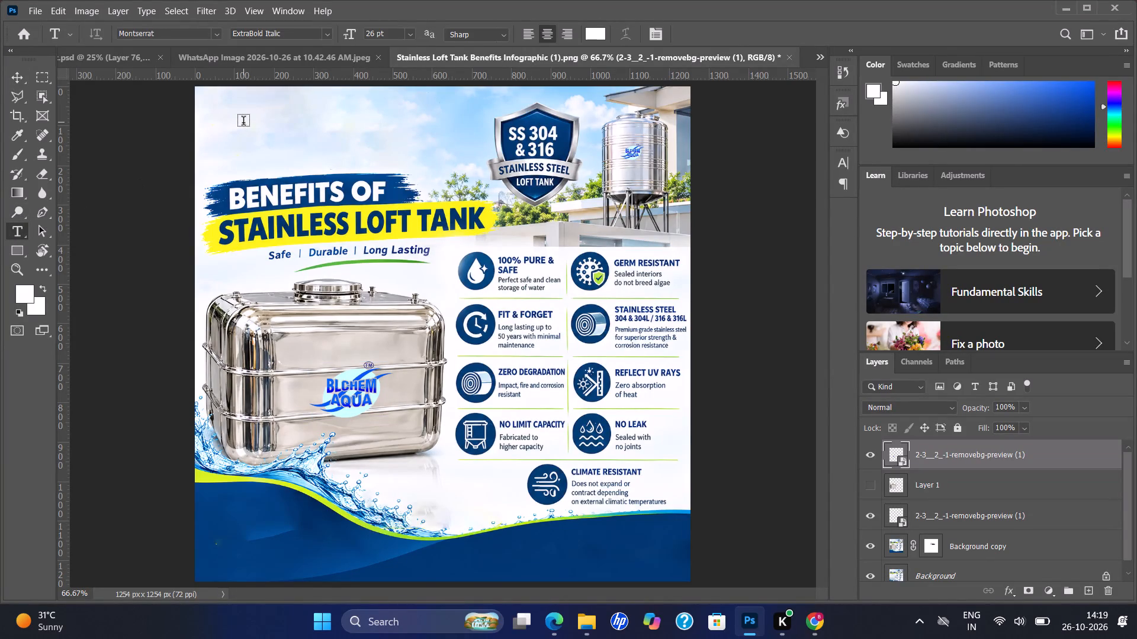
type("BATH SHRINGAR")
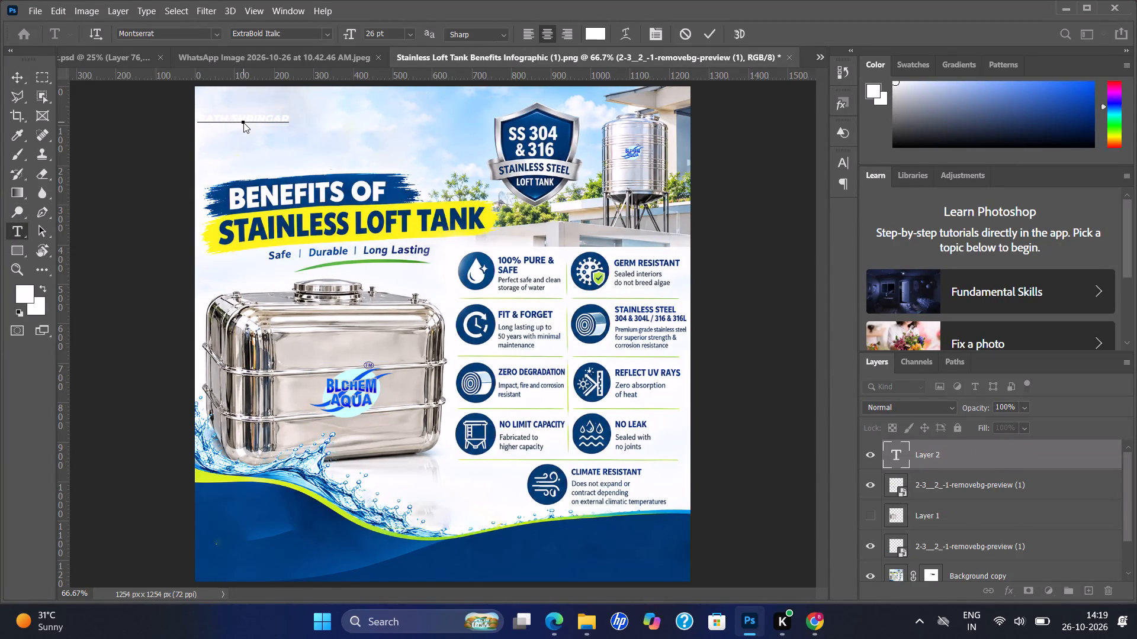
left_click(717, 37)
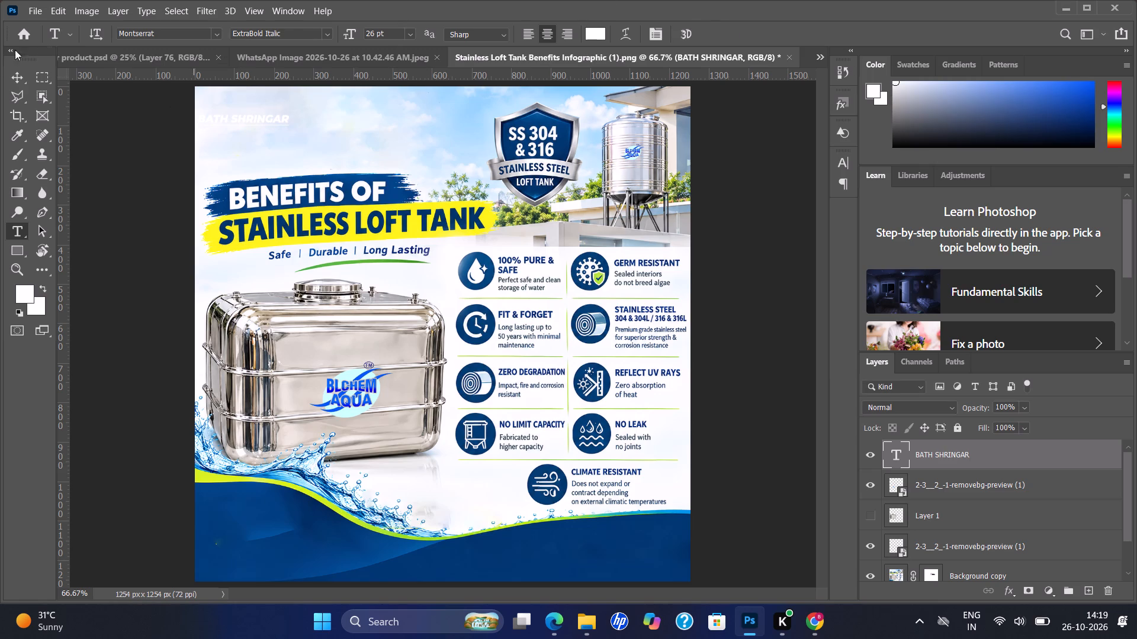
left_click(20, 76)
left_click_drag(272, 119, 335, 117)
Recolour the whole BATH SHRINGAR text to dark blue 003366, sampled from the SS 304 & 316 badge, and commit the edit.
triple_click(335, 117)
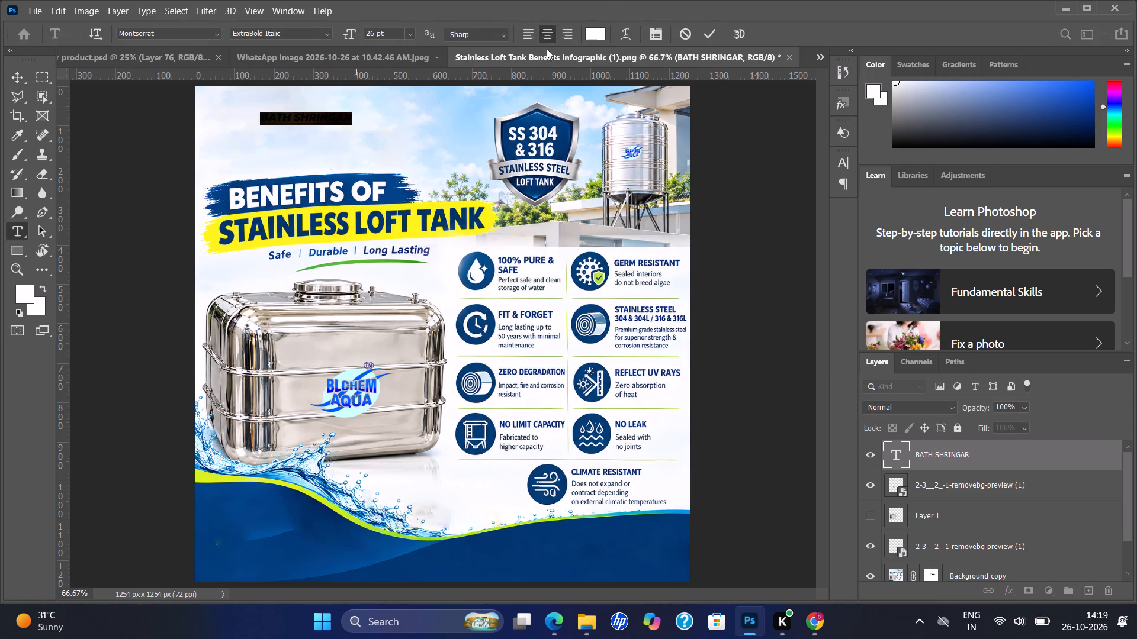
left_click(603, 37)
left_click(568, 135)
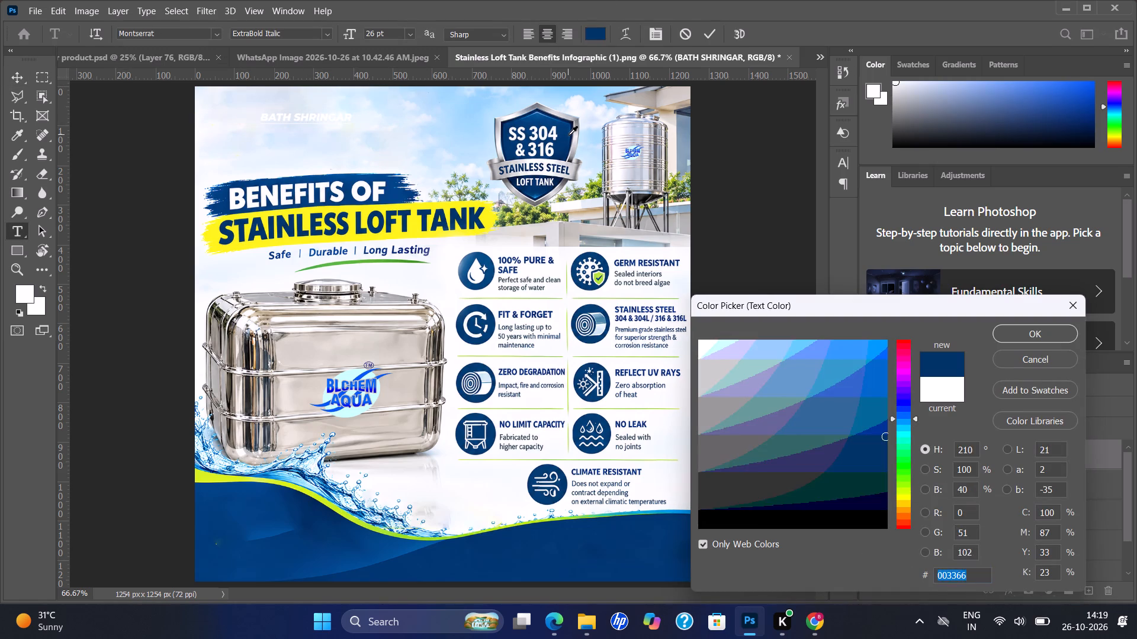
key("Return")
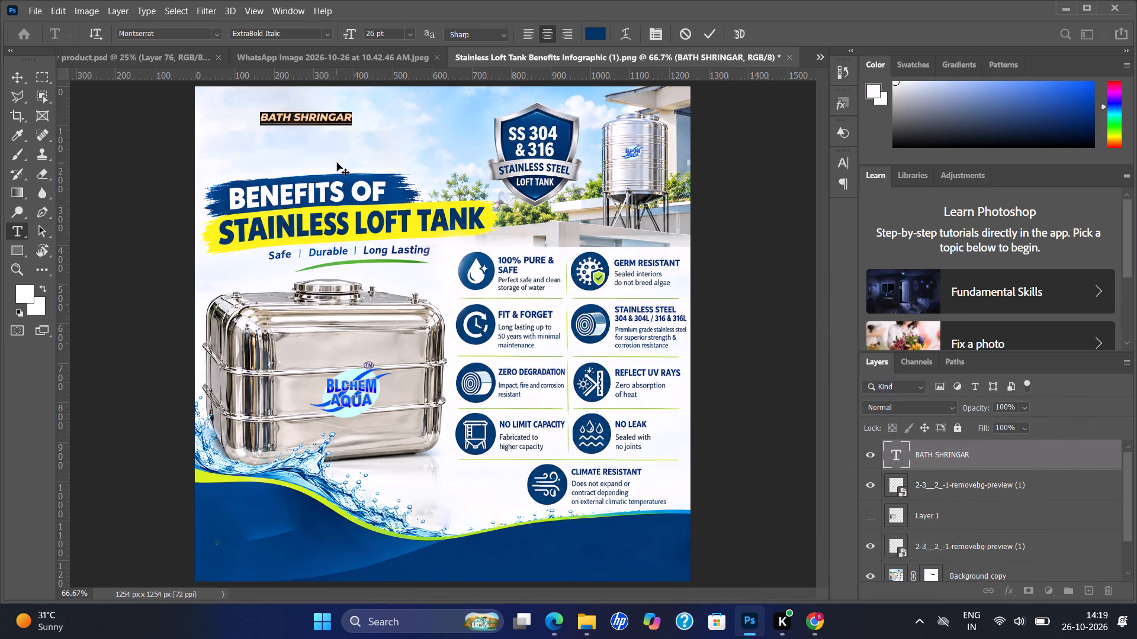
key("ctrl+t")
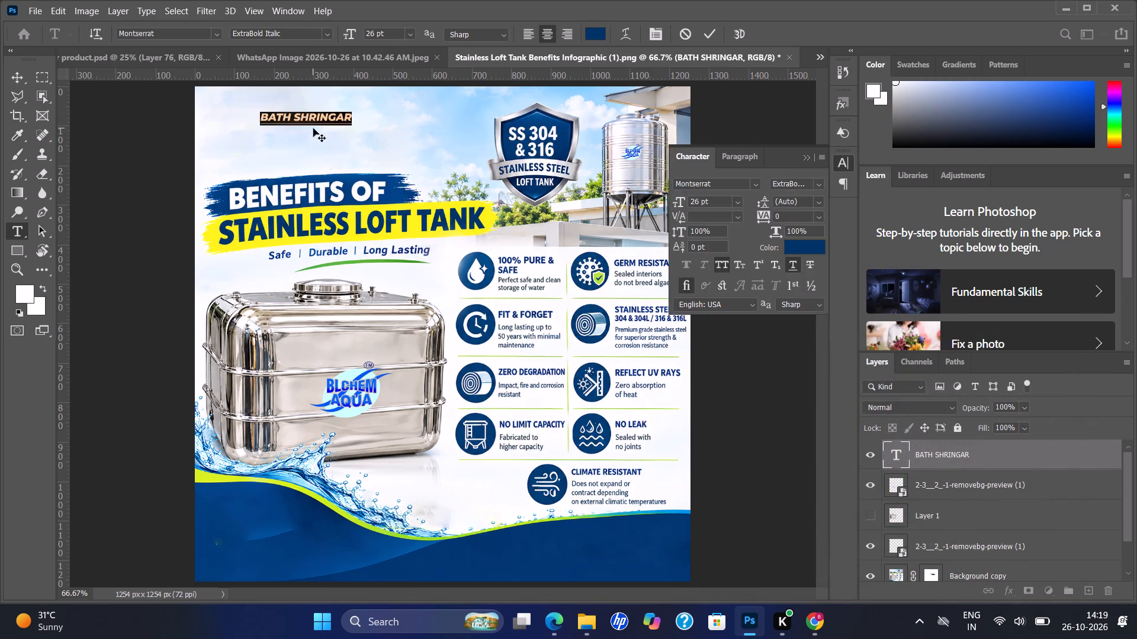
left_click(807, 156)
left_click(705, 34)
Scale the BATH SHRINGAR text to about 152%, rotate it about -5.2°, and place it around X 306 px, Y 104 px.
left_click_drag(354, 125, 396, 170)
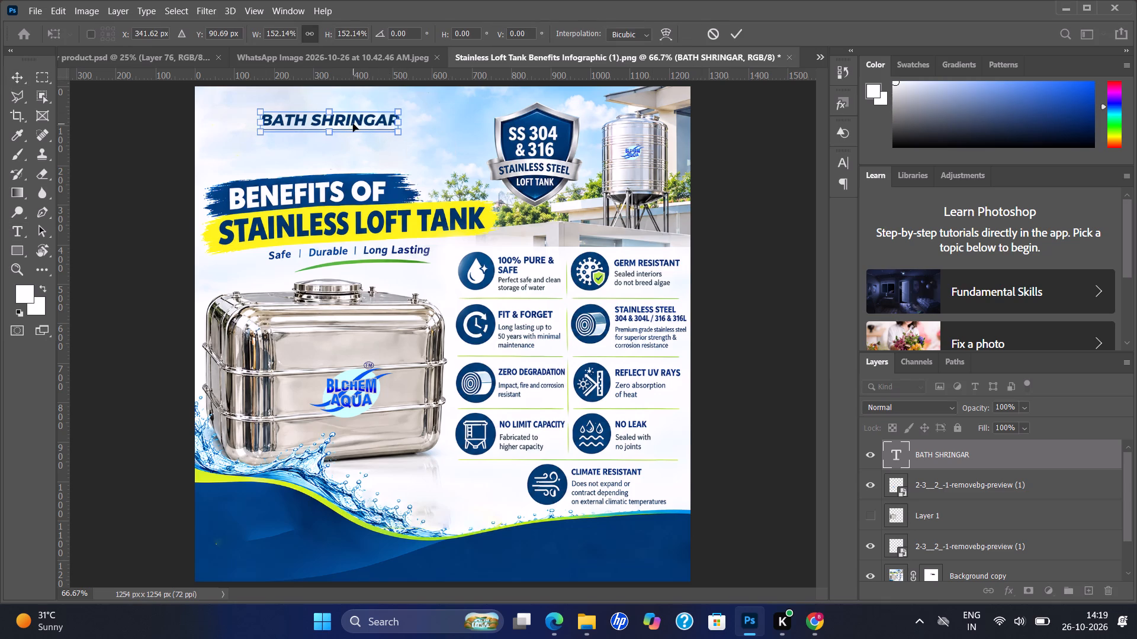
left_click_drag(353, 124, 345, 129)
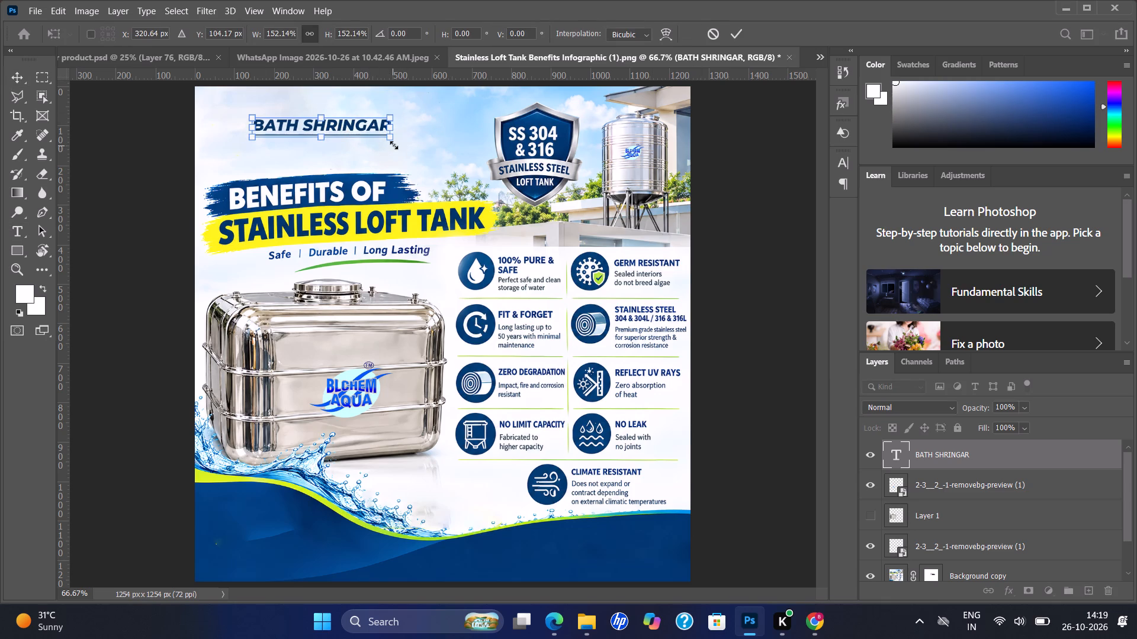
left_click_drag(394, 151, 397, 149)
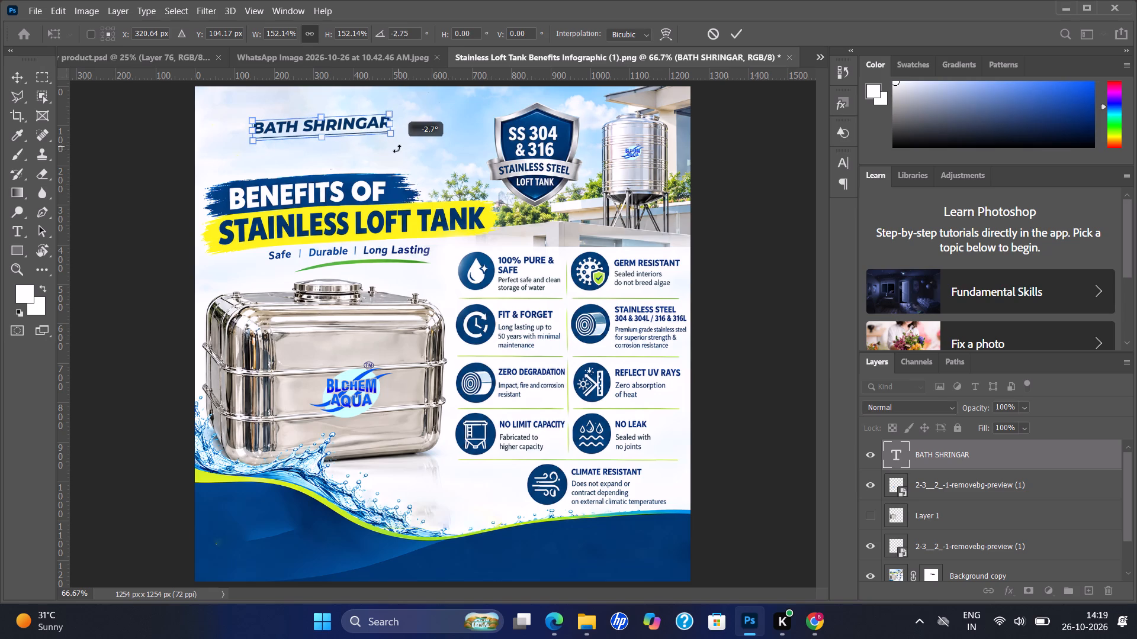
left_click_drag(397, 149, 402, 146)
left_click_drag(332, 124, 326, 124)
triple_click(326, 124)
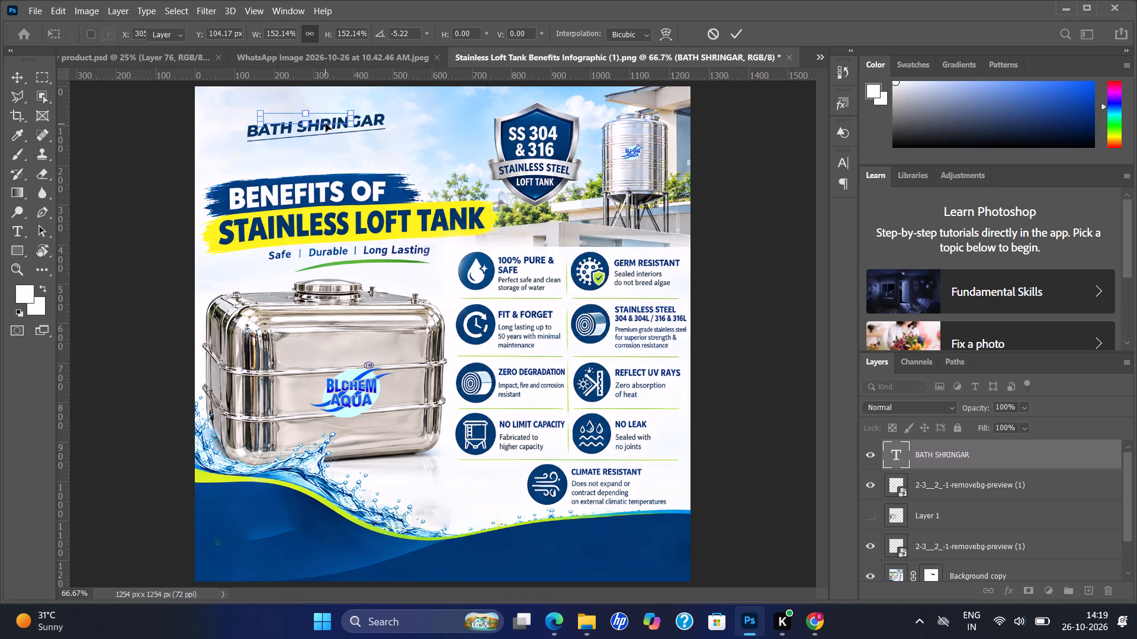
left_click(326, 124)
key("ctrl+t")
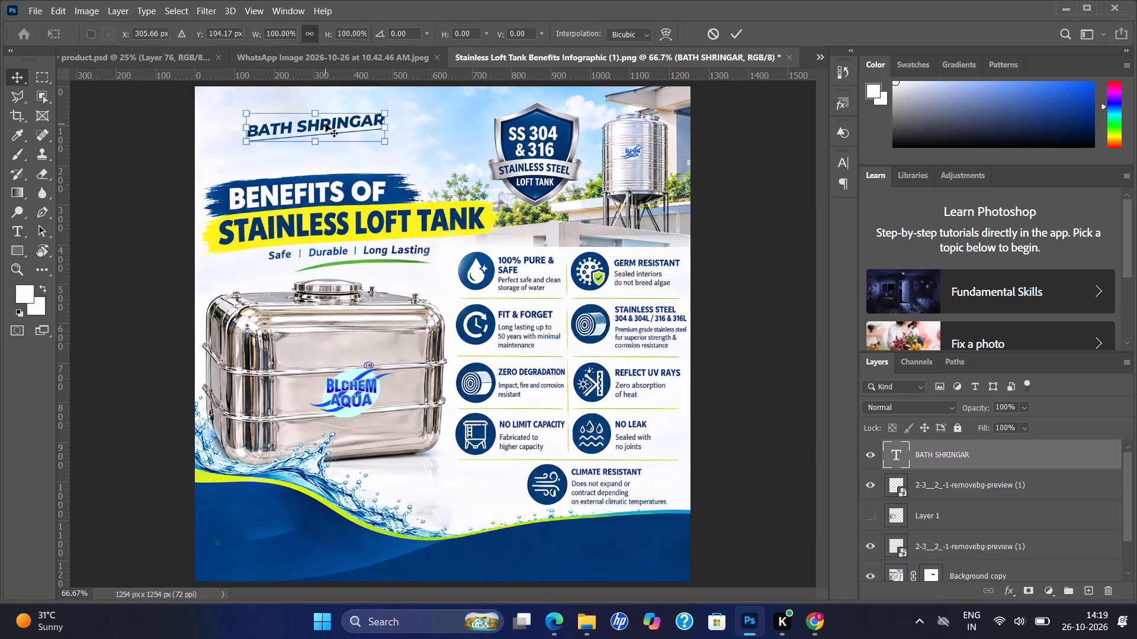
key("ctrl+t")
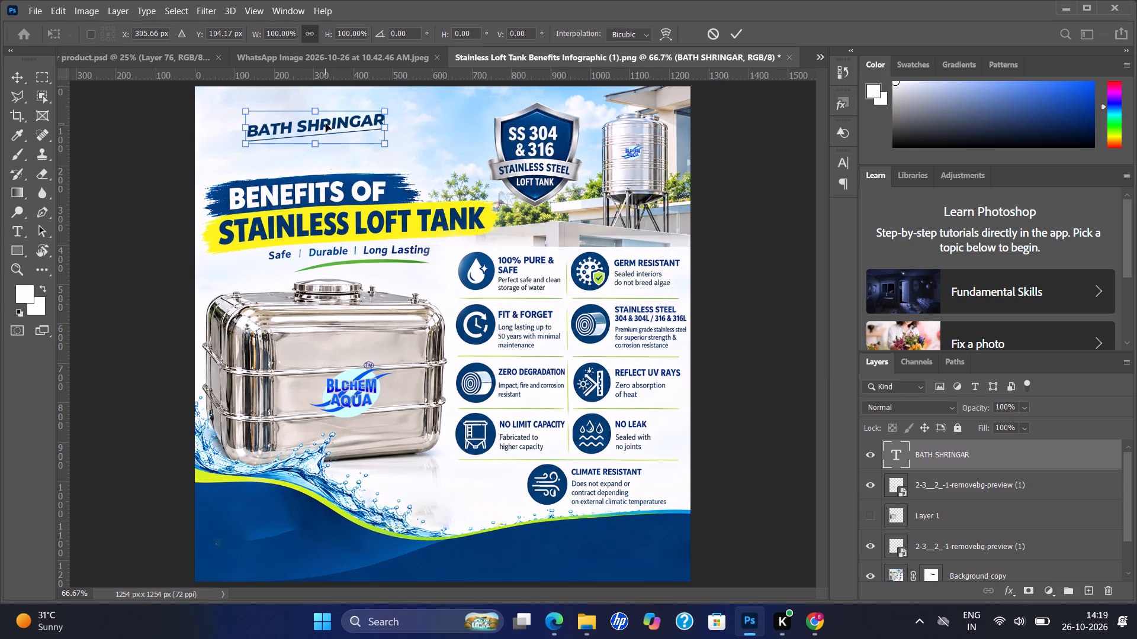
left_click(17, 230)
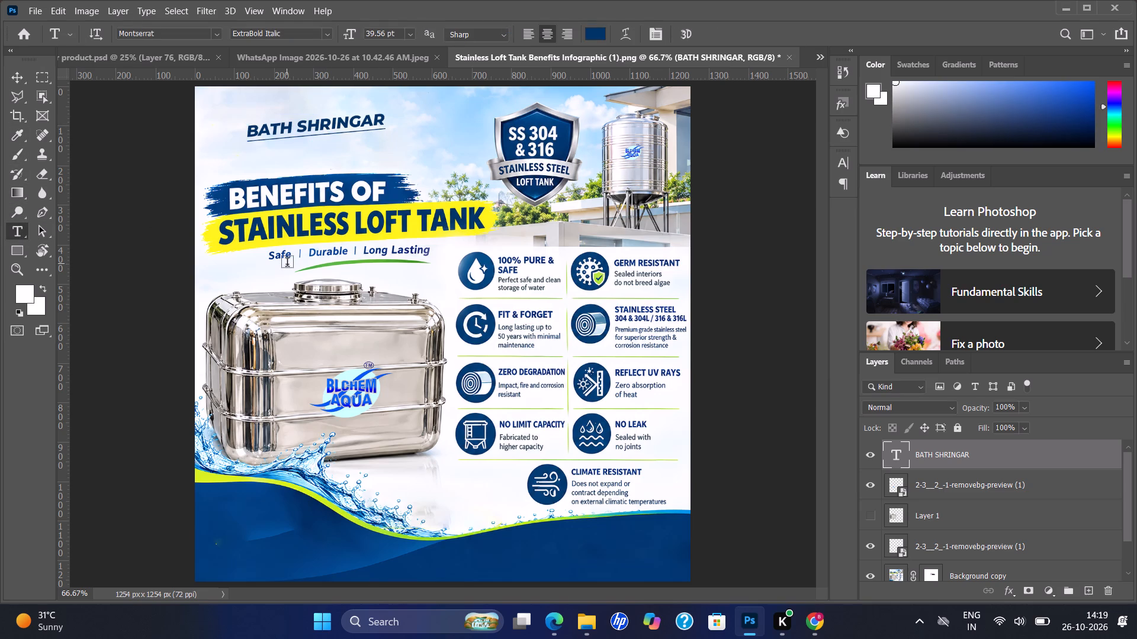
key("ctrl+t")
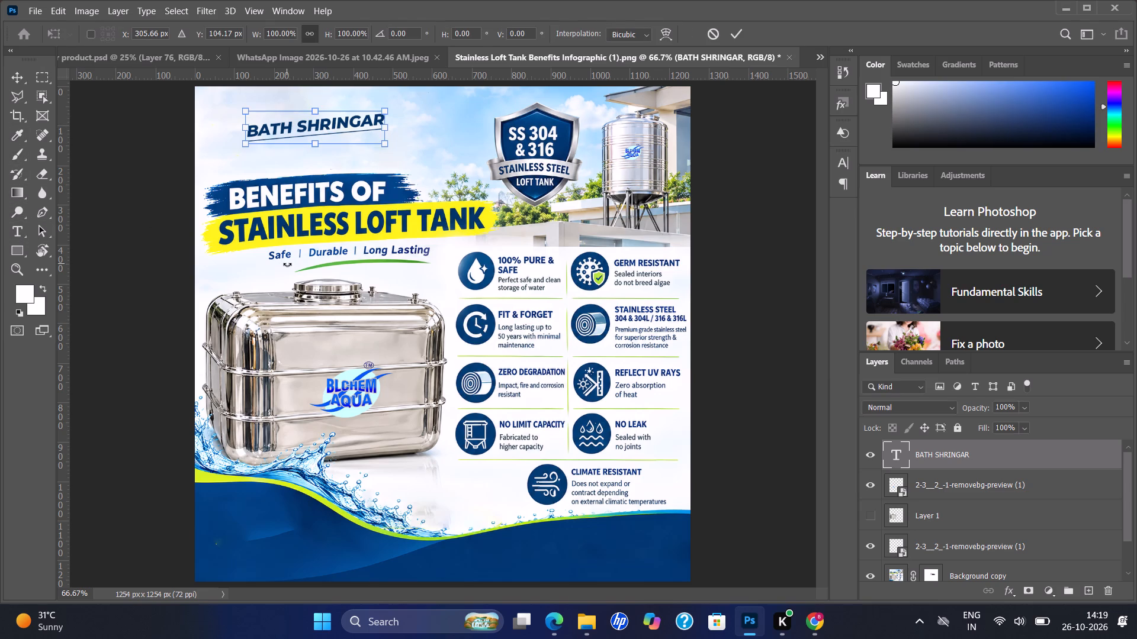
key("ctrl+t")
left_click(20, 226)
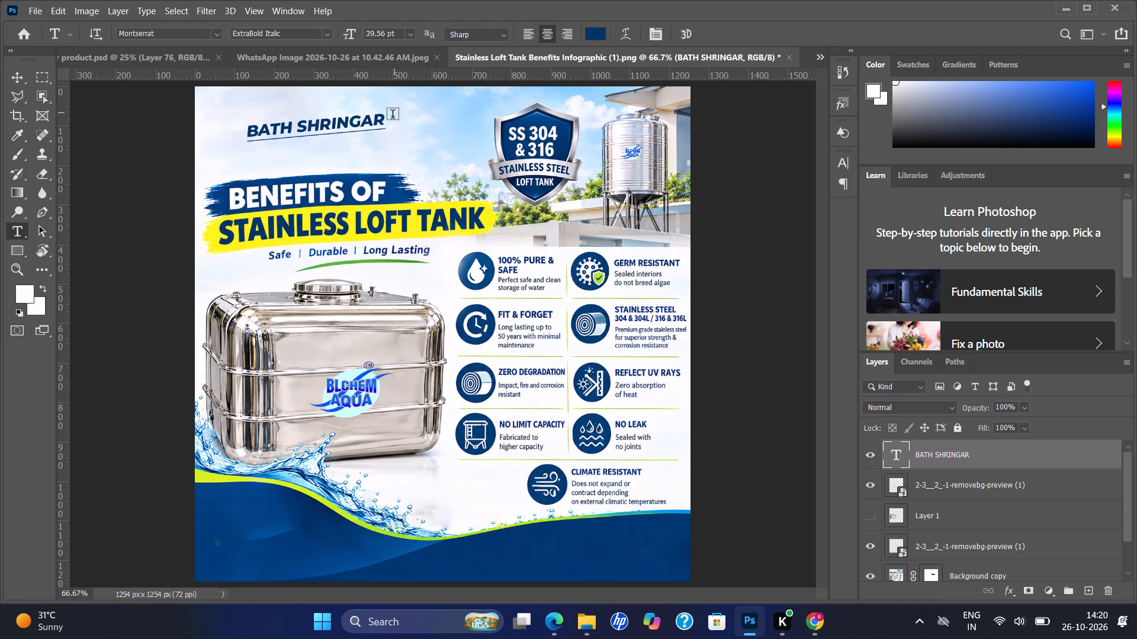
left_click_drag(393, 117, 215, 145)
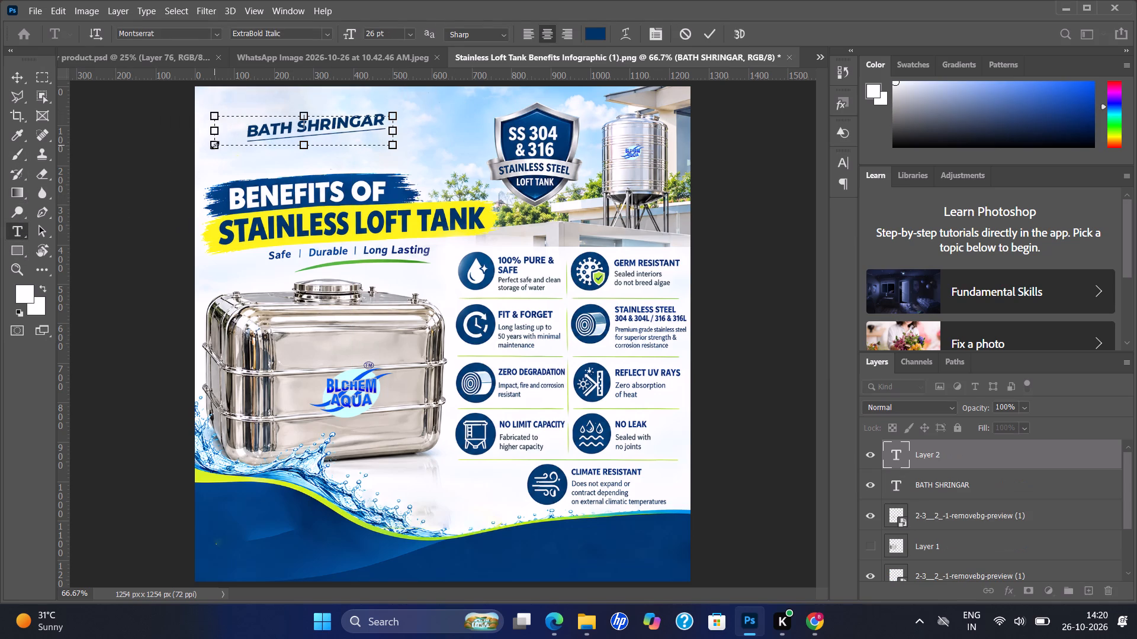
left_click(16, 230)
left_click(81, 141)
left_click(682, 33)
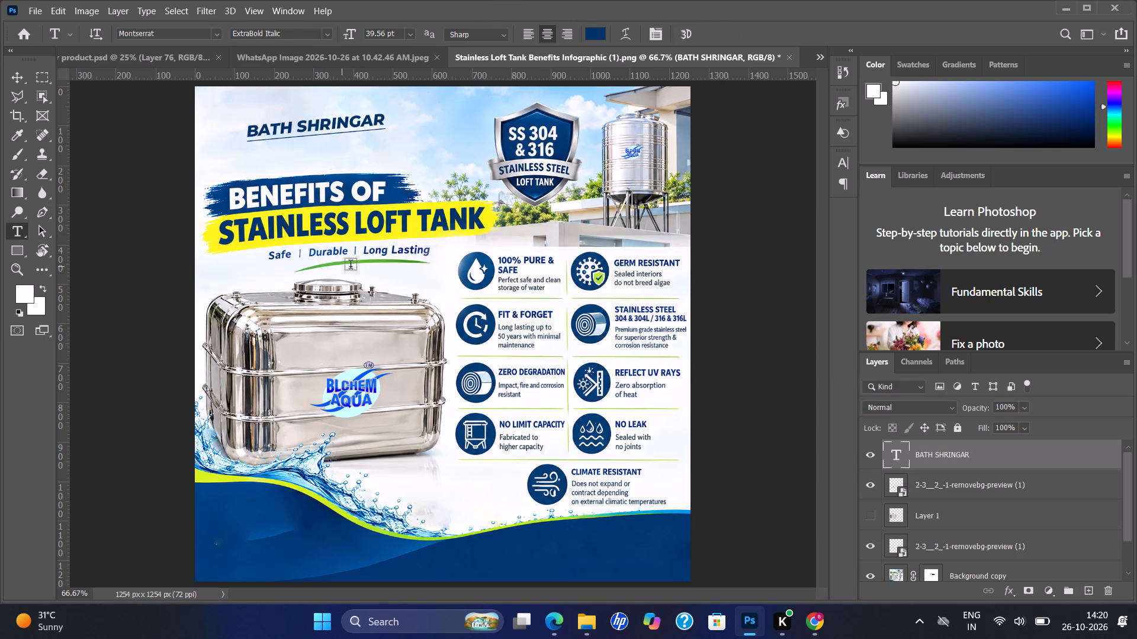
Scale the BATH SHRINGAR text to about 129%, rotate it about -4.8° more, and place it around X 316 px, Y 112 px.
key("ctrl+t")
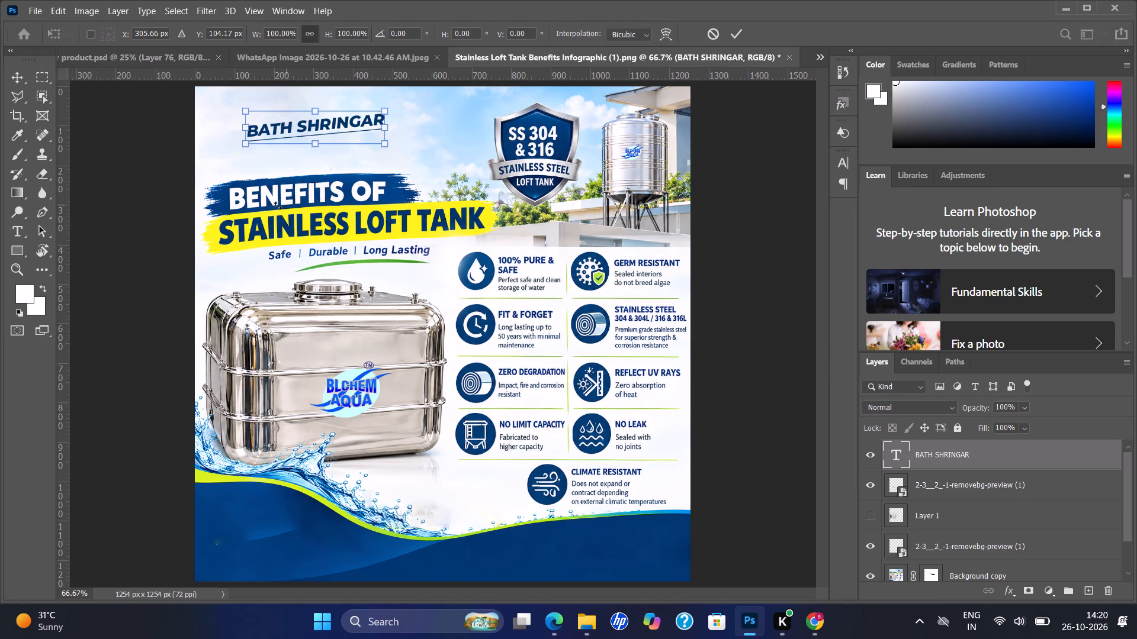
key("ctrl+t")
key("ctrl+t")
key("shift+t")
key("ctrl+t")
left_click(323, 125)
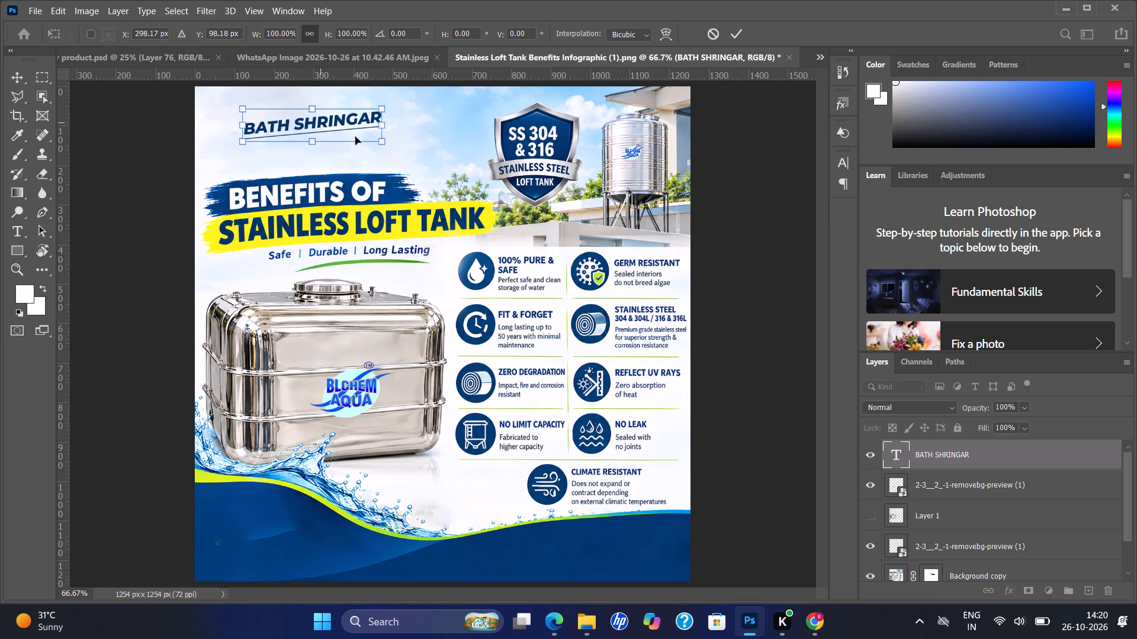
left_click_drag(384, 147, 432, 153)
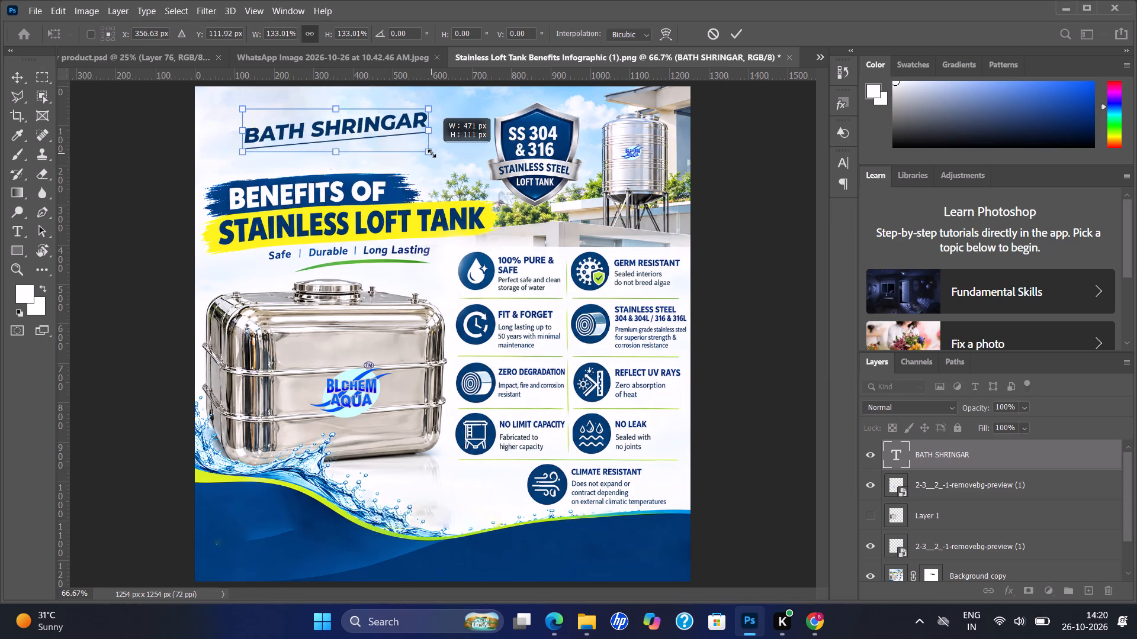
left_click_drag(432, 153, 425, 153)
left_click_drag(431, 164, 431, 164)
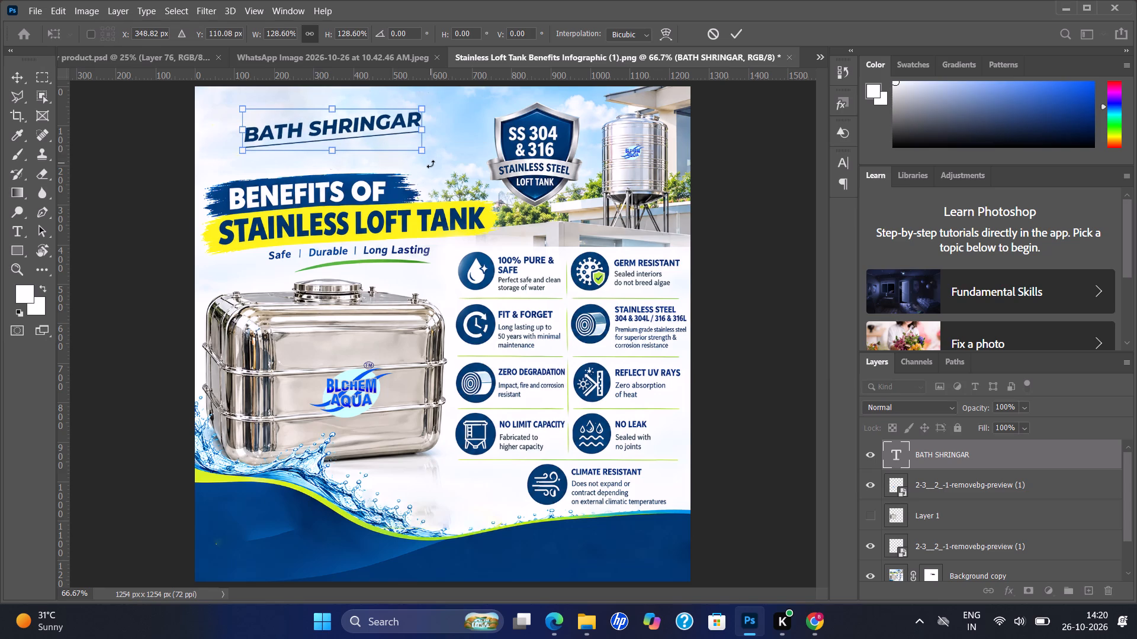
left_click_drag(431, 164, 433, 156)
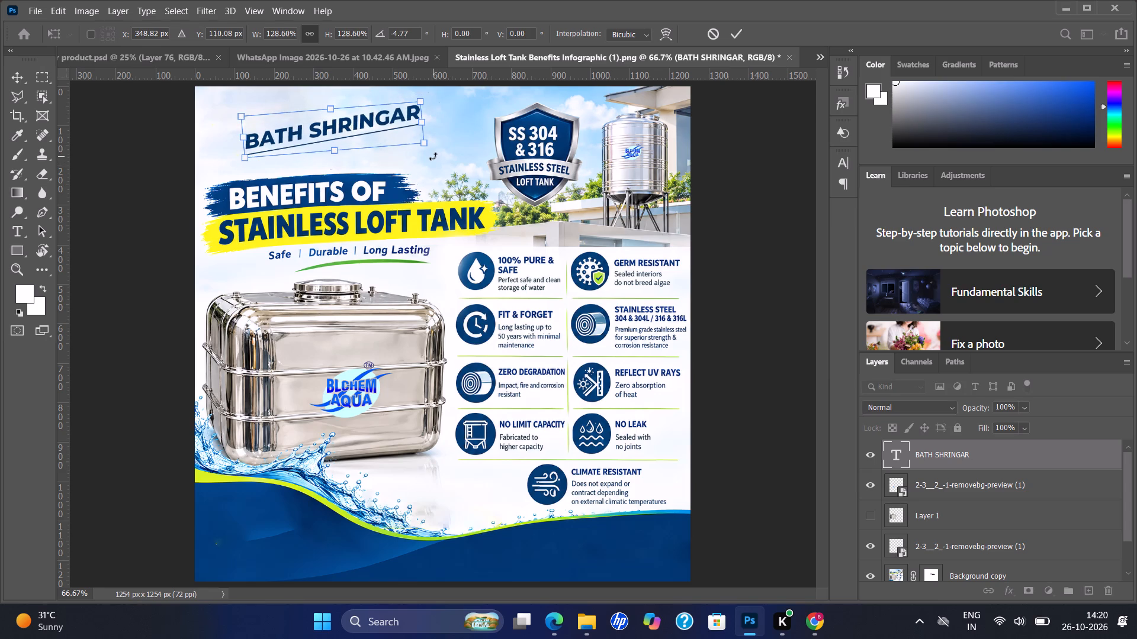
left_click_drag(352, 134, 339, 134)
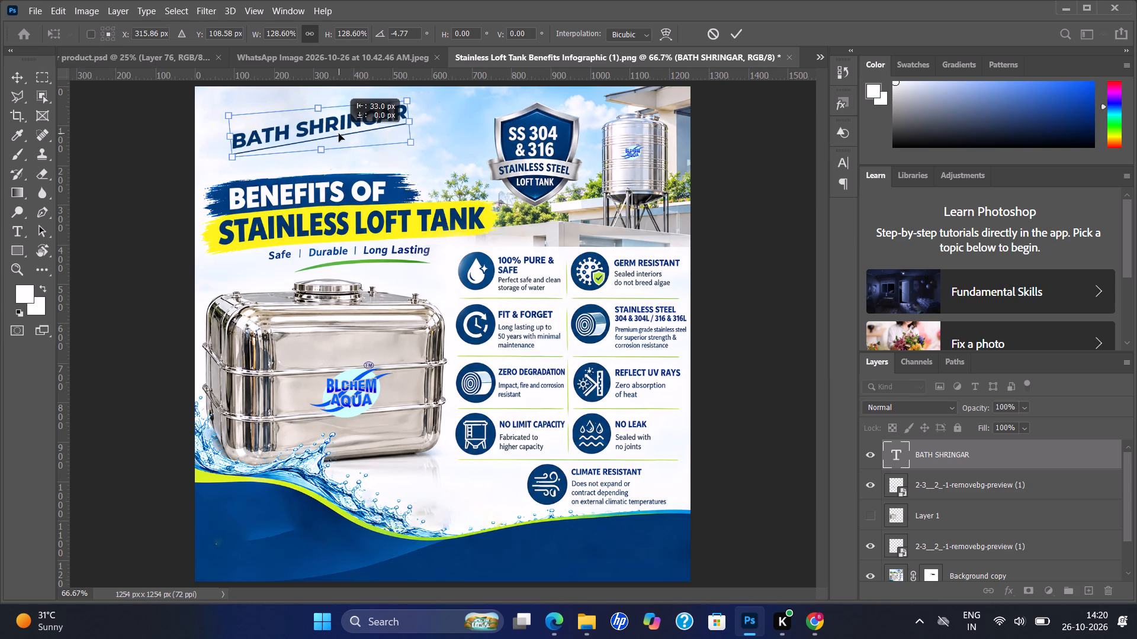
left_click_drag(339, 134, 339, 134)
triple_click(349, 125)
Set the anti-aliasing of the whole BATH SHRINGAR text to Strong.
left_click(349, 125)
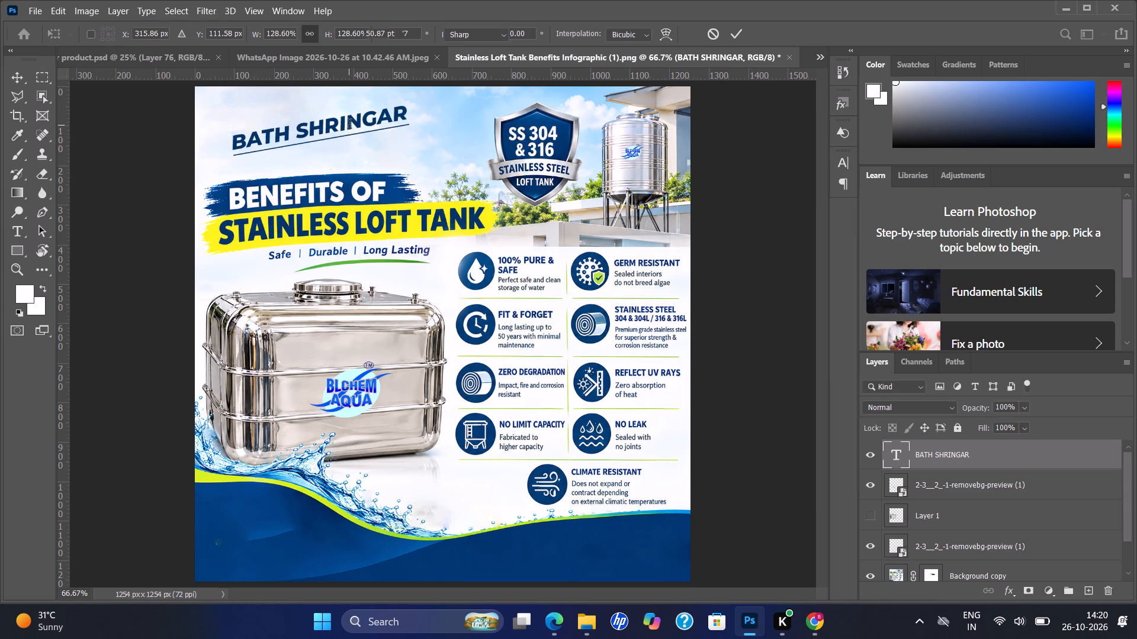
key("ctrl+a")
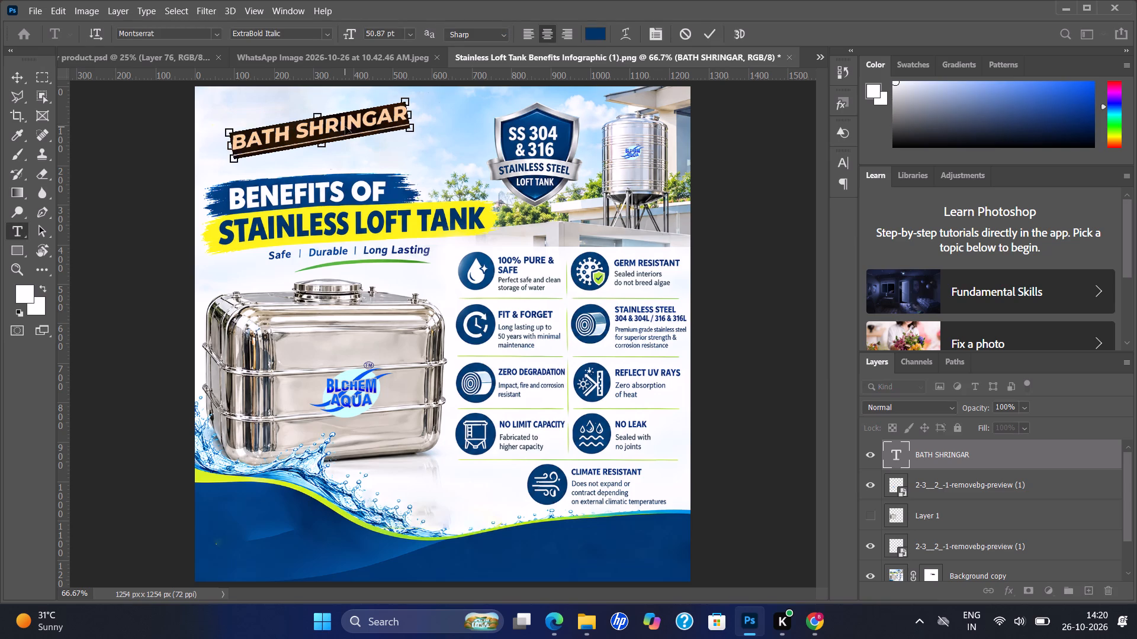
key("ctrl+t")
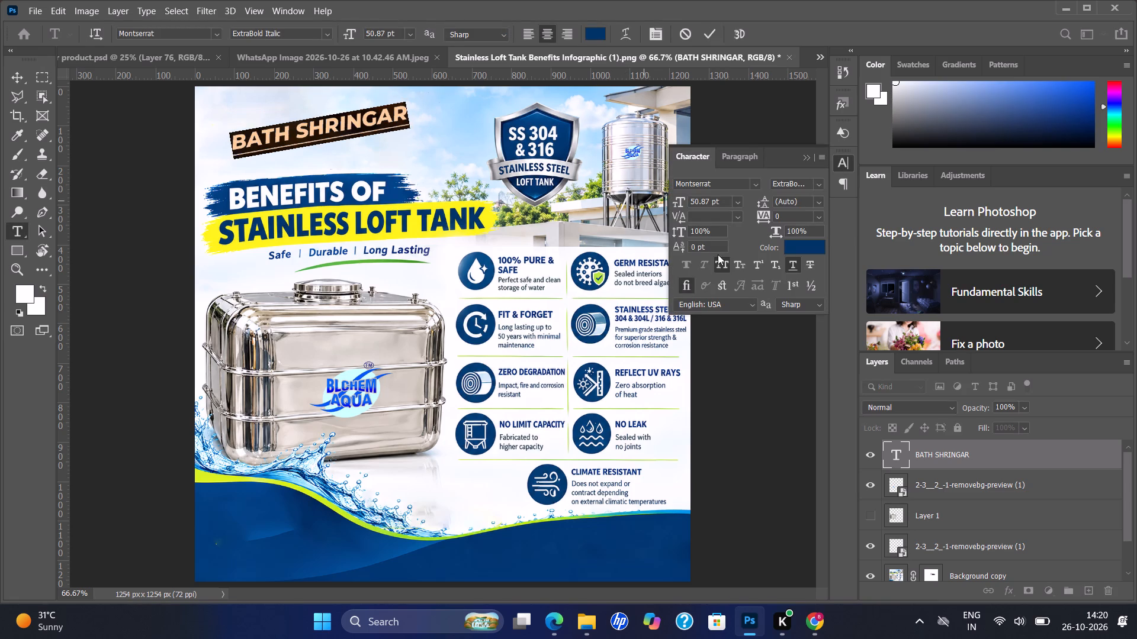
left_click(688, 285)
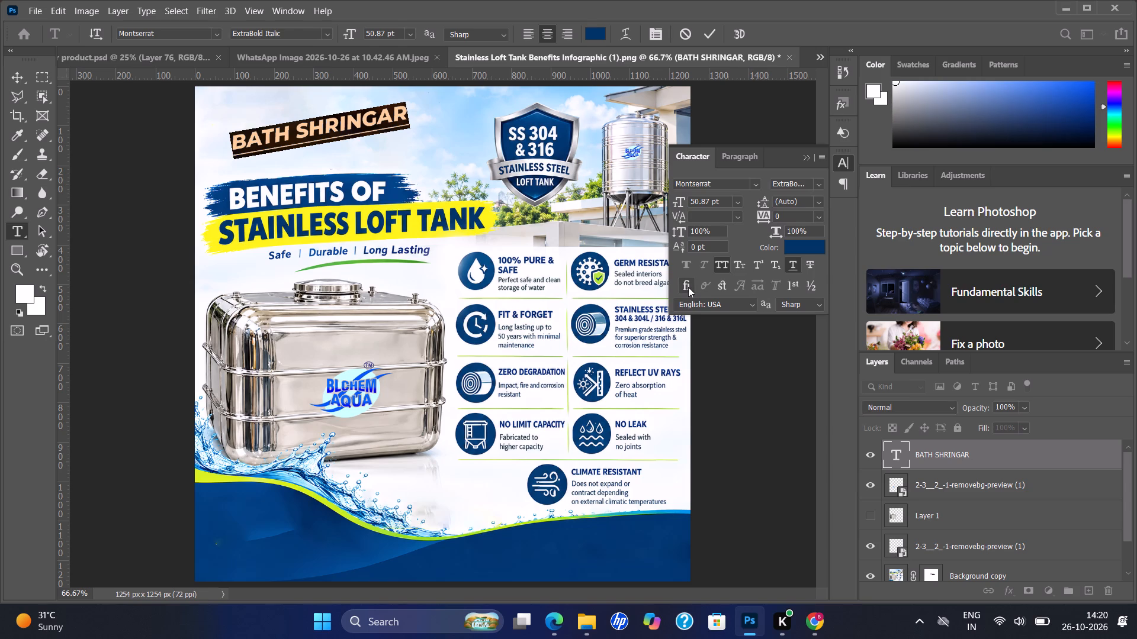
left_click(688, 287)
left_click(803, 307)
left_click(796, 350)
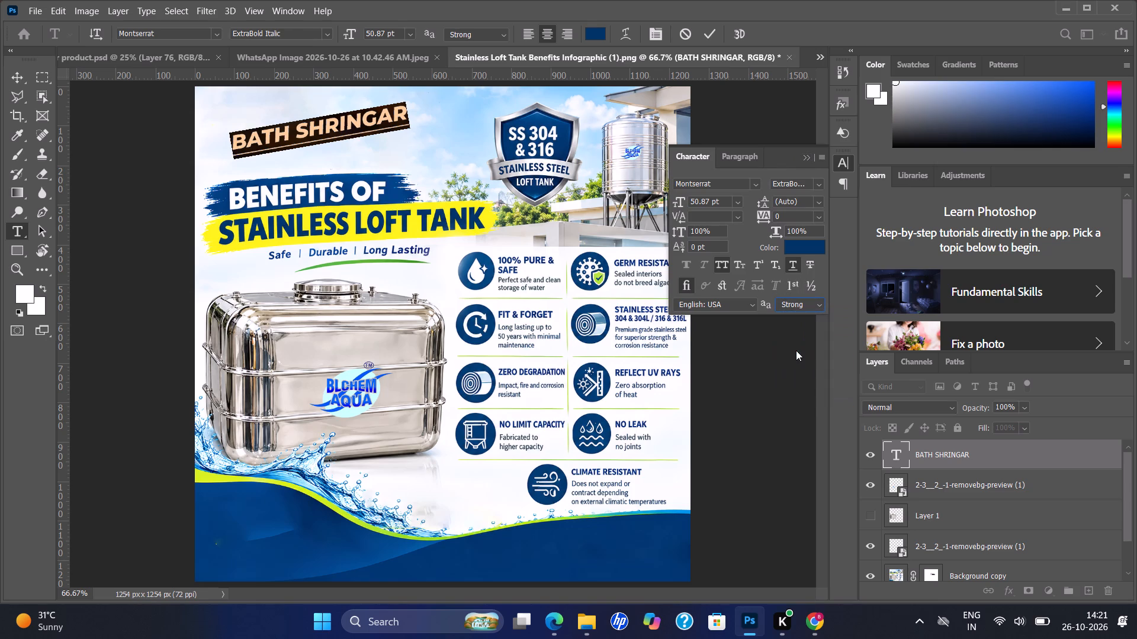
left_click(796, 306)
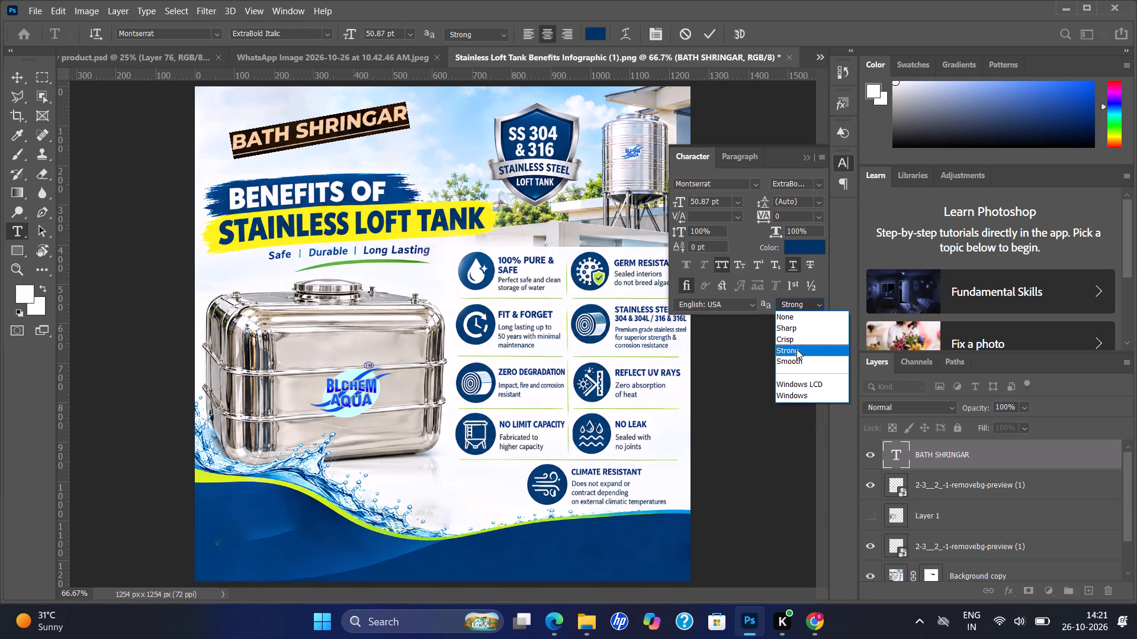
left_click(796, 351)
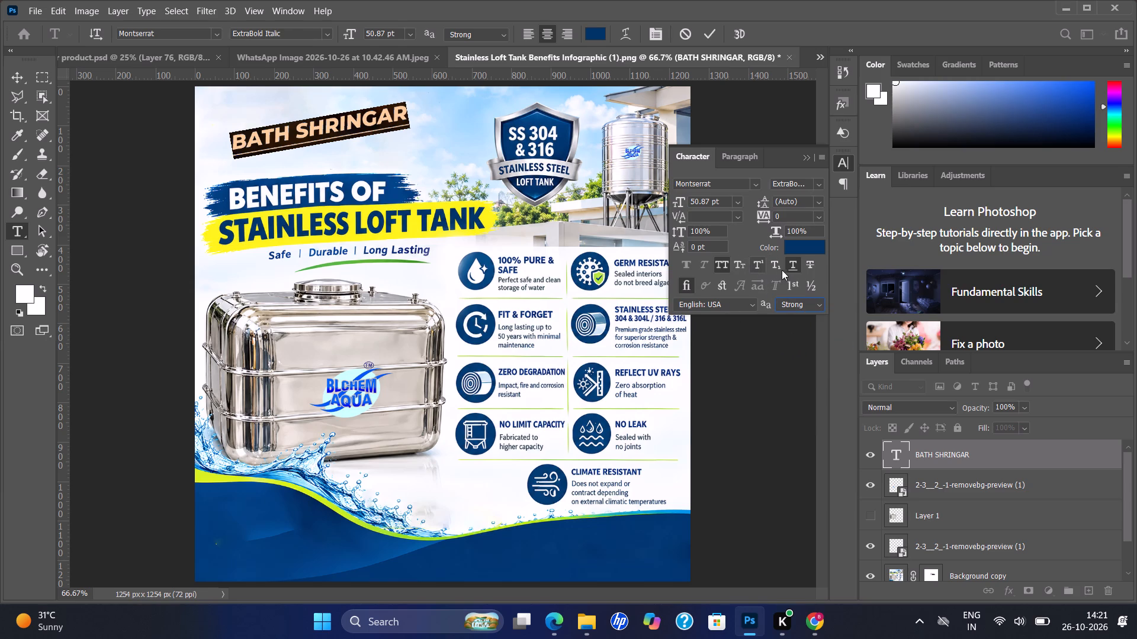
left_click(808, 160)
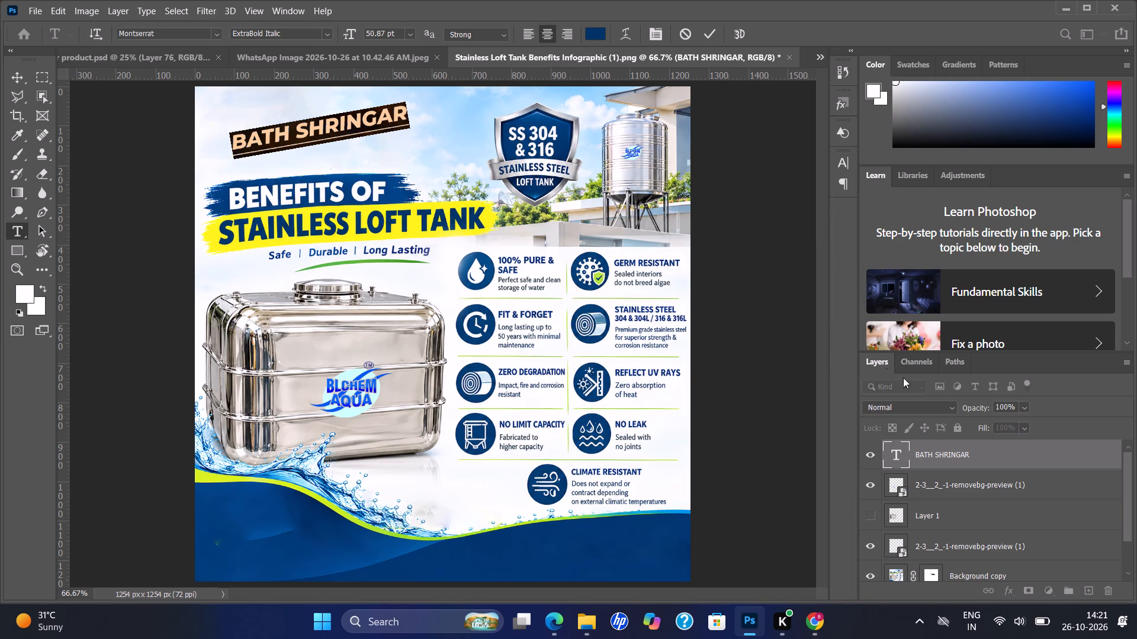
Apply Drop Shadow, Outer Glow and Bevel & Emboss effects to the BATH SHRINGAR layer, leaving Texture, Stroke and Inner Glow off.
double_click(998, 457)
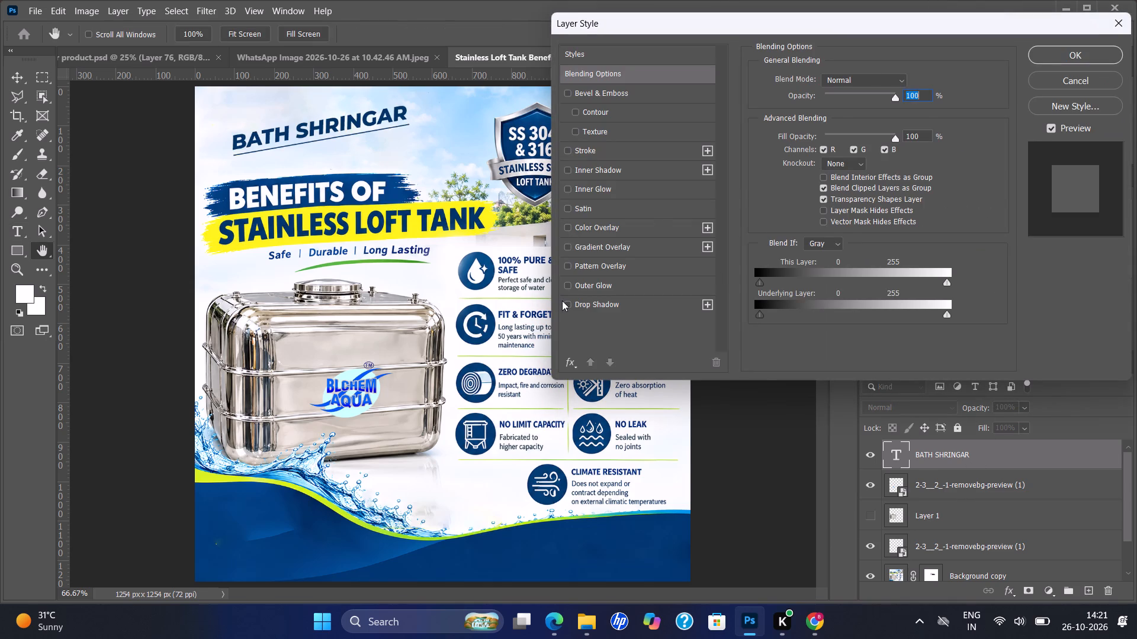
left_click(562, 301)
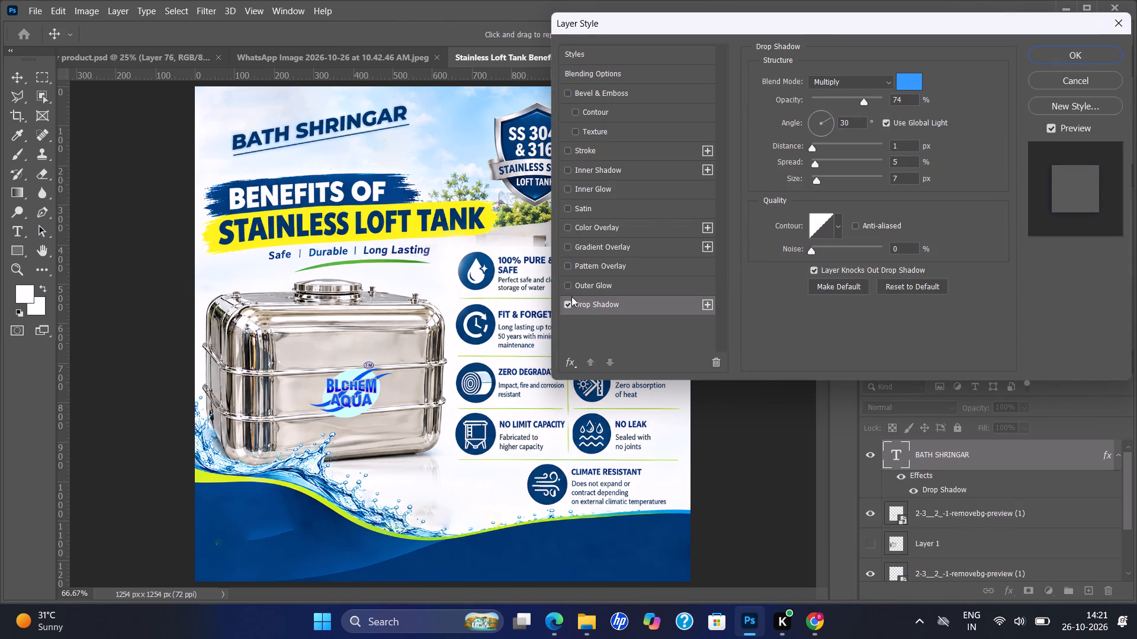
left_click(571, 286)
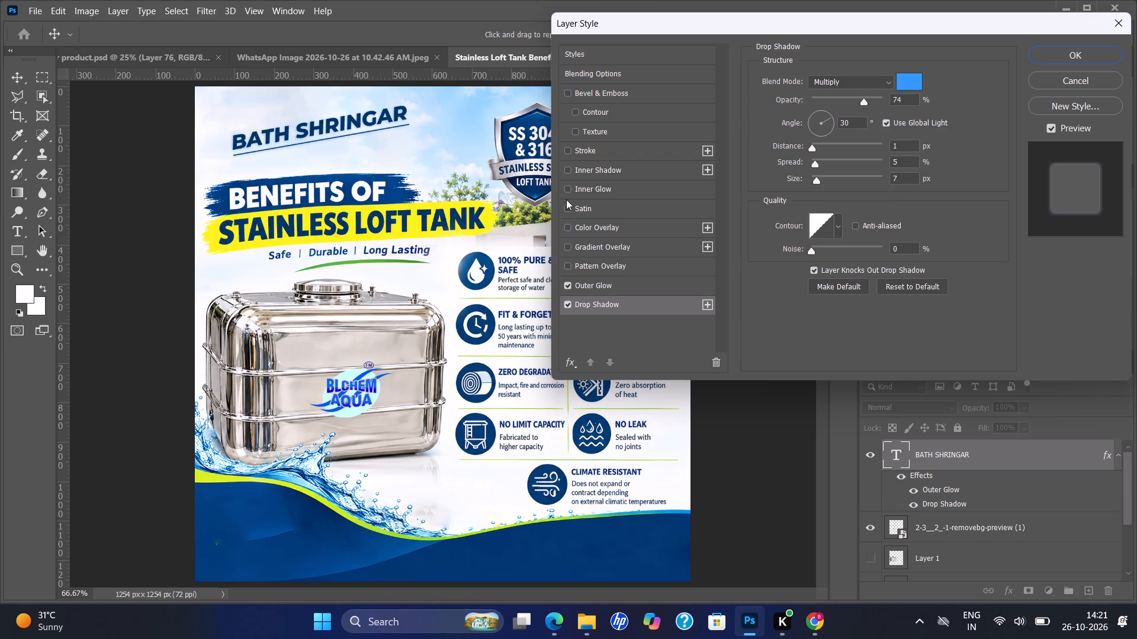
left_click(567, 93)
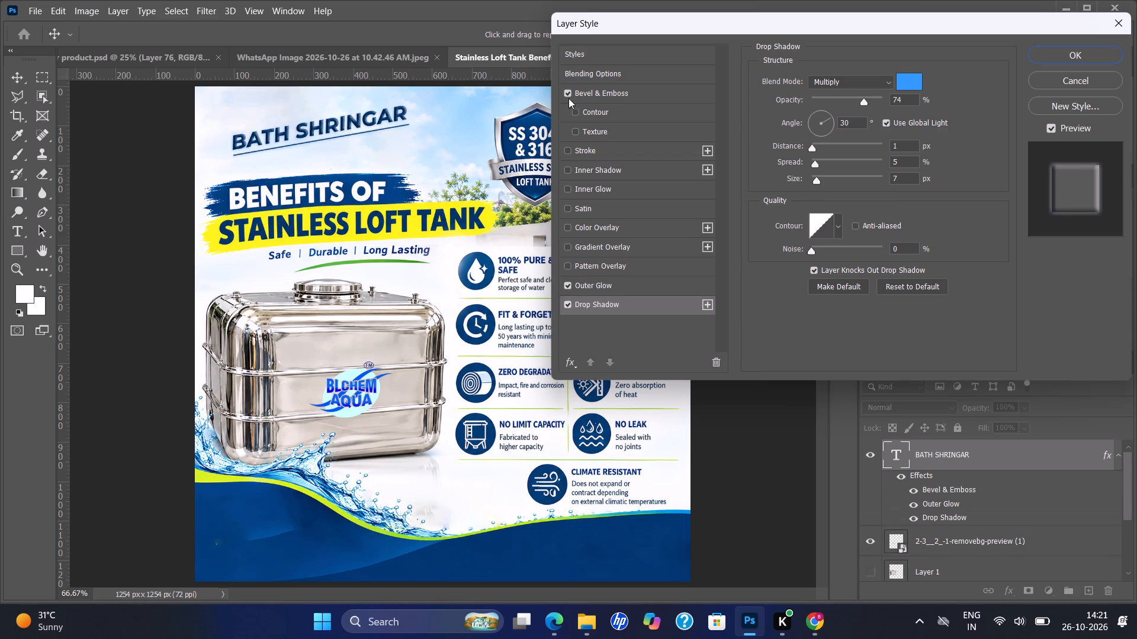
left_click(576, 128)
left_click(571, 150)
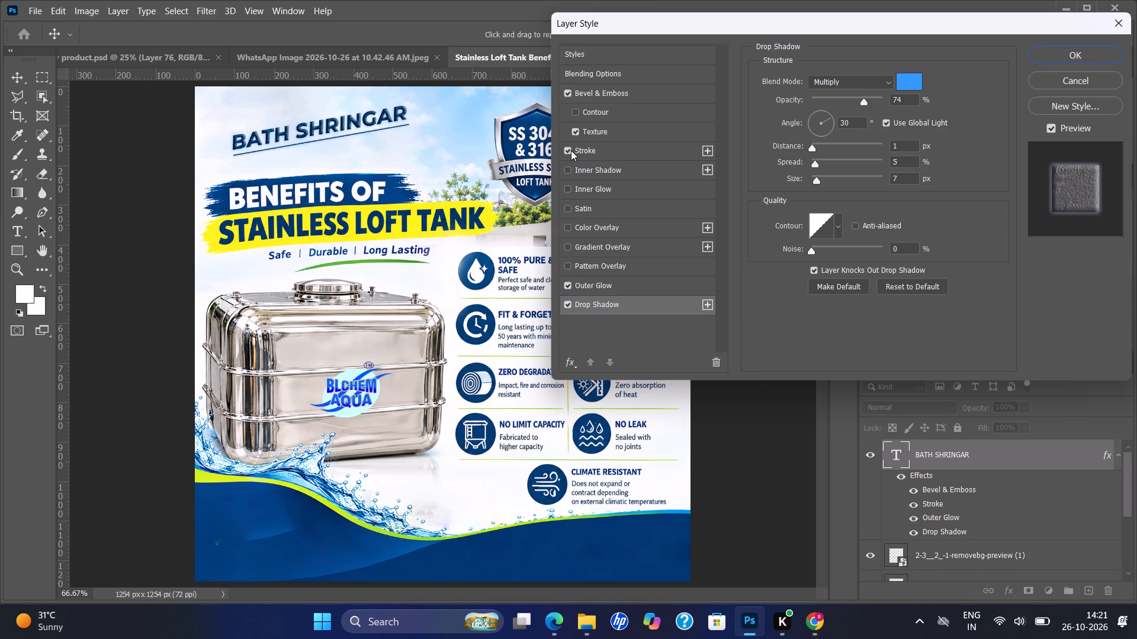
left_click(571, 154)
left_click(579, 129)
left_click(571, 188)
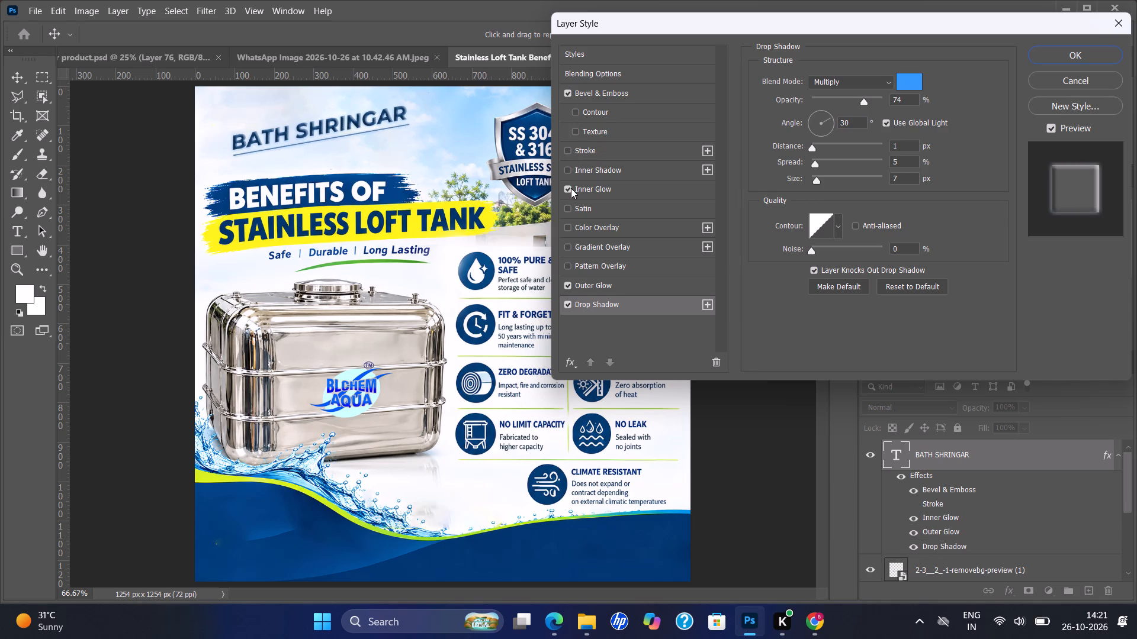
left_click(571, 188)
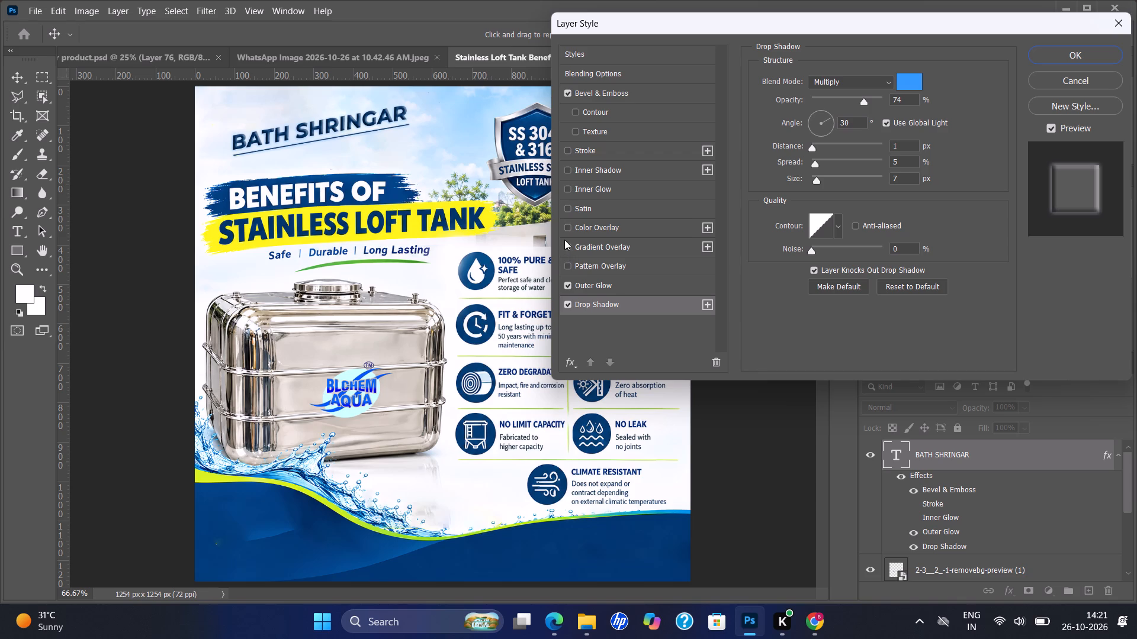
left_click(1075, 62)
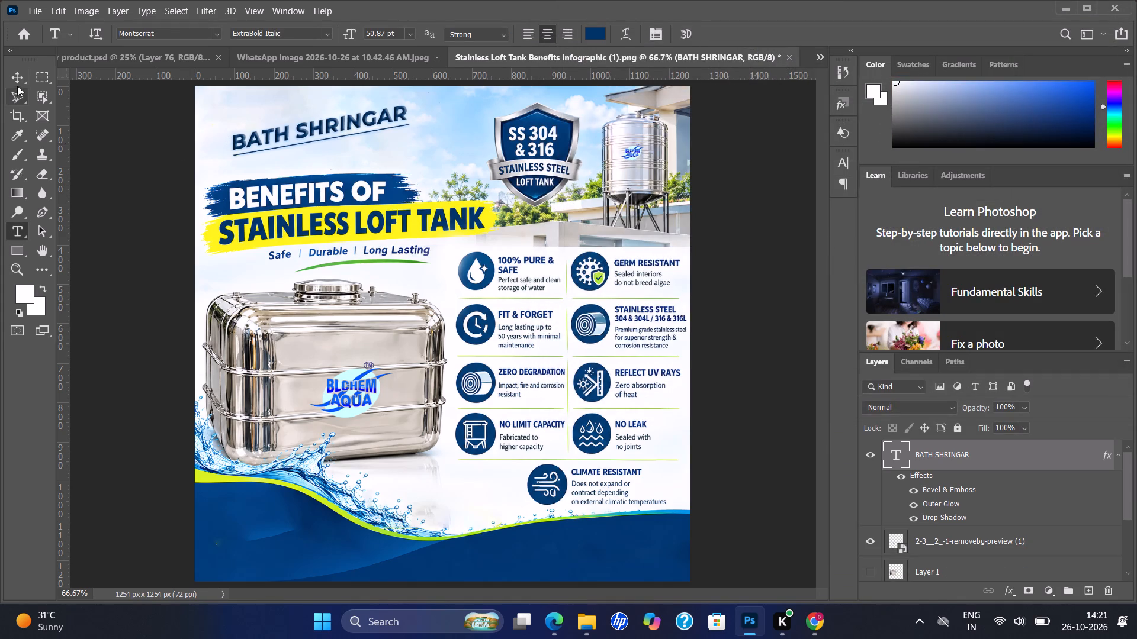
Shift the BATH SHRINGAR title slightly left, scale it to about 97% and rotate it about 0.8°, around X 286 px, Y 109 px.
left_click(18, 84)
left_click_drag(304, 133, 292, 133)
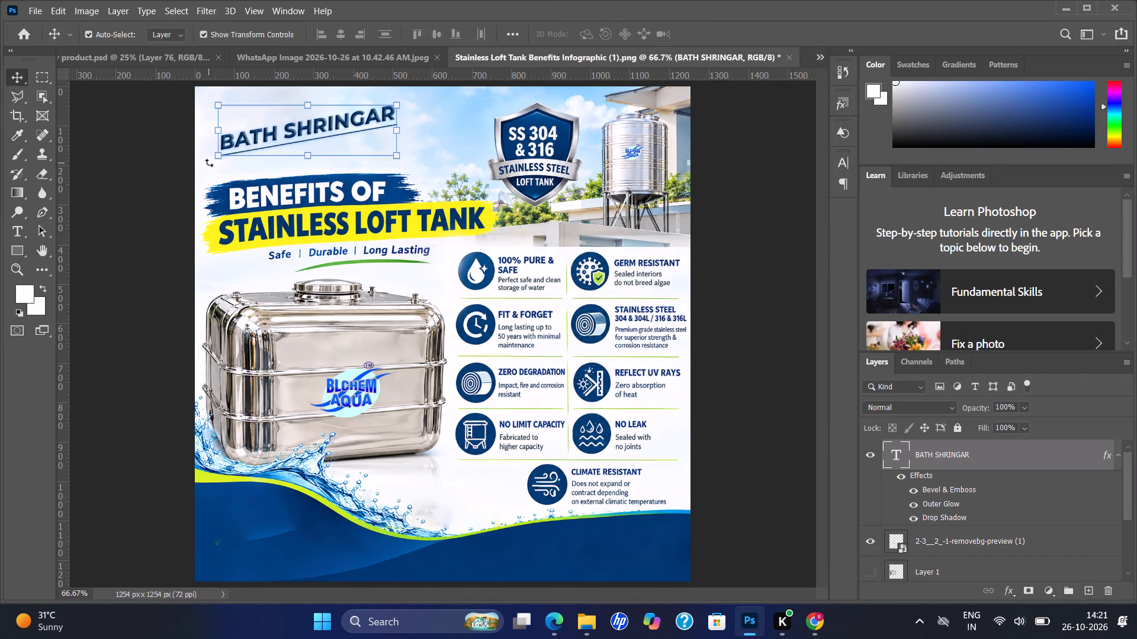
left_click(210, 163)
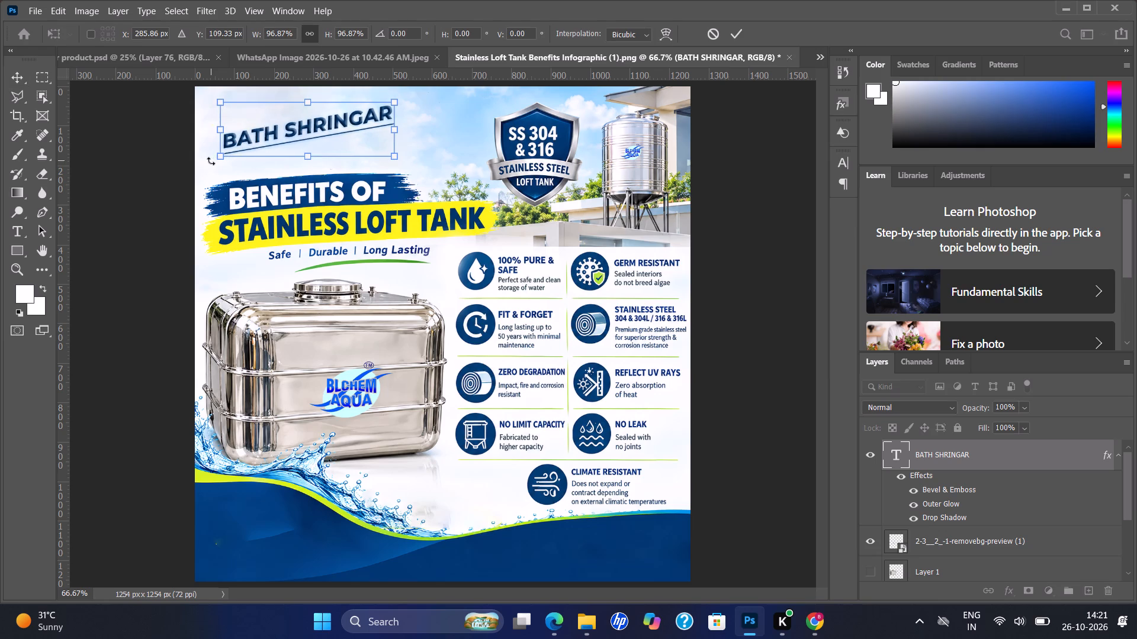
left_click(211, 165)
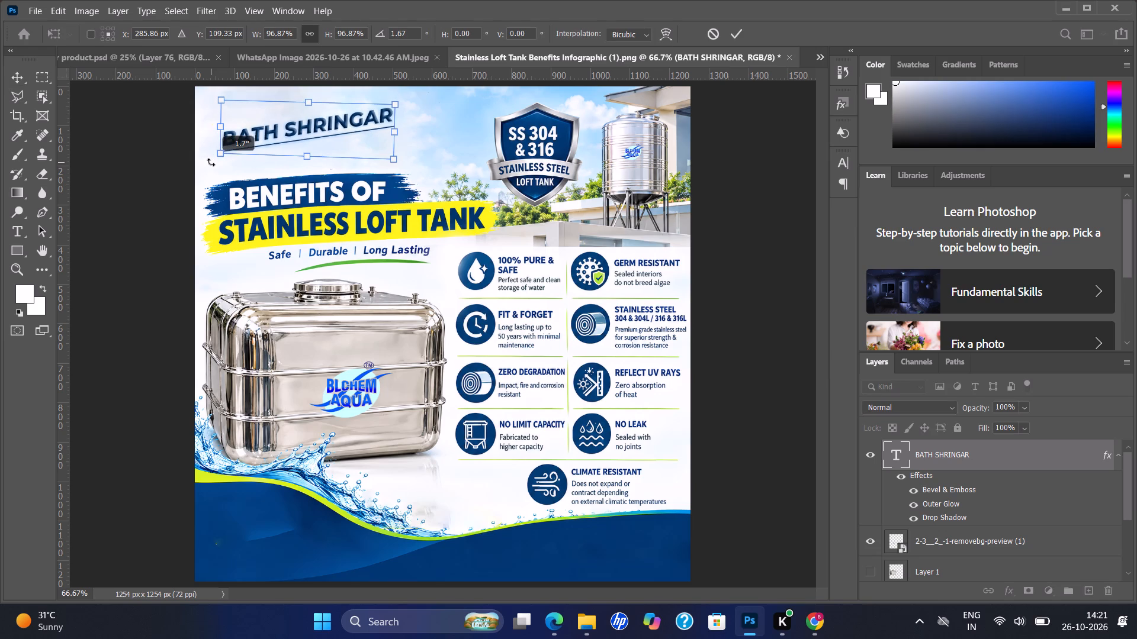
left_click(733, 27)
left_click(132, 192)
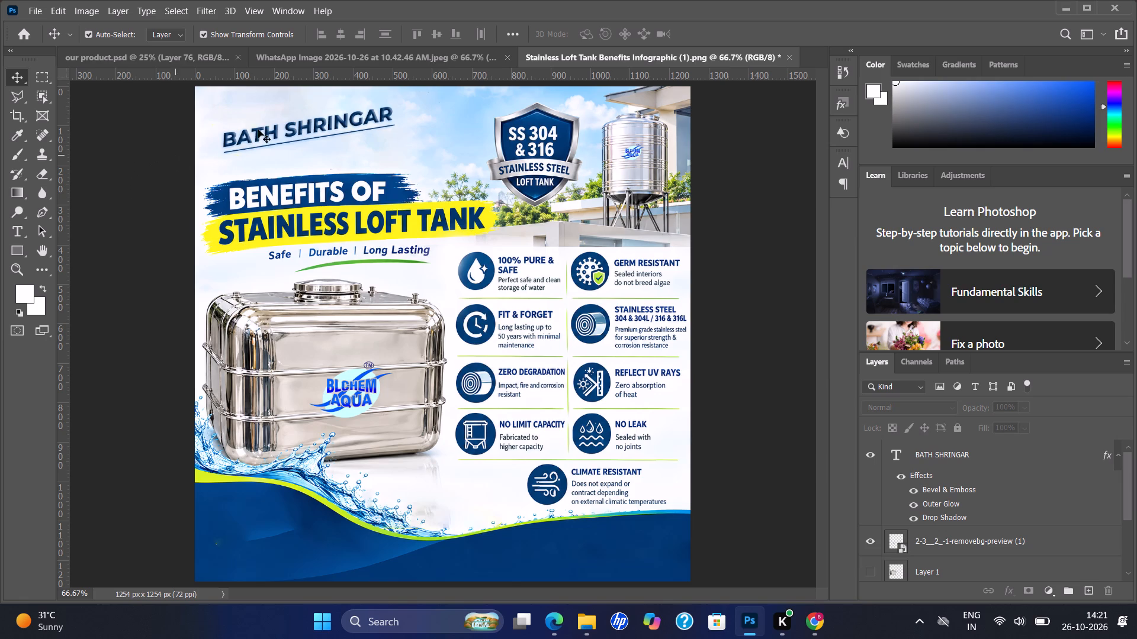
left_click(297, 127)
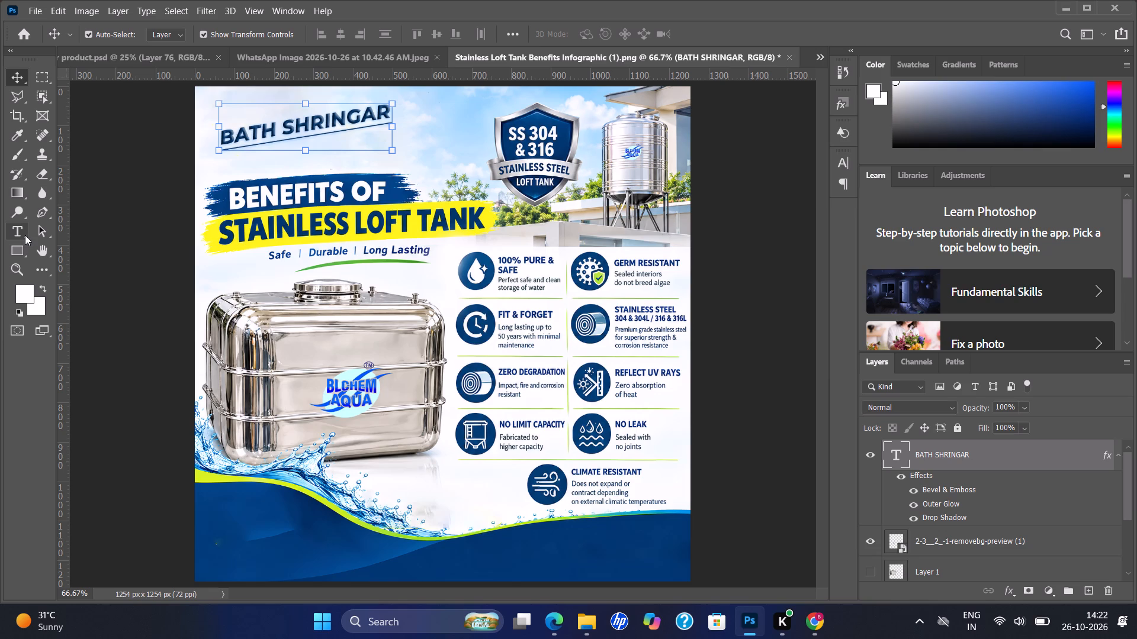
Add a dark blue ACCOSIA text line in Montserrat ExtraBold Italic, 26 pt, just beneath the BATH SHRINGAR title.
left_click(19, 233)
scroll(78, 213, "right", 1)
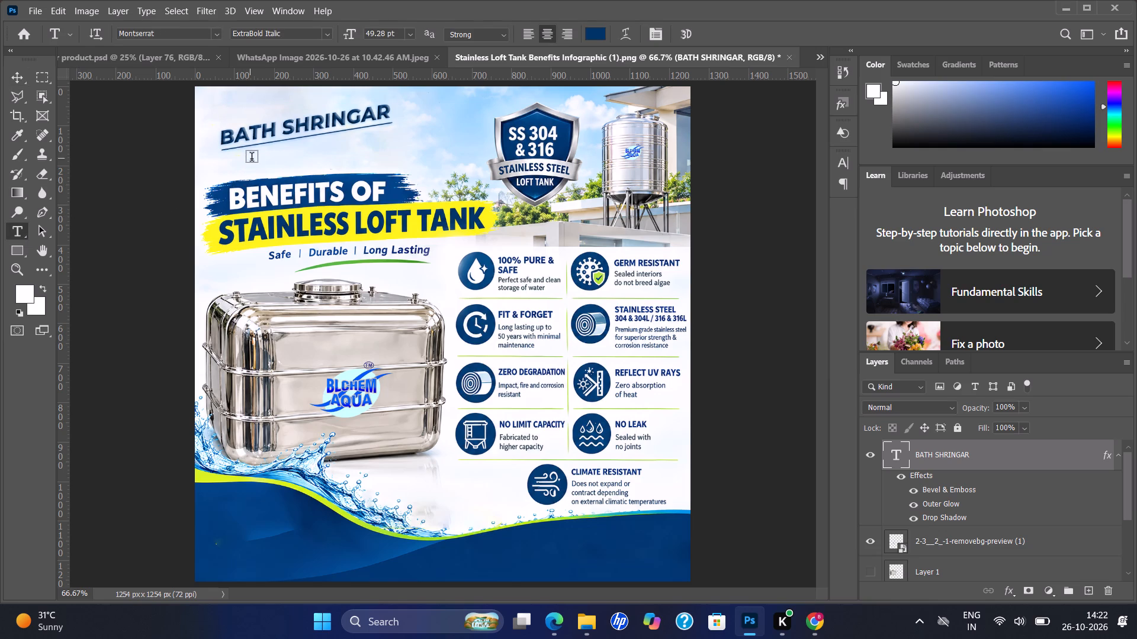
left_click(252, 159)
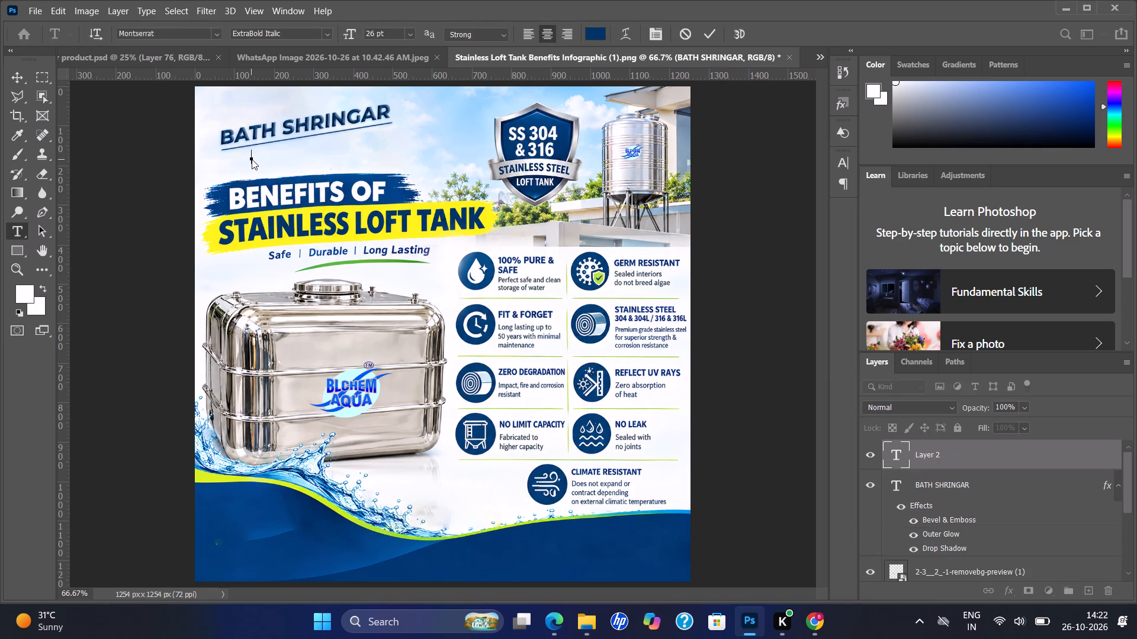
type("ccosia")
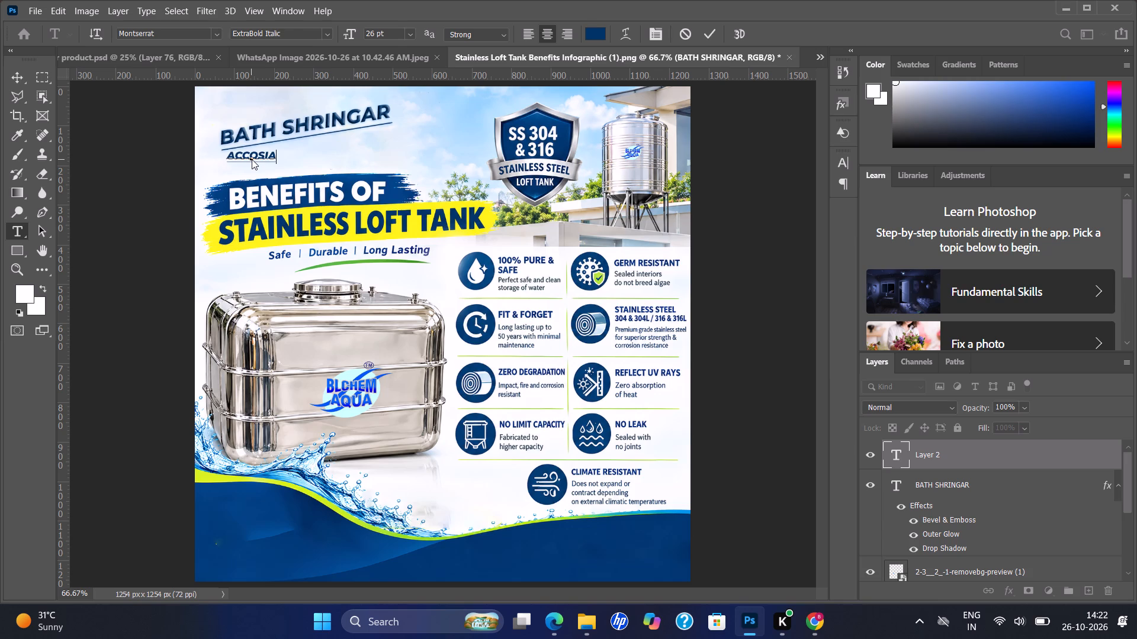
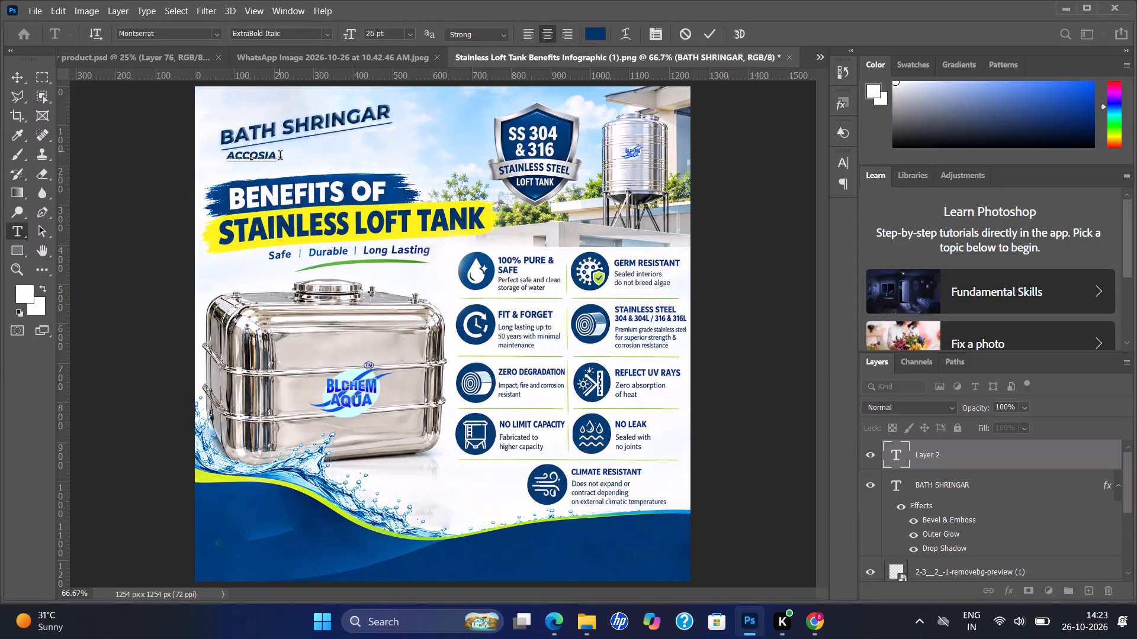
Replace the ACCOSIA text beneath the BATH SHRINGAR title with ASSOCIATED WITH.
left_click_drag(280, 157, 240, 155)
left_click_drag(240, 155, 231, 160)
key("ctrl+v")
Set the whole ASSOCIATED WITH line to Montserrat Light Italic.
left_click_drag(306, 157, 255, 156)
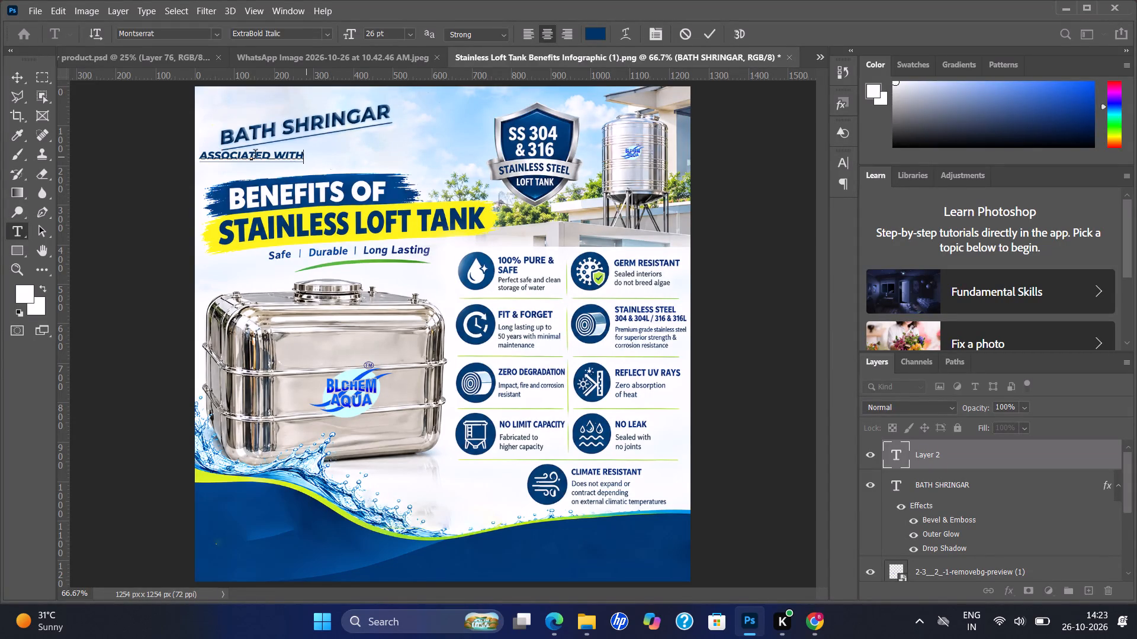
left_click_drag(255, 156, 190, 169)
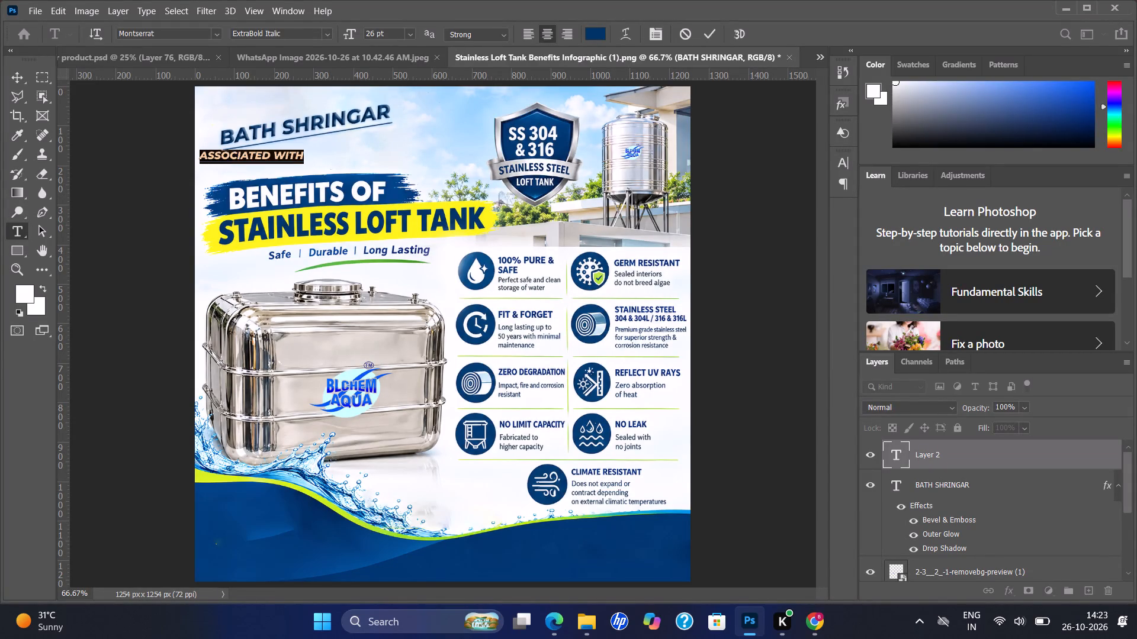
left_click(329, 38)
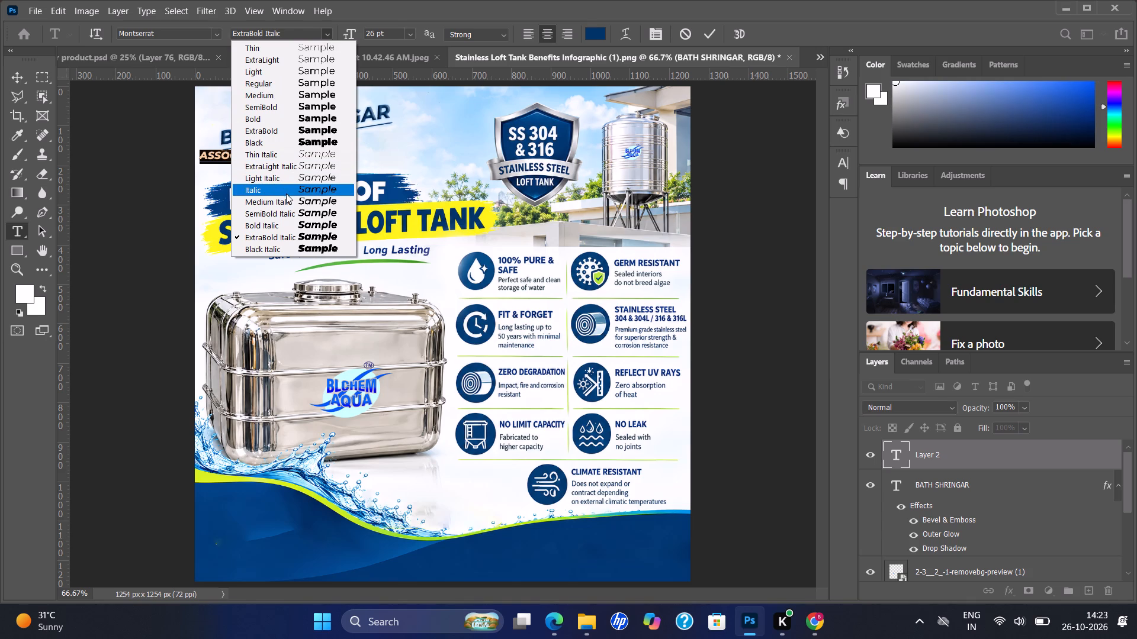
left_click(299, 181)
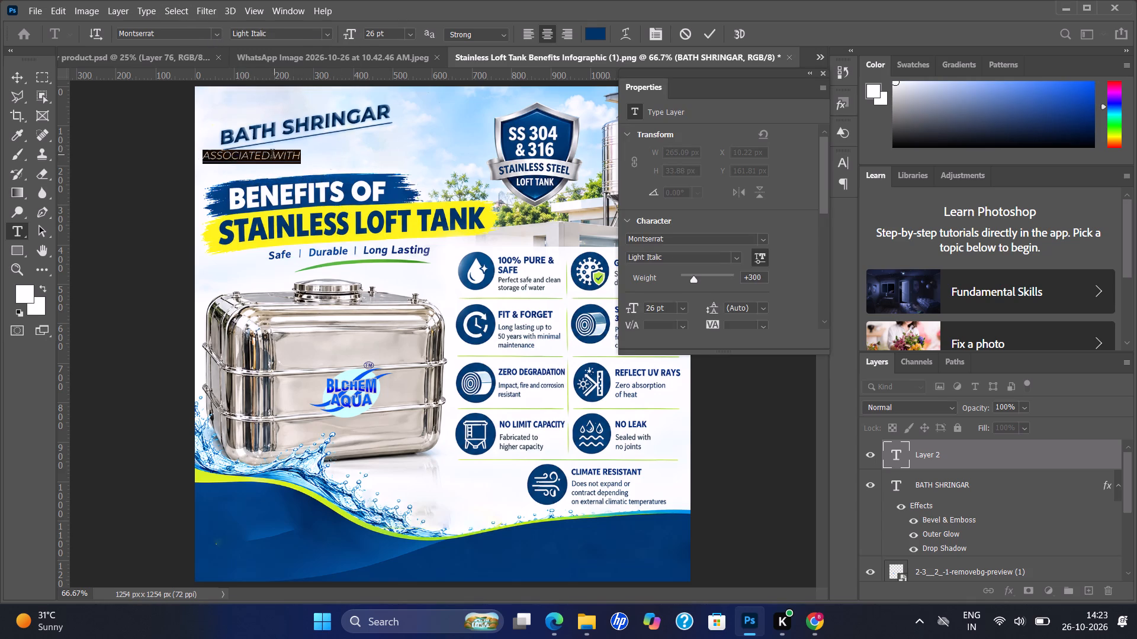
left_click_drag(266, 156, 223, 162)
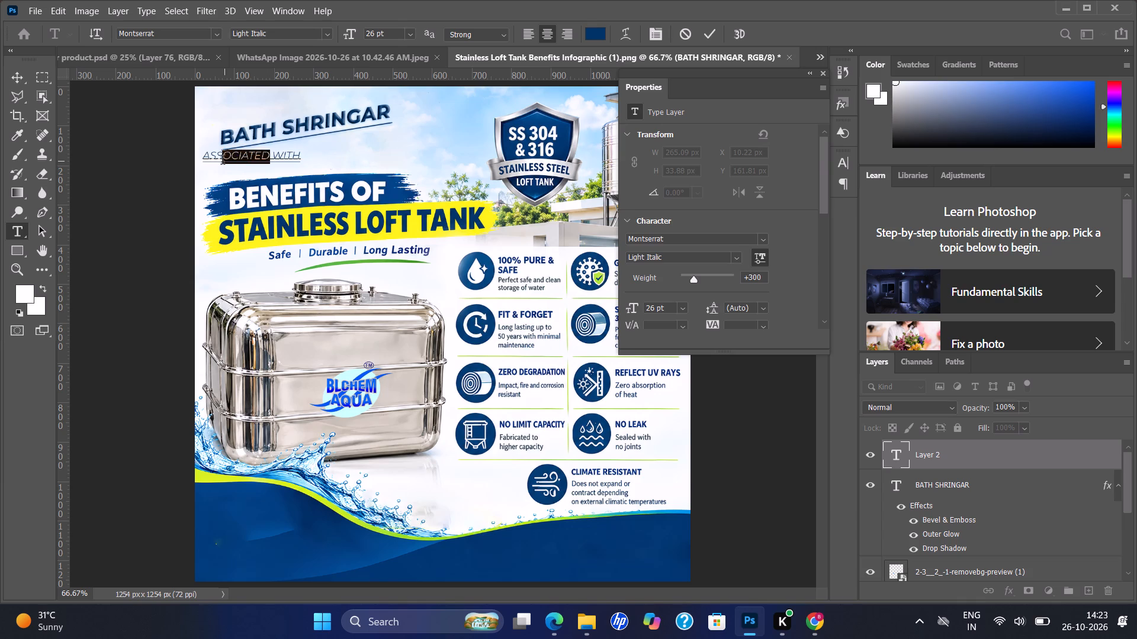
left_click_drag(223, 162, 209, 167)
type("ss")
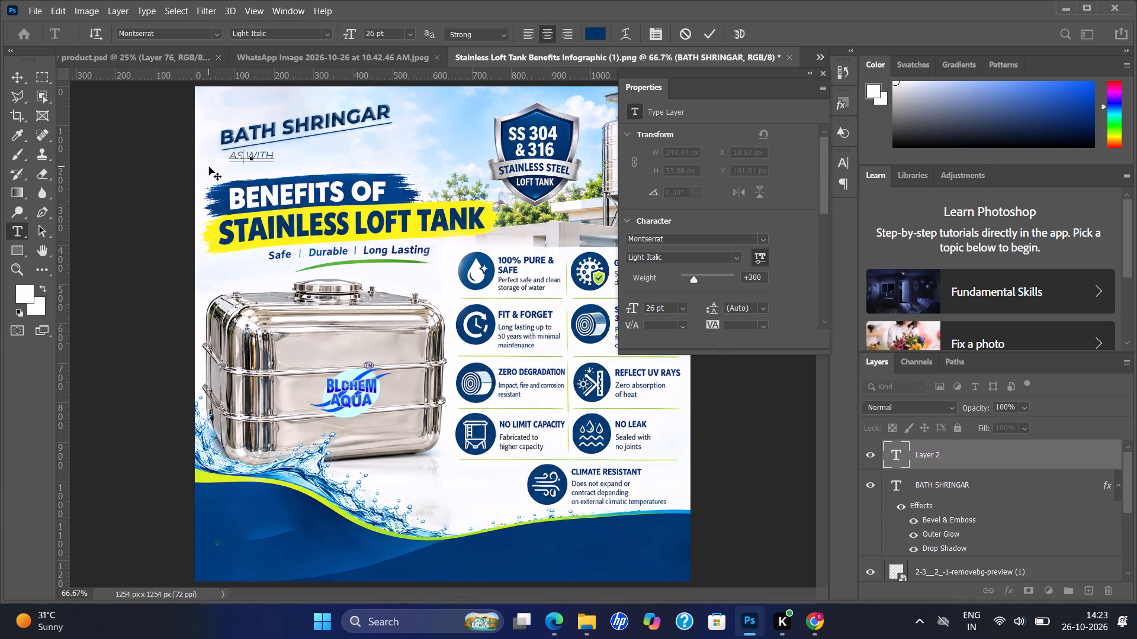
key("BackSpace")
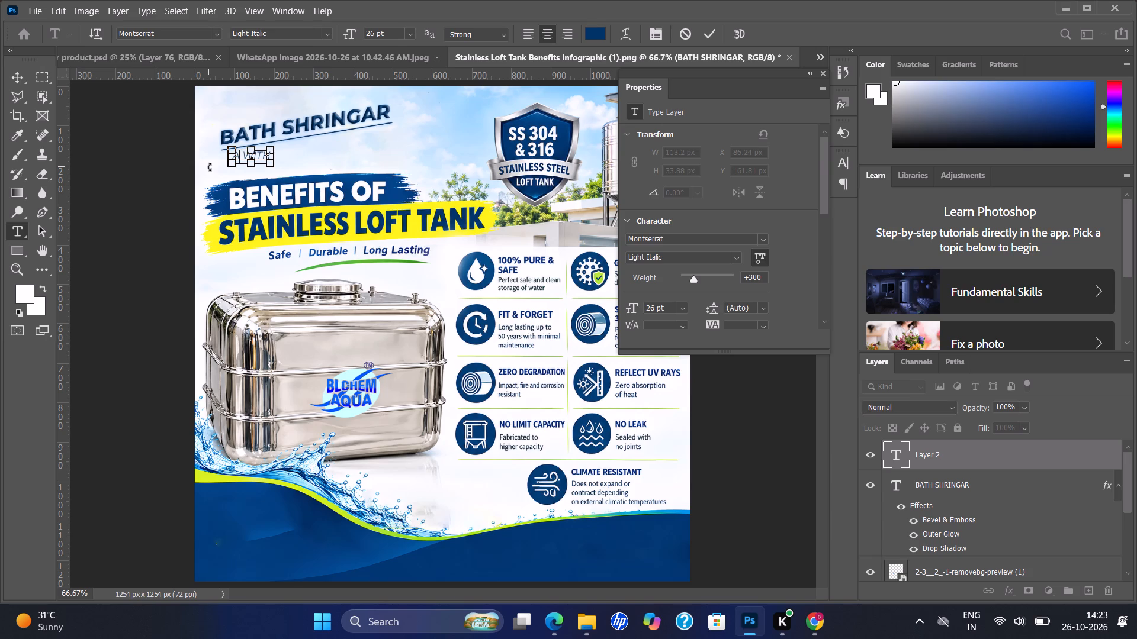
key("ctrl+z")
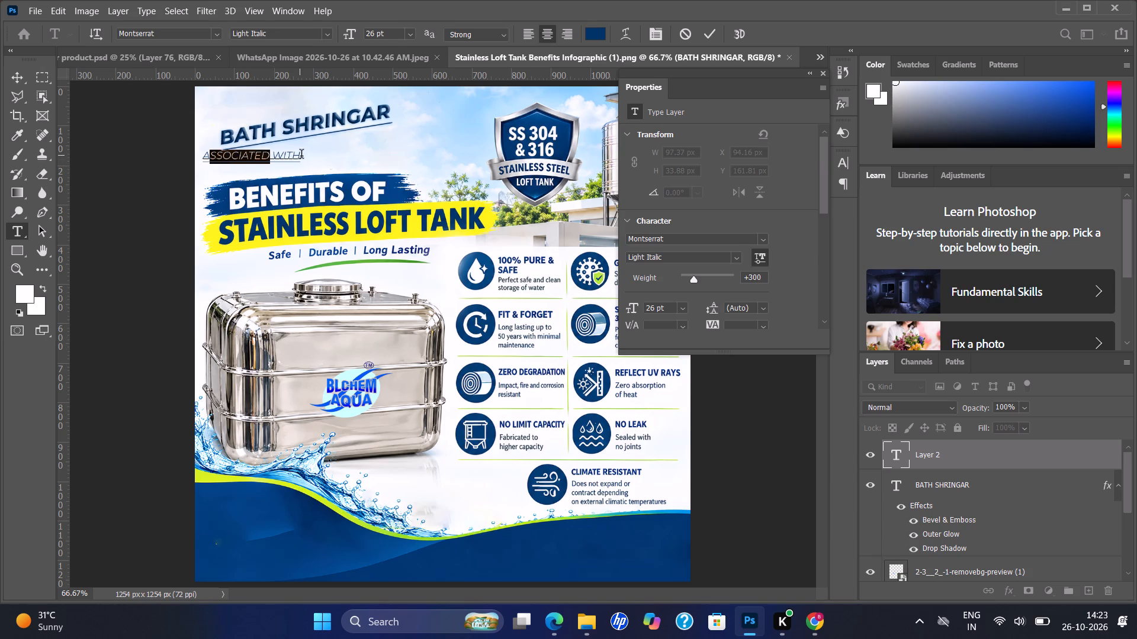
Turn off All Caps for the whole ASSOCIATED WITH line so it is set in lowercase.
left_click_drag(301, 156, 200, 169)
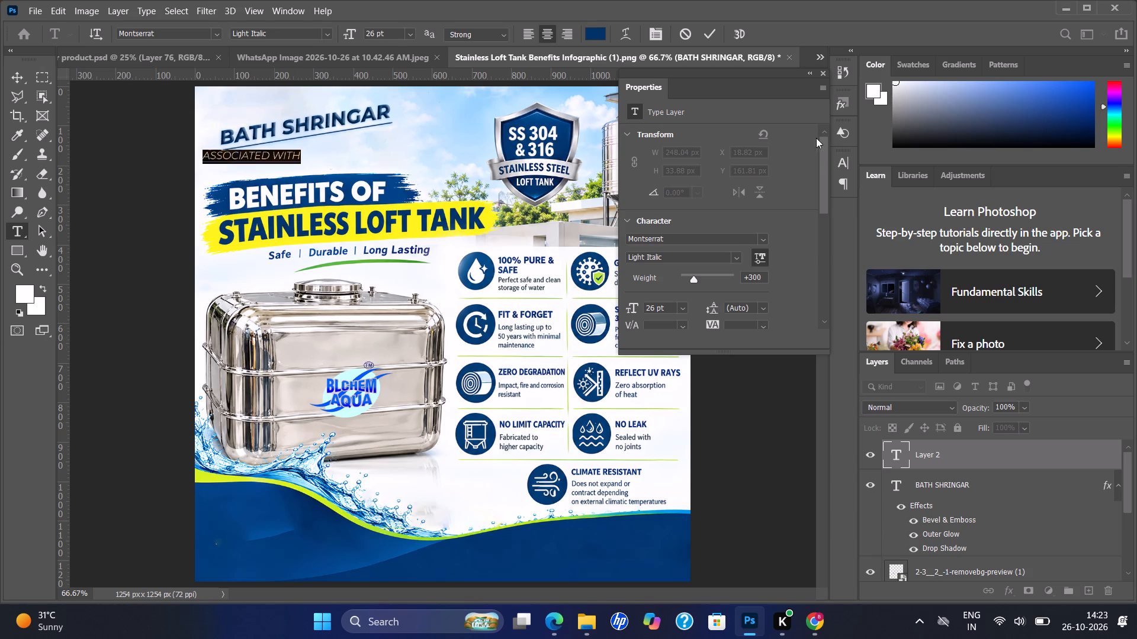
left_click(798, 89)
left_click(628, 132)
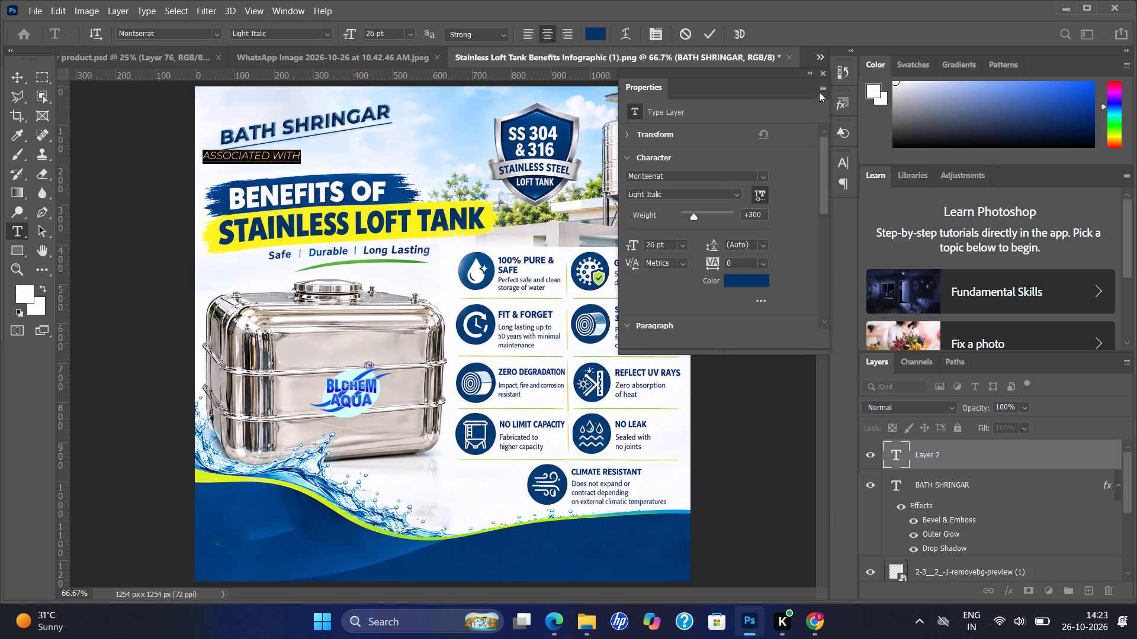
left_click(827, 72)
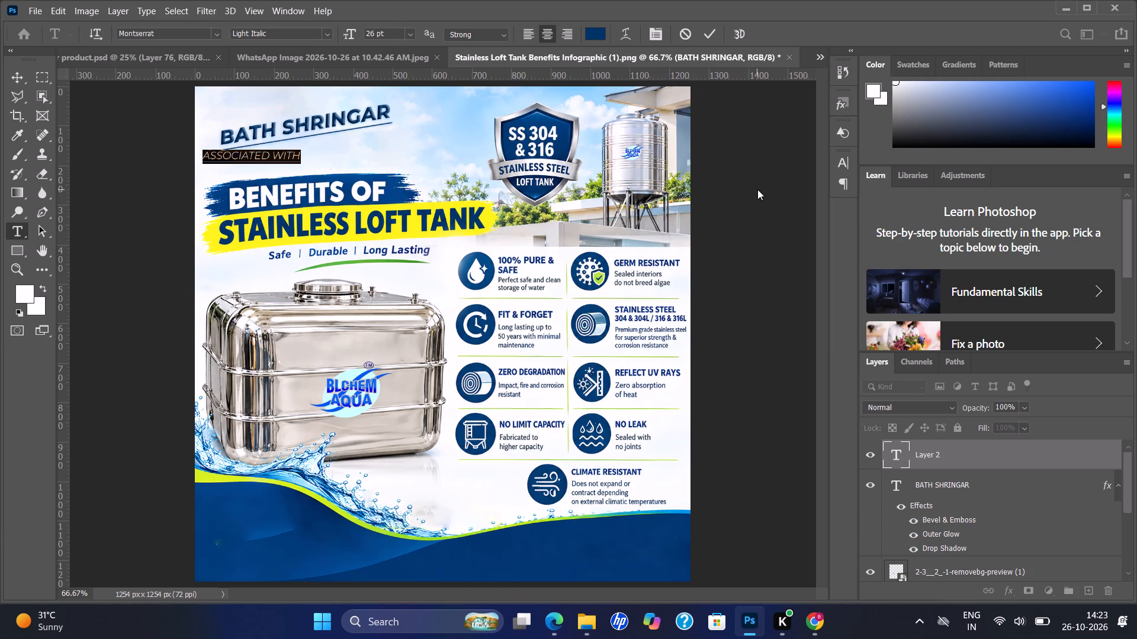
key("ctrl+t")
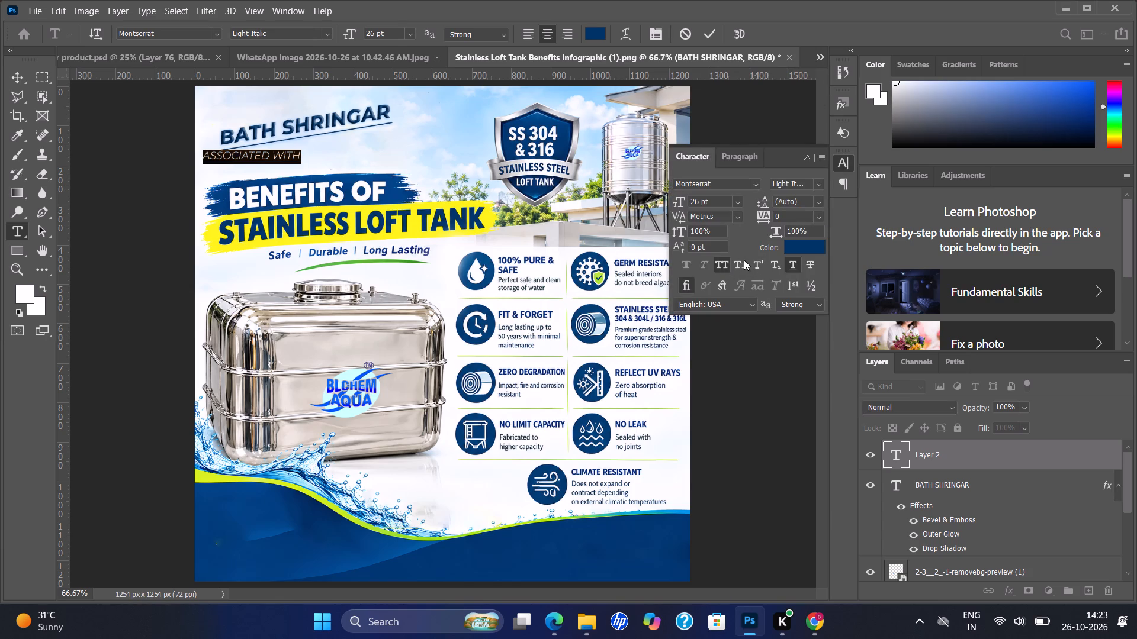
left_click(724, 265)
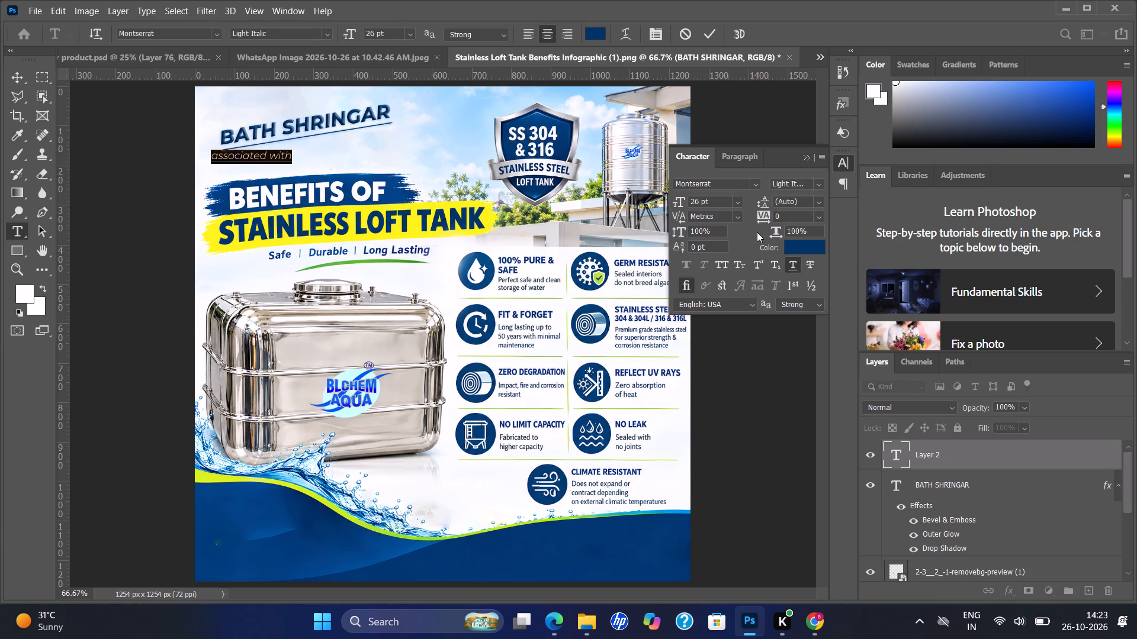
left_click(805, 154)
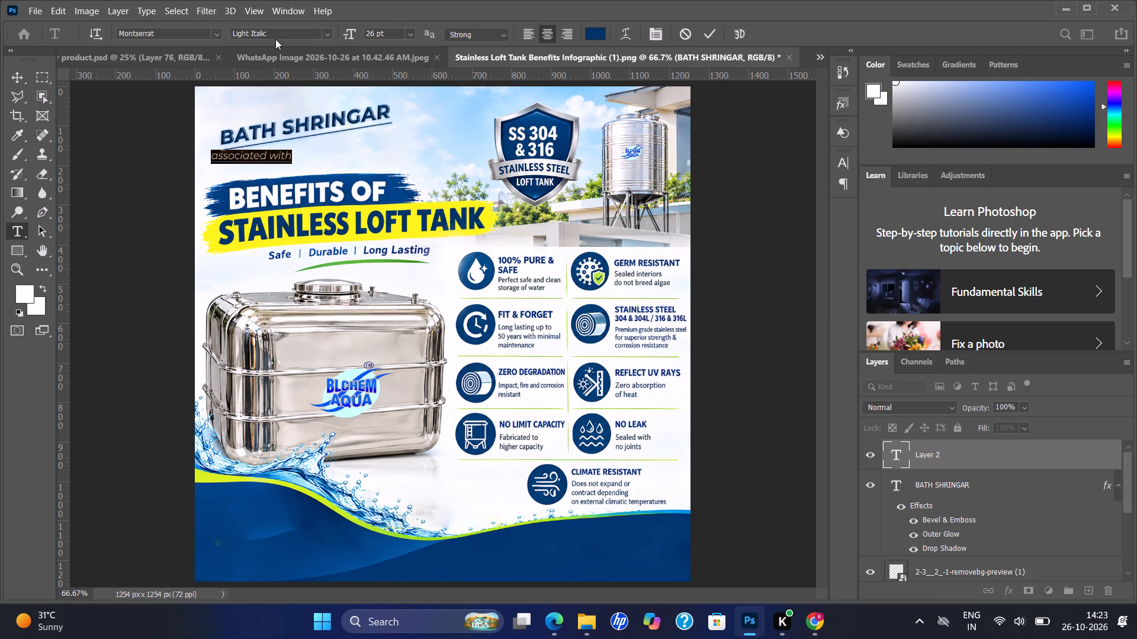
Set the font style of the associated with line to Montserrat Medium Italic.
left_click(326, 33)
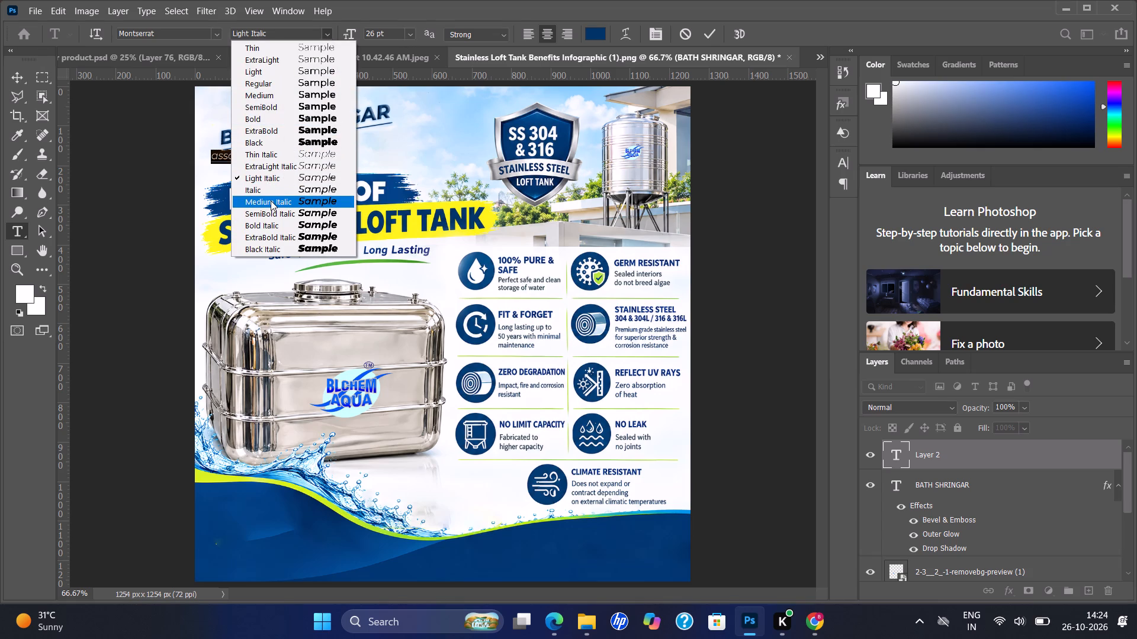
left_click(271, 201)
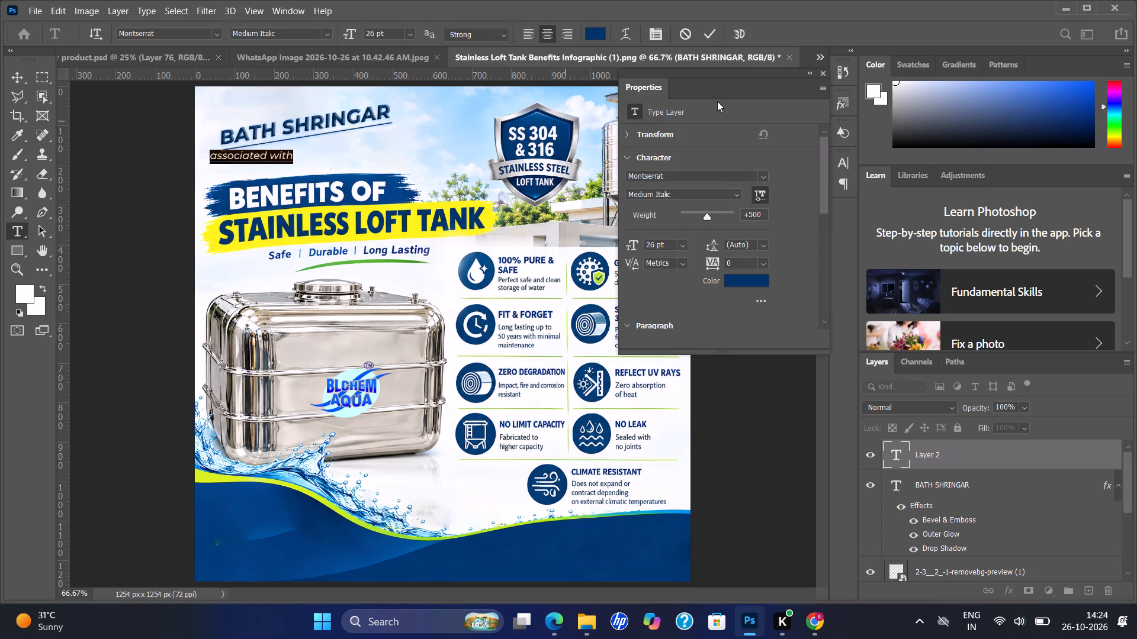
left_click(820, 73)
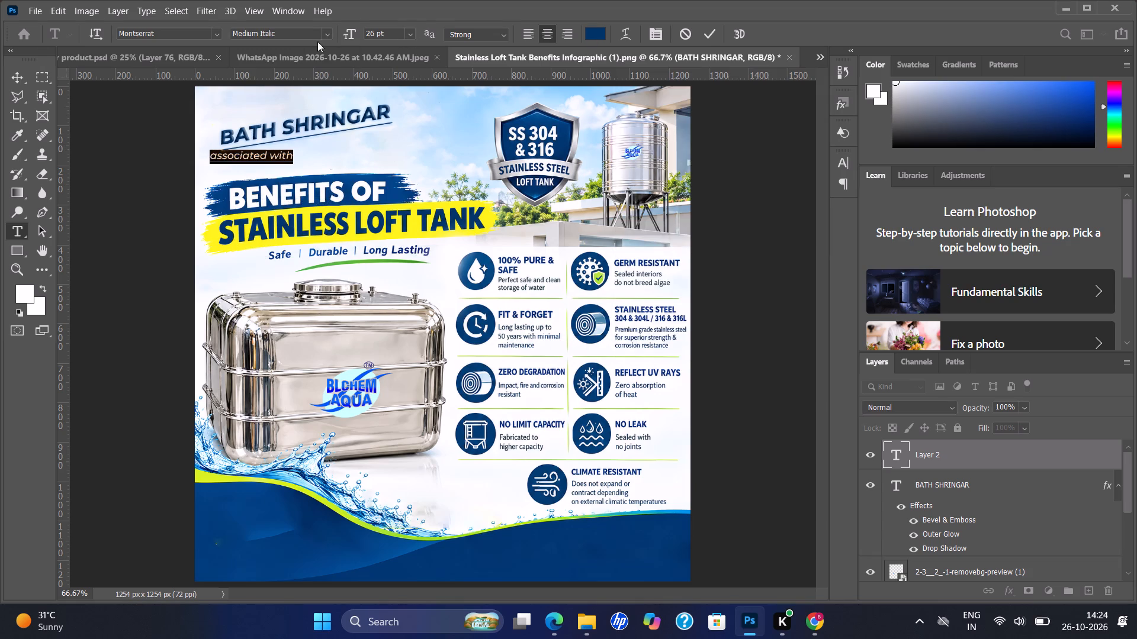
Capitalise the first letter of the line so that it reads Associated with.
left_click(216, 156)
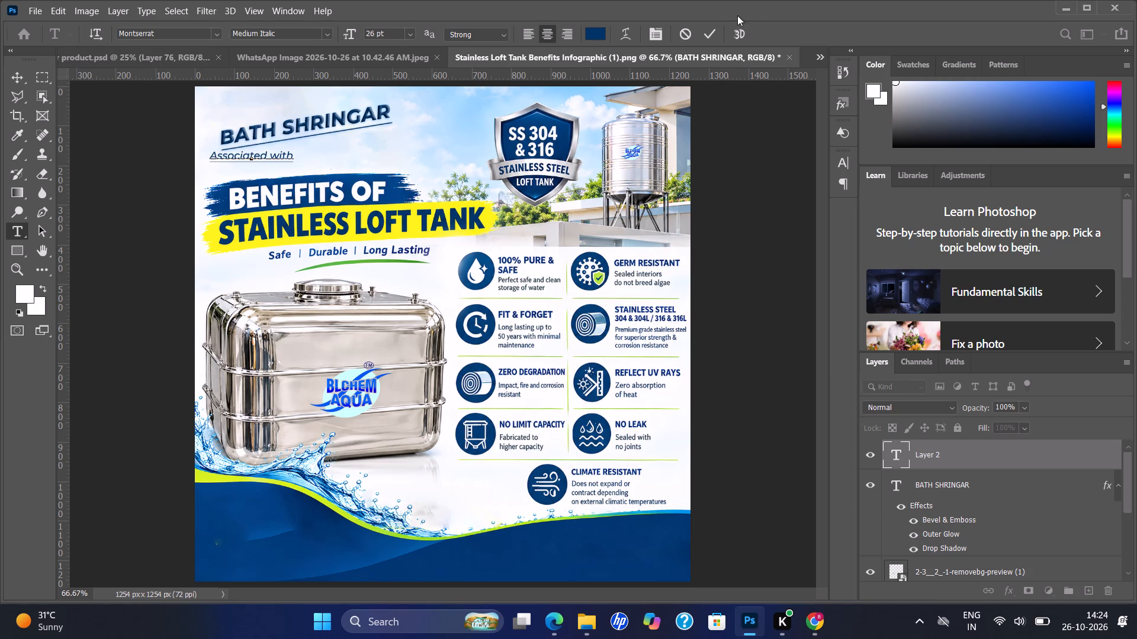
left_click(718, 31)
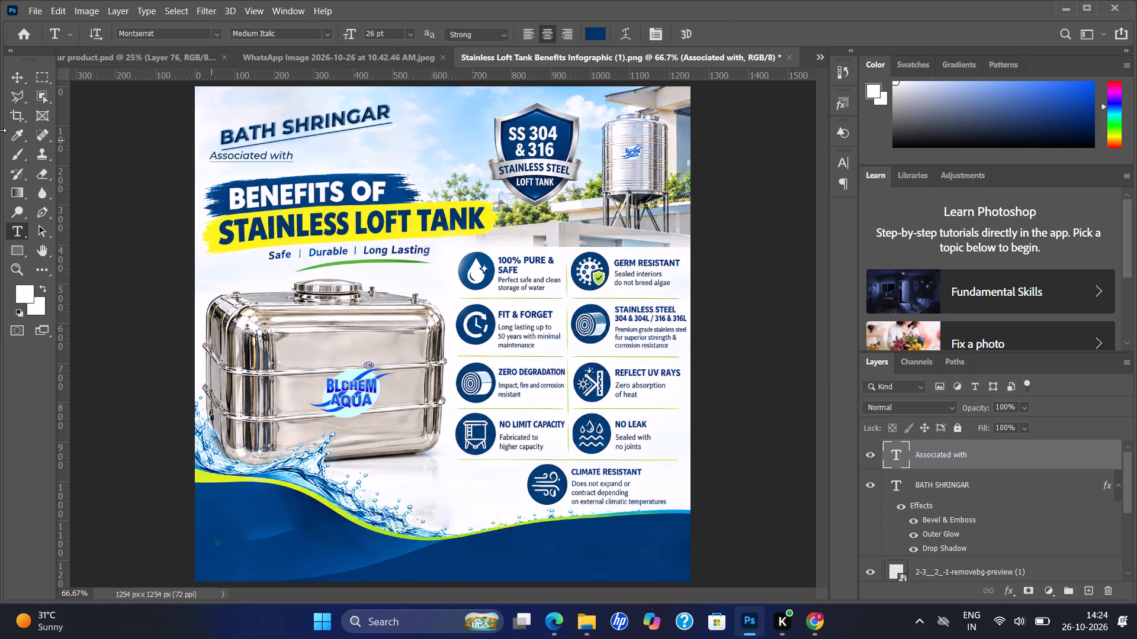
Move the Associated with line under the middle of BATH SHRINGAR, around X 268 px, Y 155 px, and rotate it about -9.9°.
left_click(14, 80)
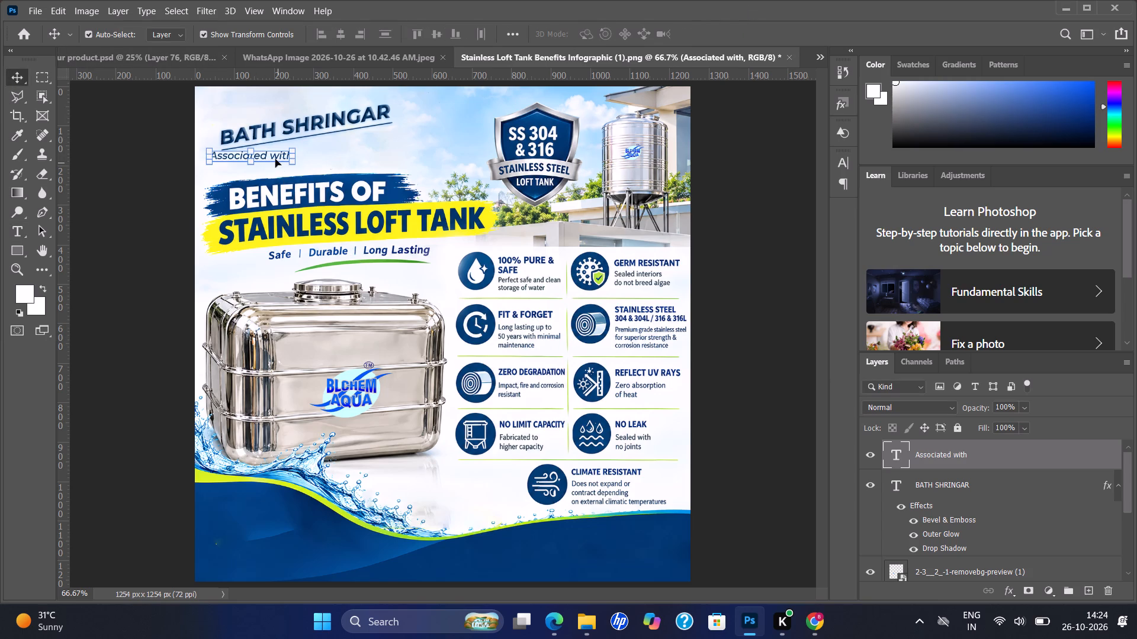
left_click_drag(273, 157, 322, 149)
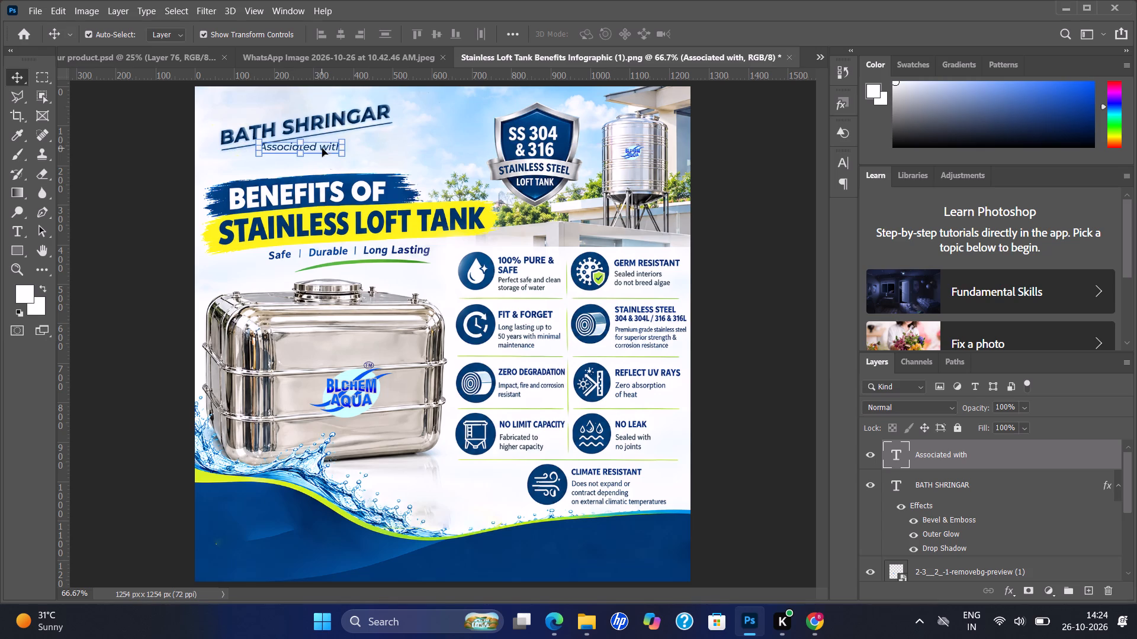
left_click_drag(348, 166, 352, 157)
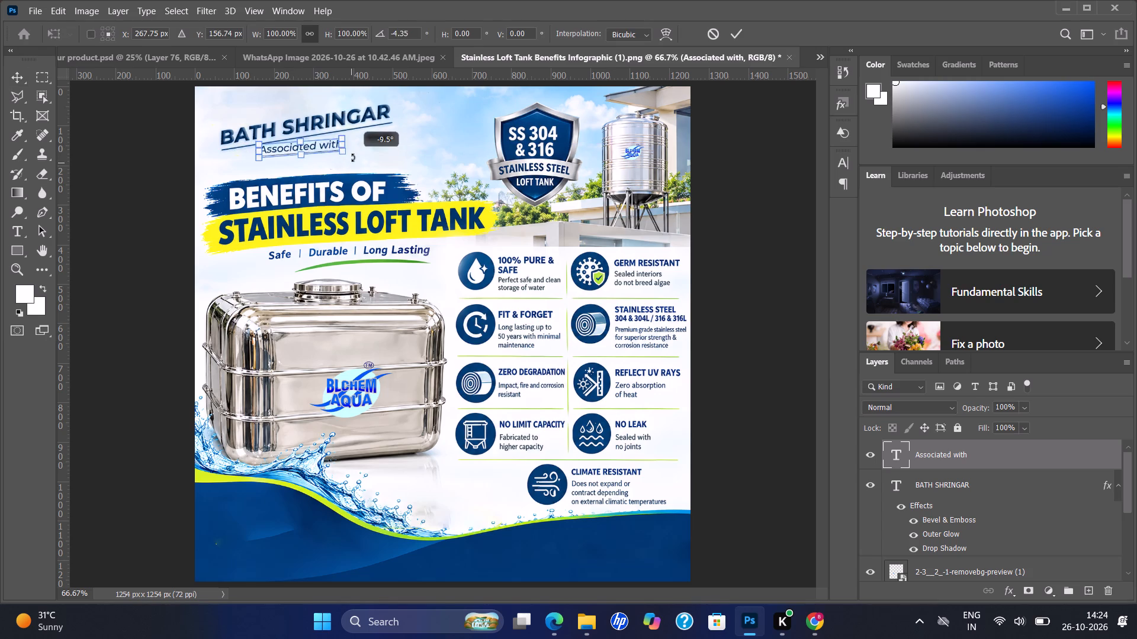
left_click_drag(352, 157, 351, 158)
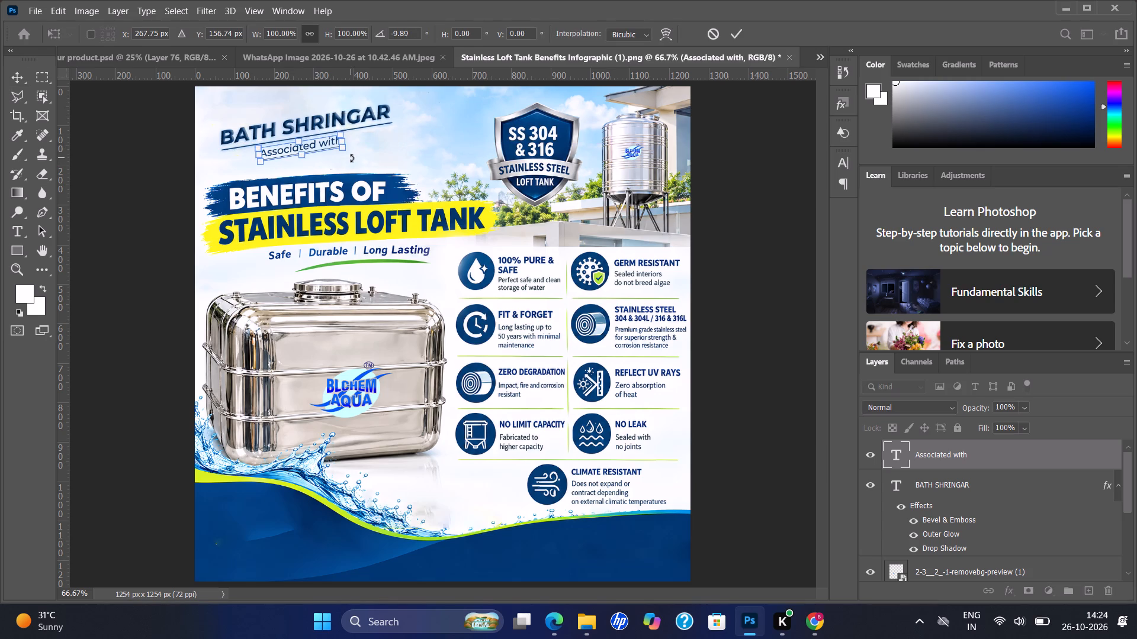
key("Up")
Remove the underline from the whole Associated with text and set its colour to black, 000000.
triple_click(315, 144)
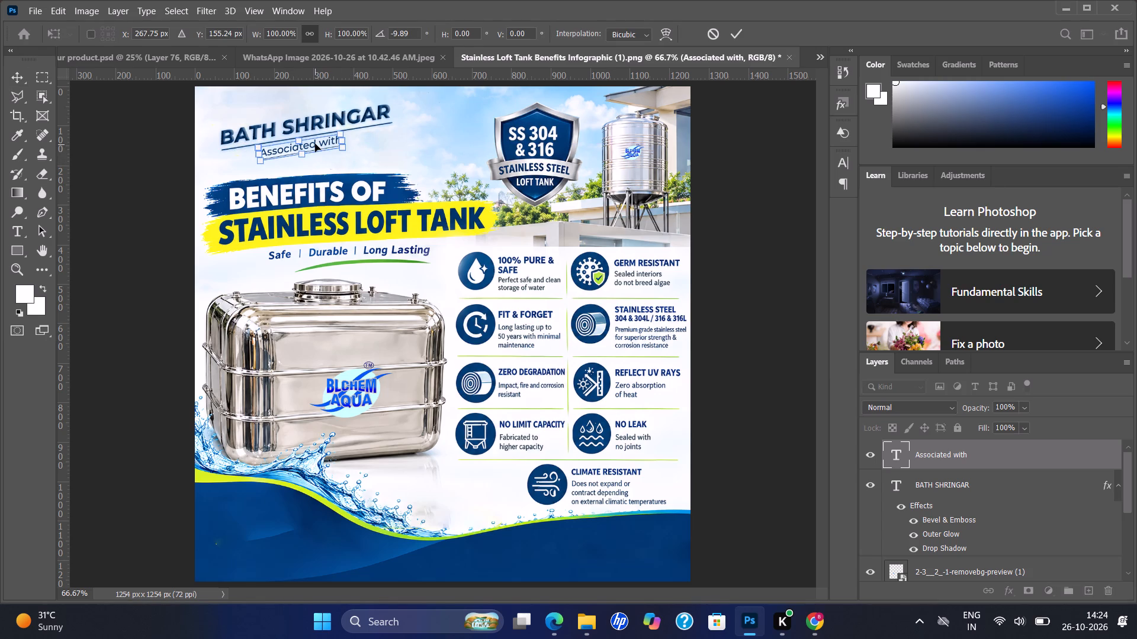
triple_click(315, 144)
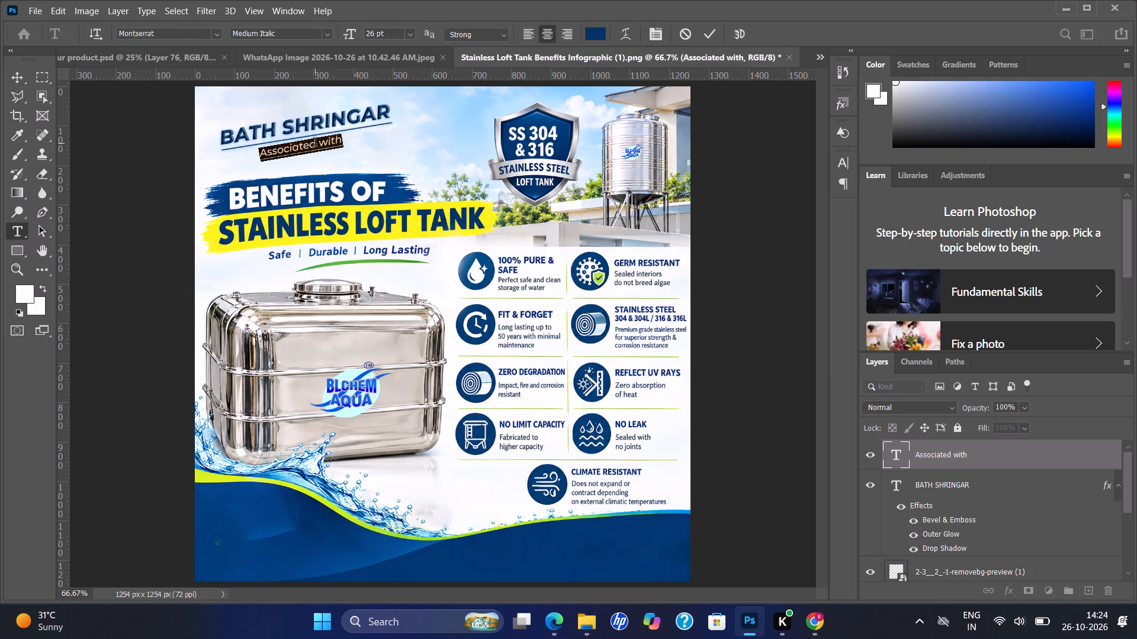
key("ctrl+t")
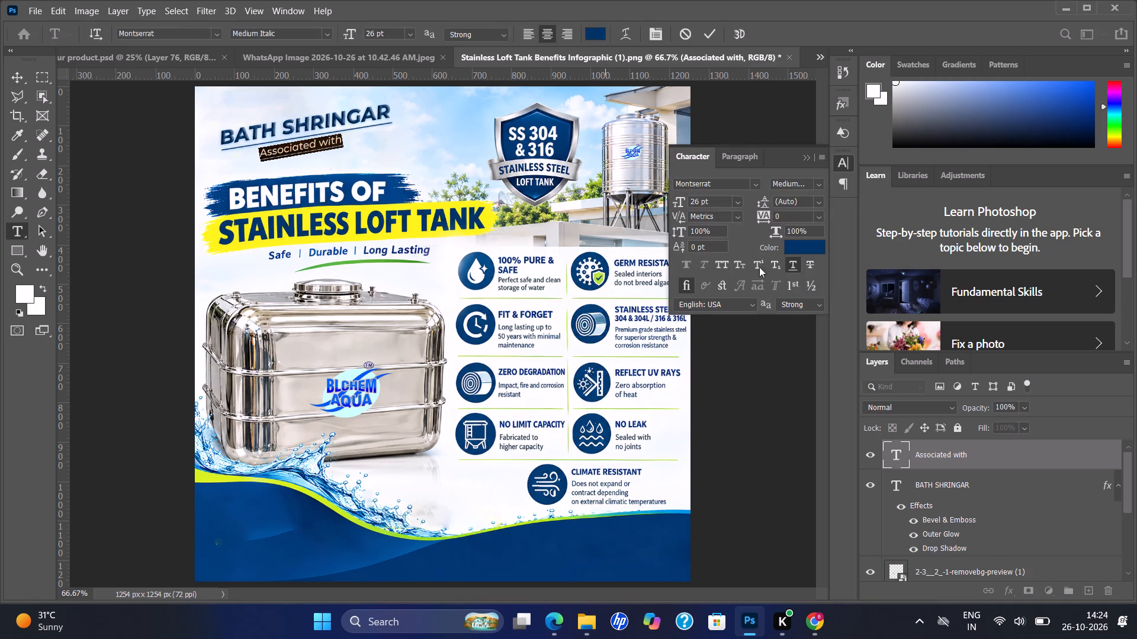
left_click(791, 263)
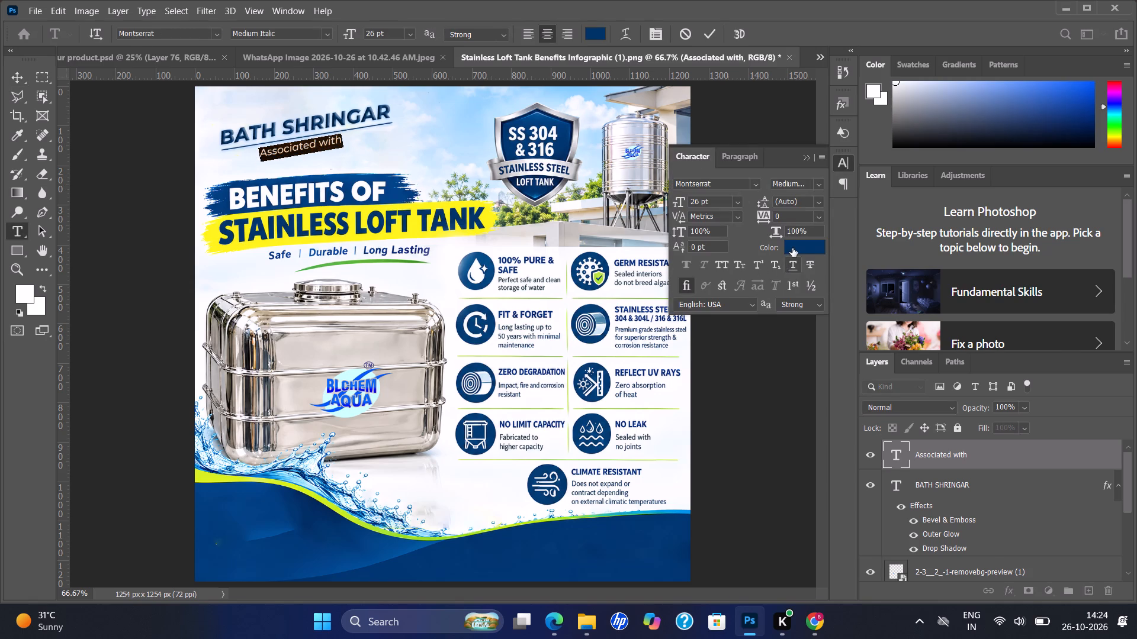
left_click(792, 248)
left_click(774, 515)
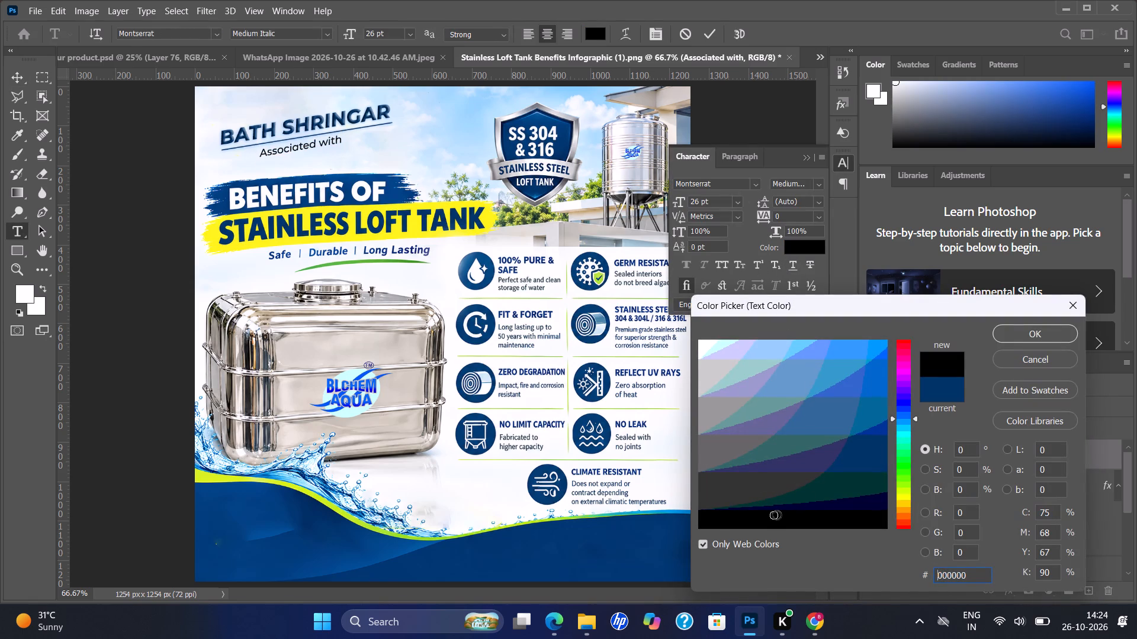
left_click(1011, 334)
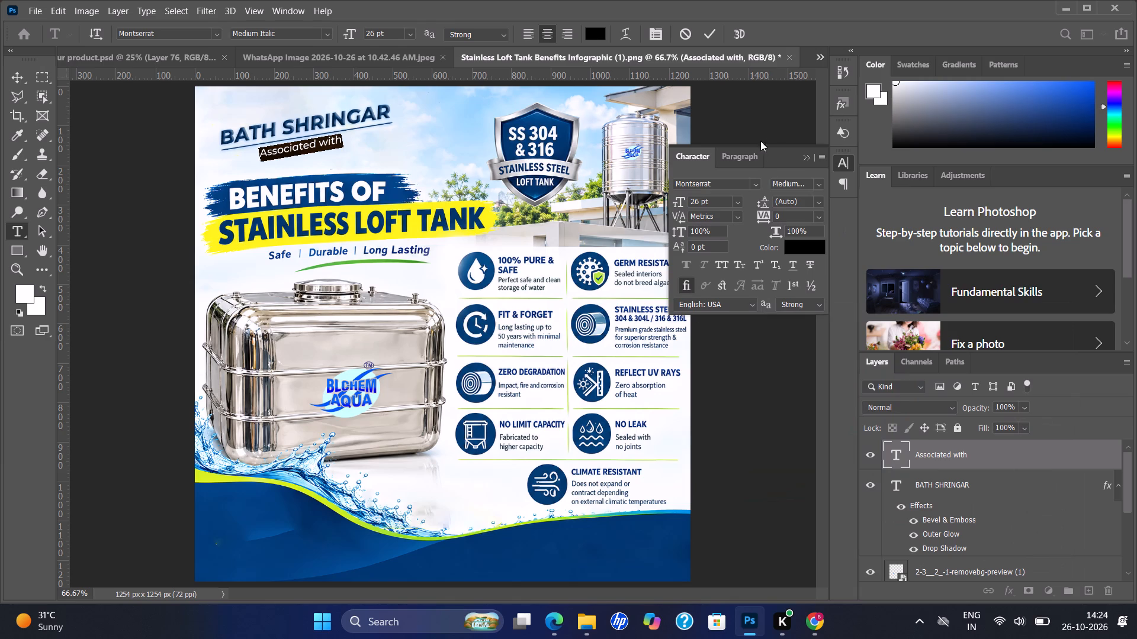
left_click(810, 152)
left_click(810, 154)
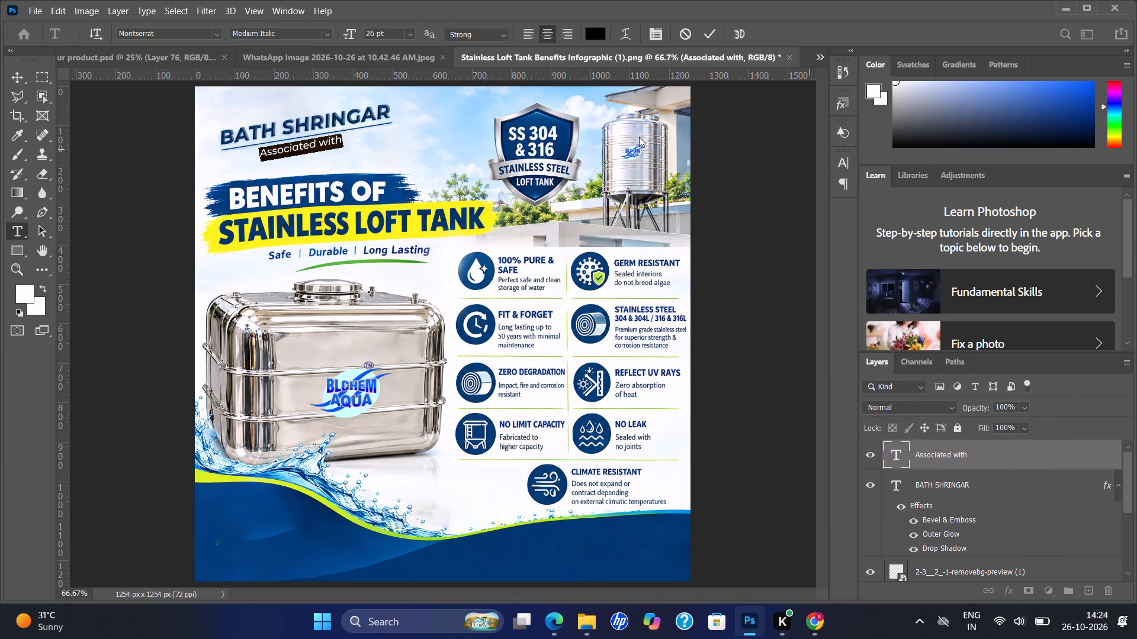
left_click(711, 35)
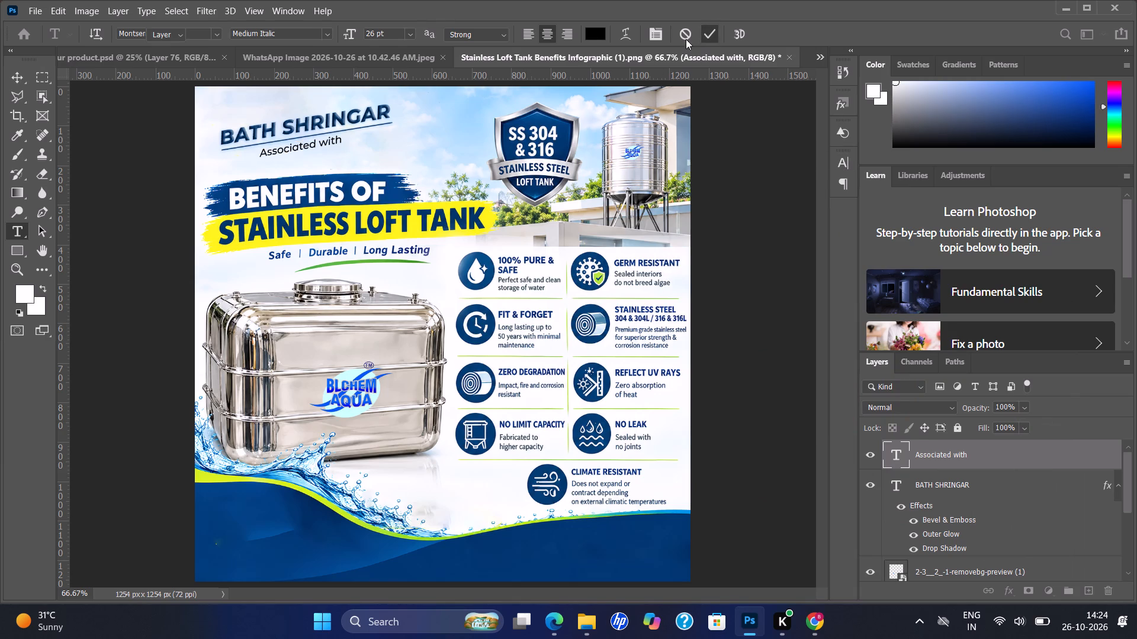
Duplicate the BATH SHRINGAR title below the Associated with line and change the copy's text to BLCHEM INDUSTRIES.
left_click(362, 115)
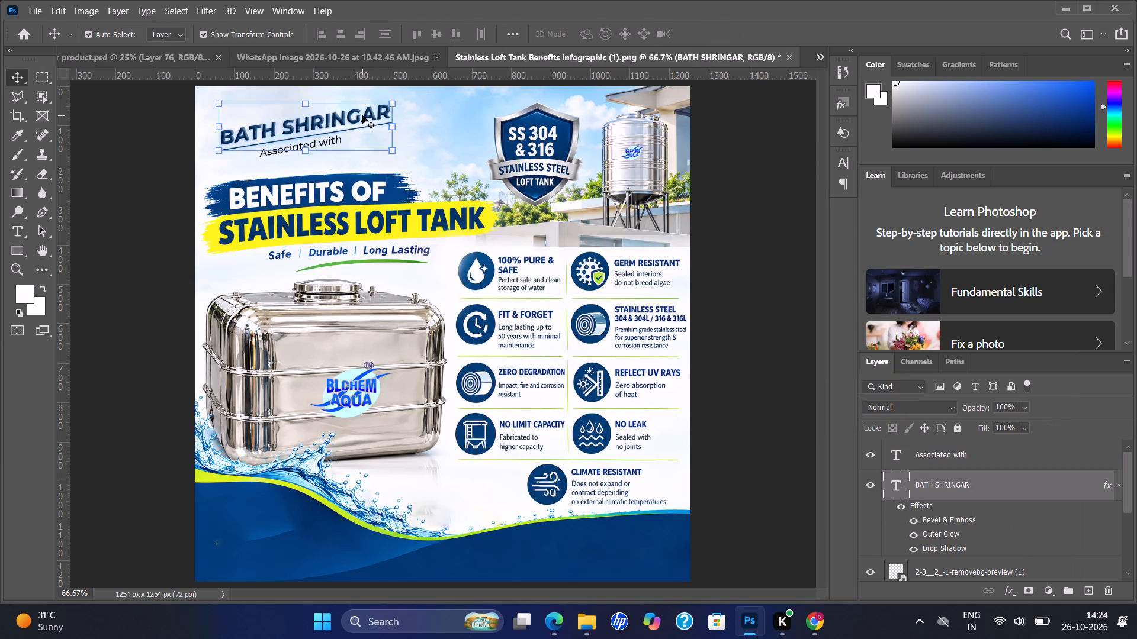
left_click_drag(362, 115, 365, 144, "alt")
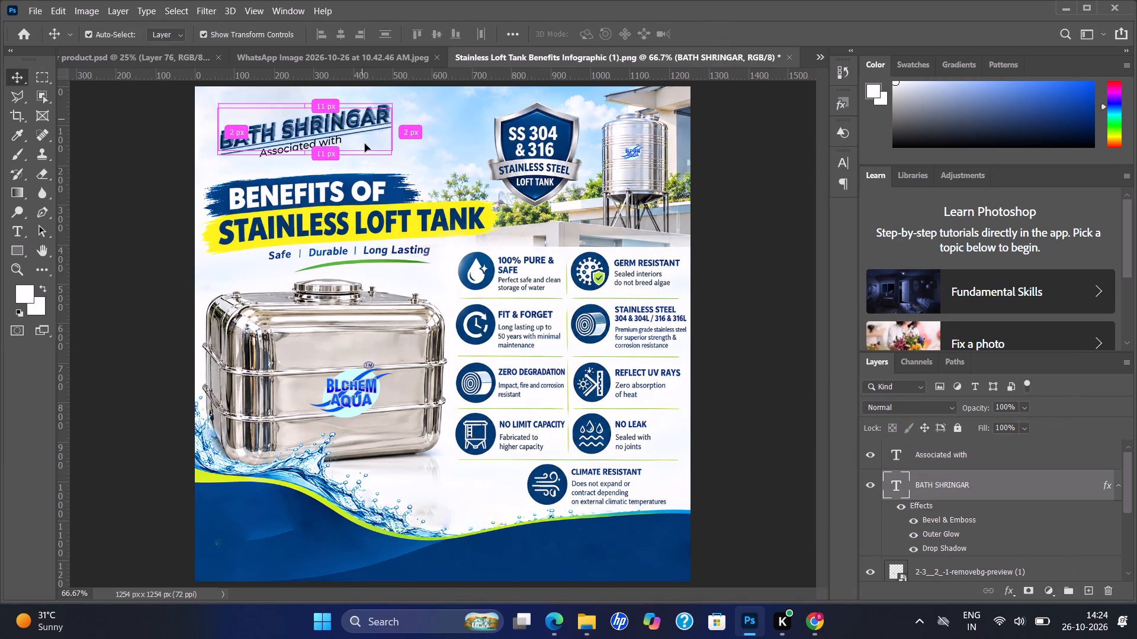
left_click_drag(365, 144, 371, 161, "alt")
triple_click(371, 161)
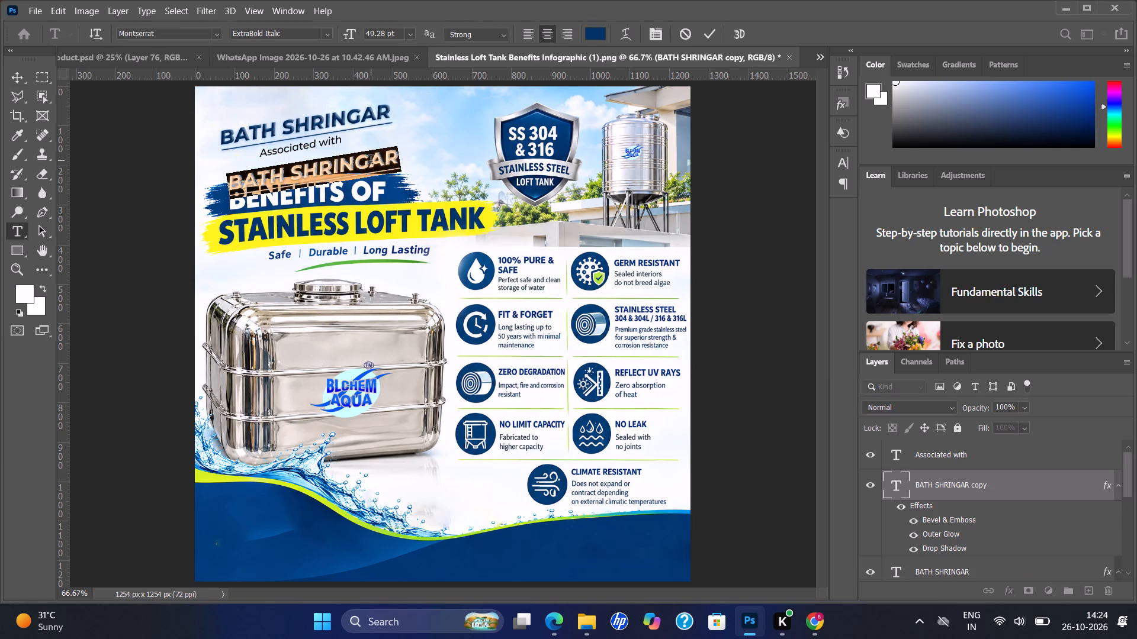
type("BLCHEM INDUS")
type("TRIES")
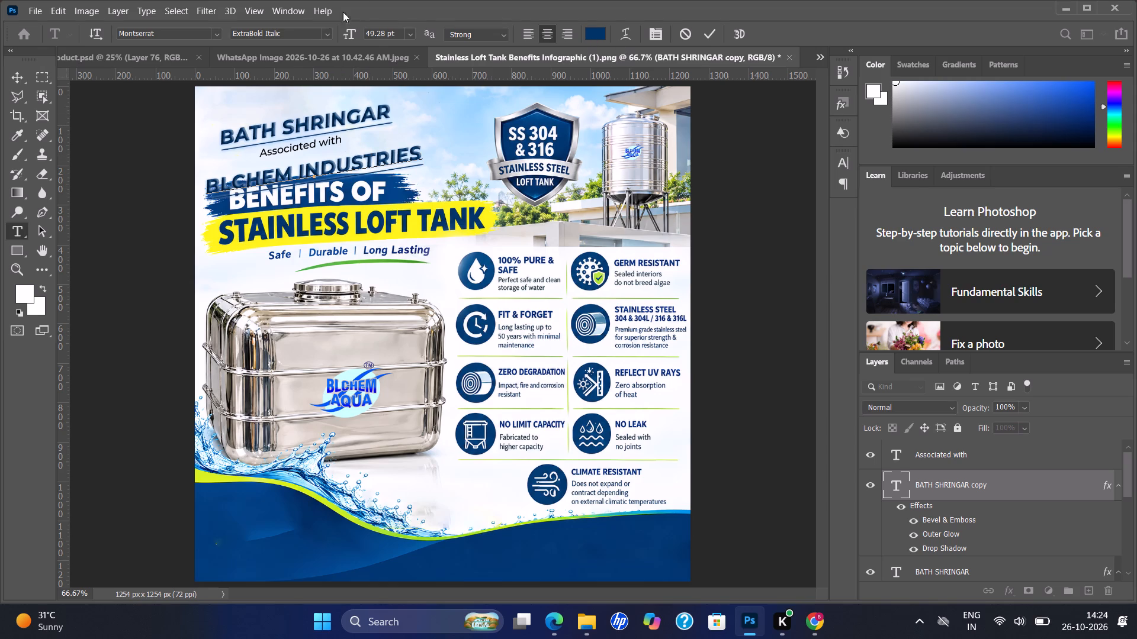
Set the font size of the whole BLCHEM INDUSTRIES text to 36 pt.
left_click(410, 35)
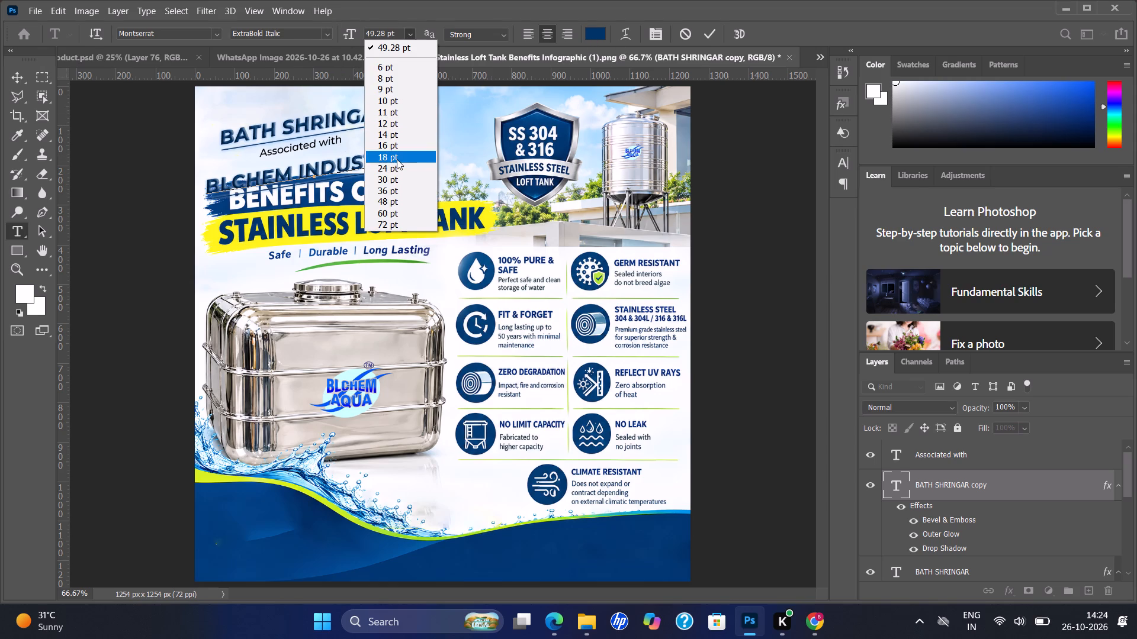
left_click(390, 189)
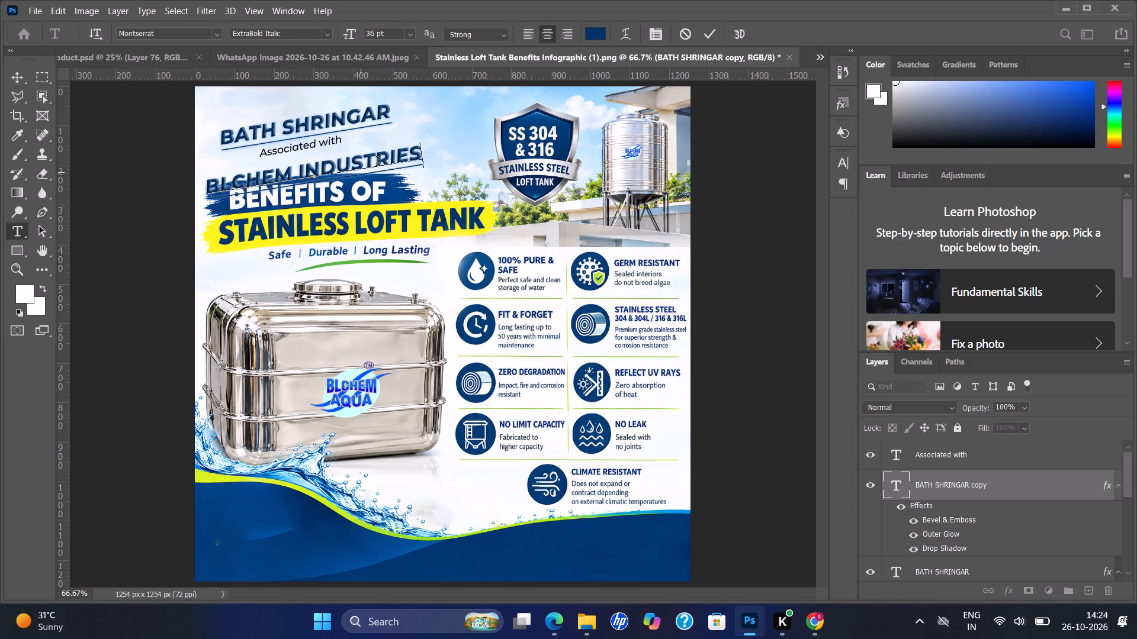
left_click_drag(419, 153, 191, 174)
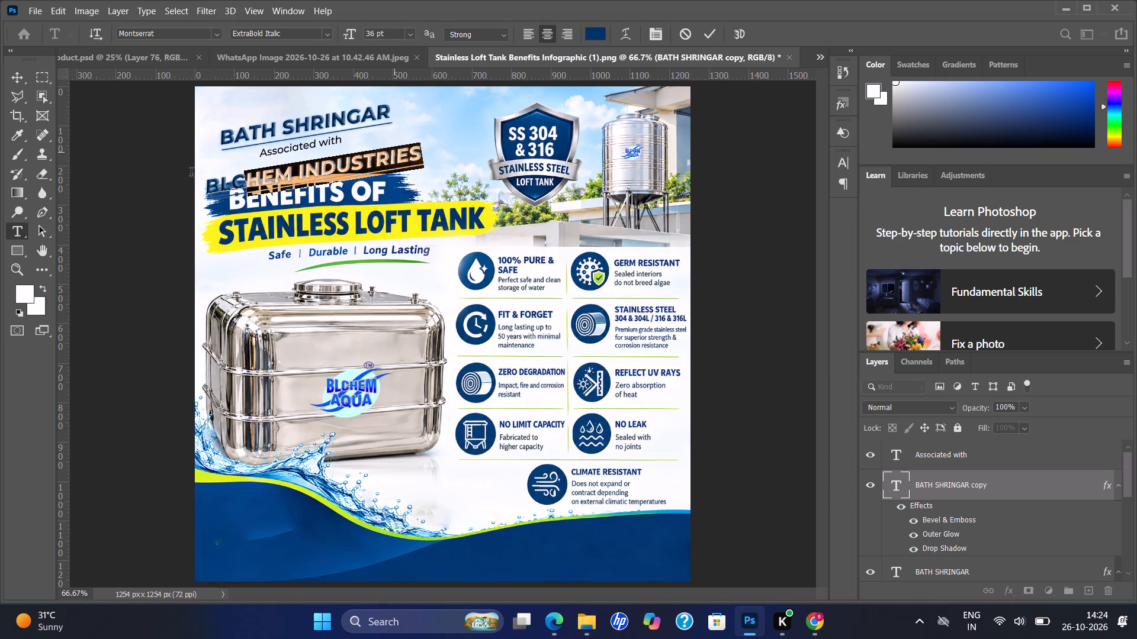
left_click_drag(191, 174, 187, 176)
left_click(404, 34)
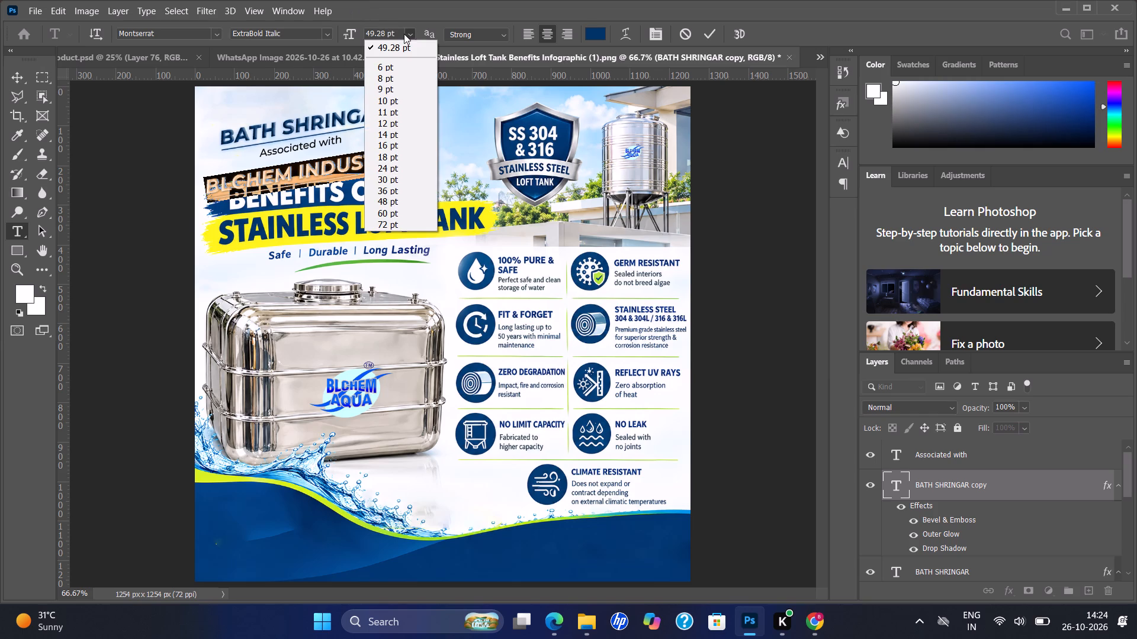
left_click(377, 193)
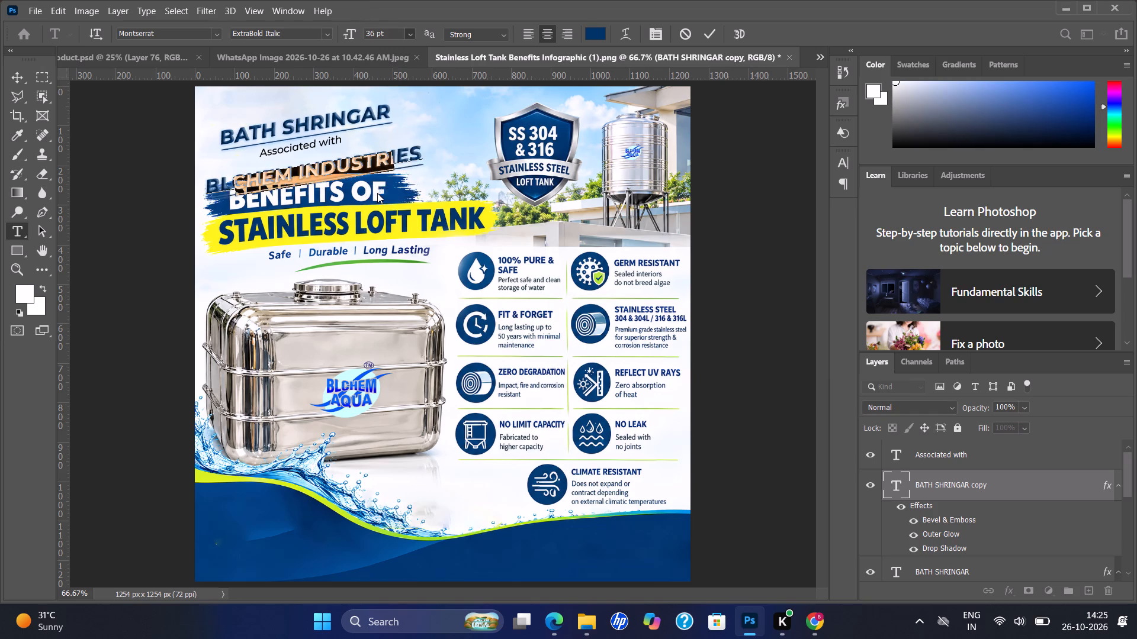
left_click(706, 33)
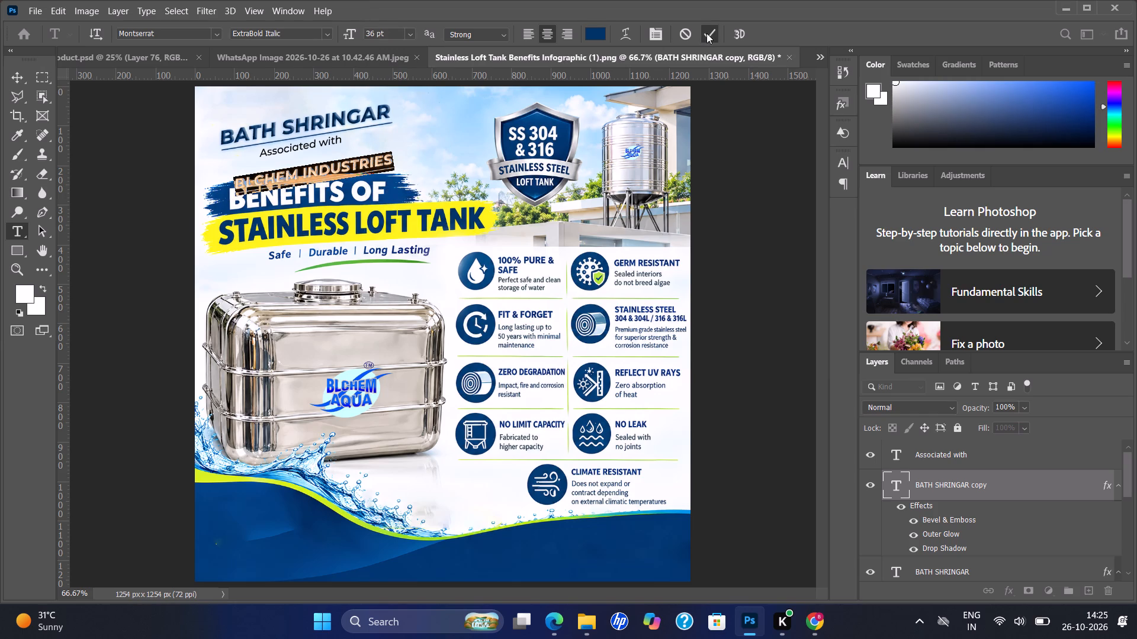
Move BLCHEM INDUSTRIES up about 28 px so it sits directly beneath the Associated with line.
left_click_drag(351, 168, 349, 157)
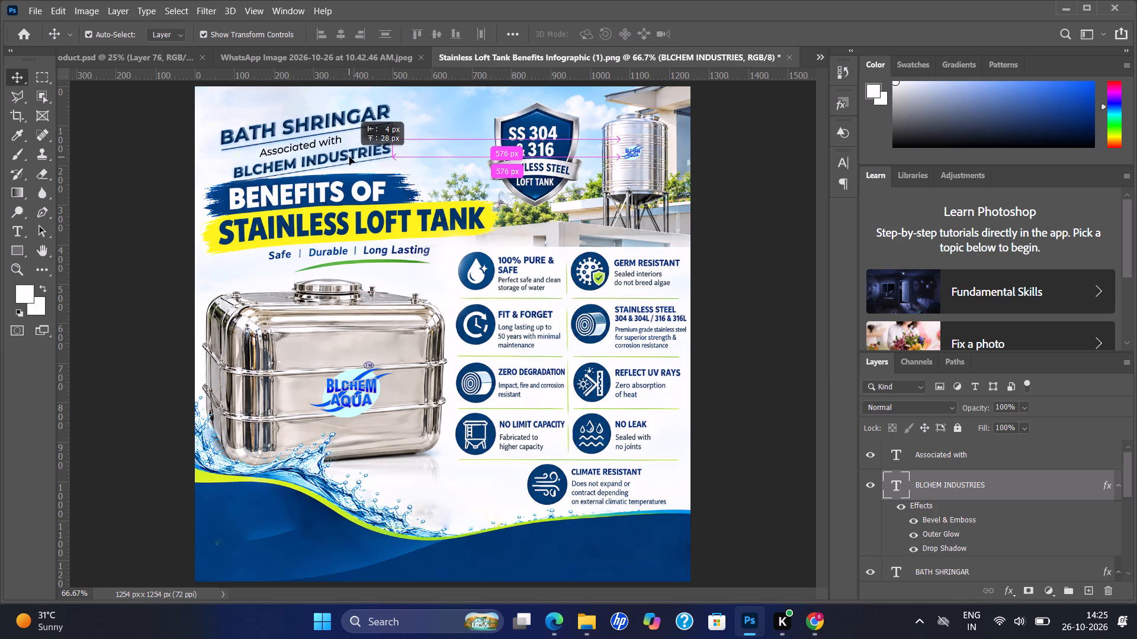
left_click_drag(349, 157, 349, 156)
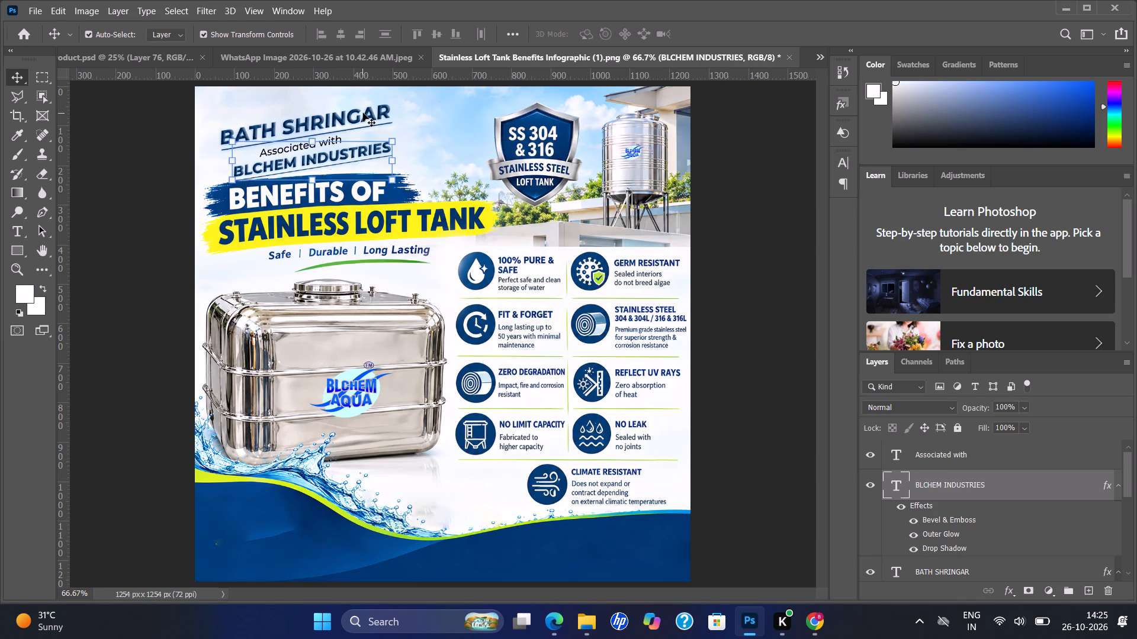
Nudge the BATH SHRINGAR title and the Associated with line each up 2 px.
left_click(363, 113)
key("Up")
key("Up")
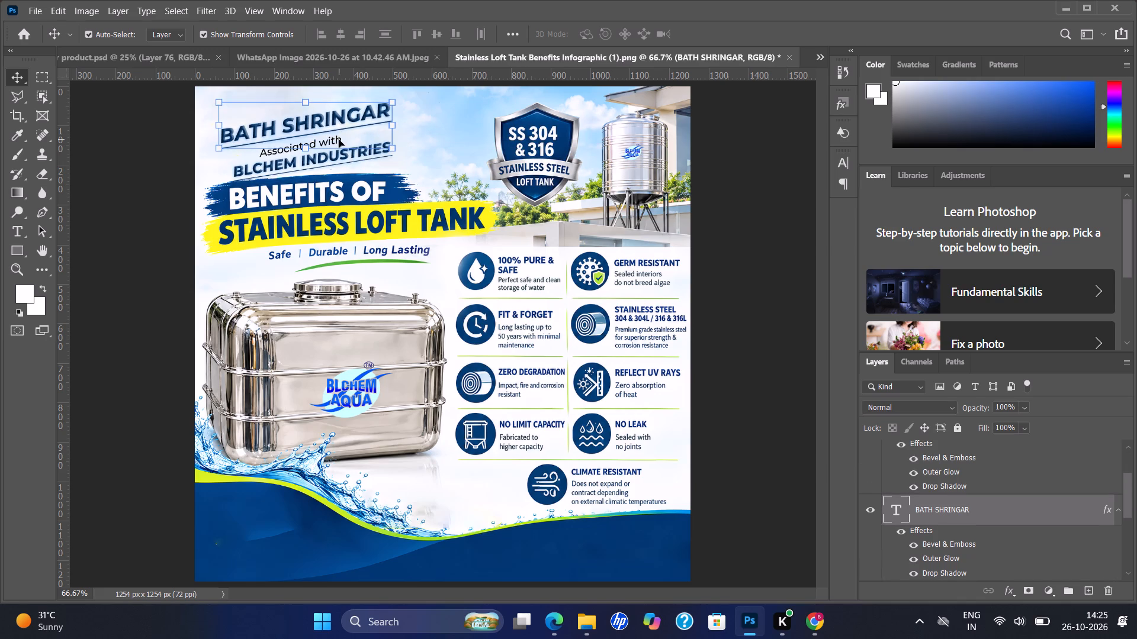
left_click(339, 140)
key("Up")
key("Up")
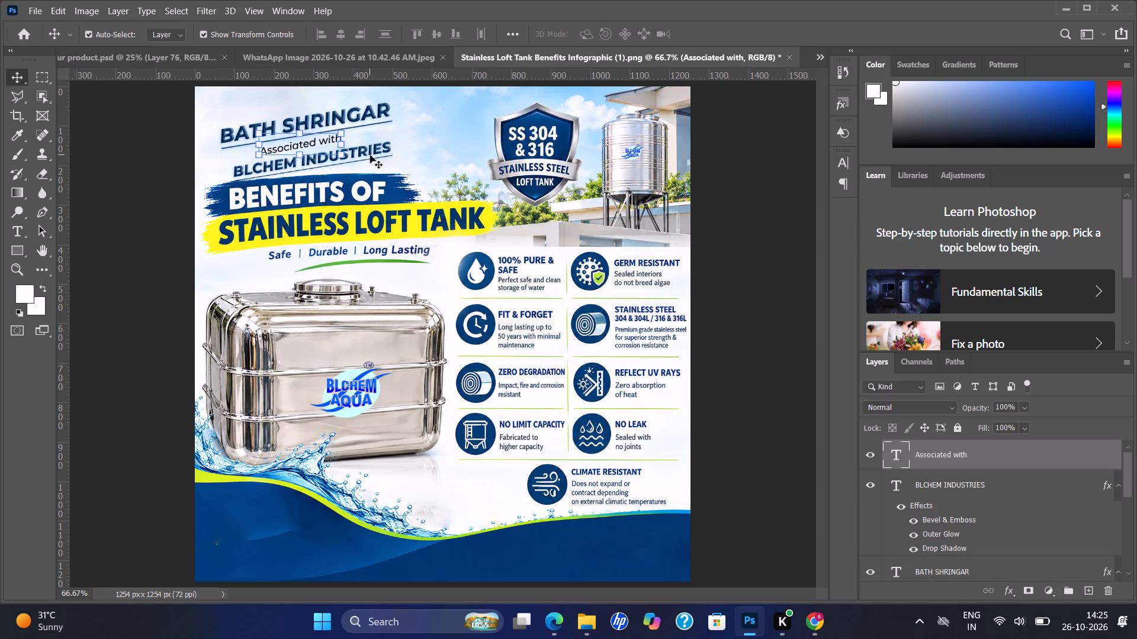
Nudge BLCHEM INDUSTRIES up about 7 px and left 7 px so it sits closer beneath the Associated with line.
left_click(371, 154)
key("Up")
key("Up")
key("Up")
key("Up")
key("Up")
key("Up")
key("Up")
key("Up")
key("Up")
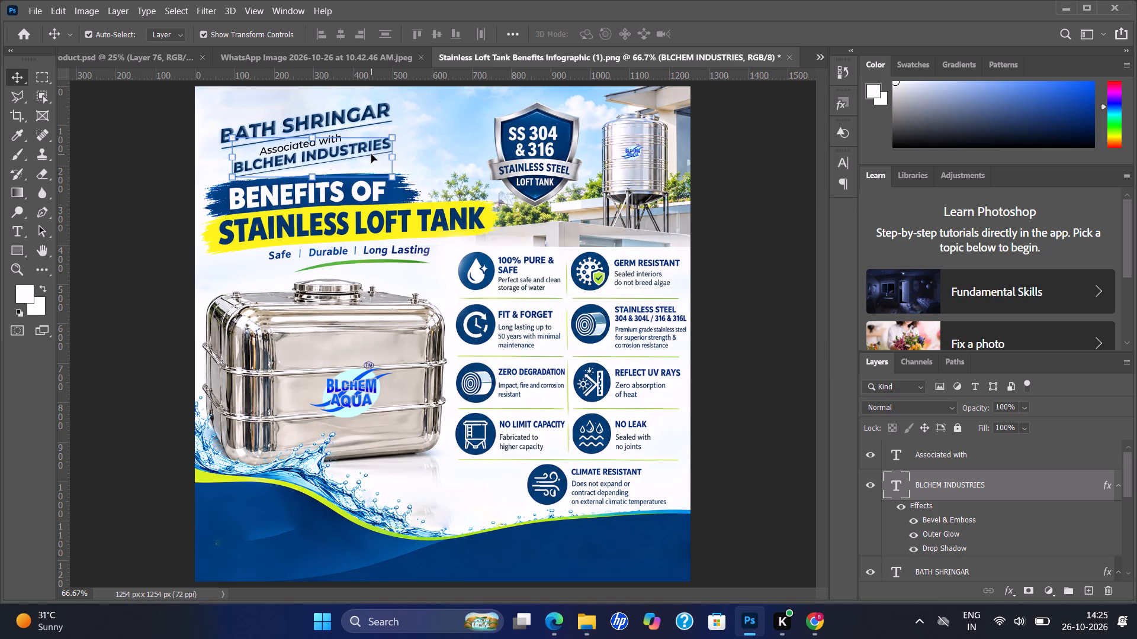
key("Left")
key("Left")
key("Left")
key("Left")
key("Left")
key("Left")
key("Left")
key("Down")
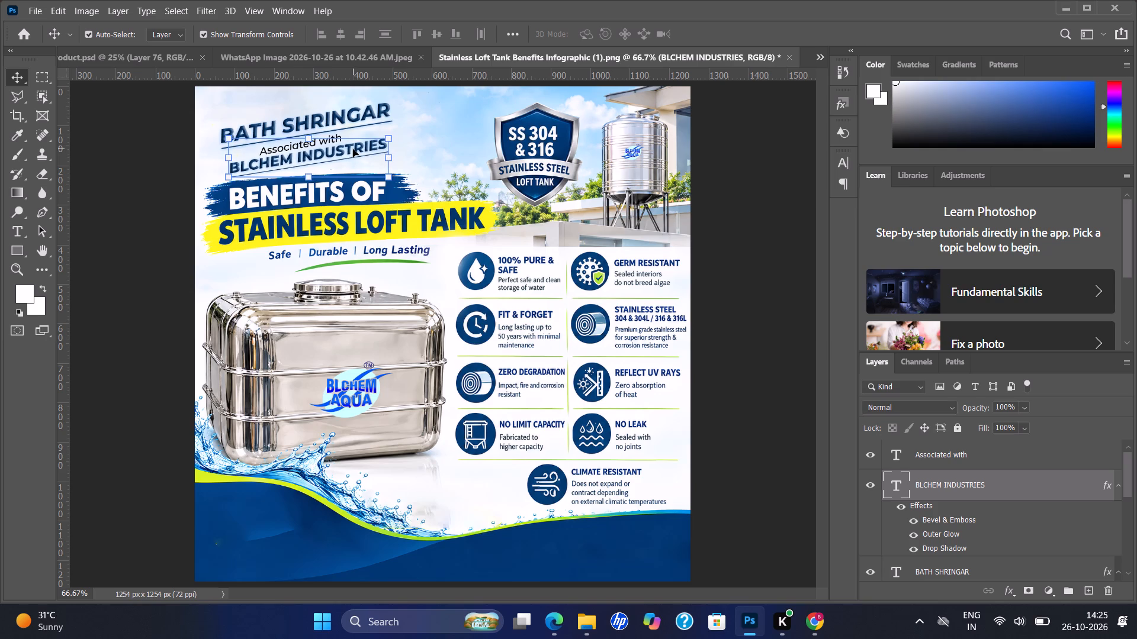
key("Down")
Set the font size of the BLCHEM INDUSTRIES text to 30 pt.
triple_click(353, 149)
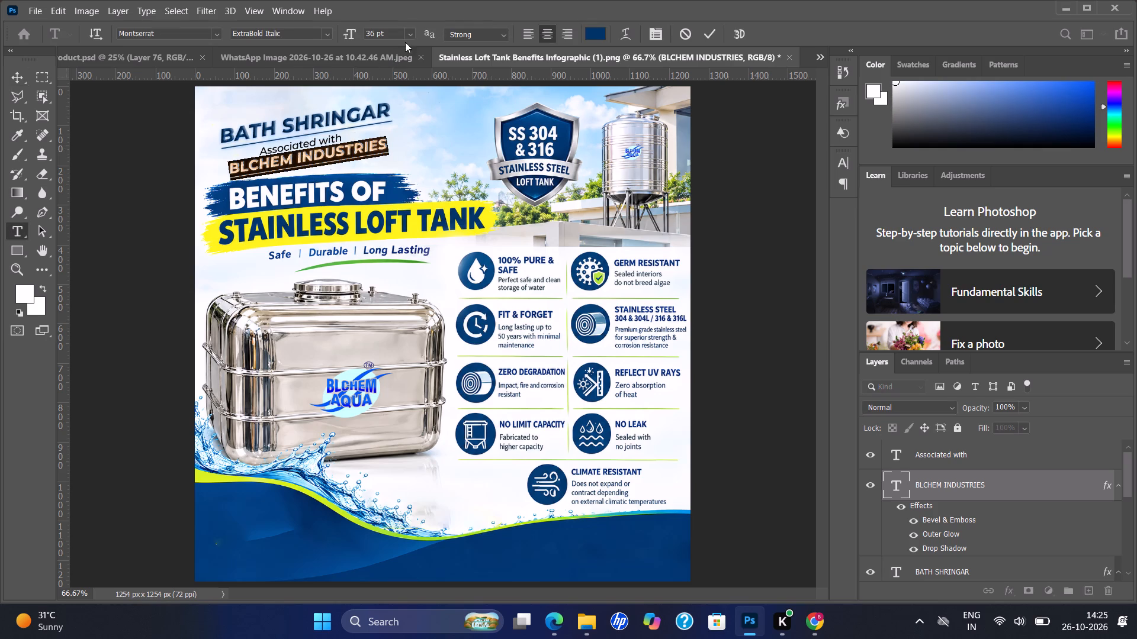
left_click(409, 31)
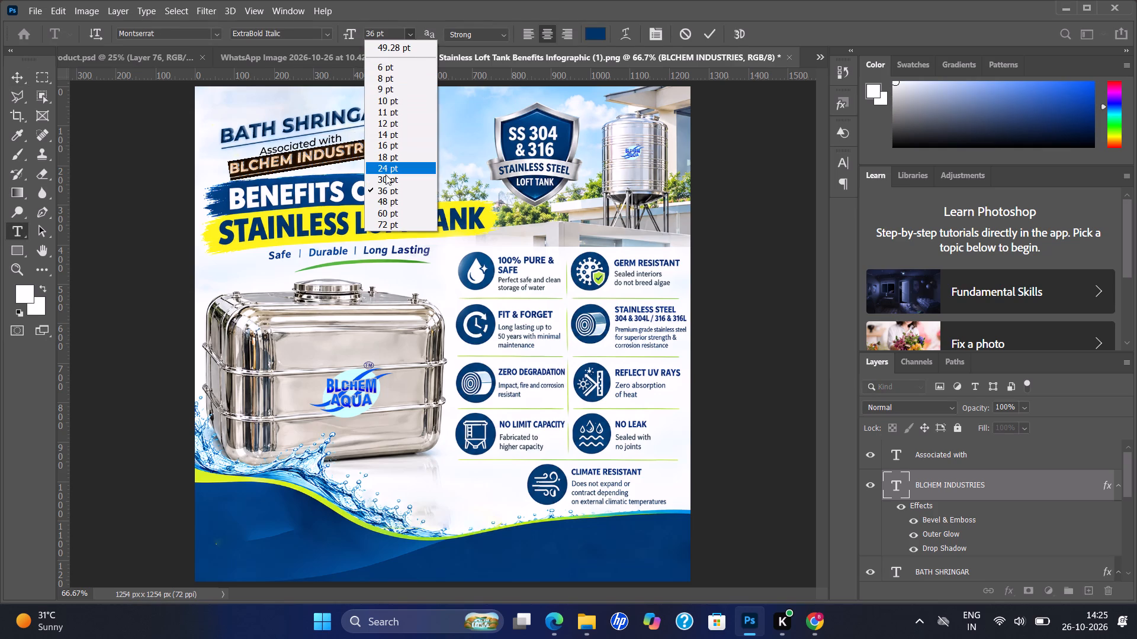
left_click(386, 175)
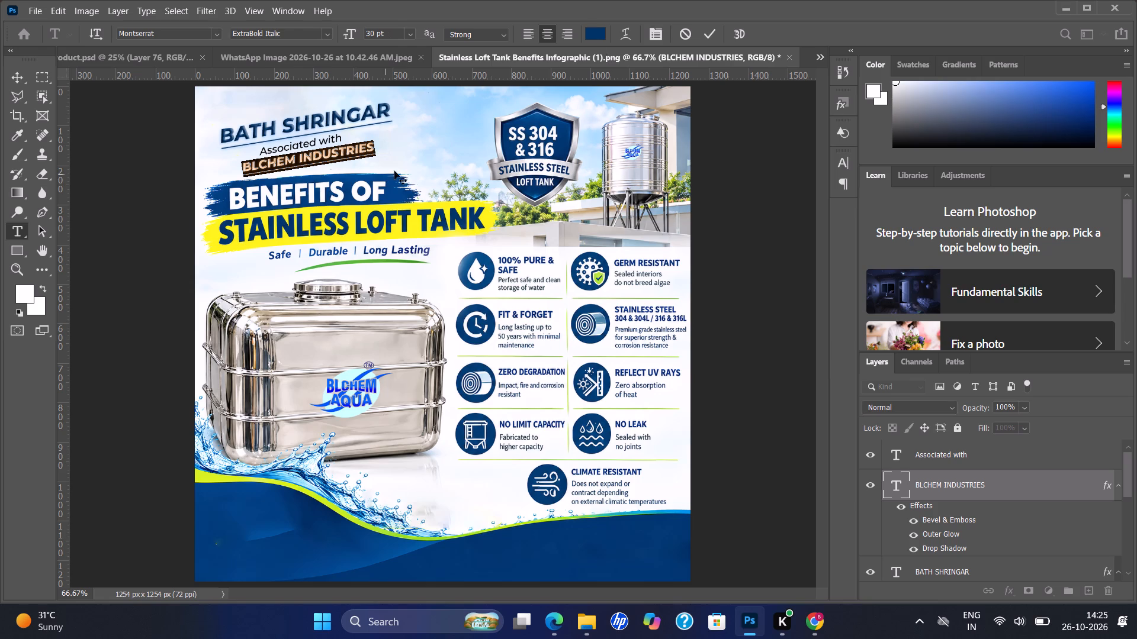
left_click(708, 27)
Nudge BLCHEM INDUSTRIES about 2 px down and 3 px right to fine-tune its spacing and centring, and deselect it.
key("Down")
key("Down")
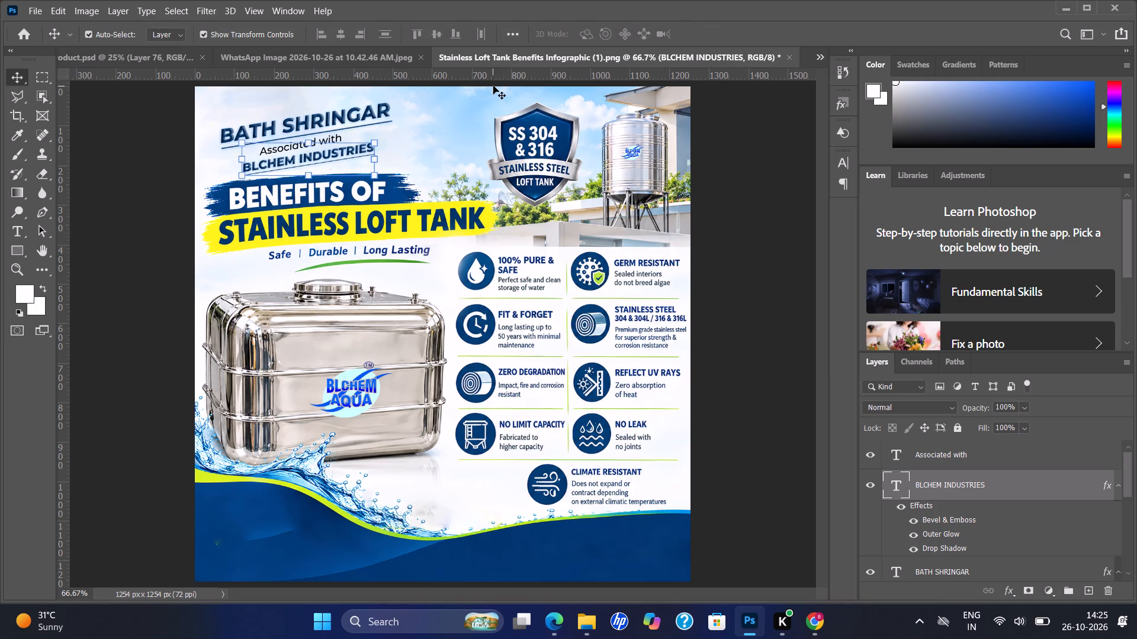
key("Up")
key("Right")
key("Right")
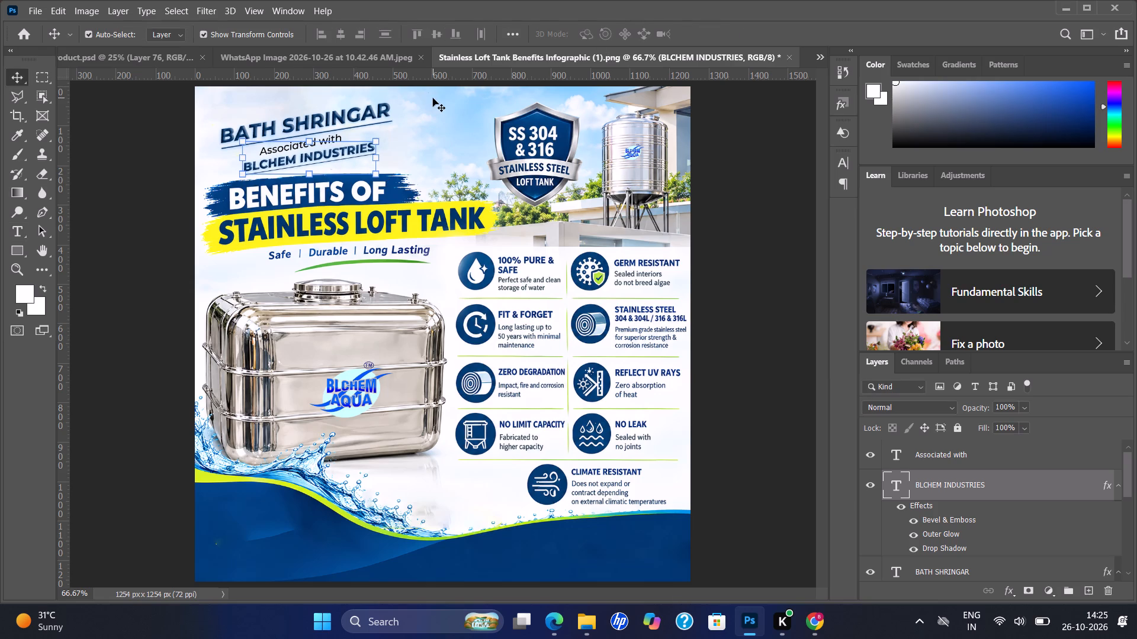
key("Right")
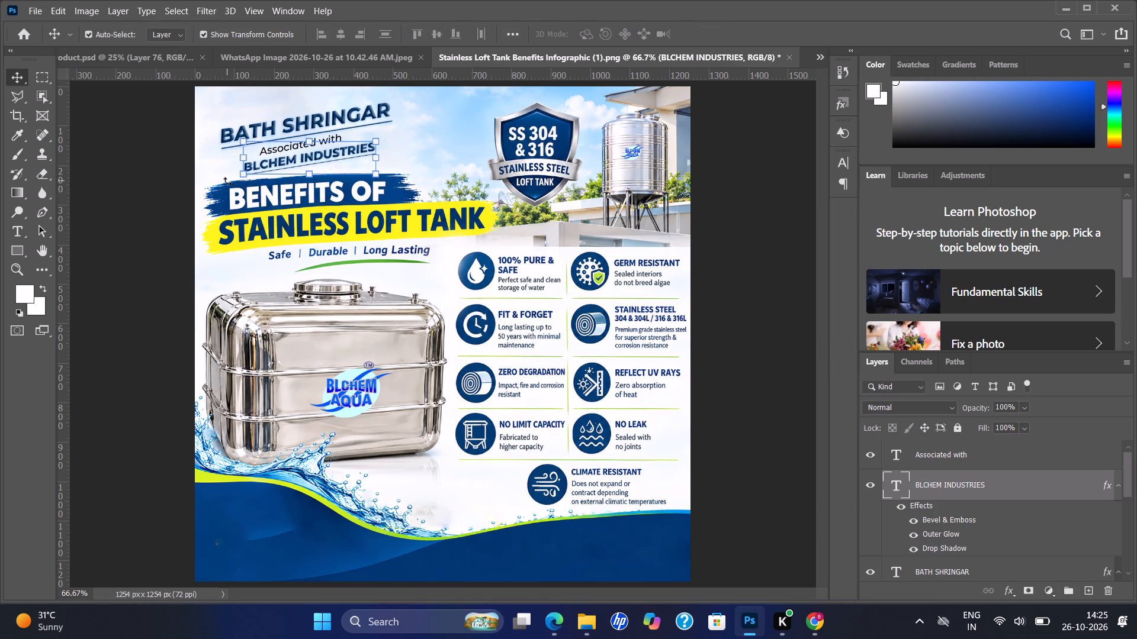
key("Down")
left_click(163, 166)
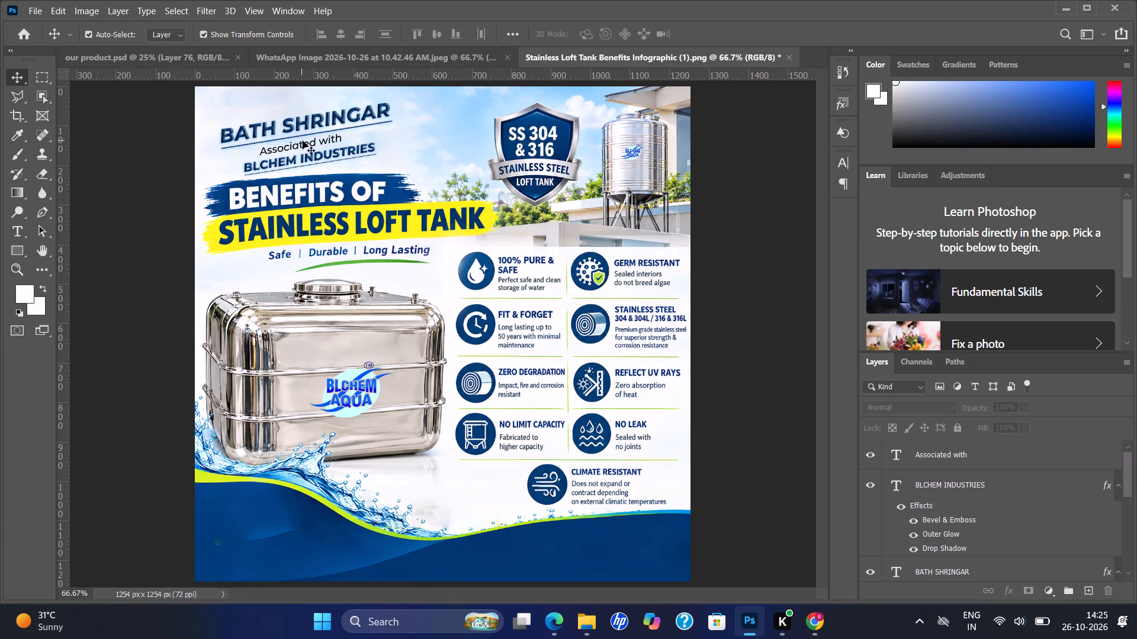
Nudge the Associated with line down about 1 px to even its spacing between BATH SHRINGAR and BLCHEM INDUSTRIES.
left_click(310, 144)
key("Down")
key("Down")
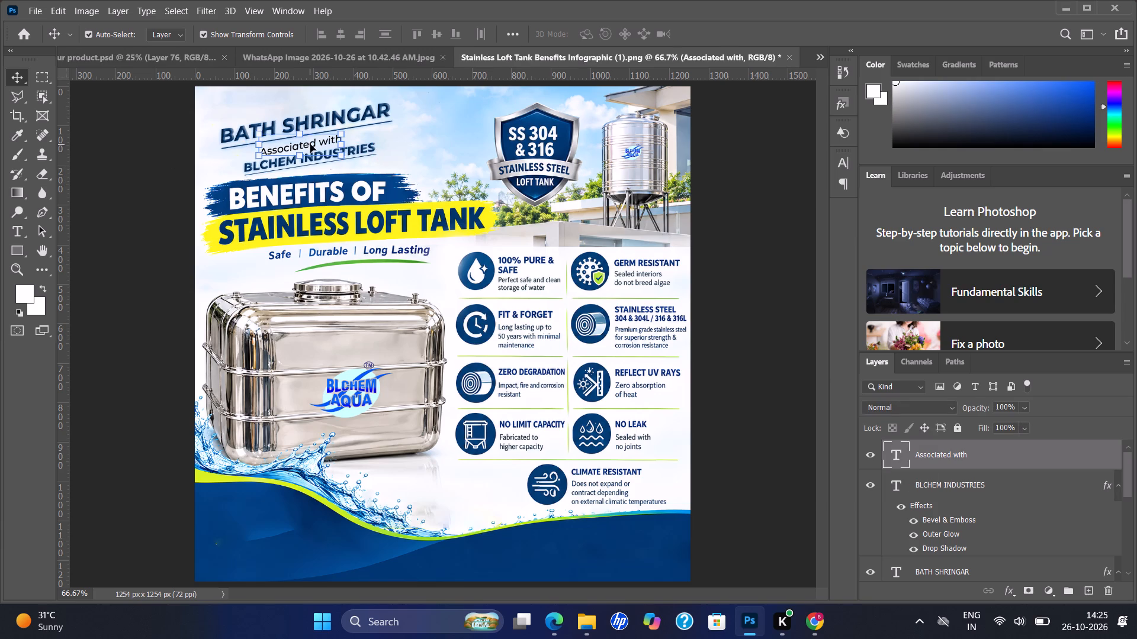
key("Right")
key("Left")
left_click(182, 167)
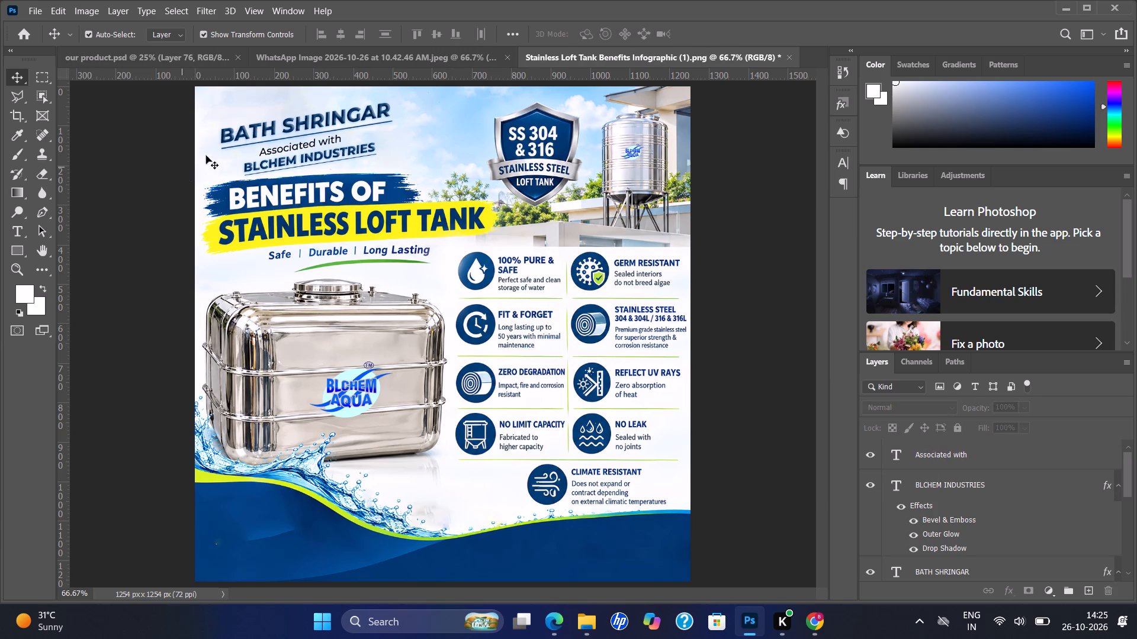
left_click(282, 148)
key("Up")
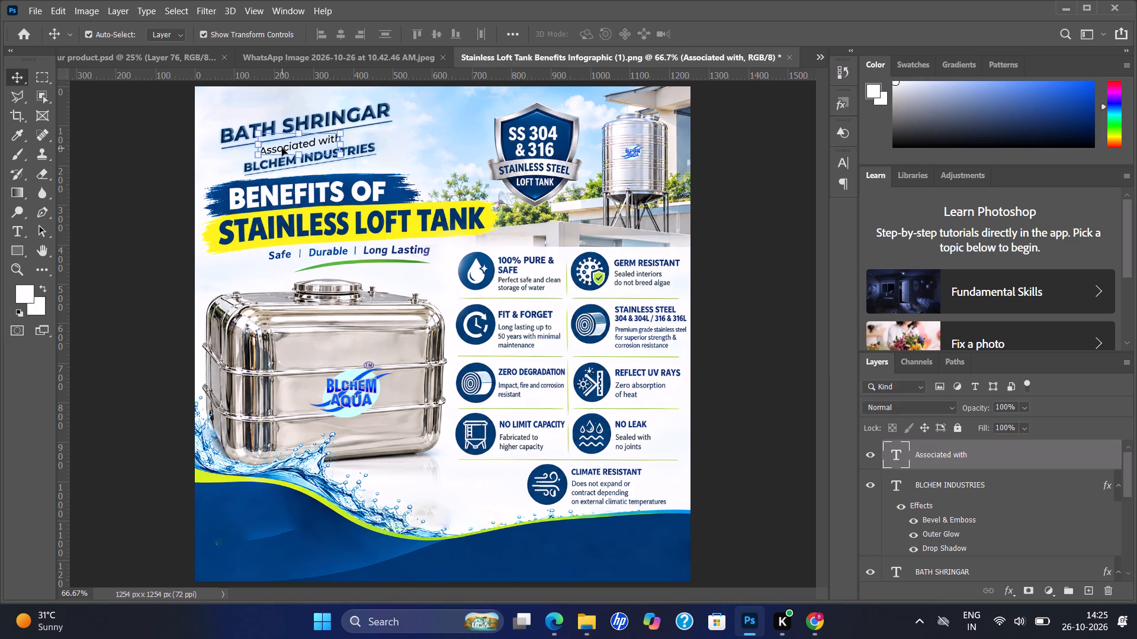
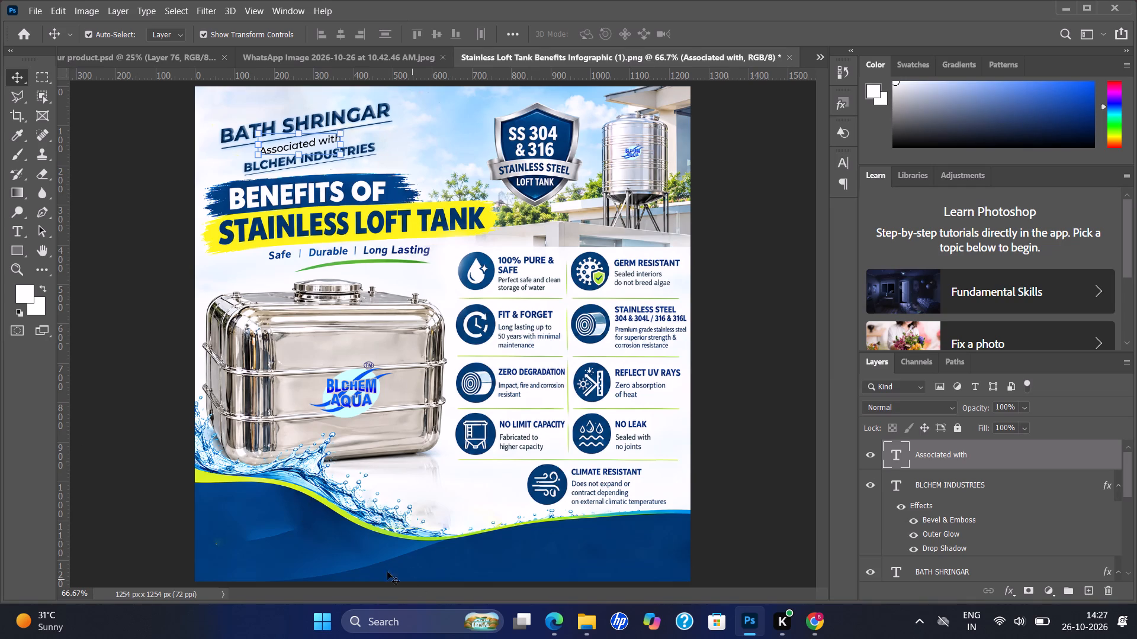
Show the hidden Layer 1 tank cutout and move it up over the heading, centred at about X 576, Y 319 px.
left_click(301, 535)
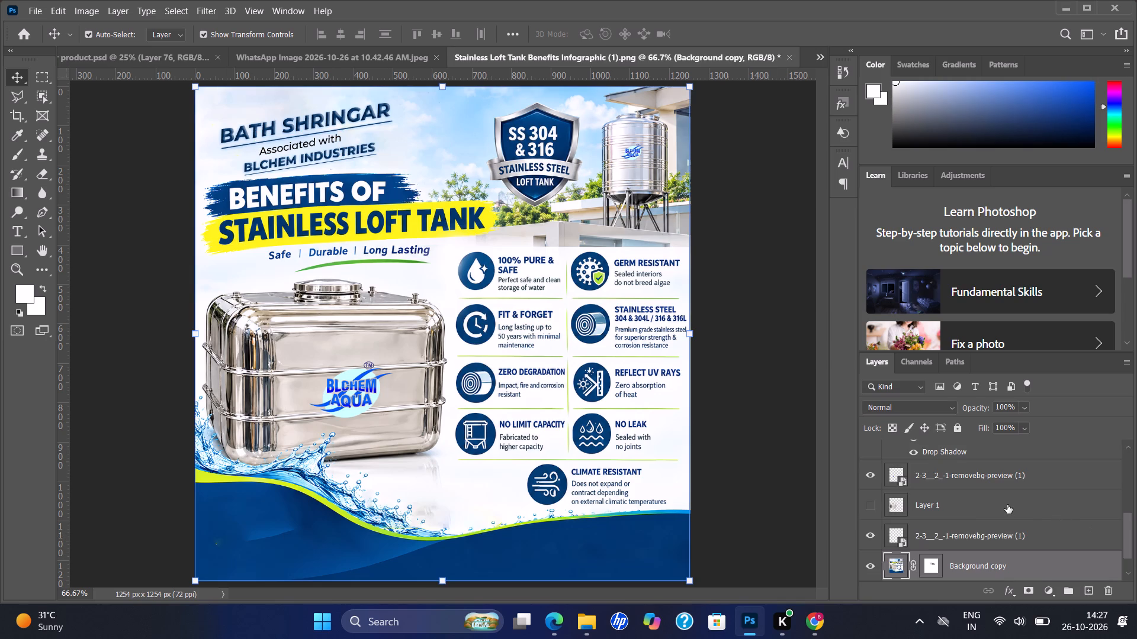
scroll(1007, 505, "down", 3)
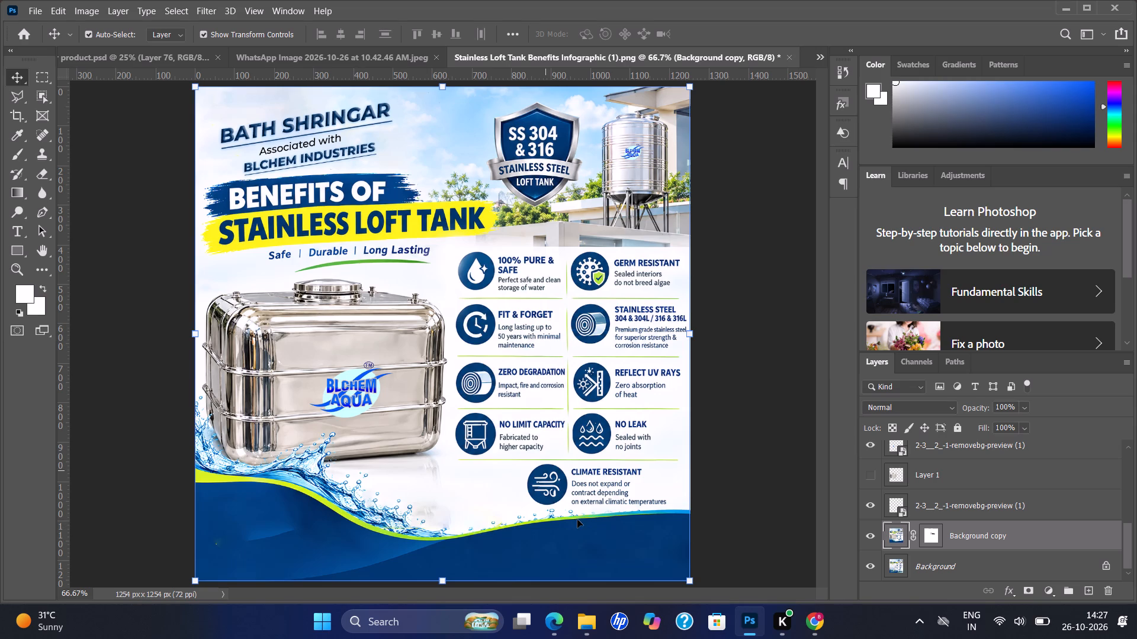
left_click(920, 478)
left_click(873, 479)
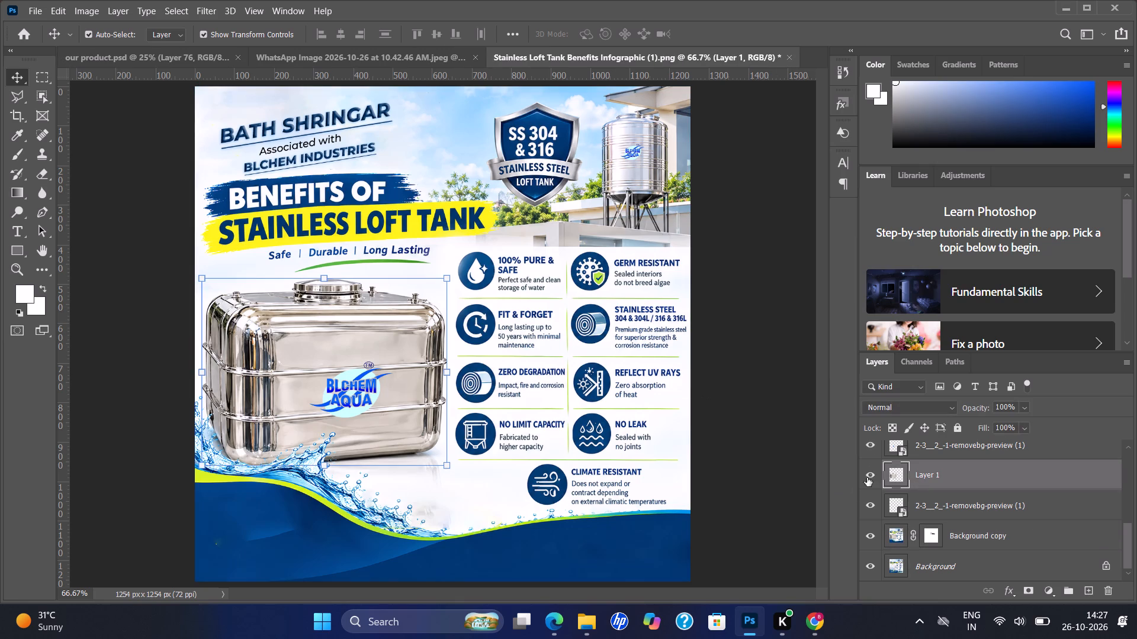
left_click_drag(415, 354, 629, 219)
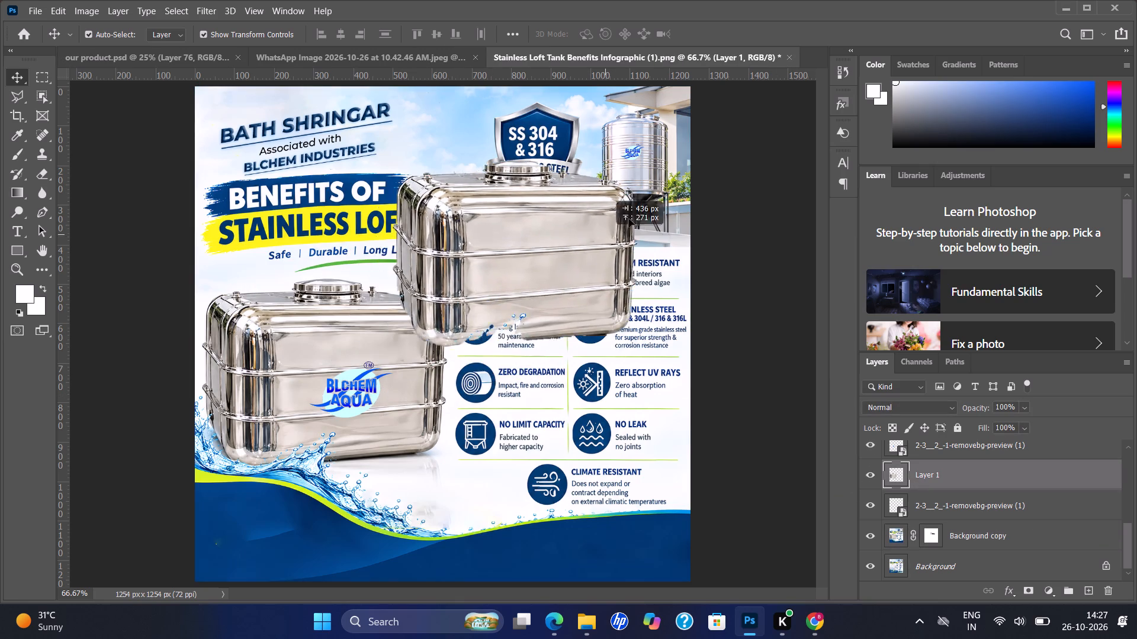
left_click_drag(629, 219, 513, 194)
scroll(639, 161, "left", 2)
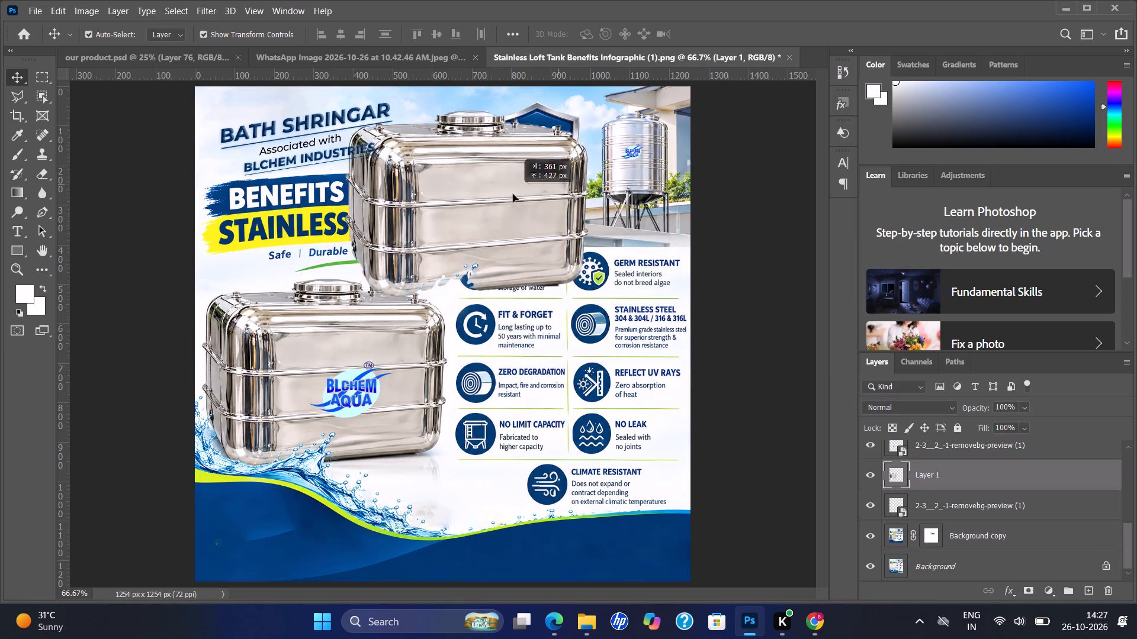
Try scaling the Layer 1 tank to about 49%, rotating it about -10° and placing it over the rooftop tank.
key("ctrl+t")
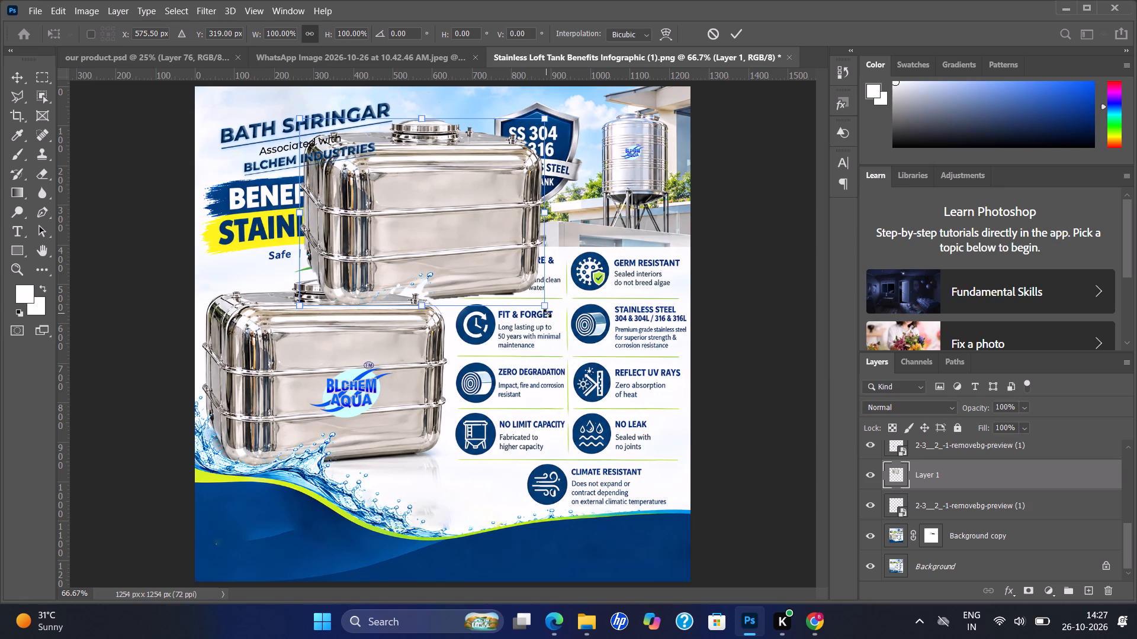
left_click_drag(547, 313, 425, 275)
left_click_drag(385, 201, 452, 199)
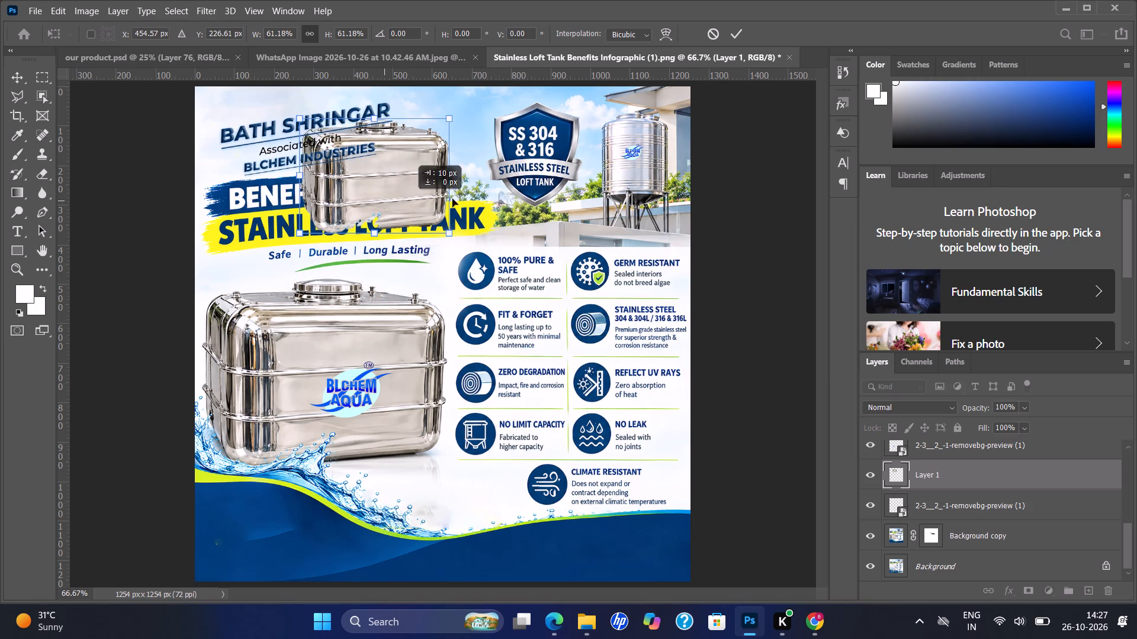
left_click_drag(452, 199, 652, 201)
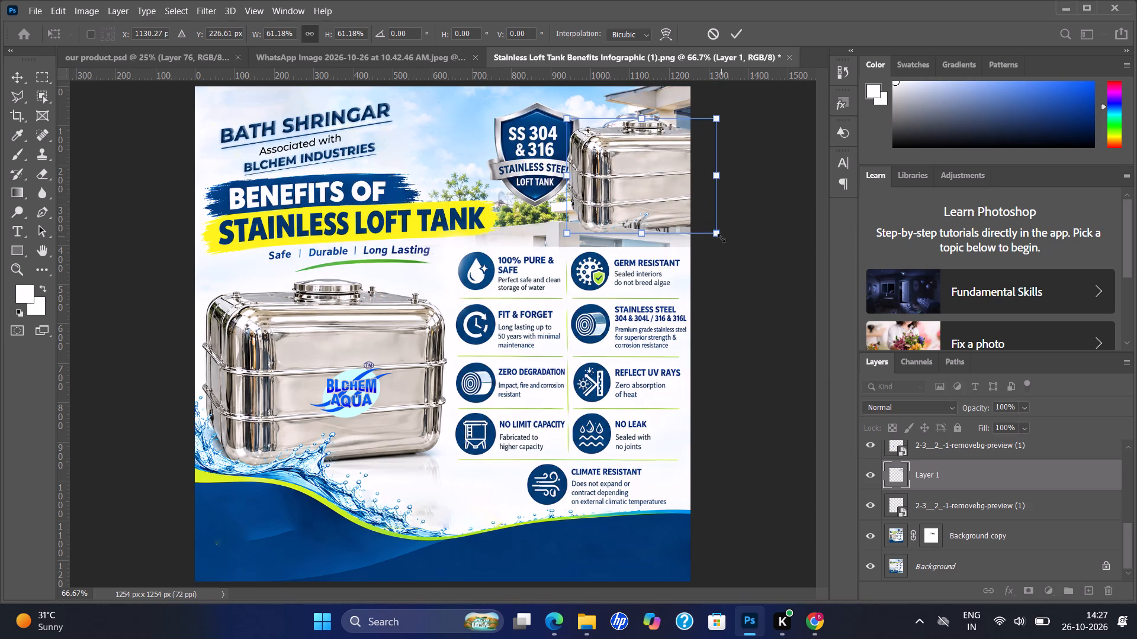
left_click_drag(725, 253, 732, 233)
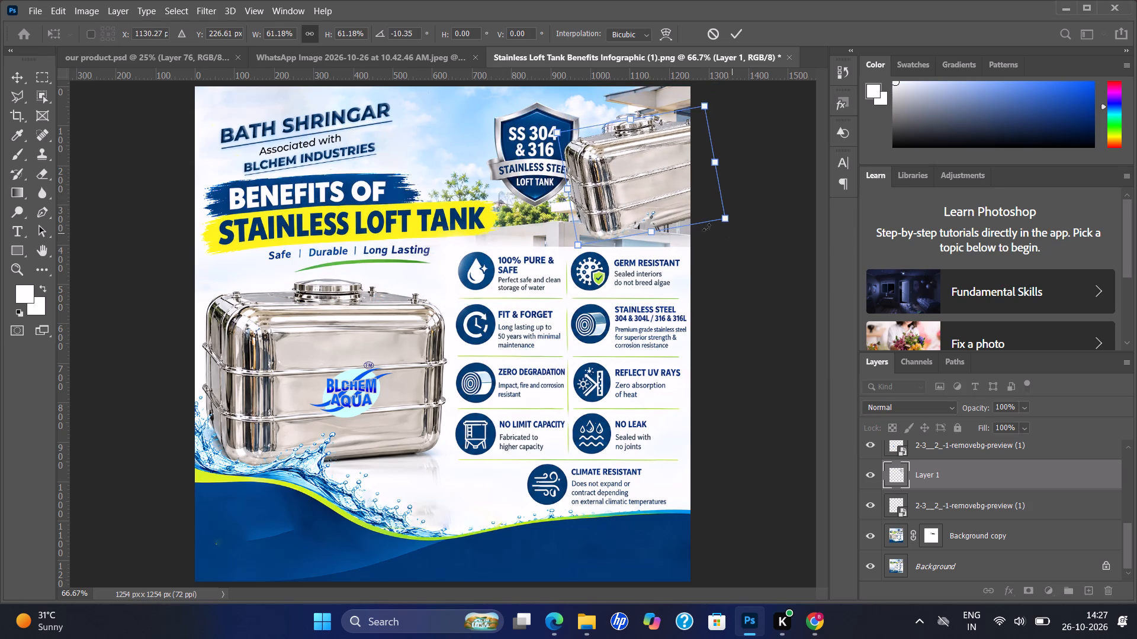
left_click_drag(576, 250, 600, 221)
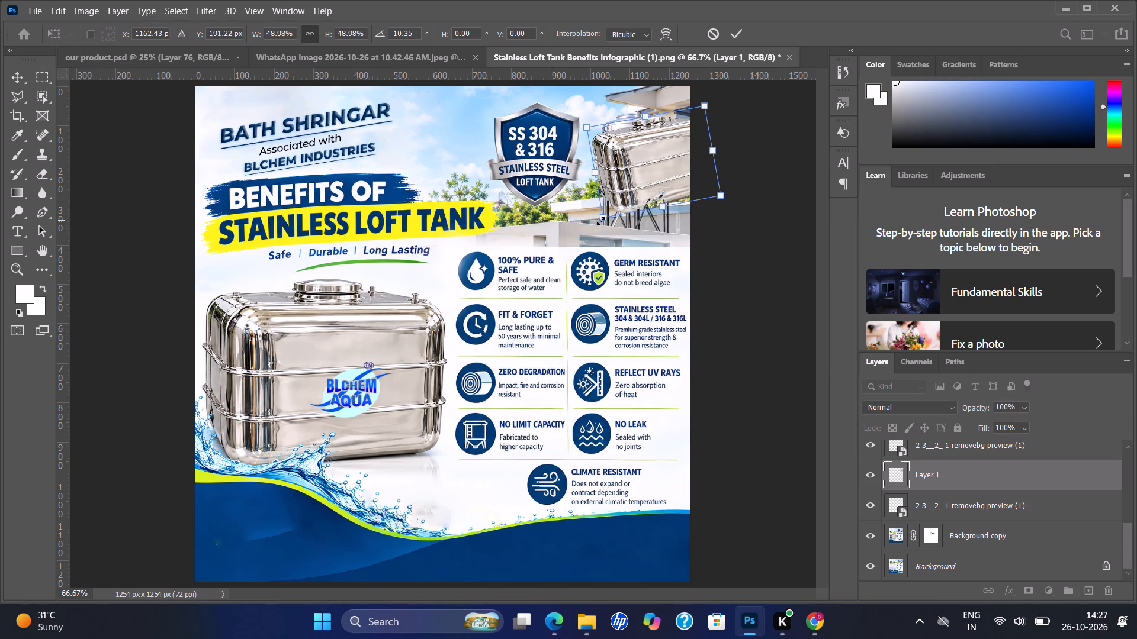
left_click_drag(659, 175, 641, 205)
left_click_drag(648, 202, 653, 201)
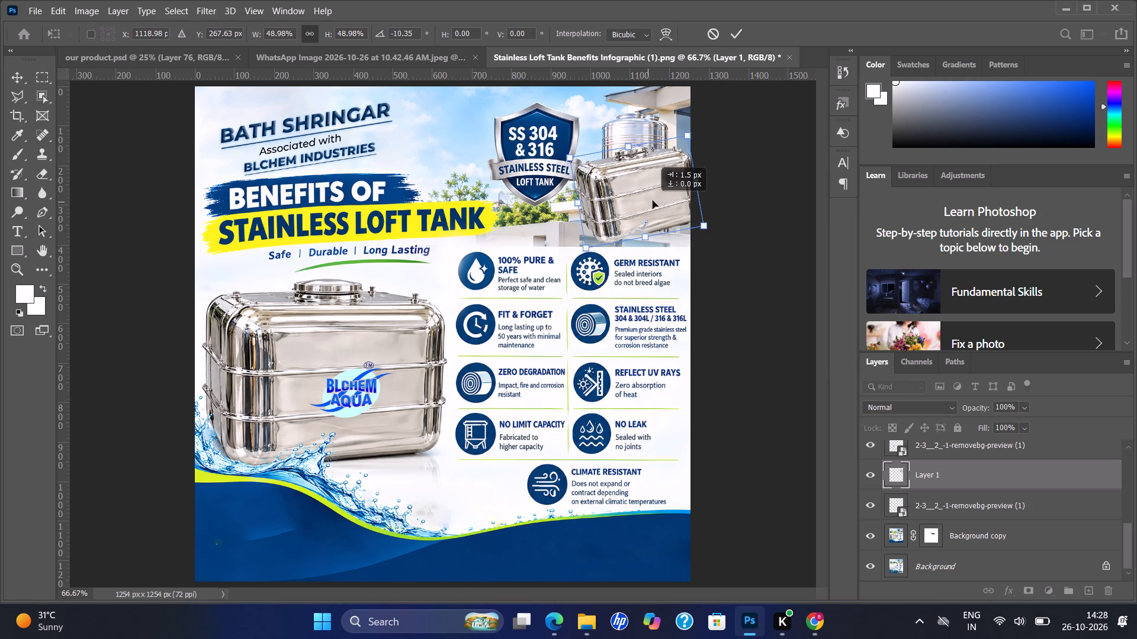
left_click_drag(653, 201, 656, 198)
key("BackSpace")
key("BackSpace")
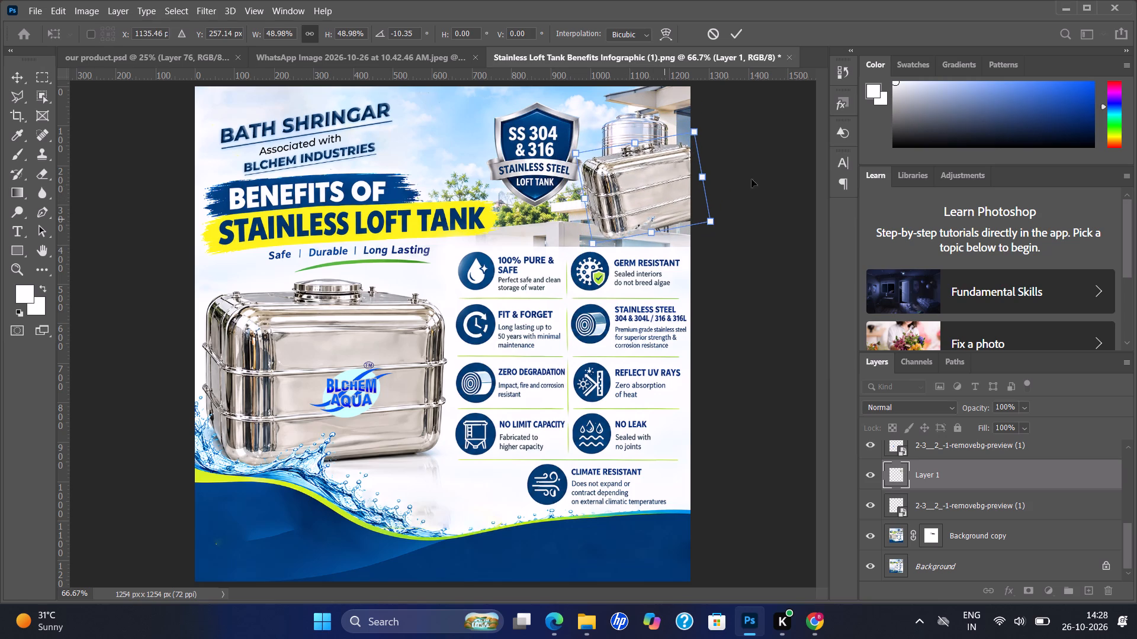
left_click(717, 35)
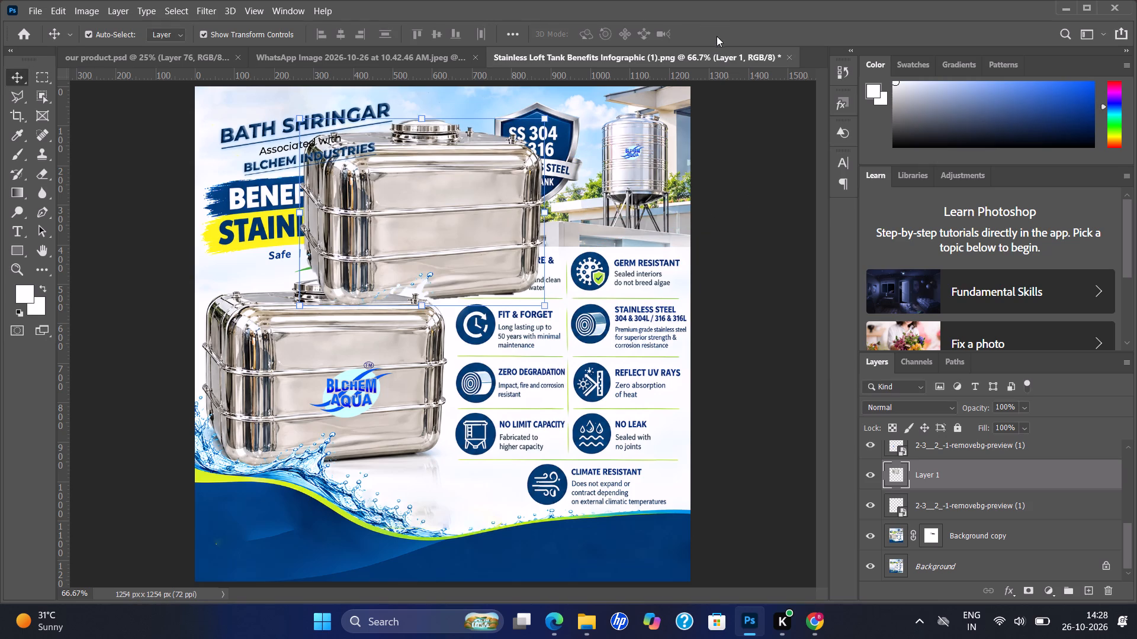
Delete the Layer 1 tank cutout and select the Background copy layer.
key("BackSpace")
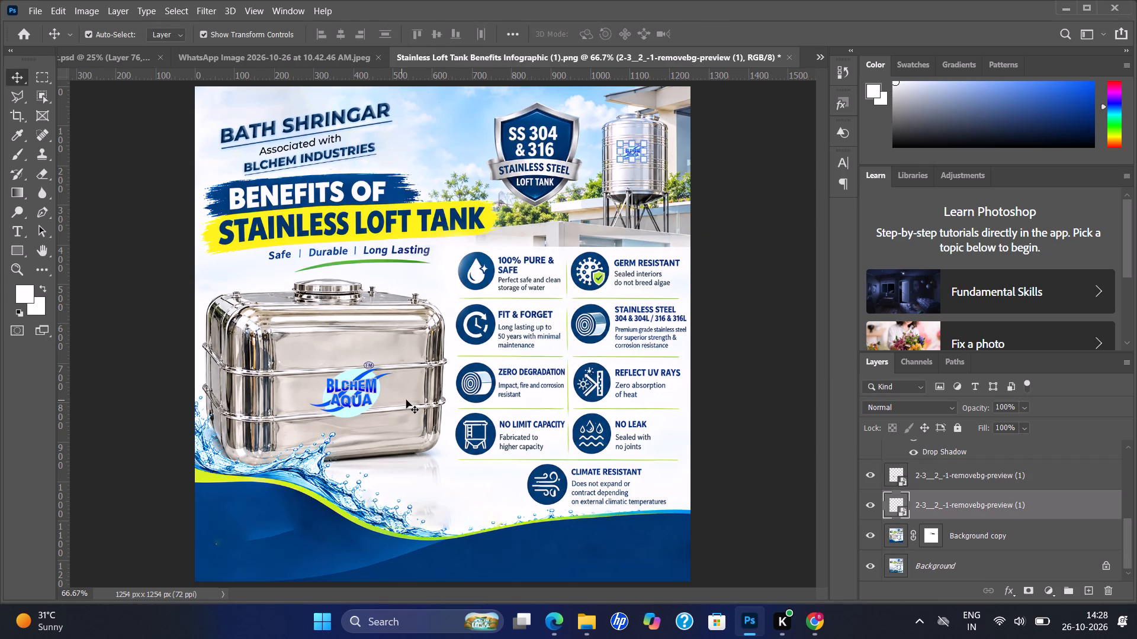
left_click(407, 400)
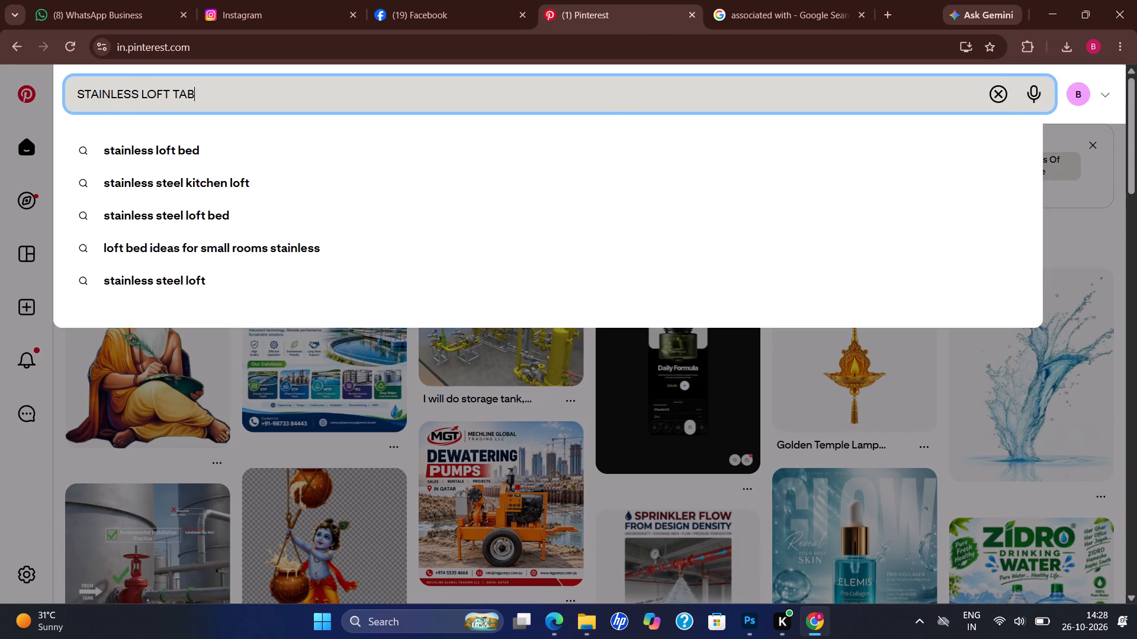
key("BackSpace")
key("Return")
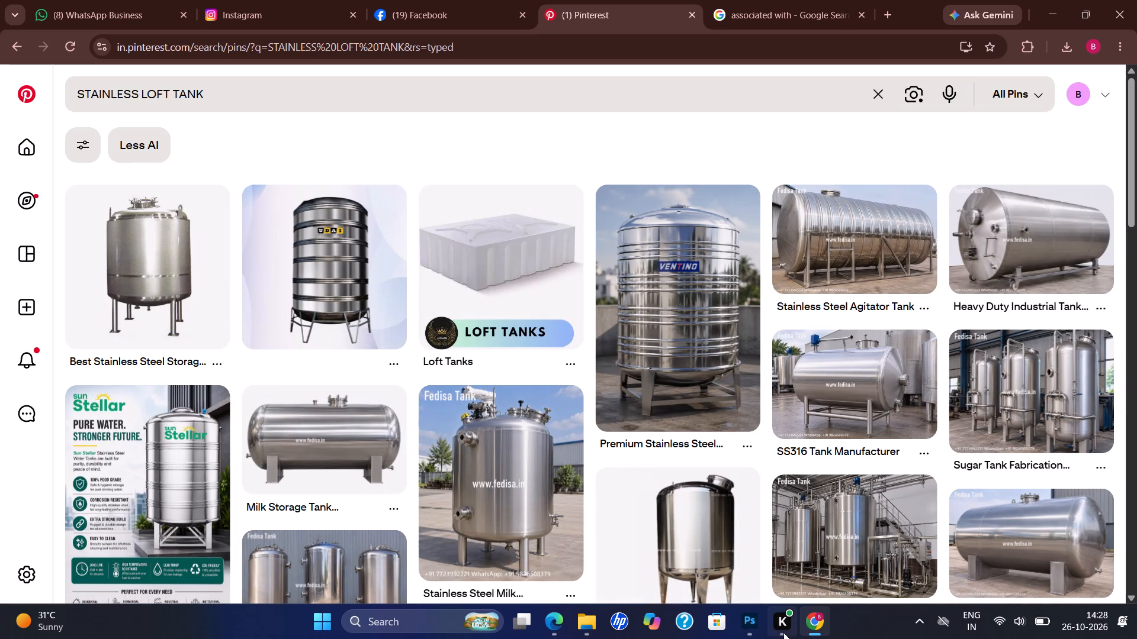
left_click(747, 634)
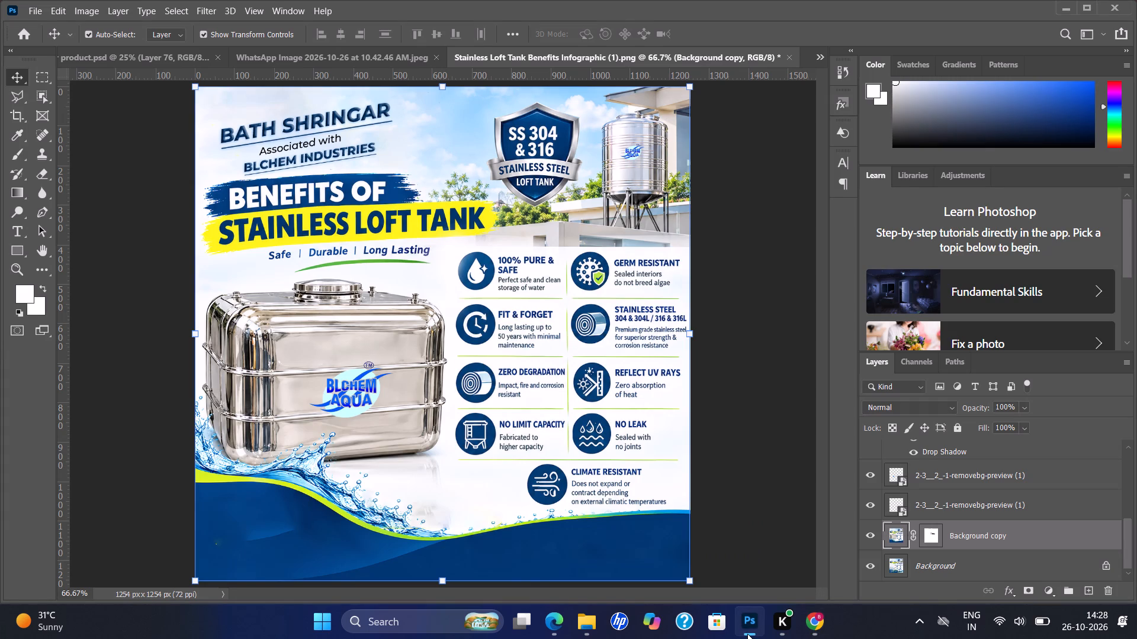
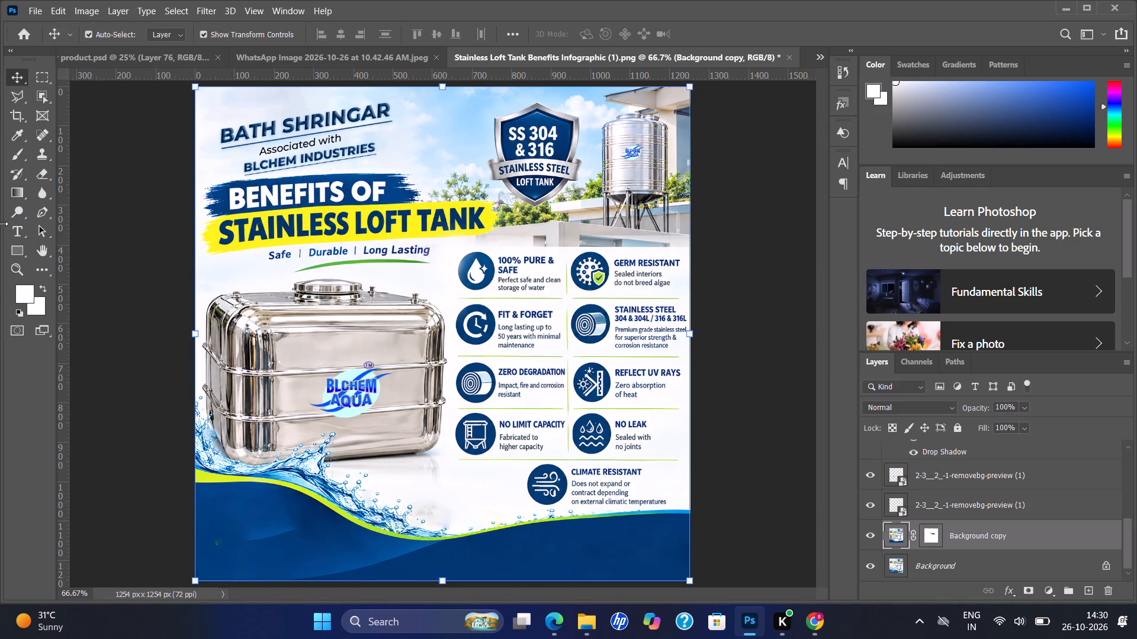
Add the text BATH SHRINGAR on the dark blue footer, below the CLIMATE RESISTANT entry.
left_click(17, 233)
key("ctrl+equal")
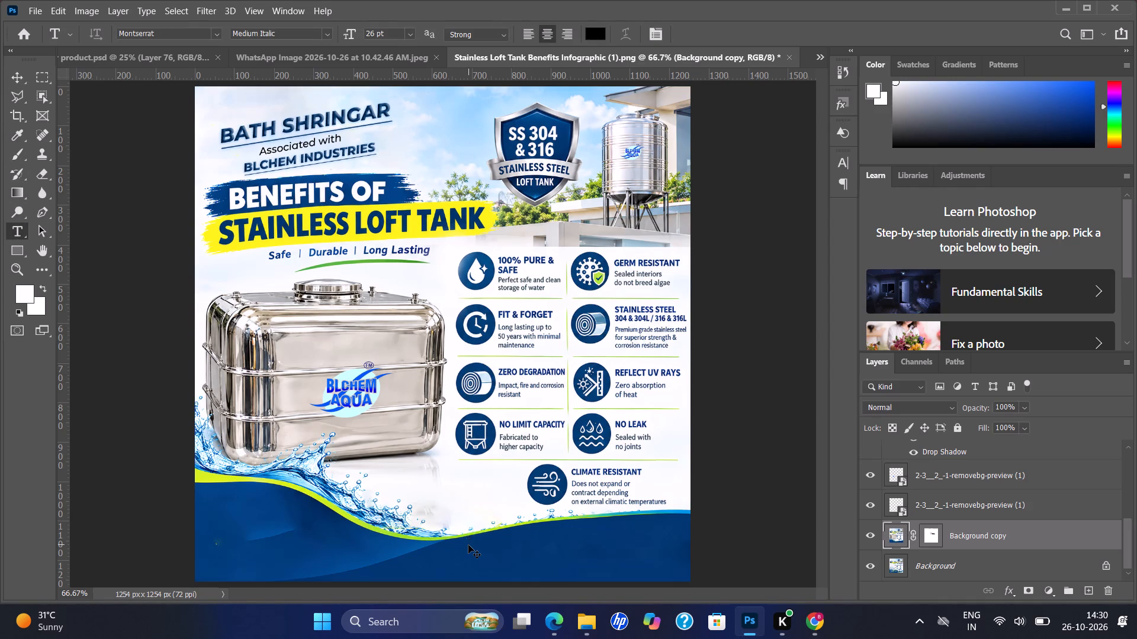
left_click_drag(823, 364, 807, 453)
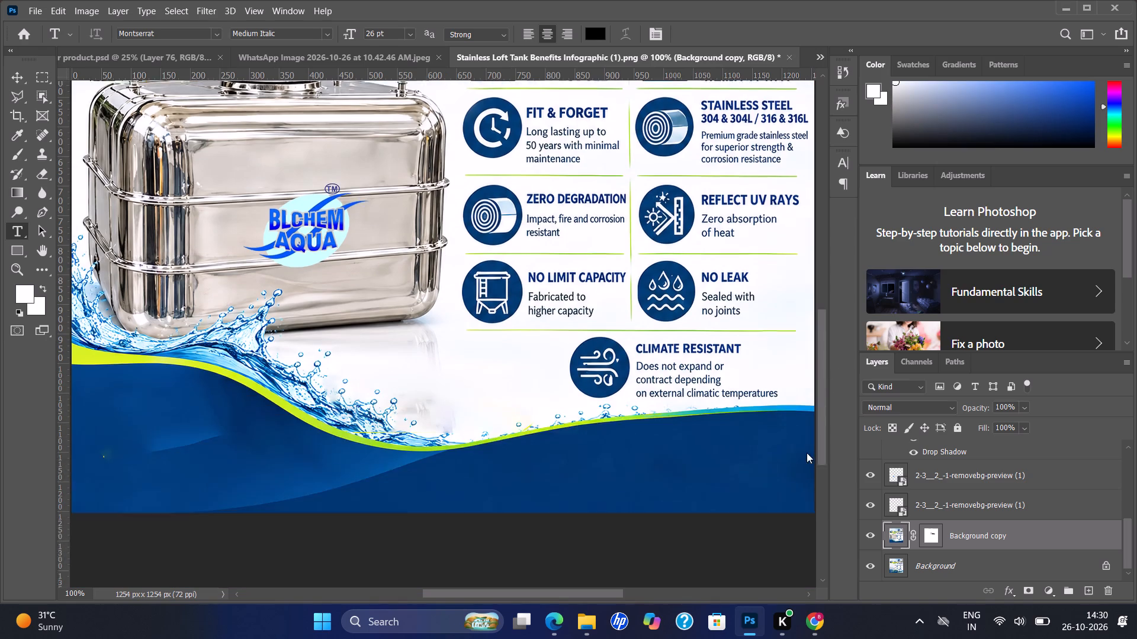
left_click_drag(807, 453, 798, 471)
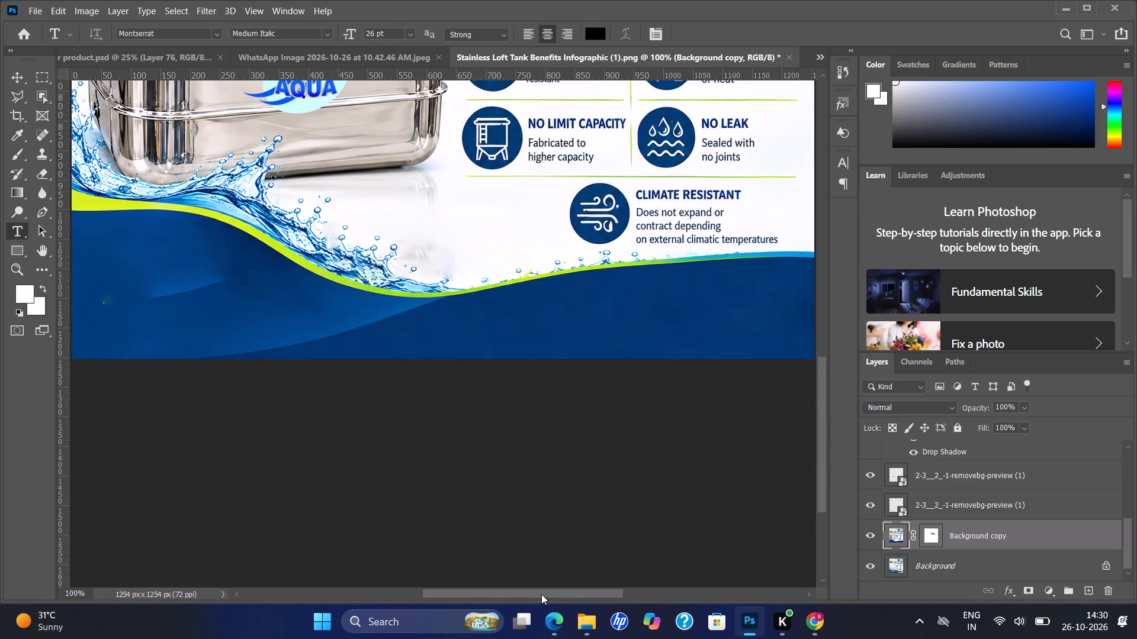
left_click_drag(541, 594, 576, 596)
left_click(454, 304)
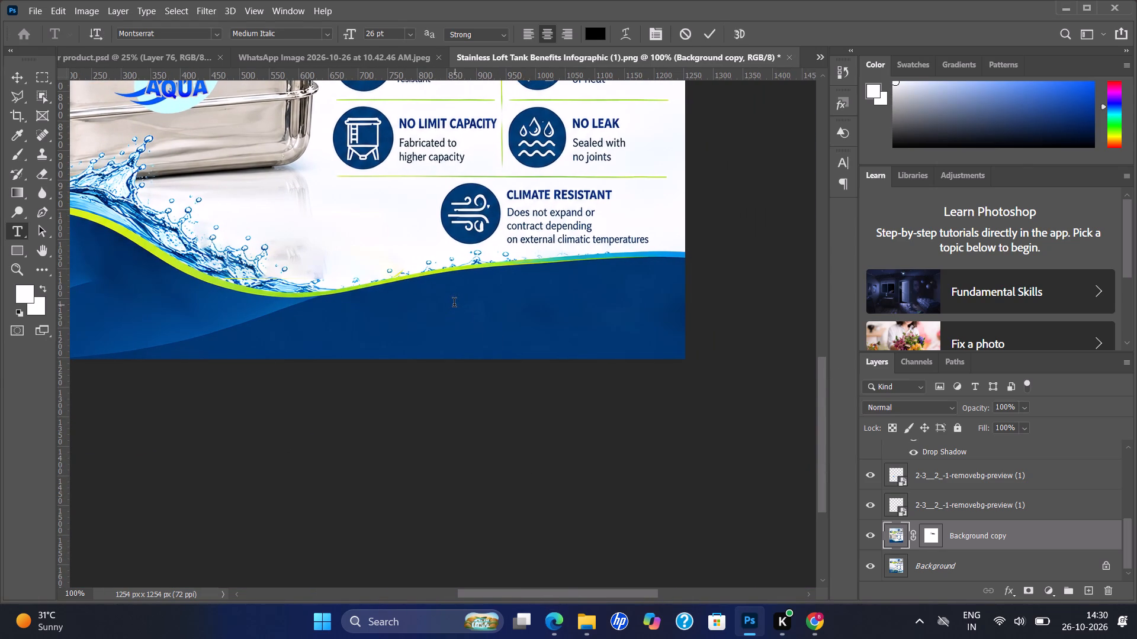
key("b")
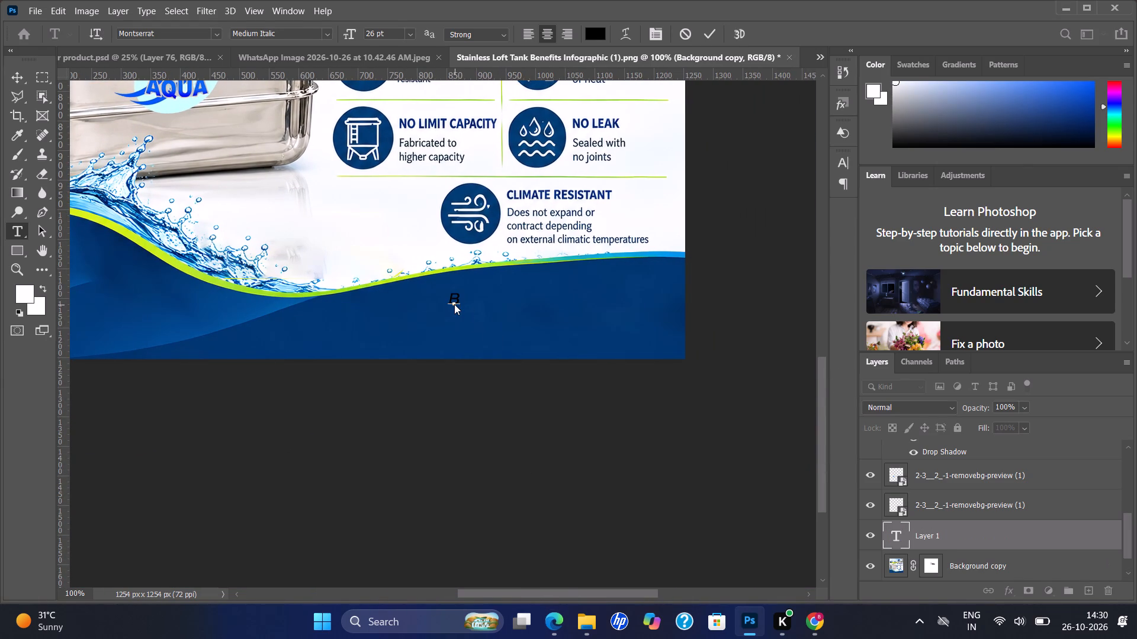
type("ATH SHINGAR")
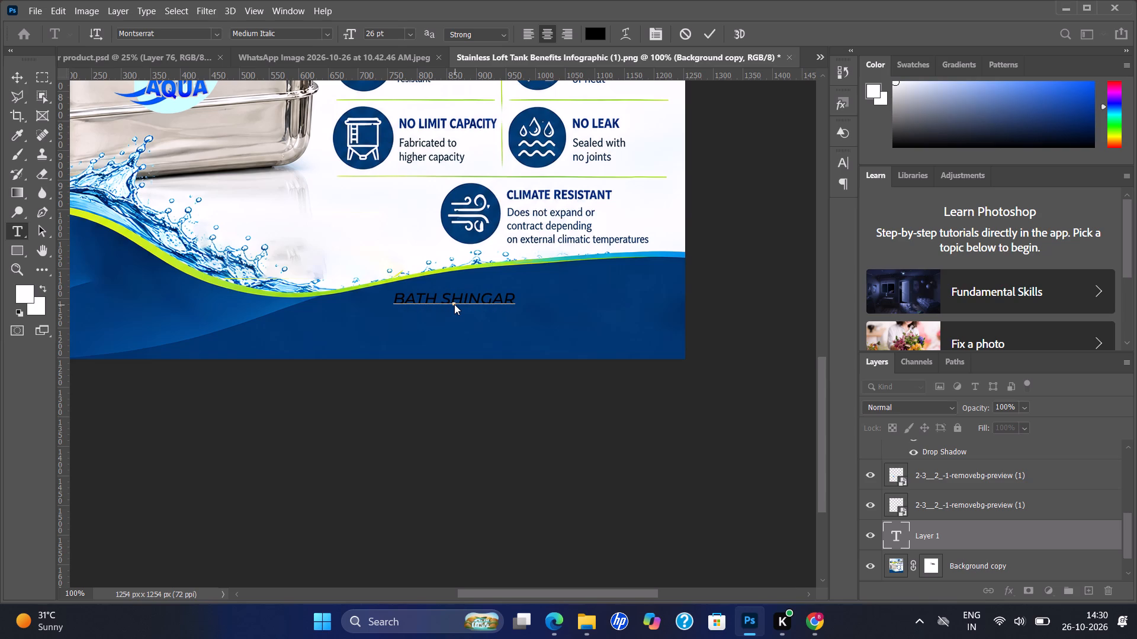
left_click(463, 302)
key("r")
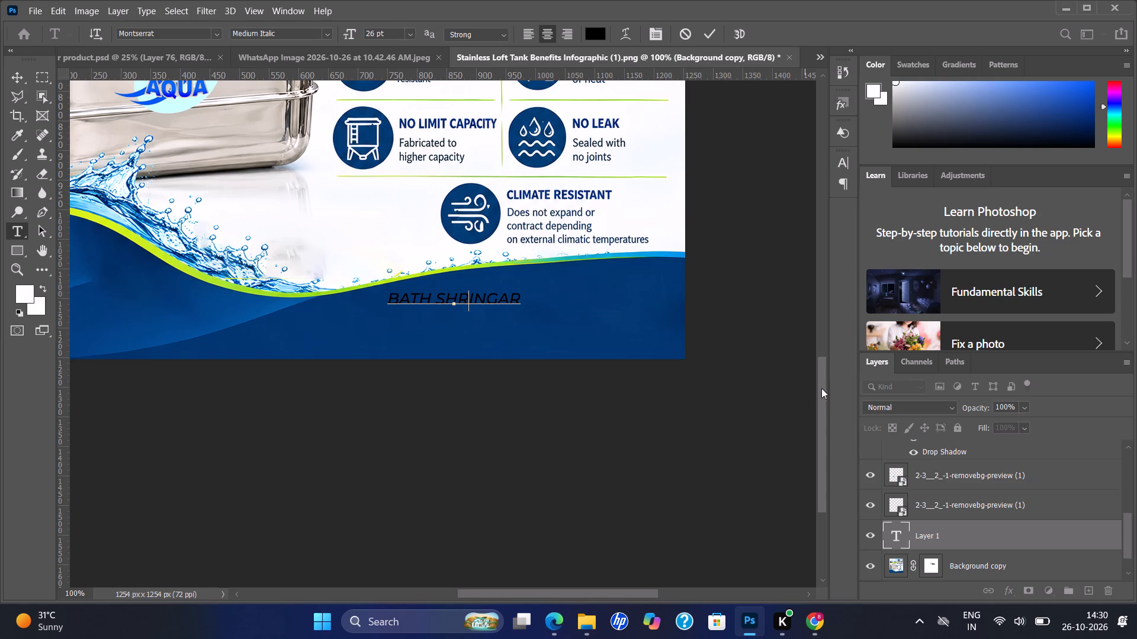
Recolour the whole BATH SHRINGAR footer text white (ffffff).
left_click_drag(821, 388, 817, 194)
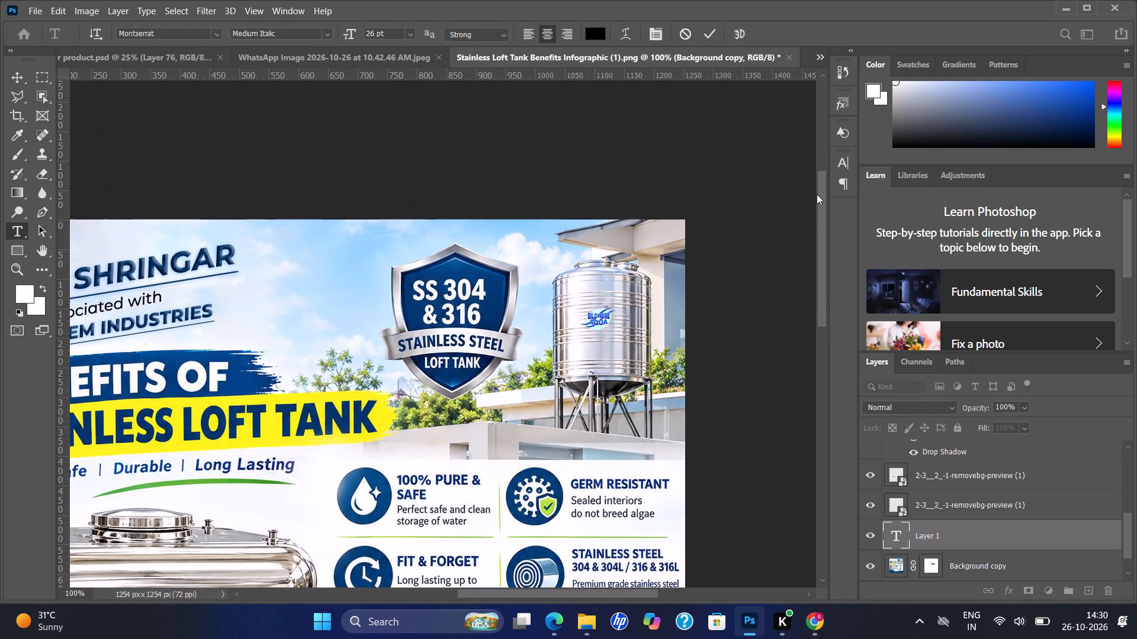
left_click_drag(817, 194, 794, 370)
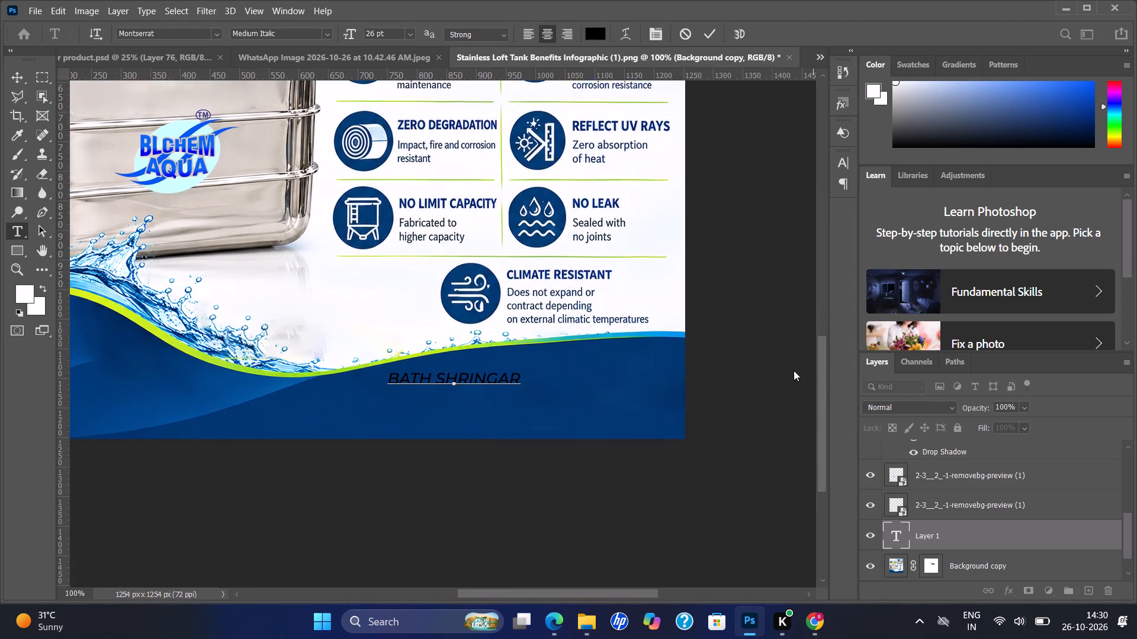
left_click_drag(794, 370, 794, 371)
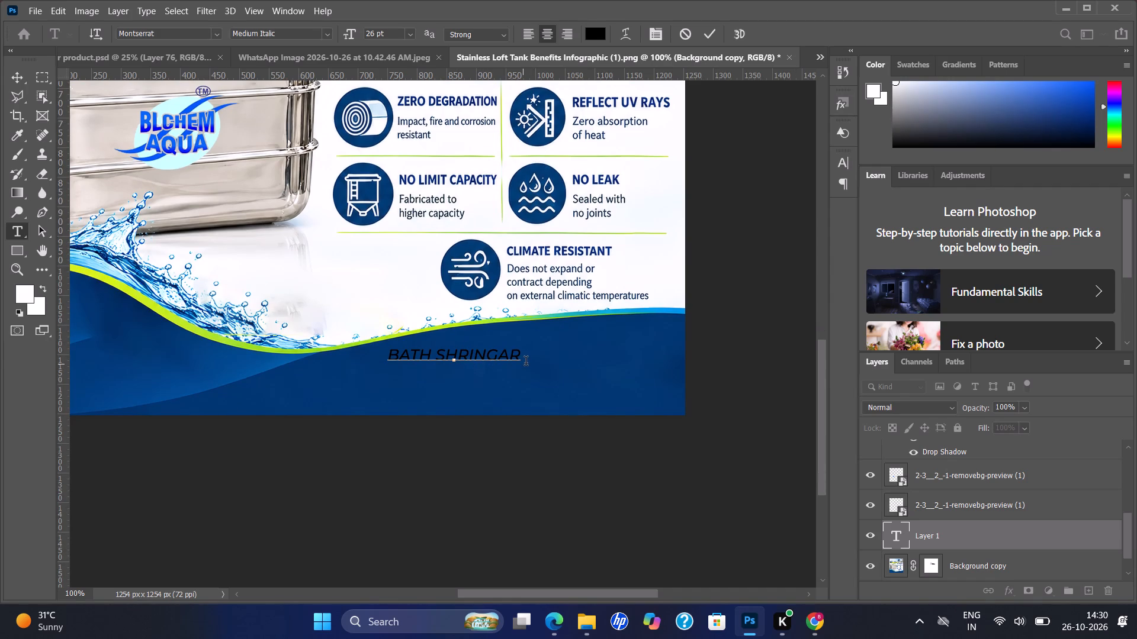
left_click(526, 363)
left_click_drag(526, 363, 386, 357)
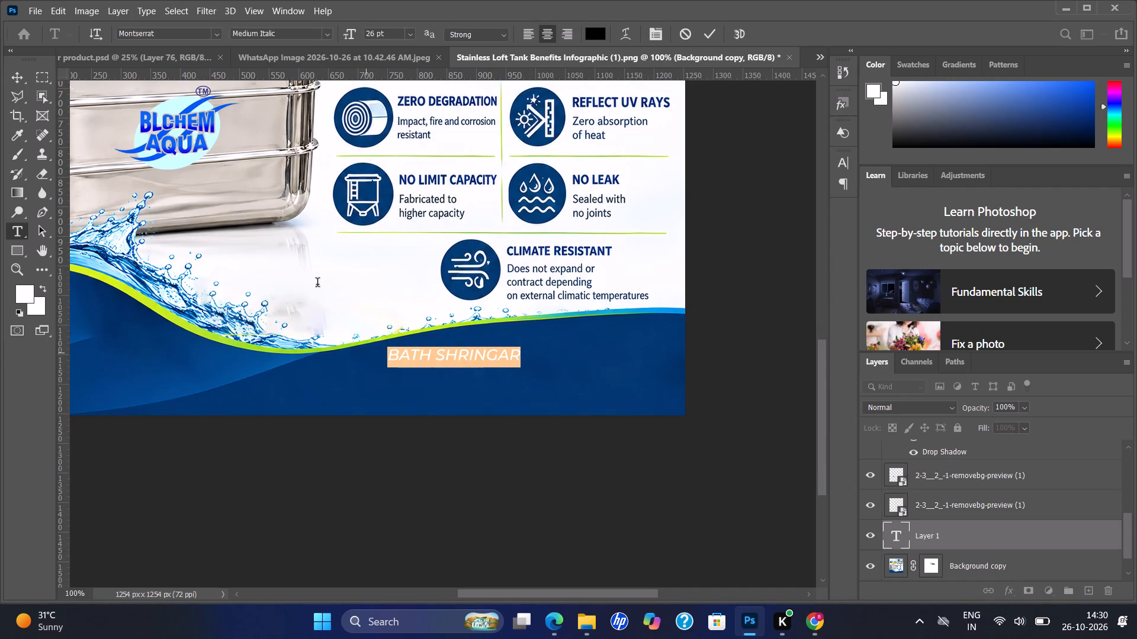
left_click(588, 37)
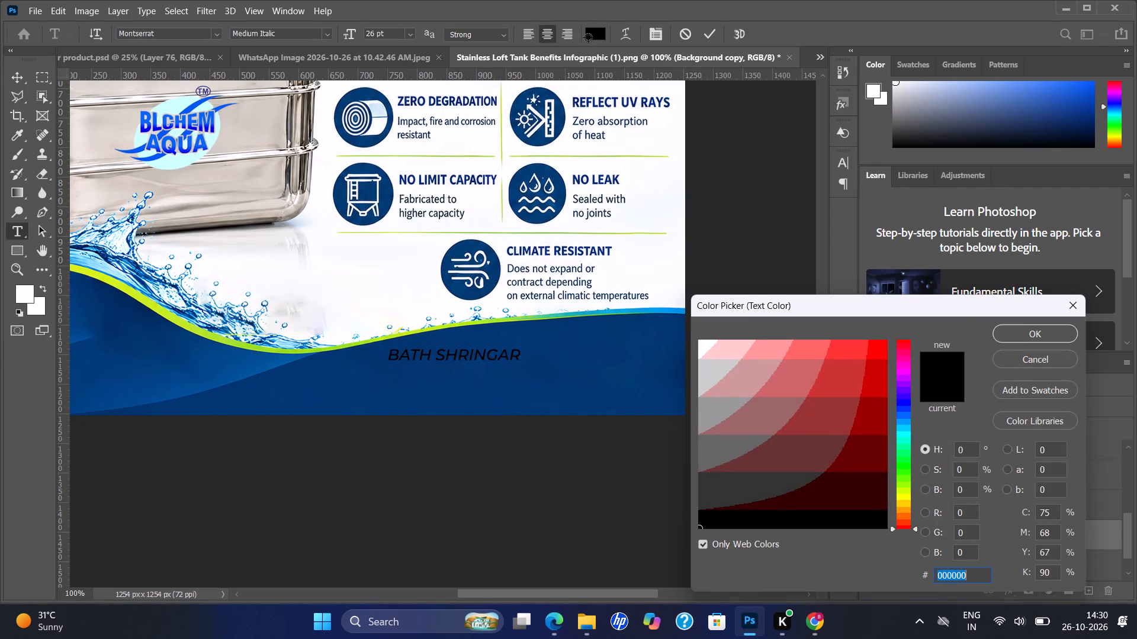
left_click(699, 343)
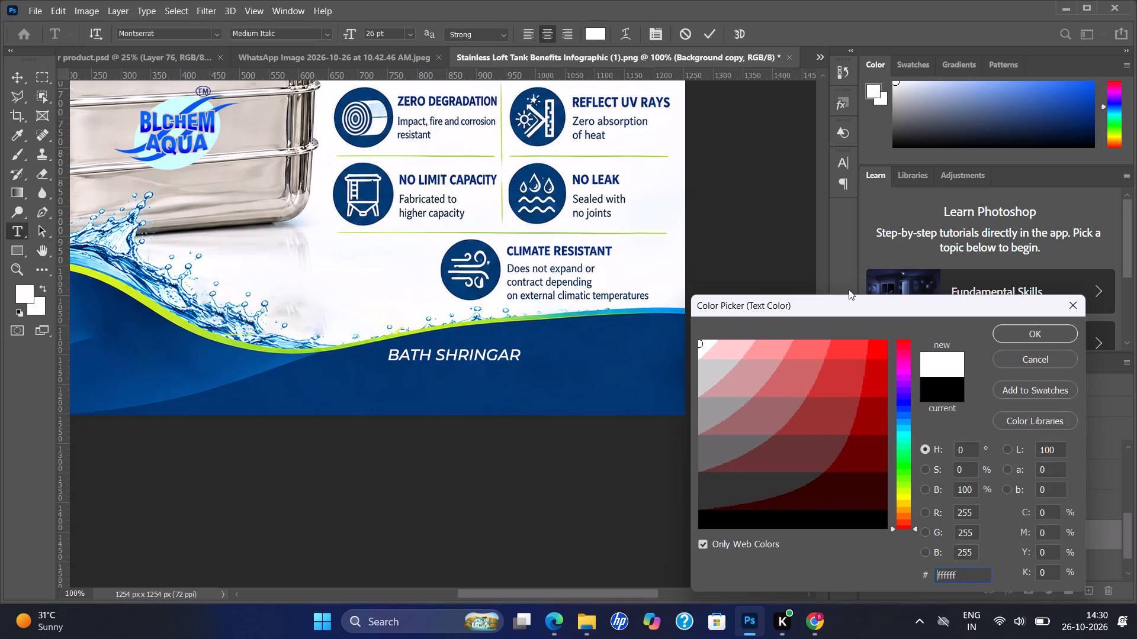
left_click(1027, 331)
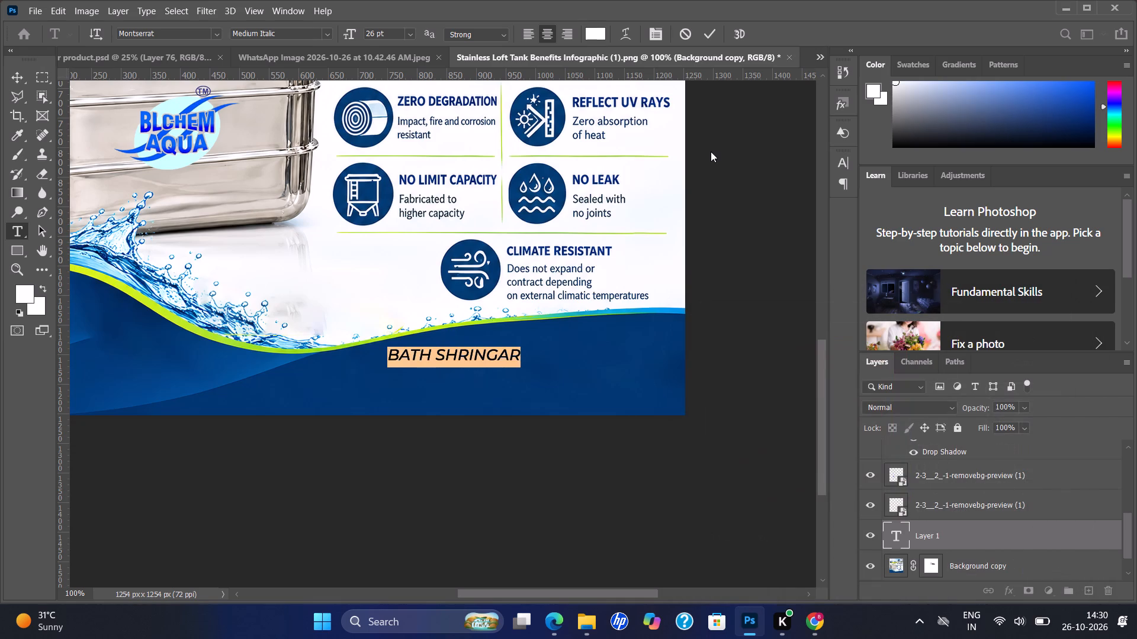
Set the BATH SHRINGAR footer text in Bebas Neue at 48 pt and commit it.
left_click(330, 30)
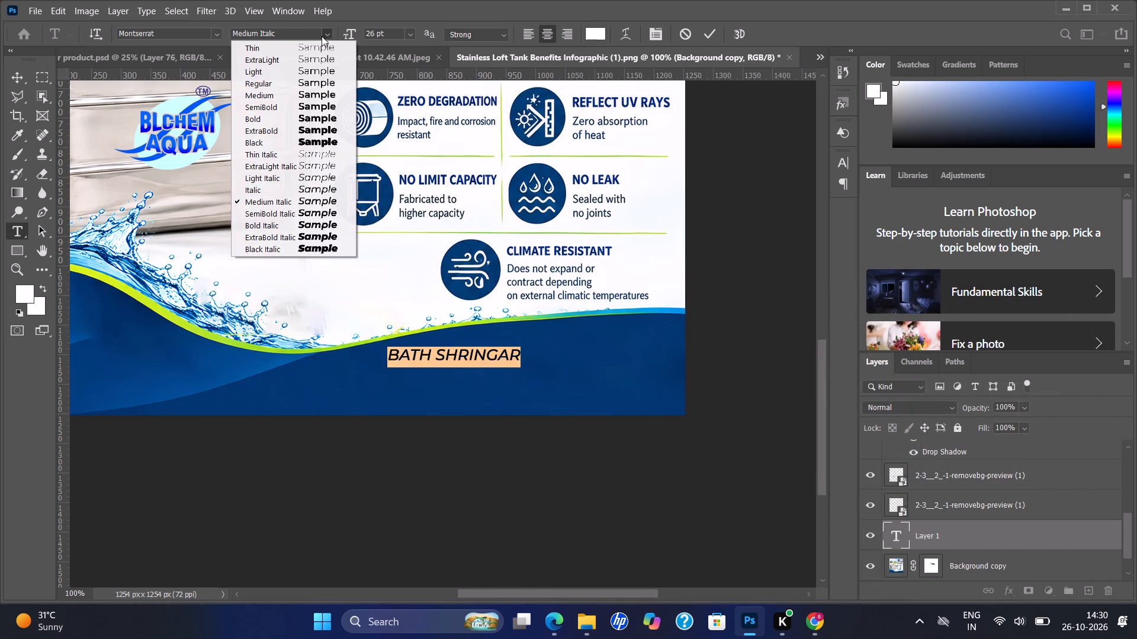
left_click(210, 30)
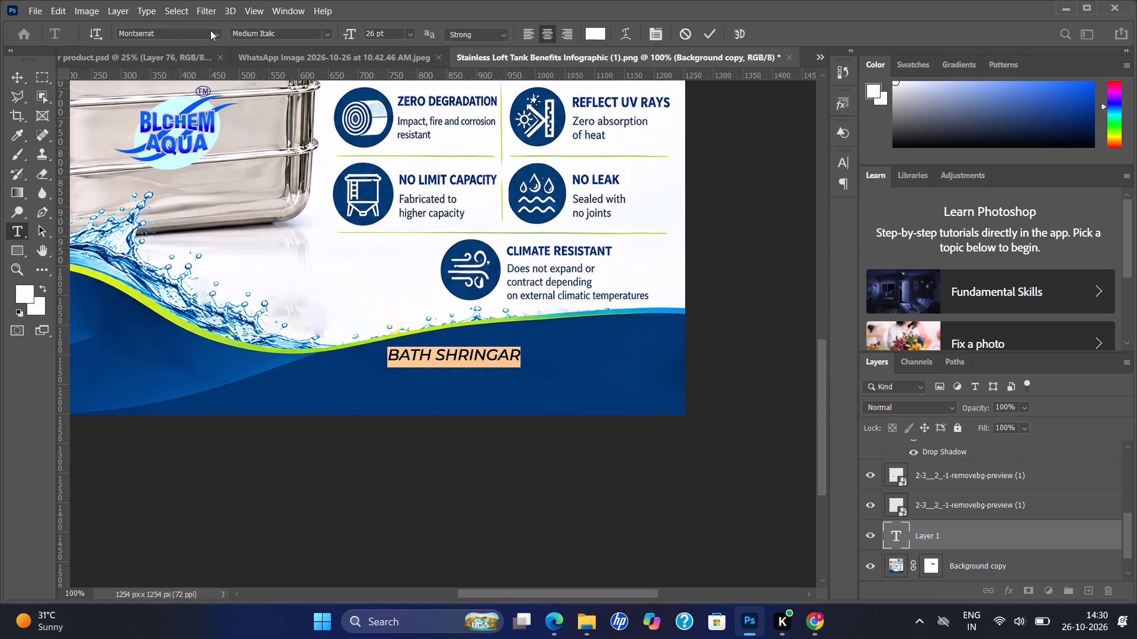
left_click(216, 30)
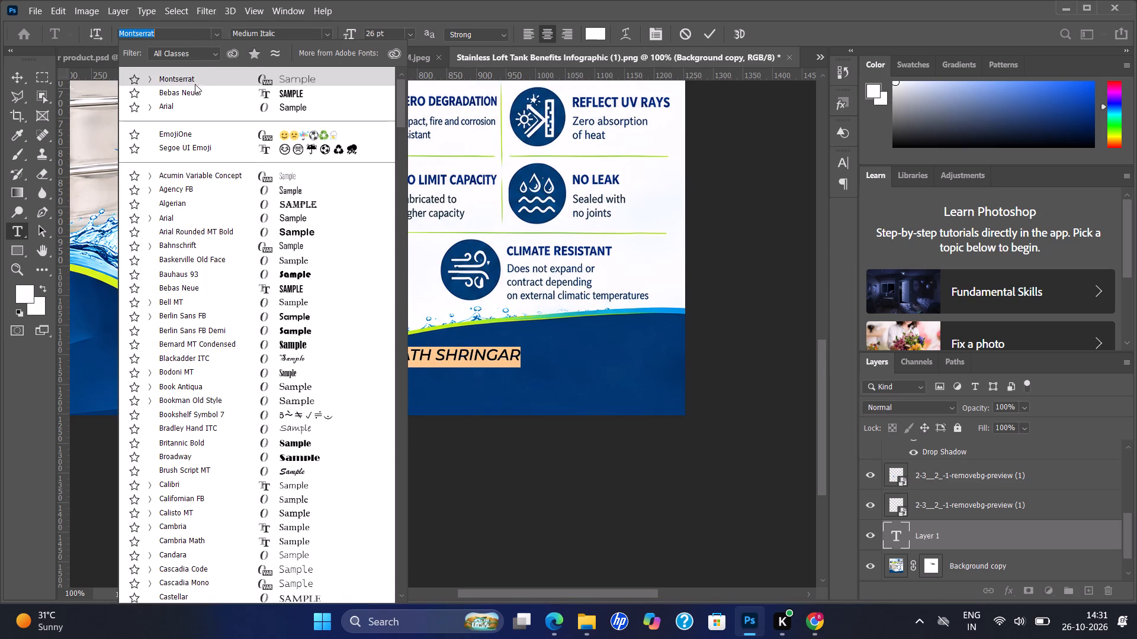
left_click(198, 91)
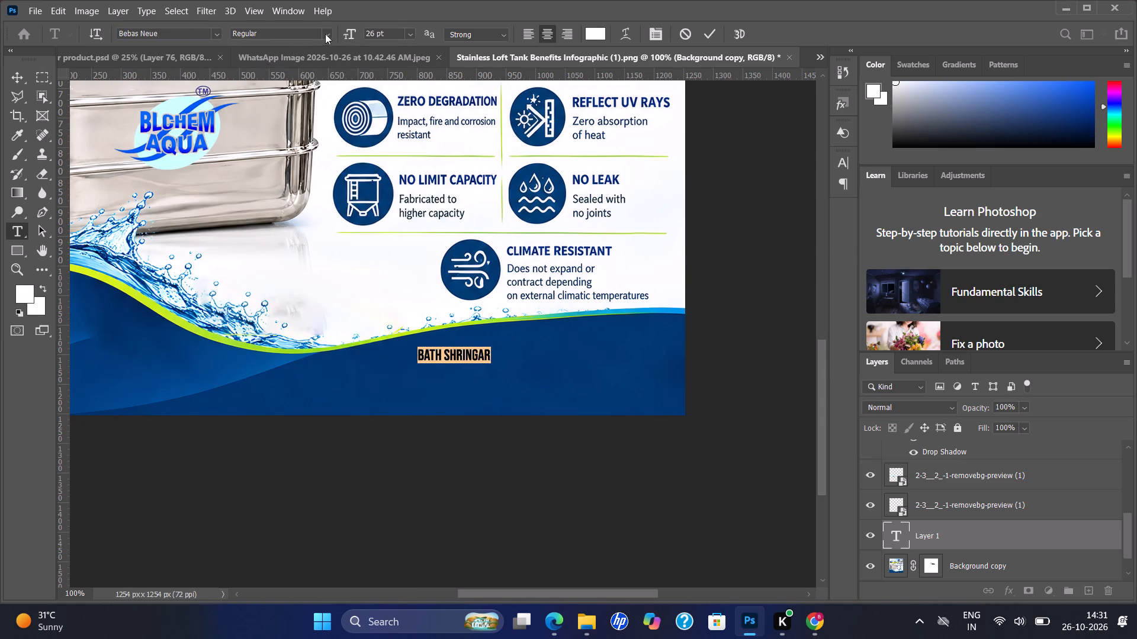
left_click(325, 30)
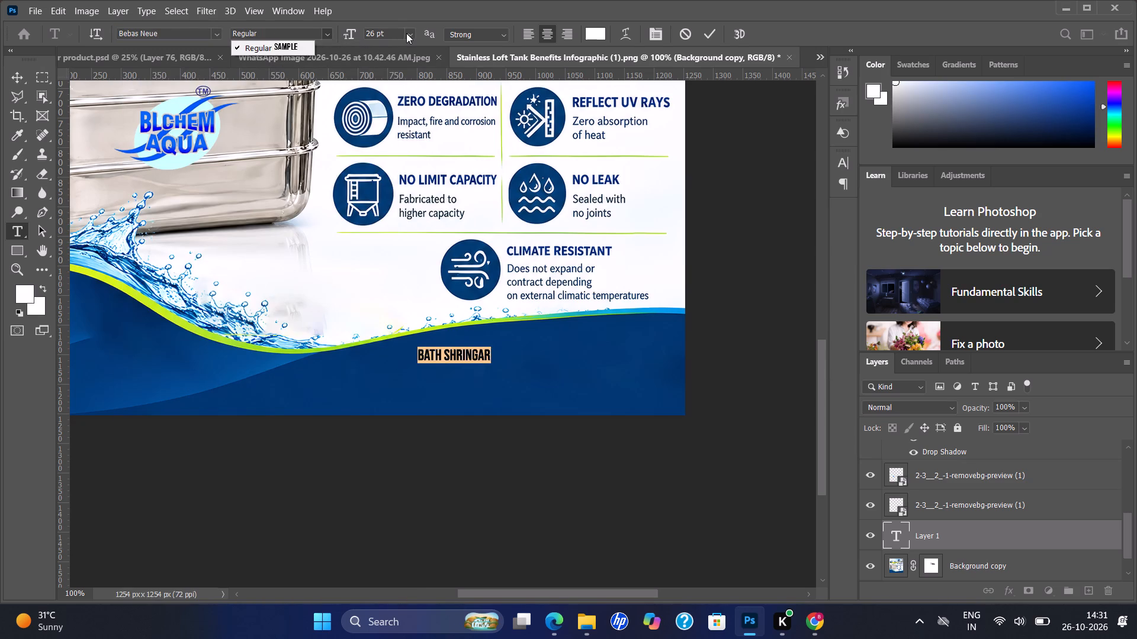
left_click(409, 33)
left_click(412, 32)
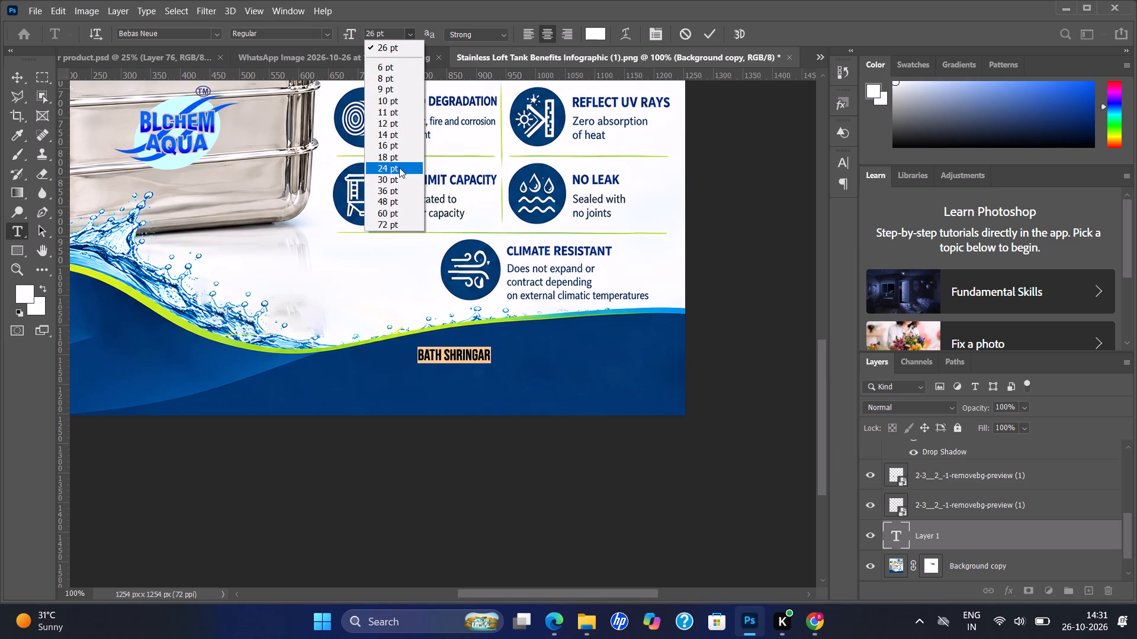
left_click(390, 203)
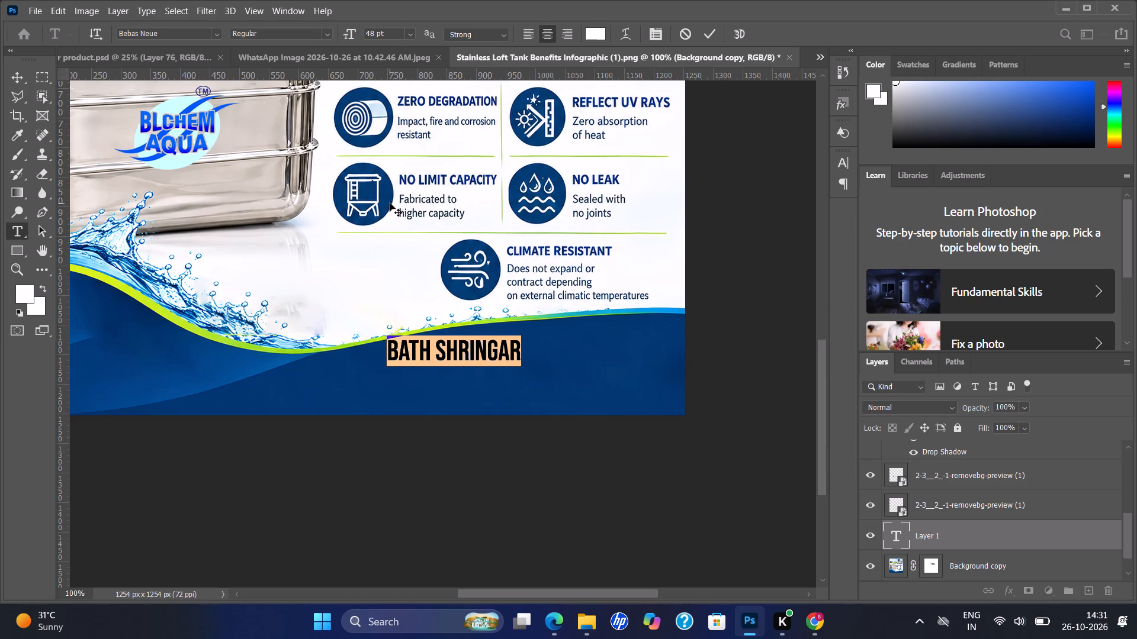
left_click(717, 30)
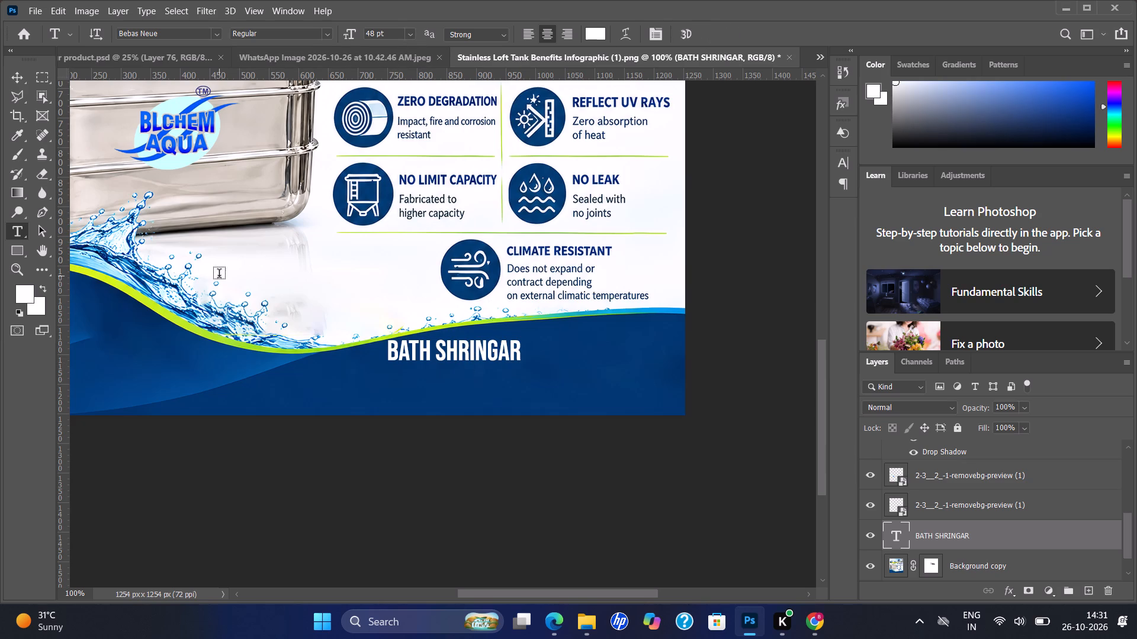
Move the BATH SHRINGAR footer text about 142 px to the right within the blue footer.
left_click(16, 80)
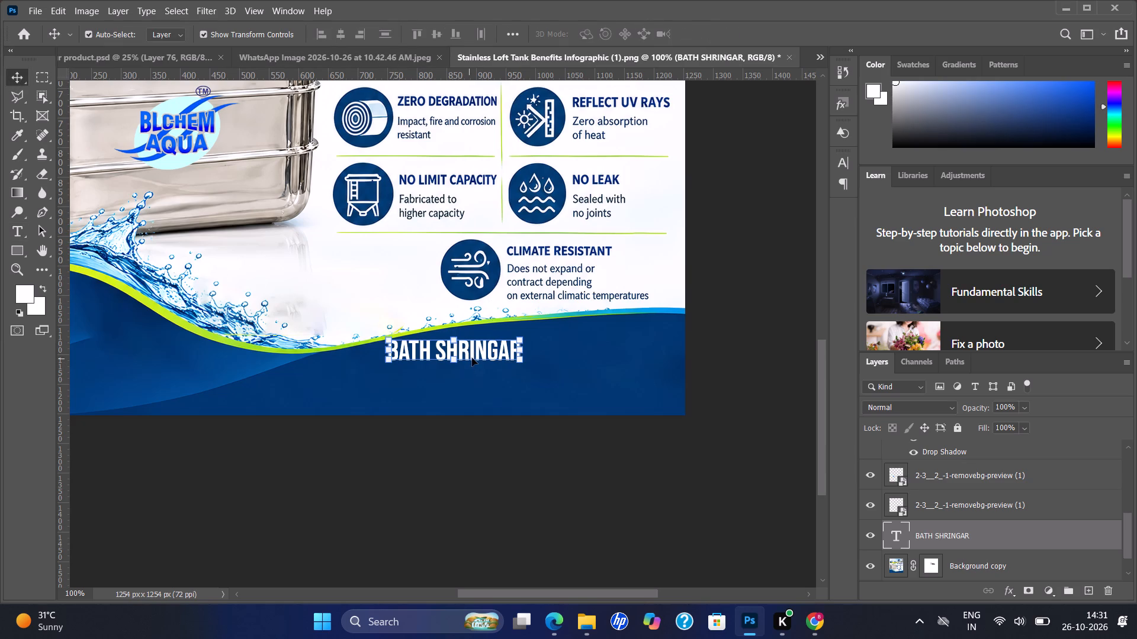
left_click_drag(470, 350, 538, 350)
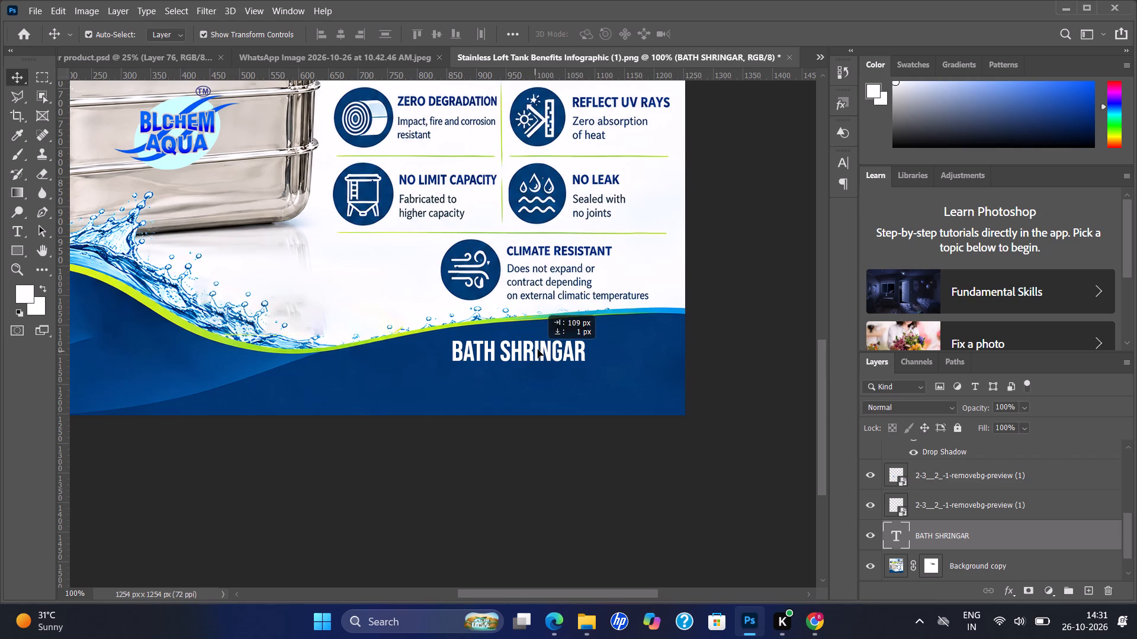
left_click_drag(538, 350, 559, 350)
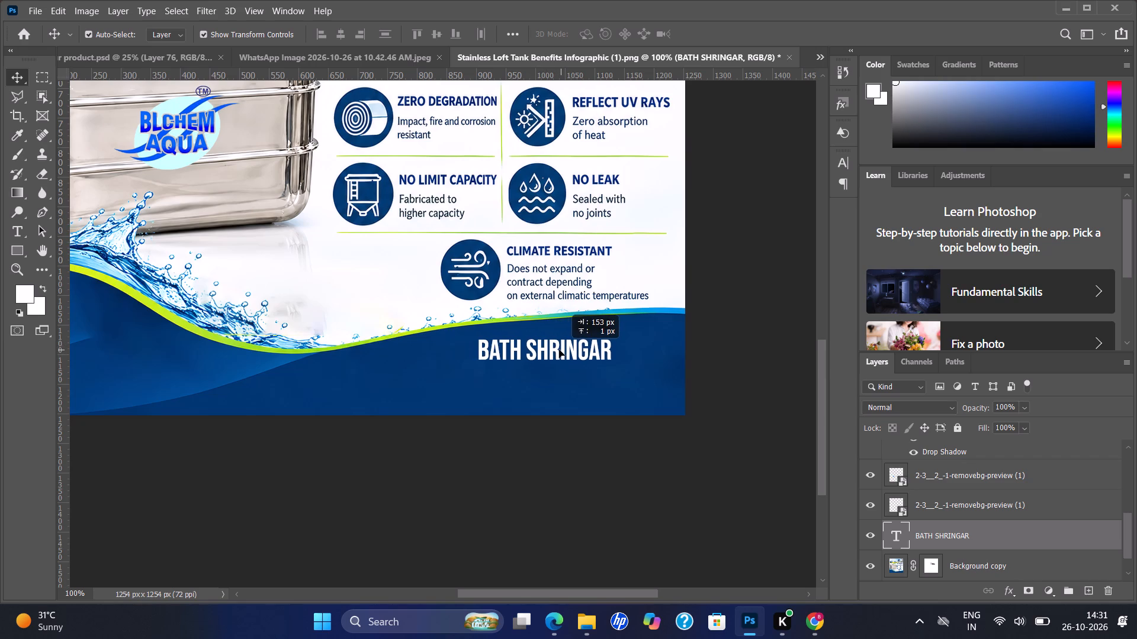
left_click_drag(559, 350, 305, 399)
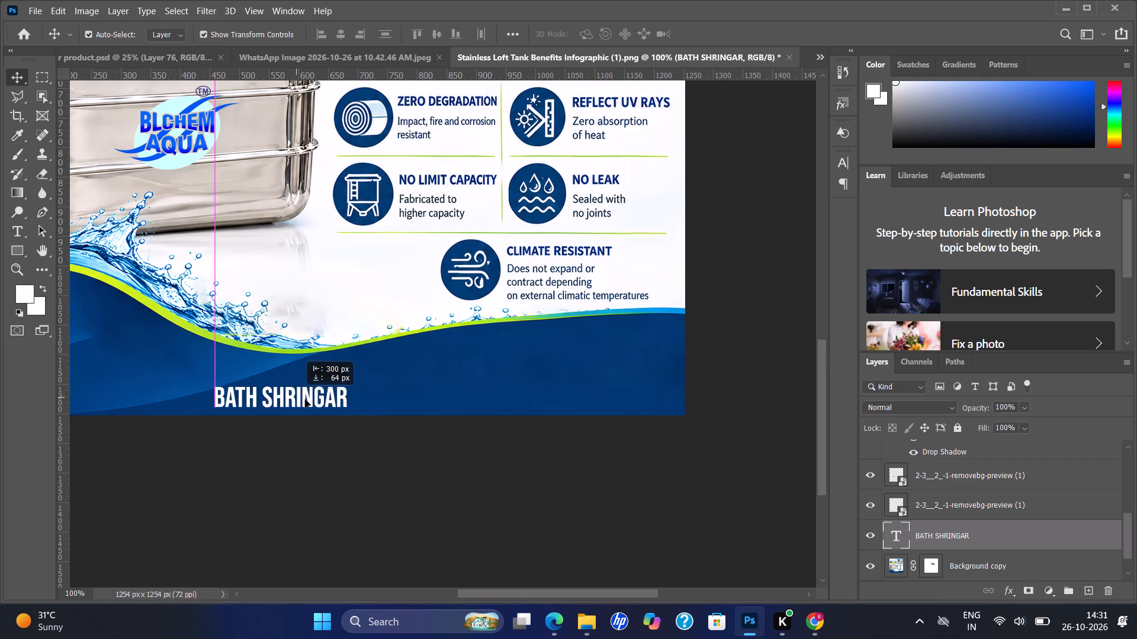
left_click_drag(305, 399, 553, 342)
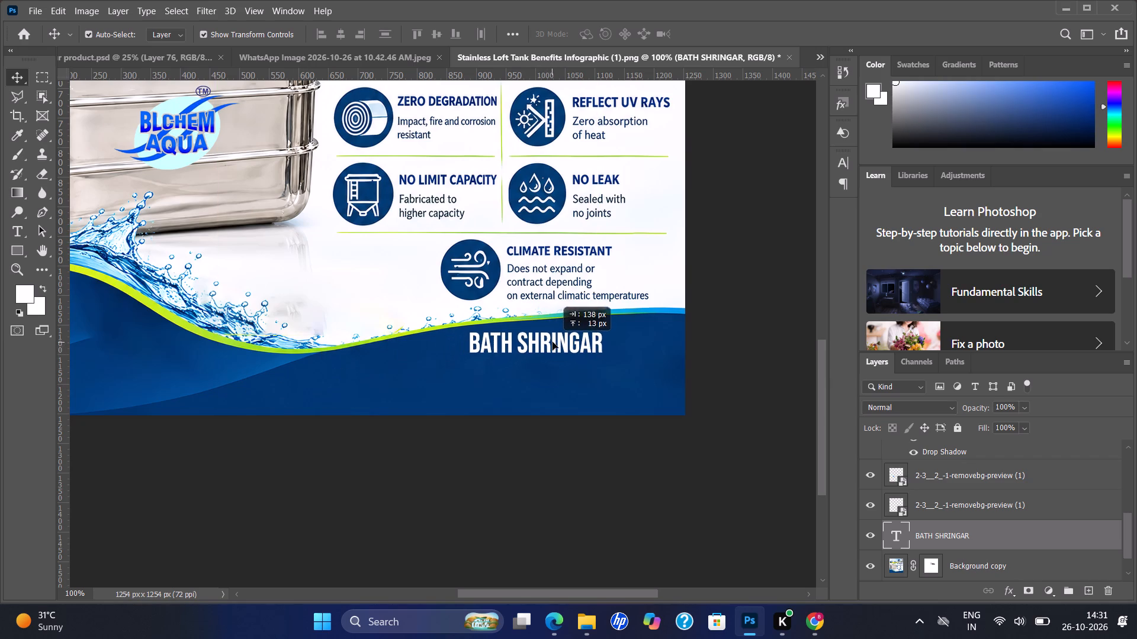
left_click_drag(553, 342, 554, 352)
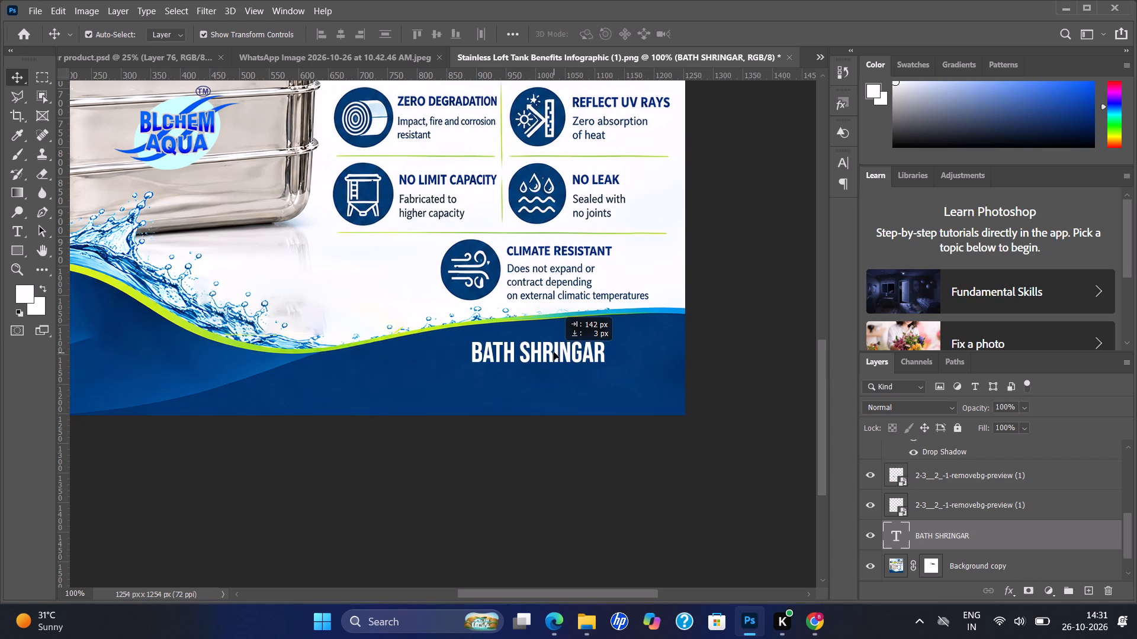
left_click_drag(554, 352, 554, 350)
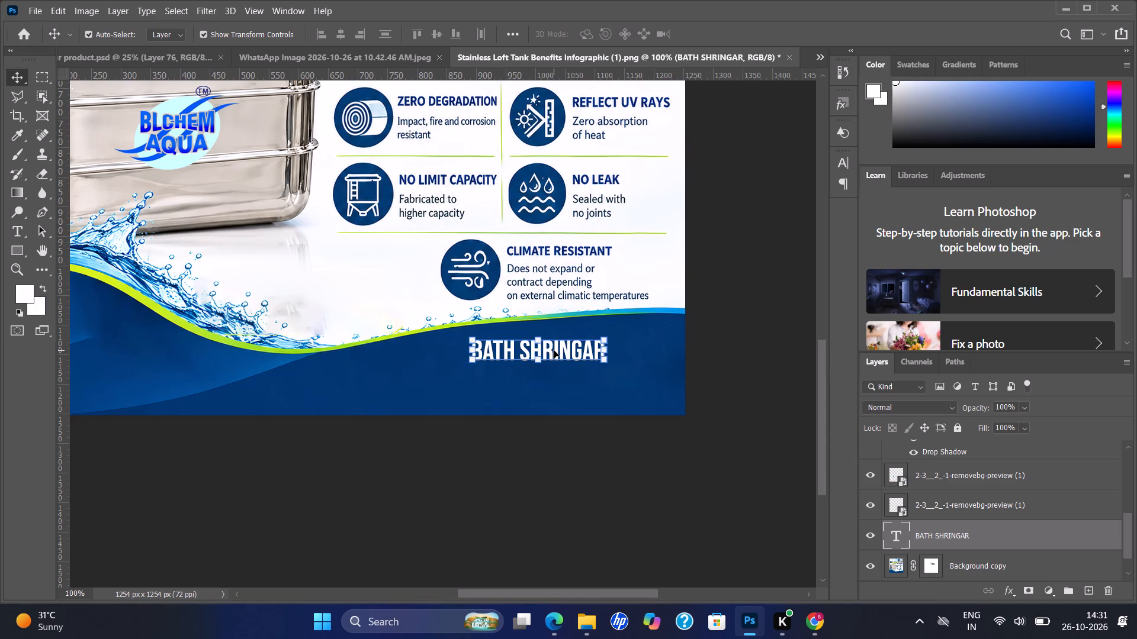
left_click(492, 386)
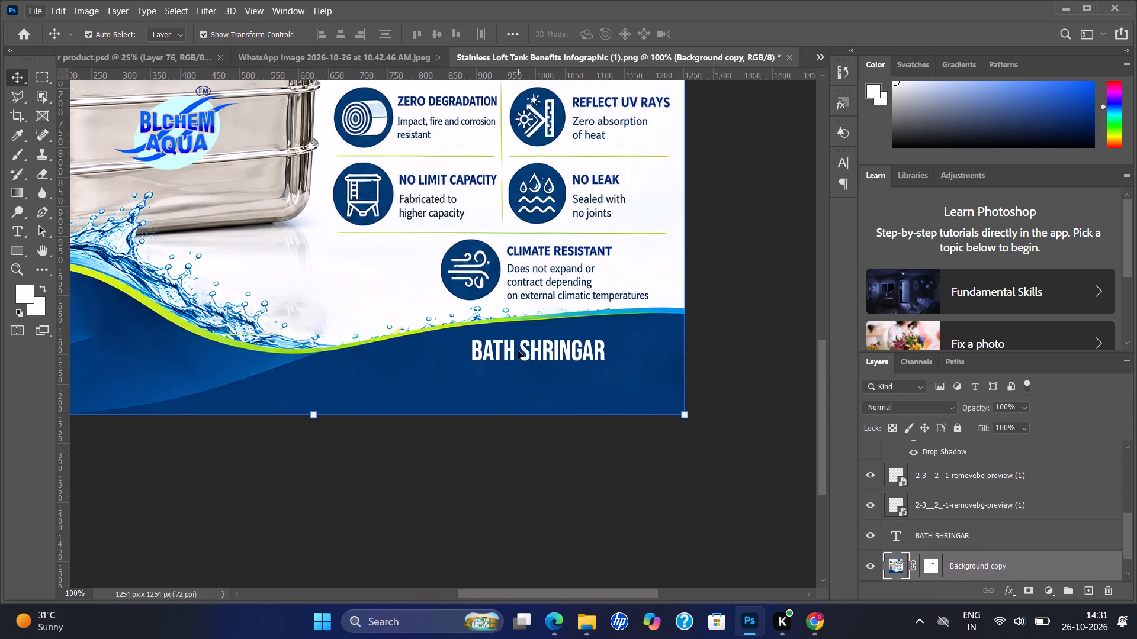
Duplicate the BATH SHRINGAR footer text just below the original and replace the copy's wording with the shop's address line.
left_click(553, 348)
left_click_drag(553, 348, 512, 384, "alt")
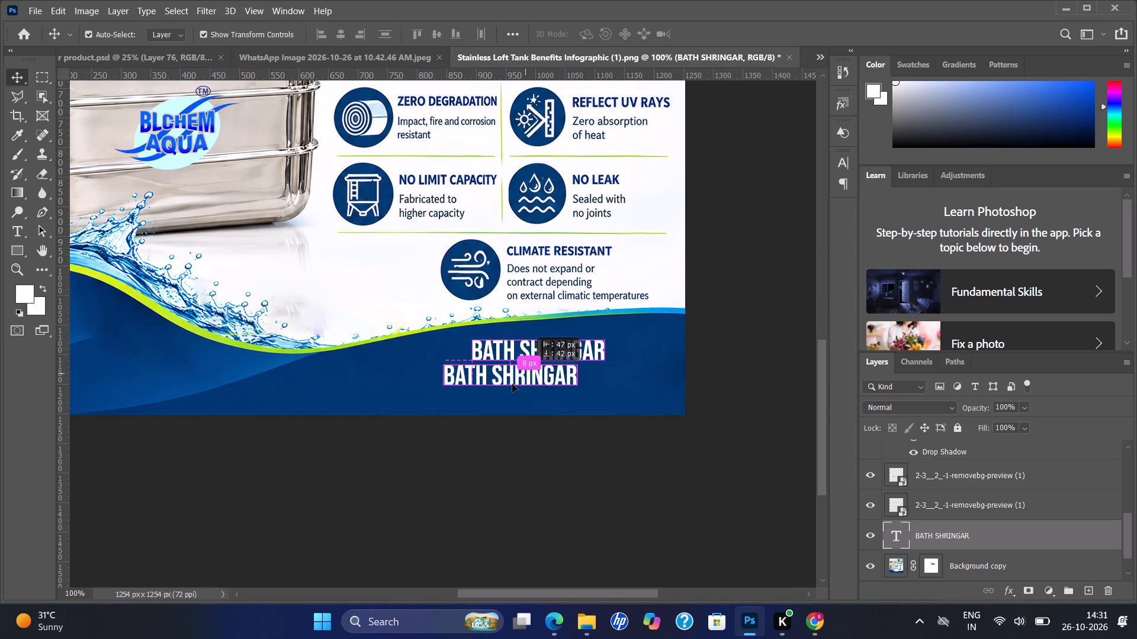
left_click_drag(512, 384, 509, 385, "alt")
triple_click(509, 385)
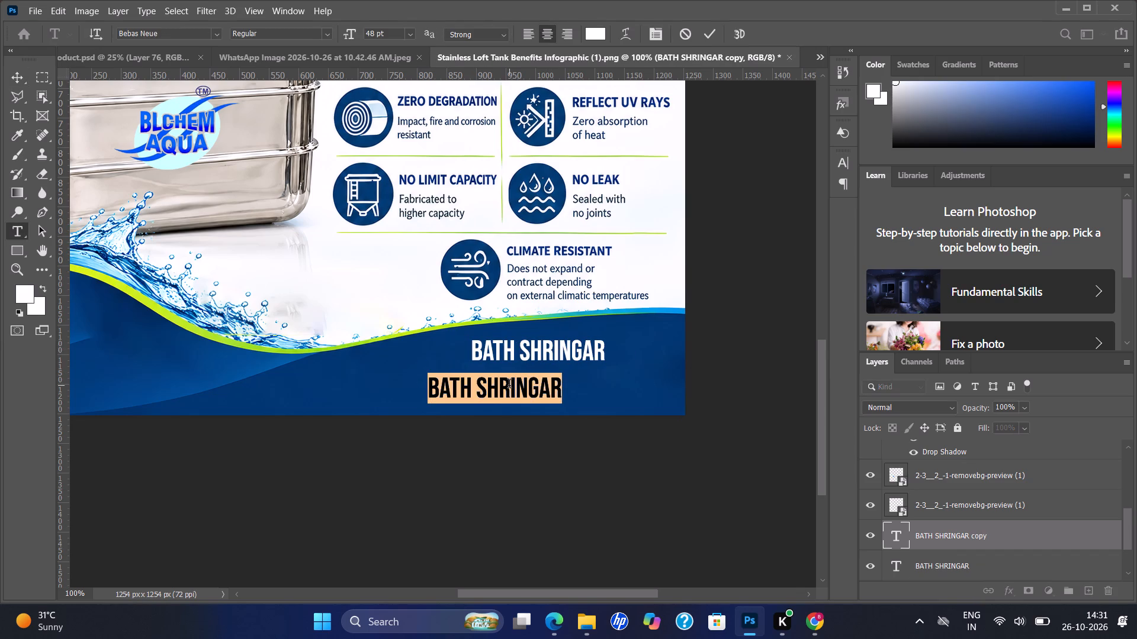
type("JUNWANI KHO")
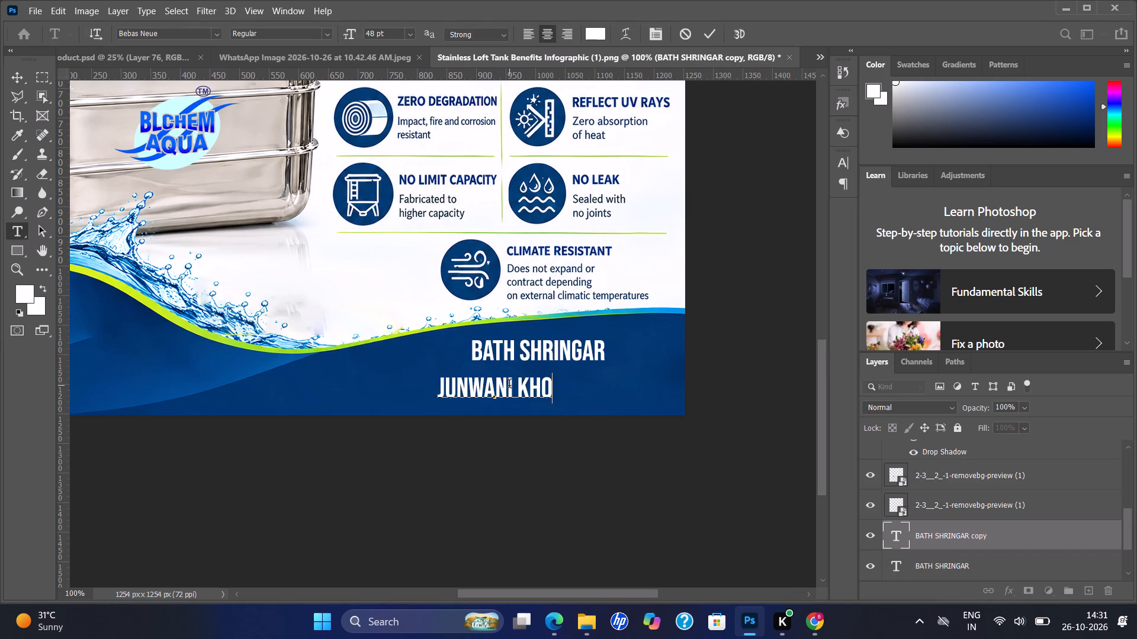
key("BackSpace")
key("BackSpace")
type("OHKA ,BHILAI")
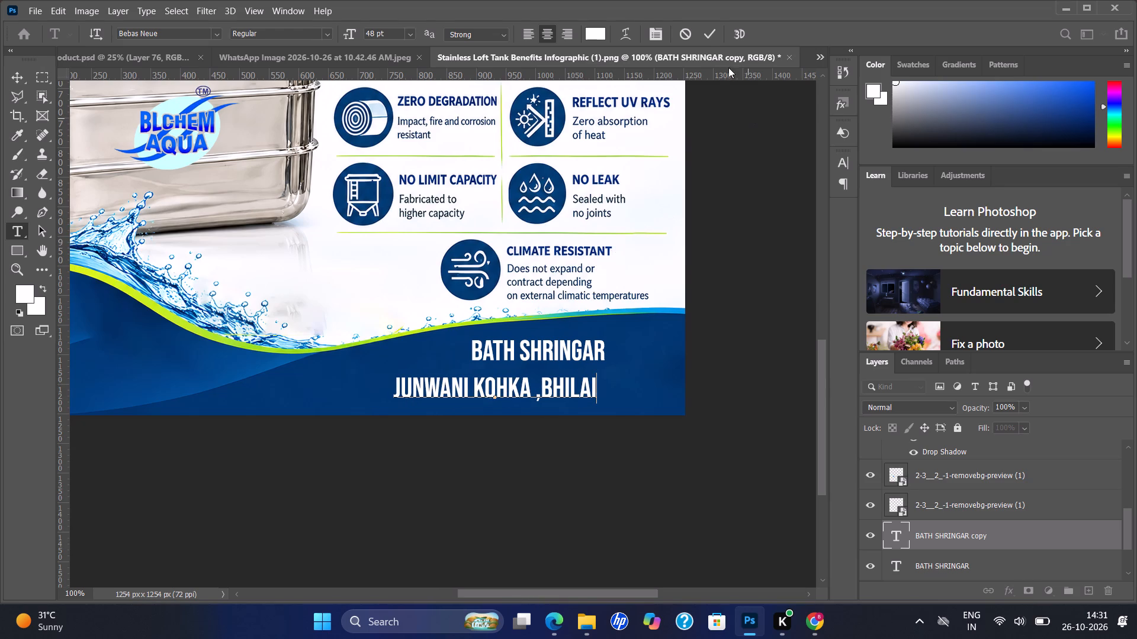
left_click(704, 31)
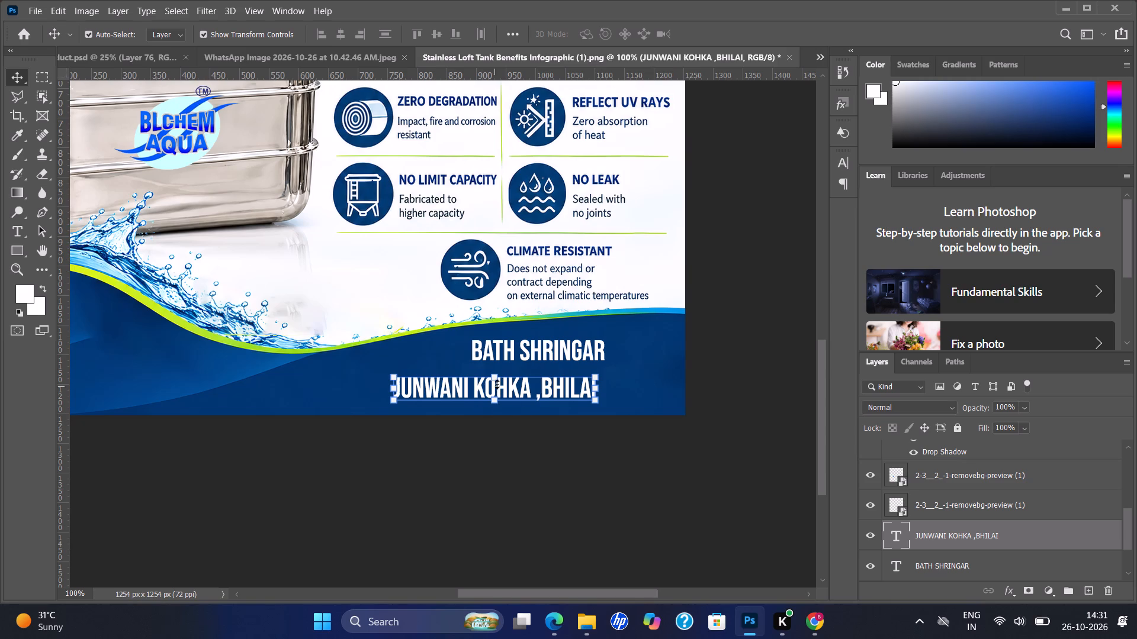
Place the address line directly under BATH SHRINGAR and set it in Montserrat SemiBold Italic at 18 pt.
left_click_drag(506, 384, 548, 371)
triple_click(548, 371)
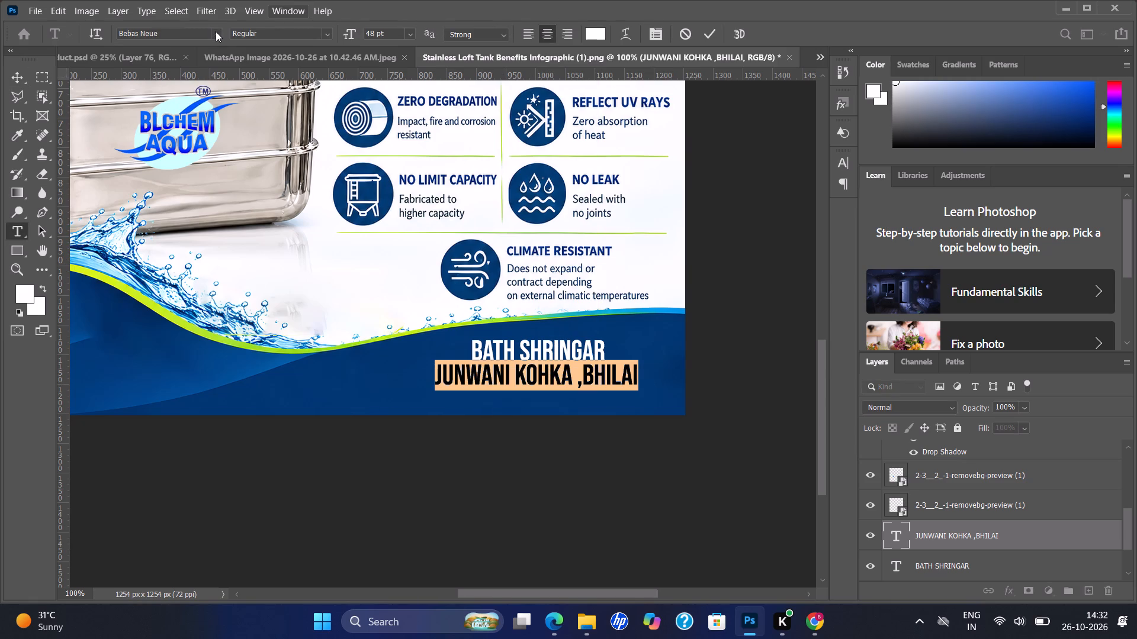
left_click(216, 32)
left_click(200, 92)
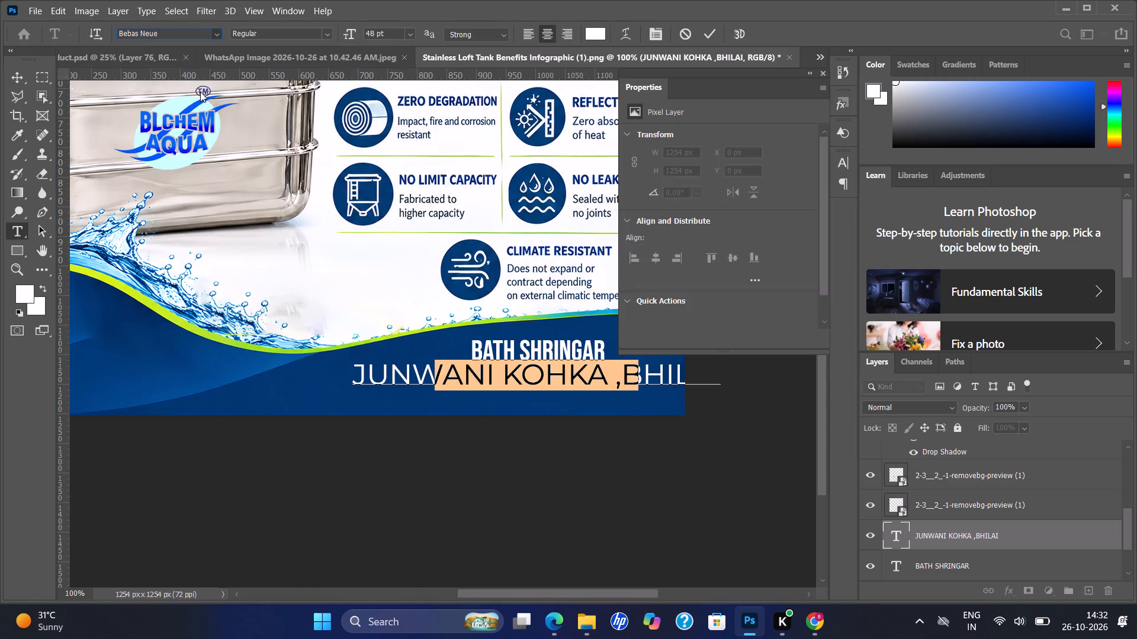
left_click(328, 31)
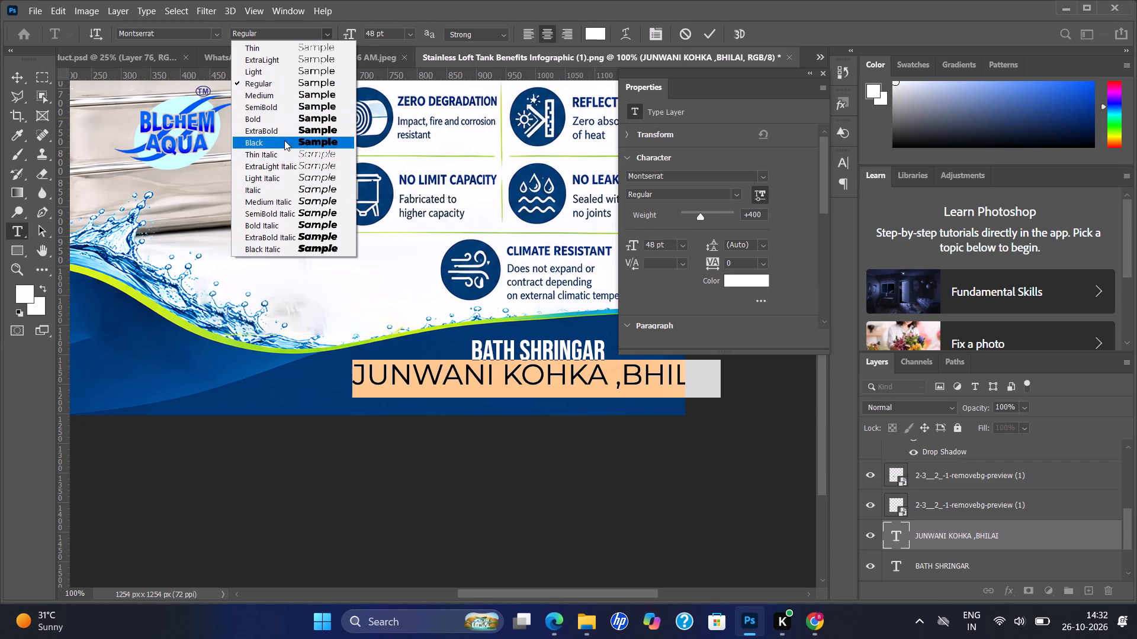
left_click(290, 105)
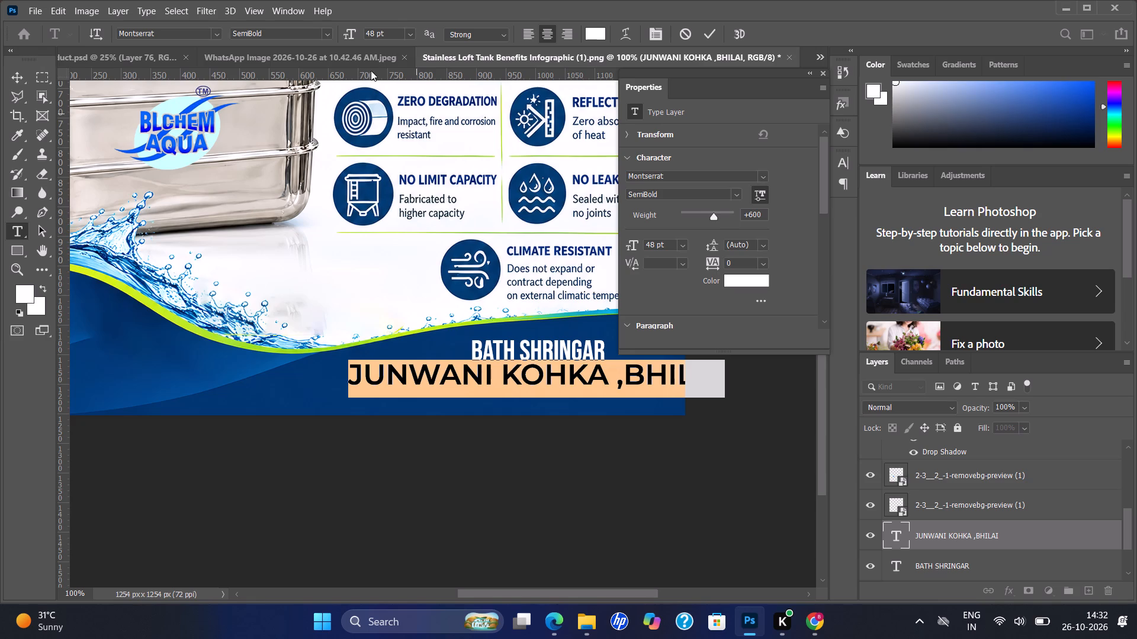
left_click(329, 31)
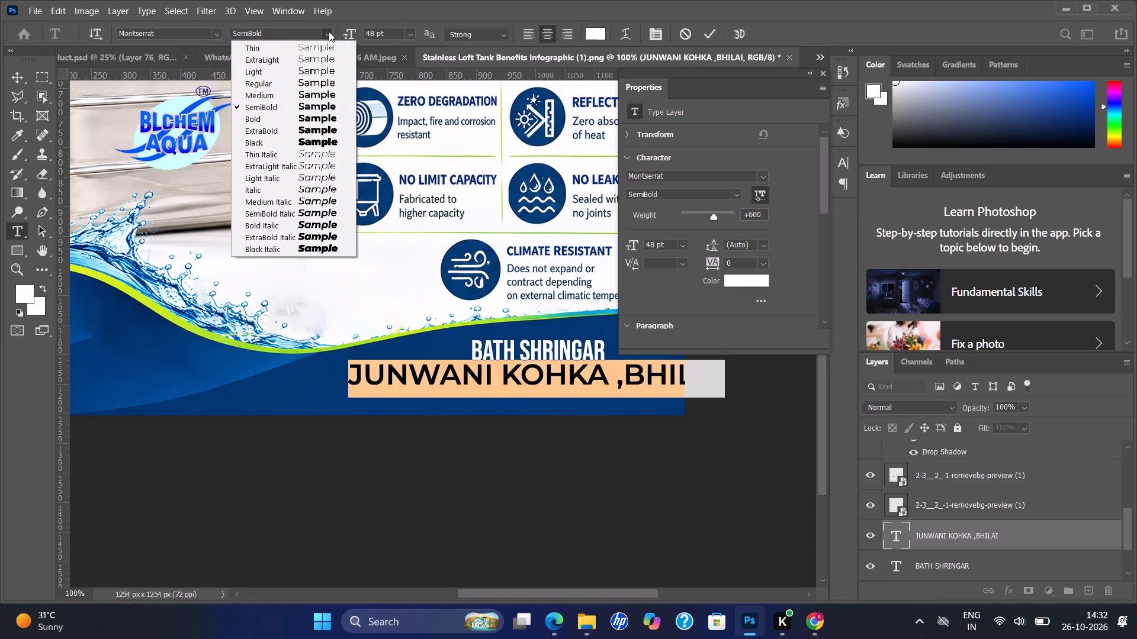
left_click(287, 211)
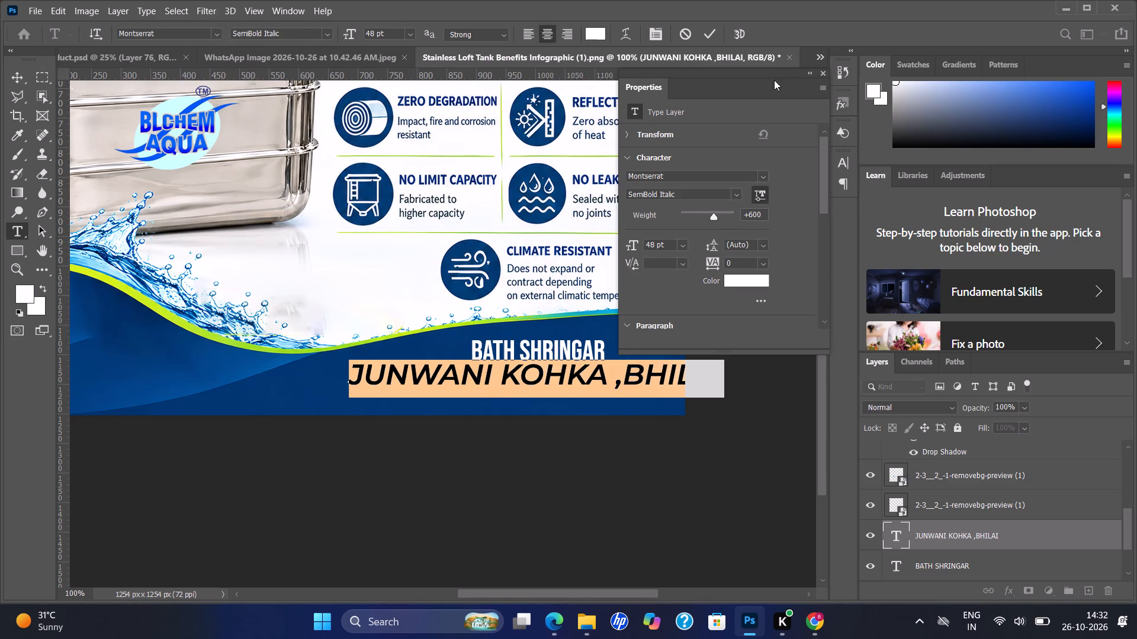
left_click(822, 75)
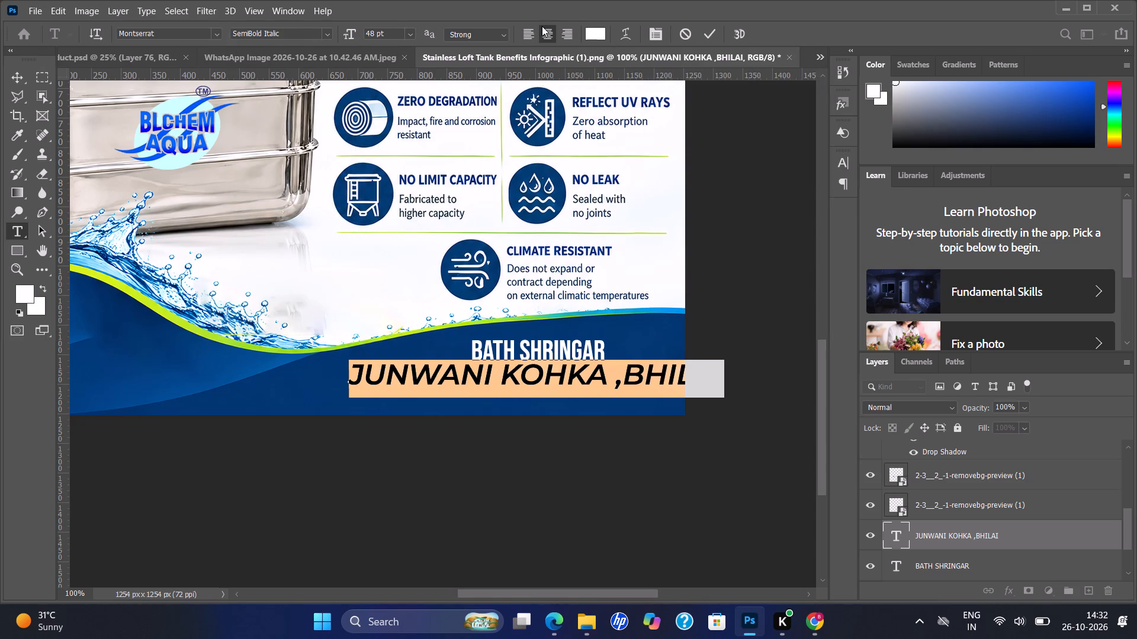
left_click(407, 30)
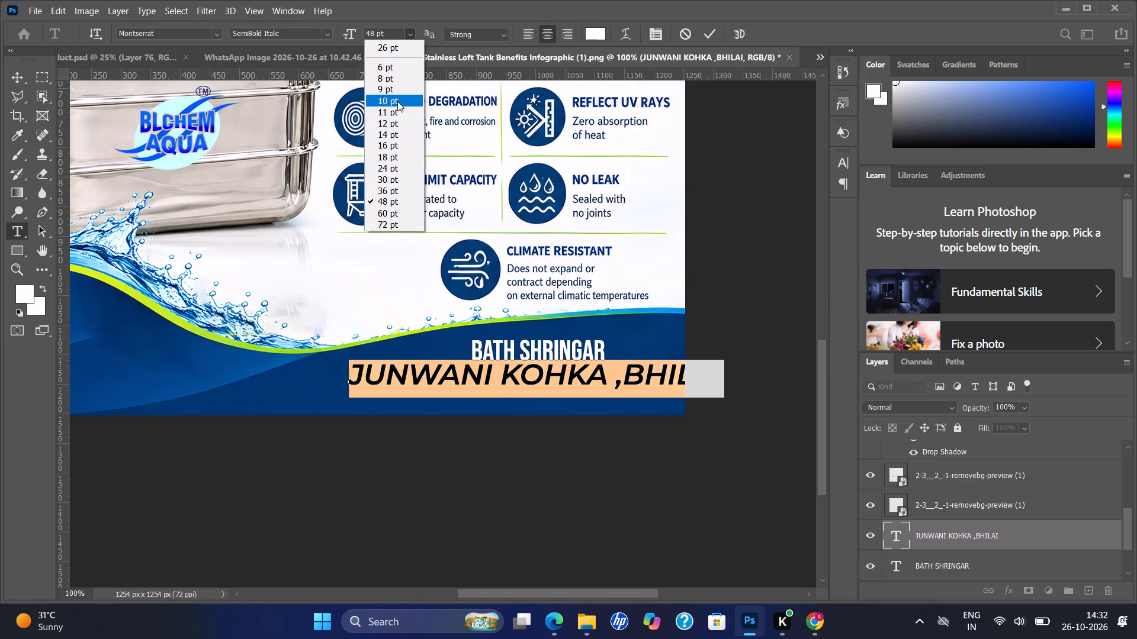
left_click(390, 156)
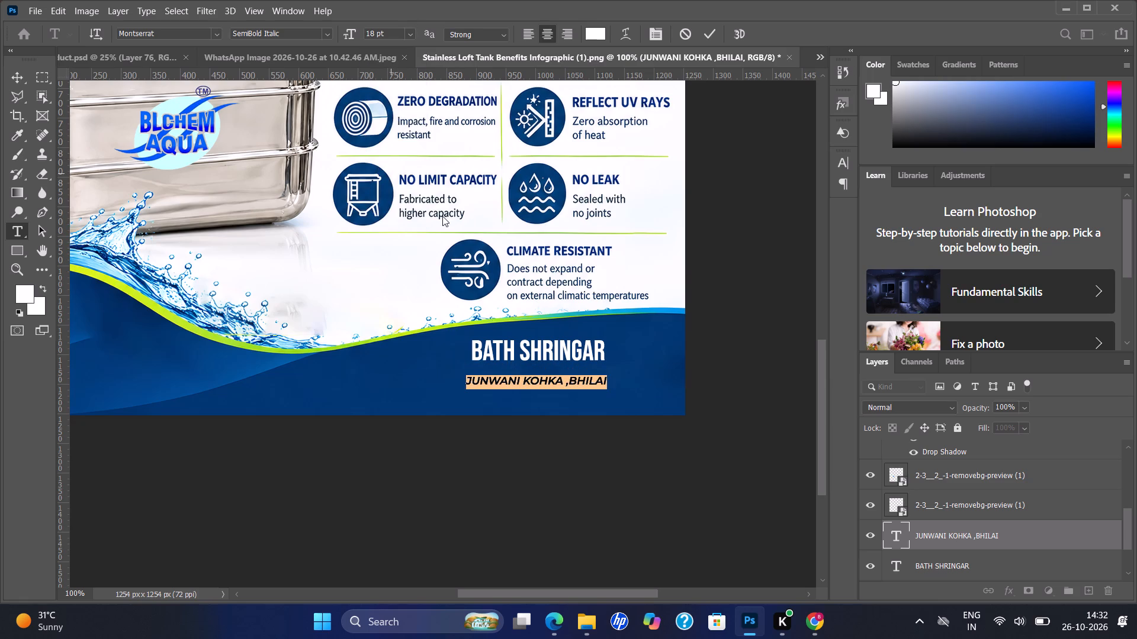
left_click(709, 38)
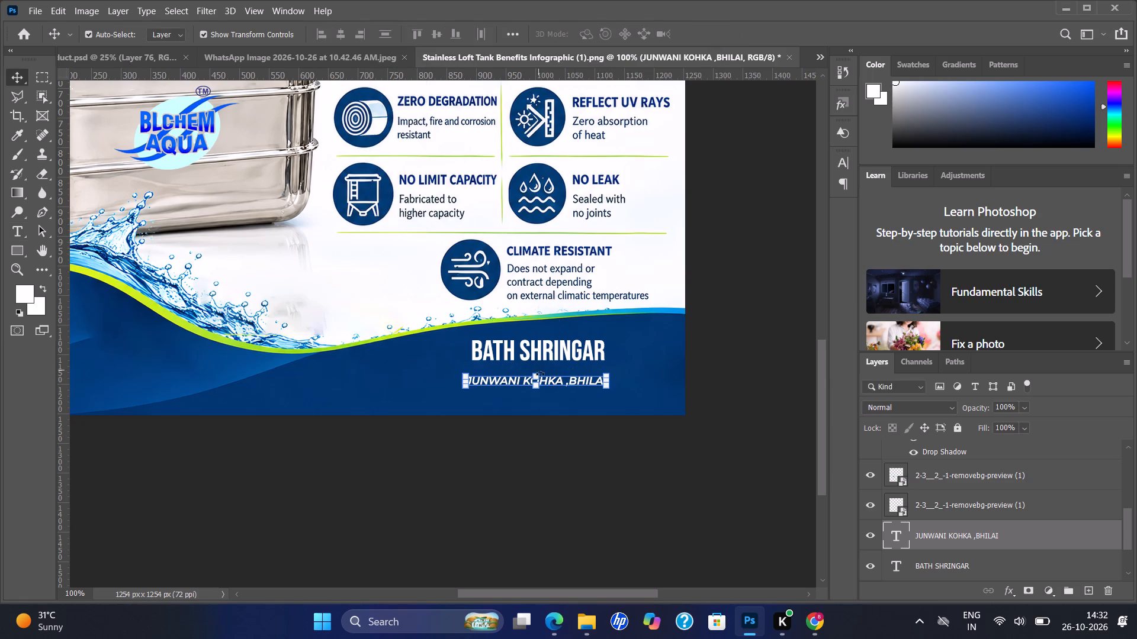
Nudge the address line slightly up towards the BATH SHRINGAR footer text.
left_click(556, 382)
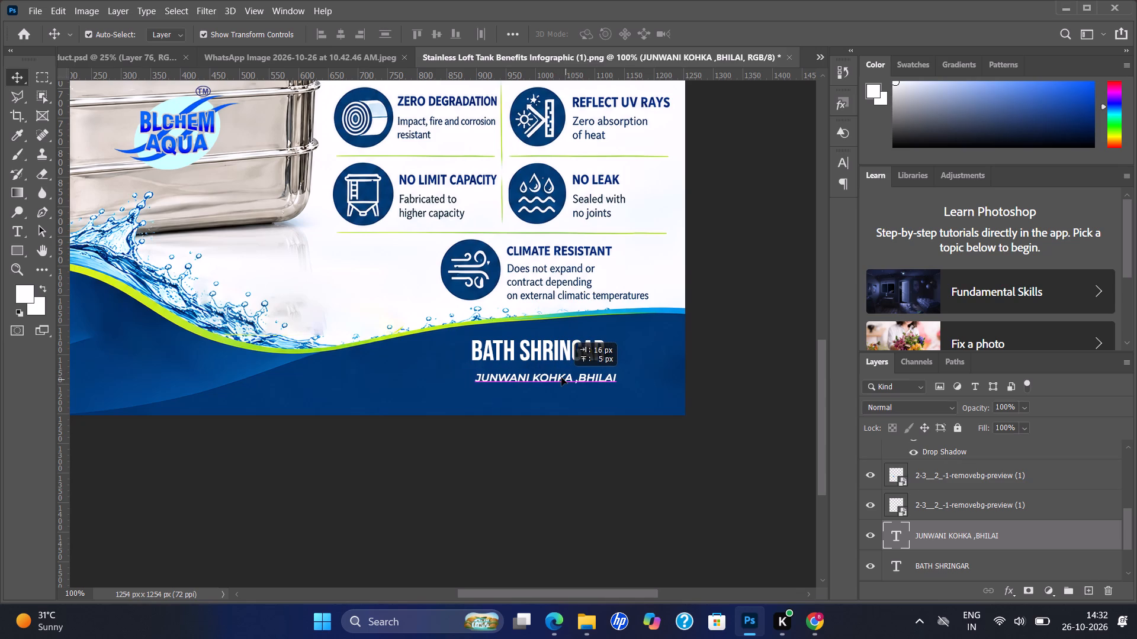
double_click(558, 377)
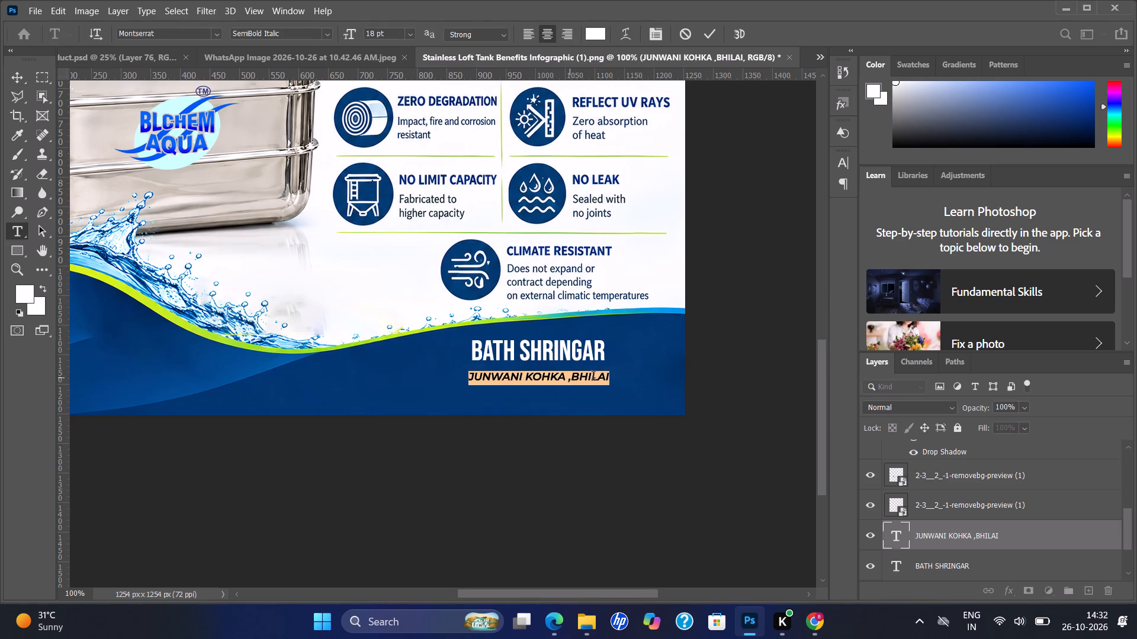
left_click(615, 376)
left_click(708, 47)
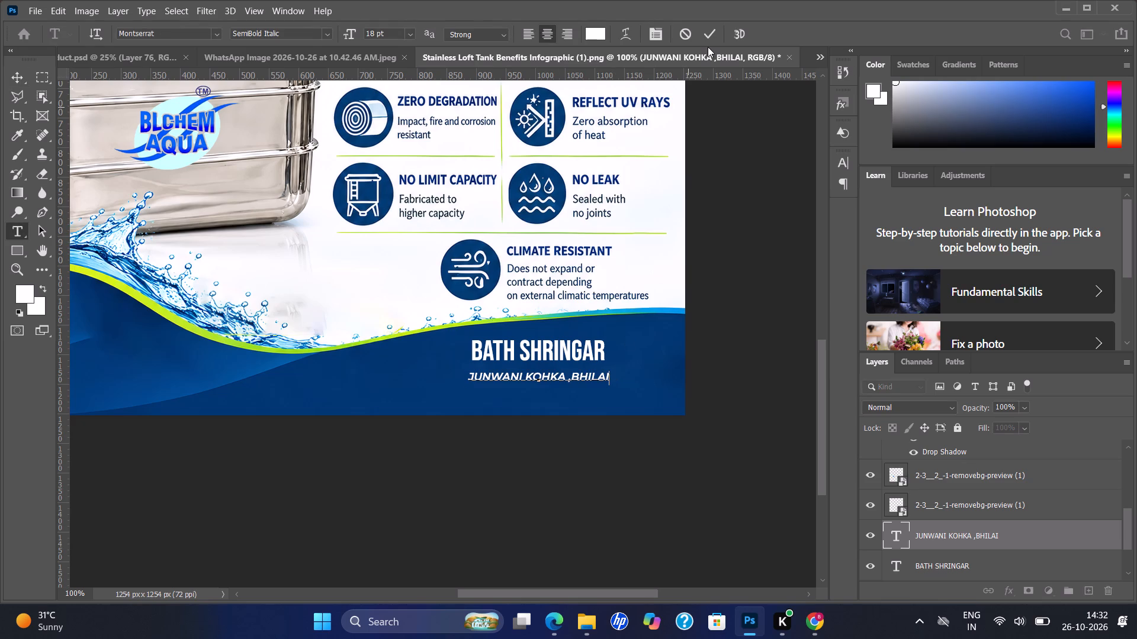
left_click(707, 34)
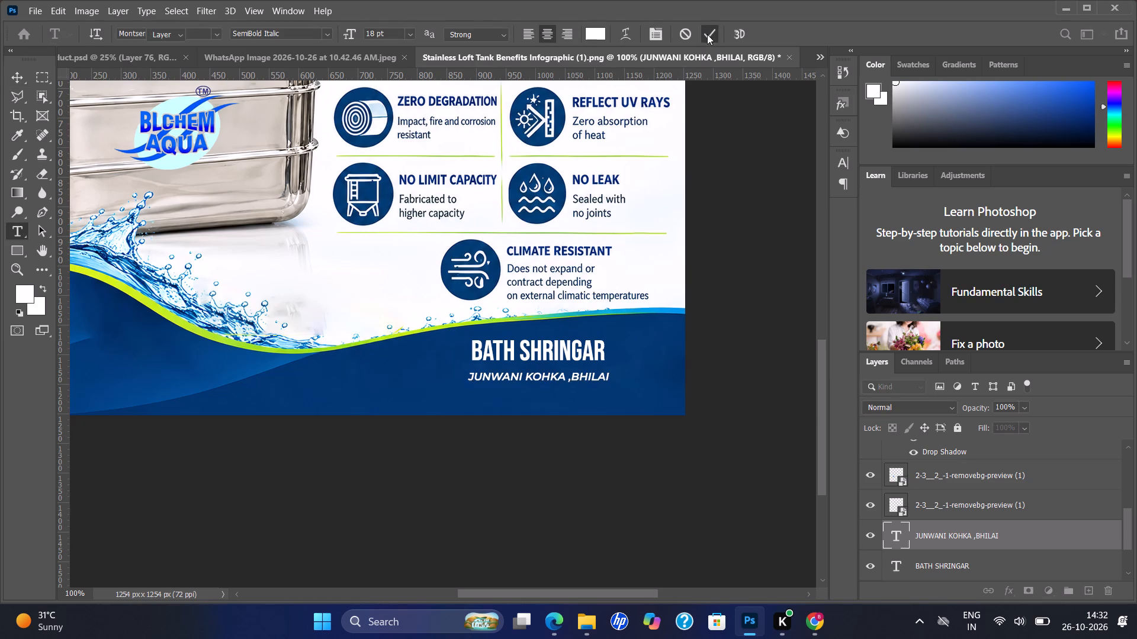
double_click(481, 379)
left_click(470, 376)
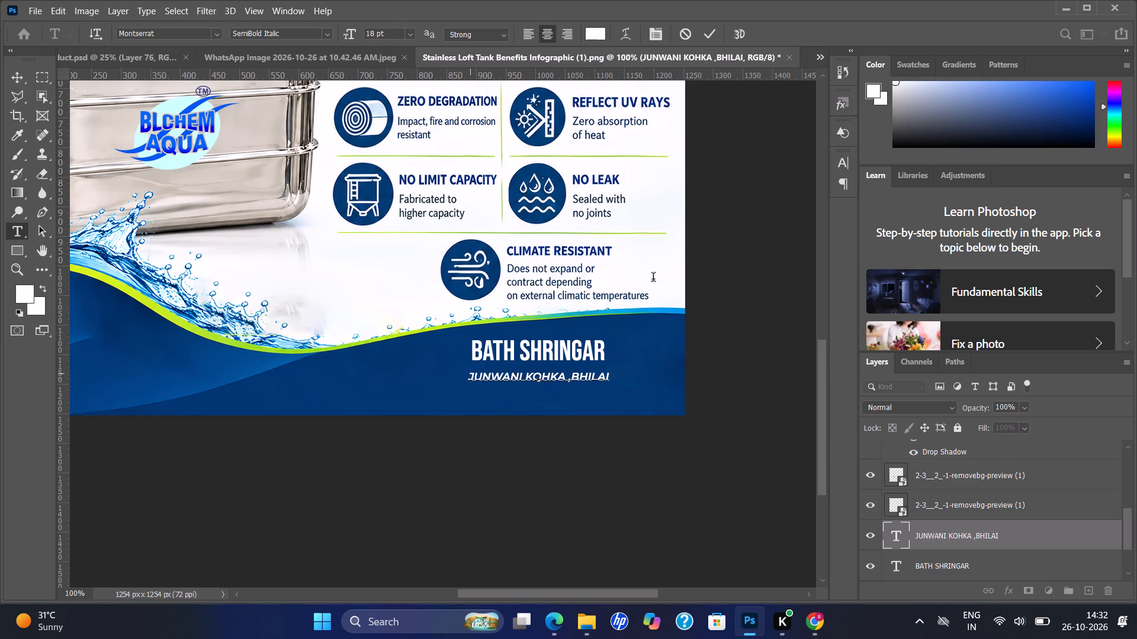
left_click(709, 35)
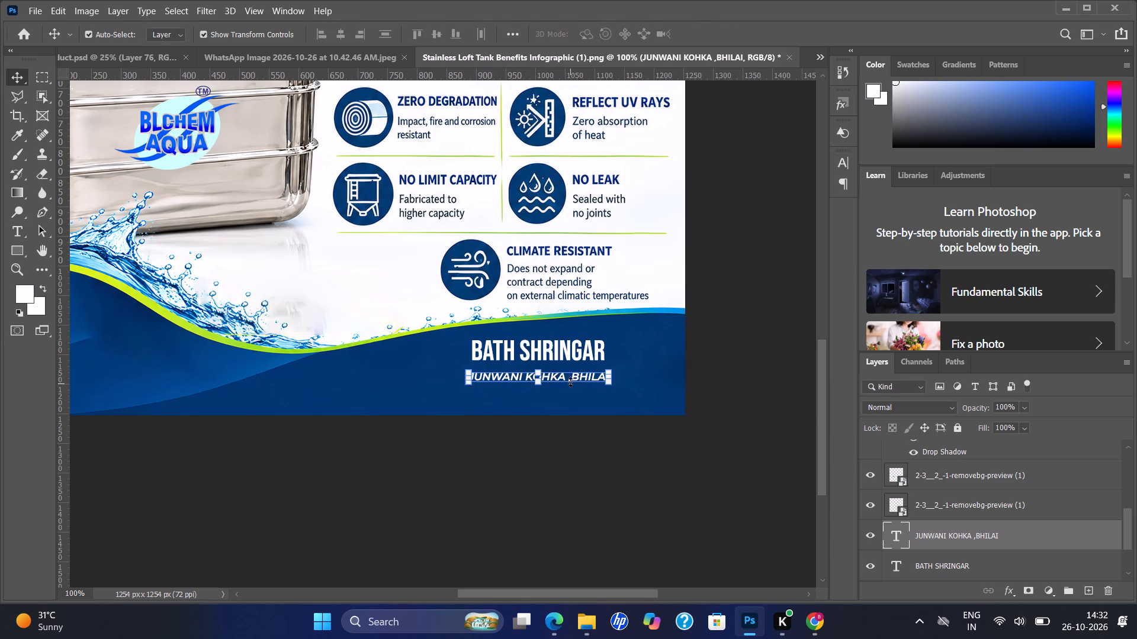
Underline the whole BATH SHRINGAR footer text and commit it.
triple_click(567, 346)
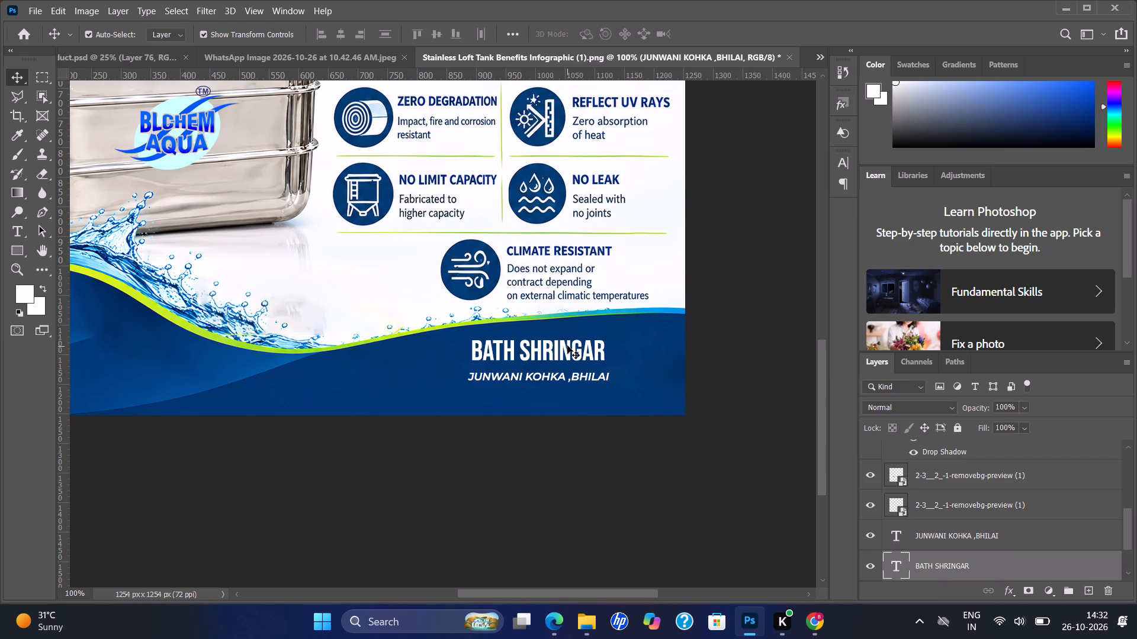
key("ctrl+t")
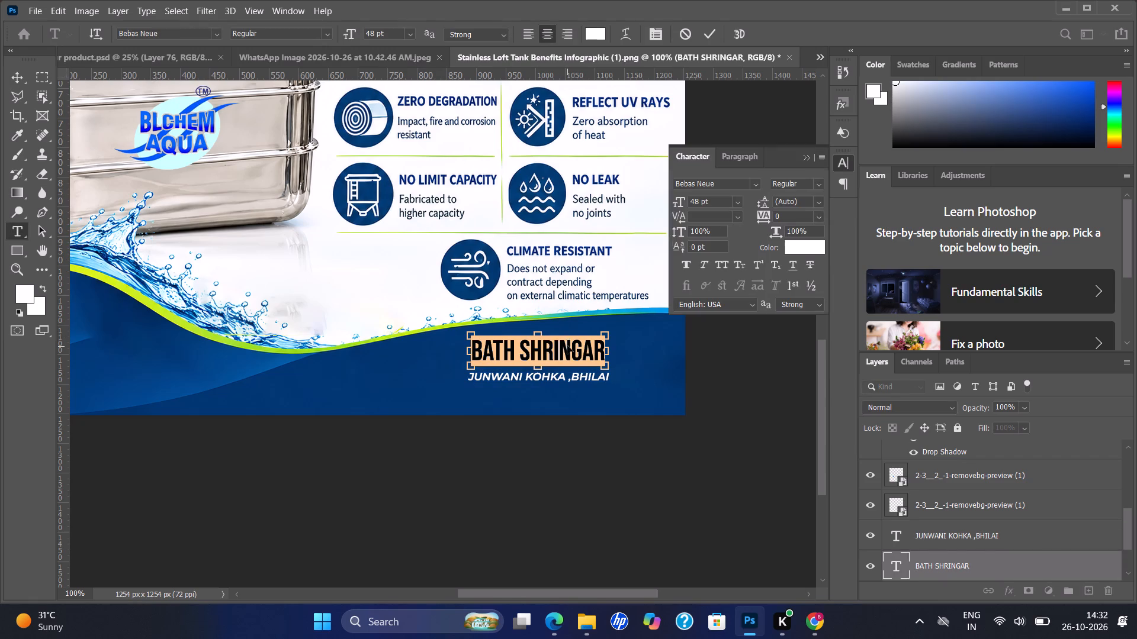
left_click(794, 270)
left_click(802, 155)
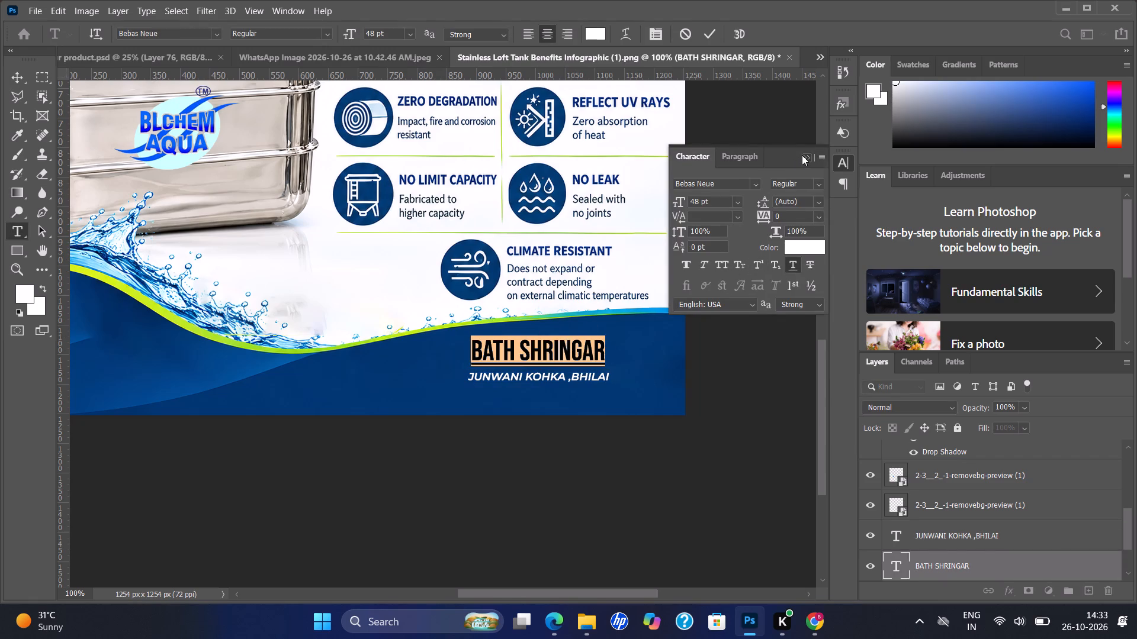
left_click(711, 33)
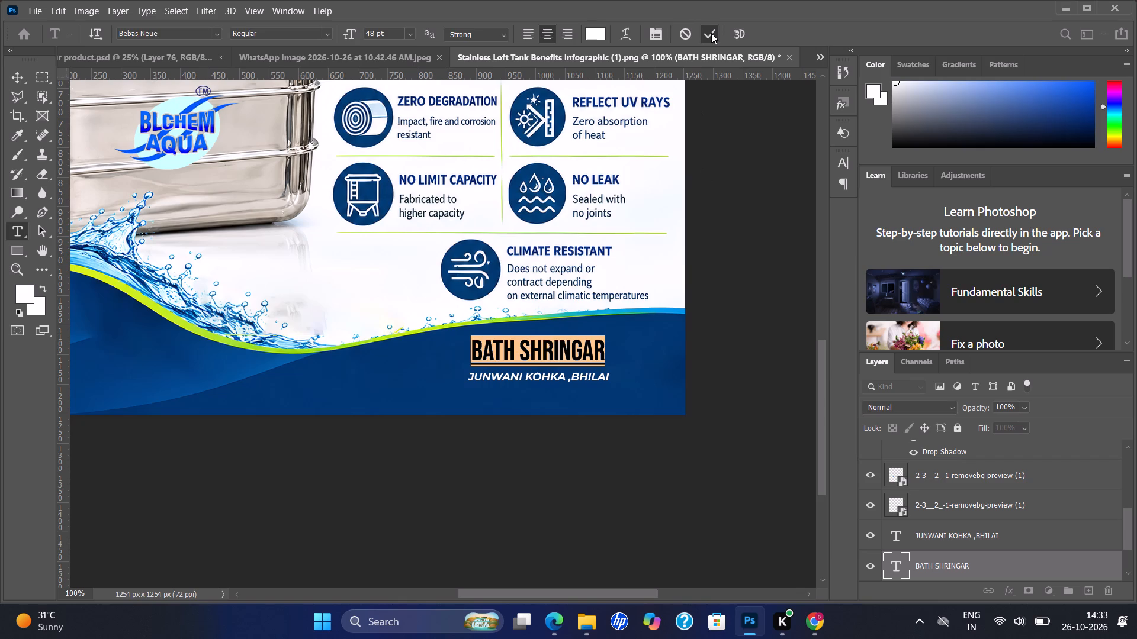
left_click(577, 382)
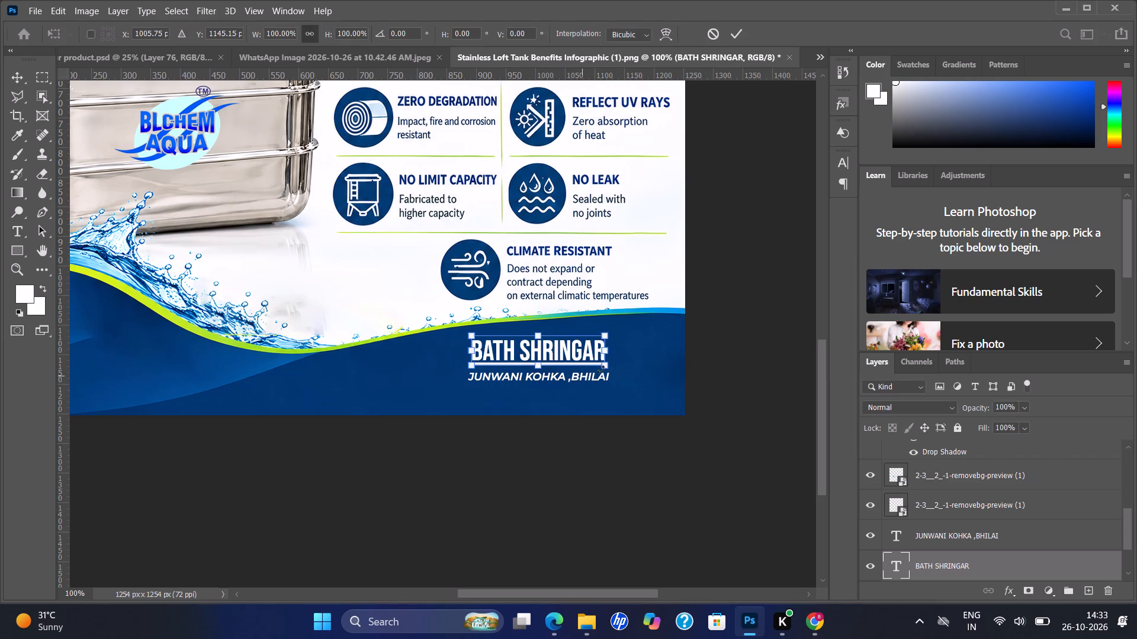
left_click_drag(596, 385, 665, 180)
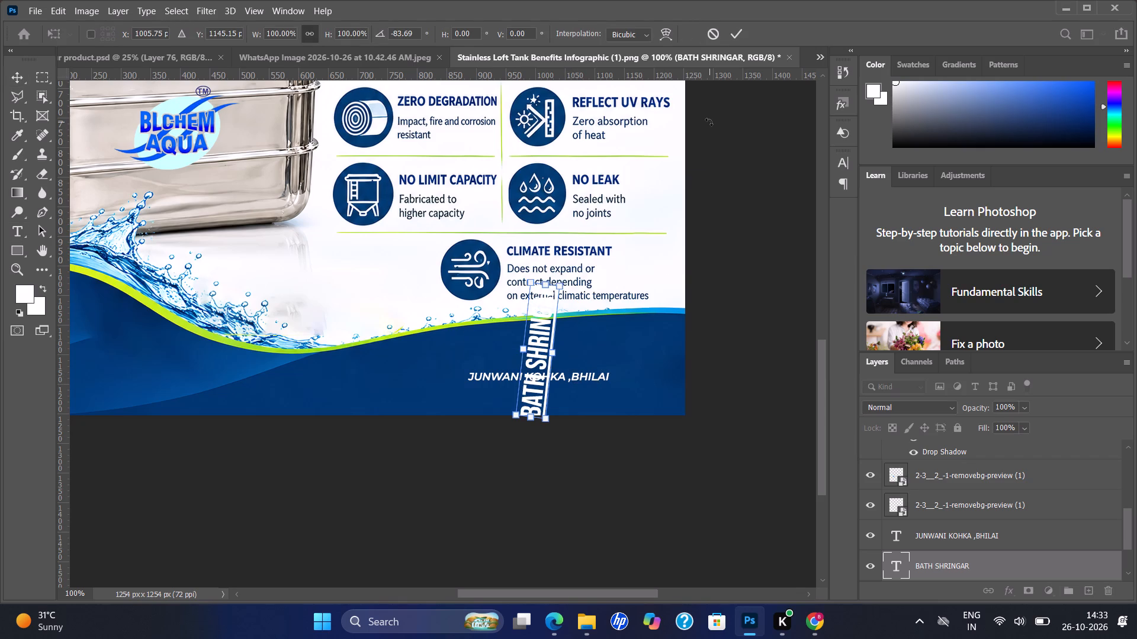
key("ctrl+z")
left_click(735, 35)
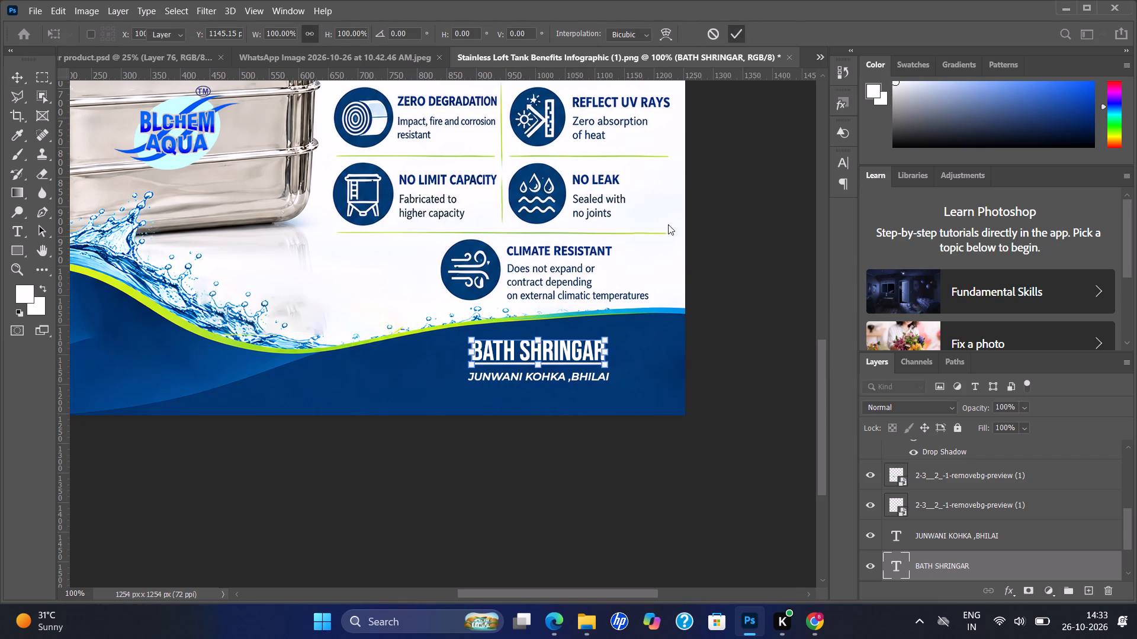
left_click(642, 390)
Duplicate the address line directly below itself and replace the copy's wording with the shop's phone number.
double_click(595, 379)
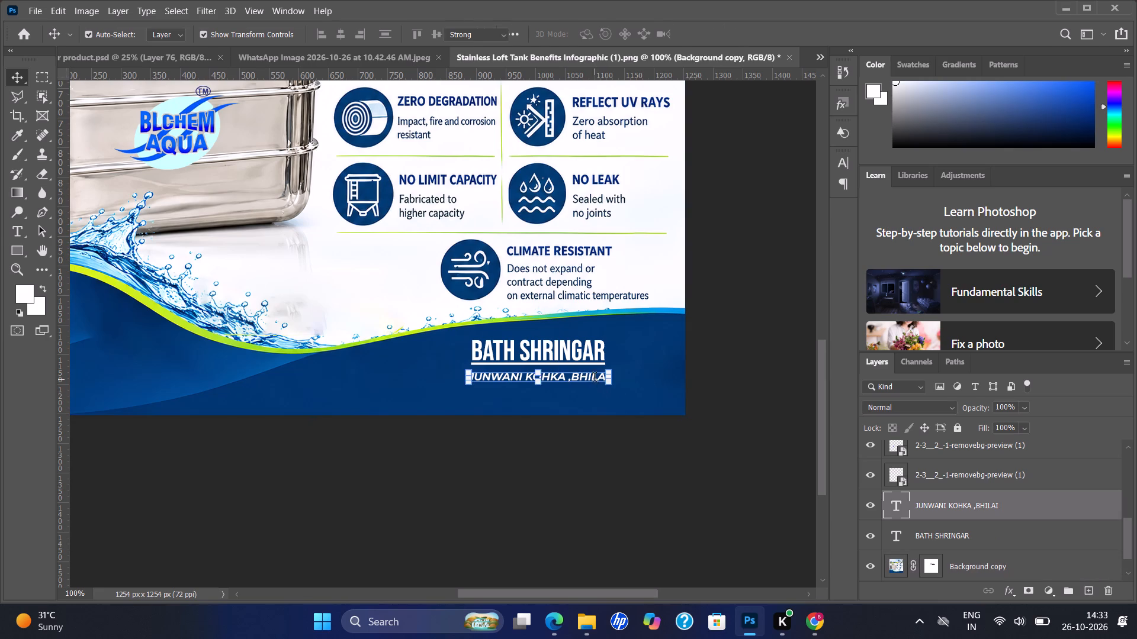
left_click(711, 40)
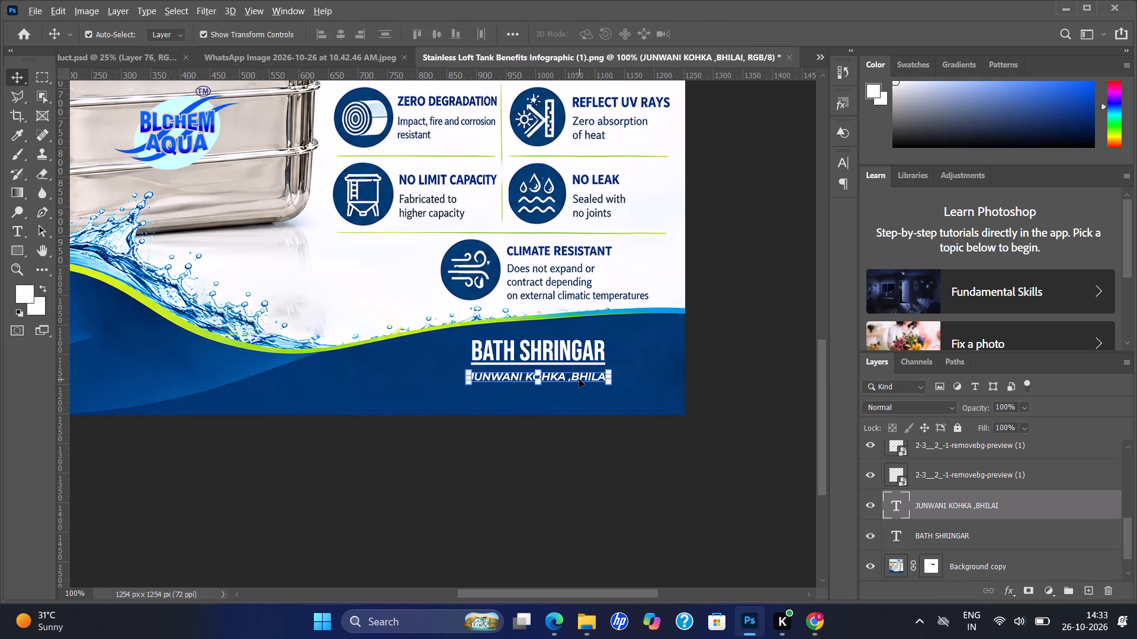
left_click_drag(579, 379, 578, 392, "alt")
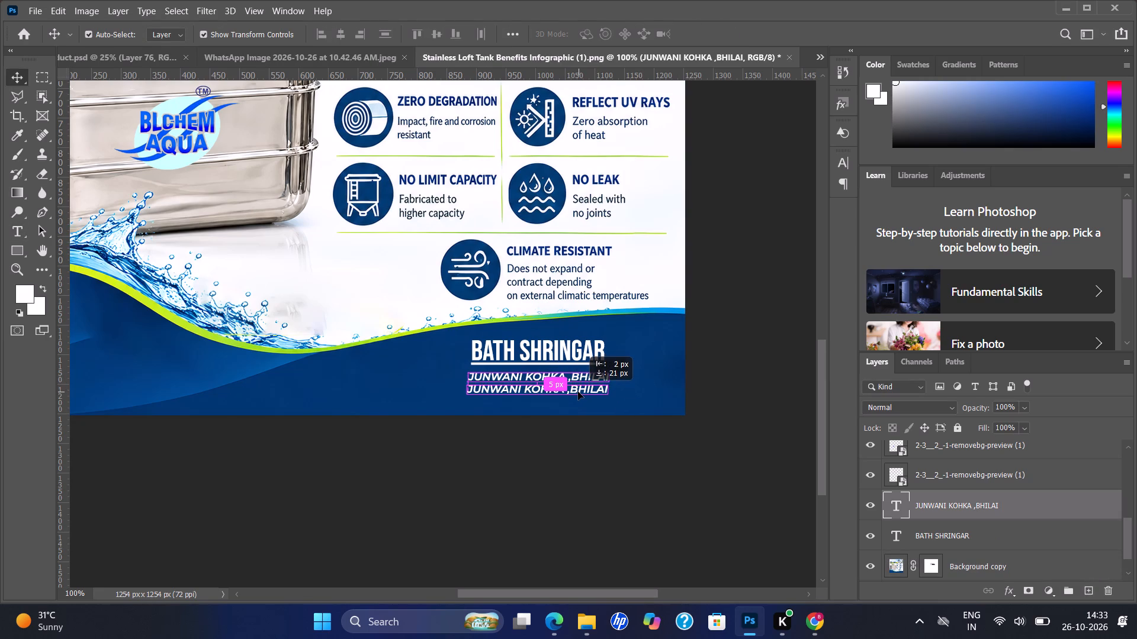
left_click_drag(578, 392, 580, 392, "alt")
triple_click(580, 392)
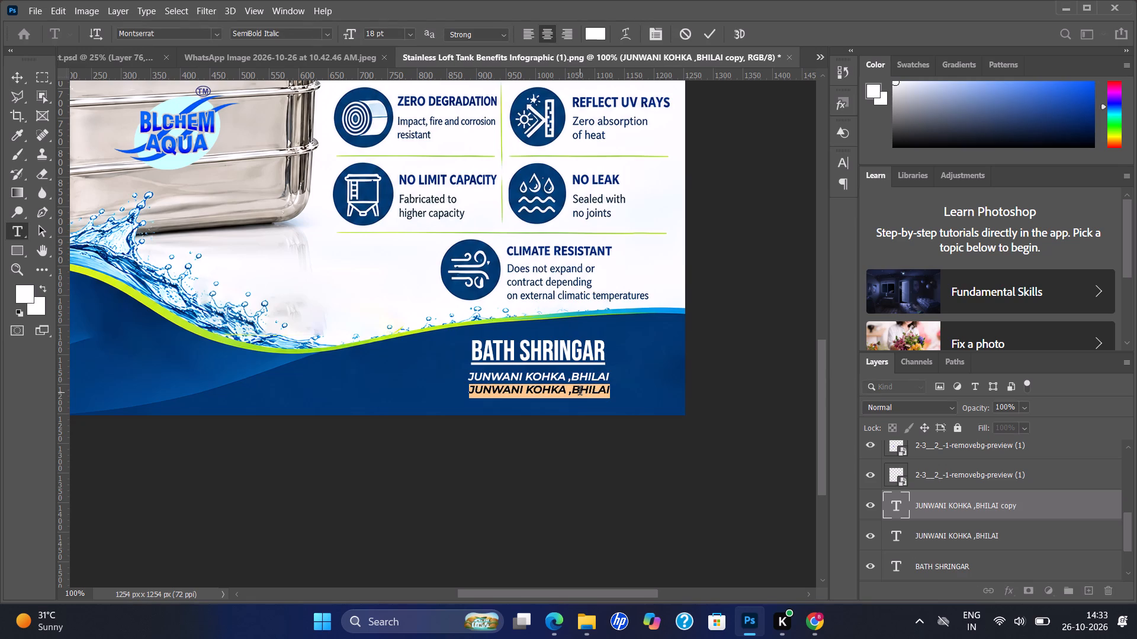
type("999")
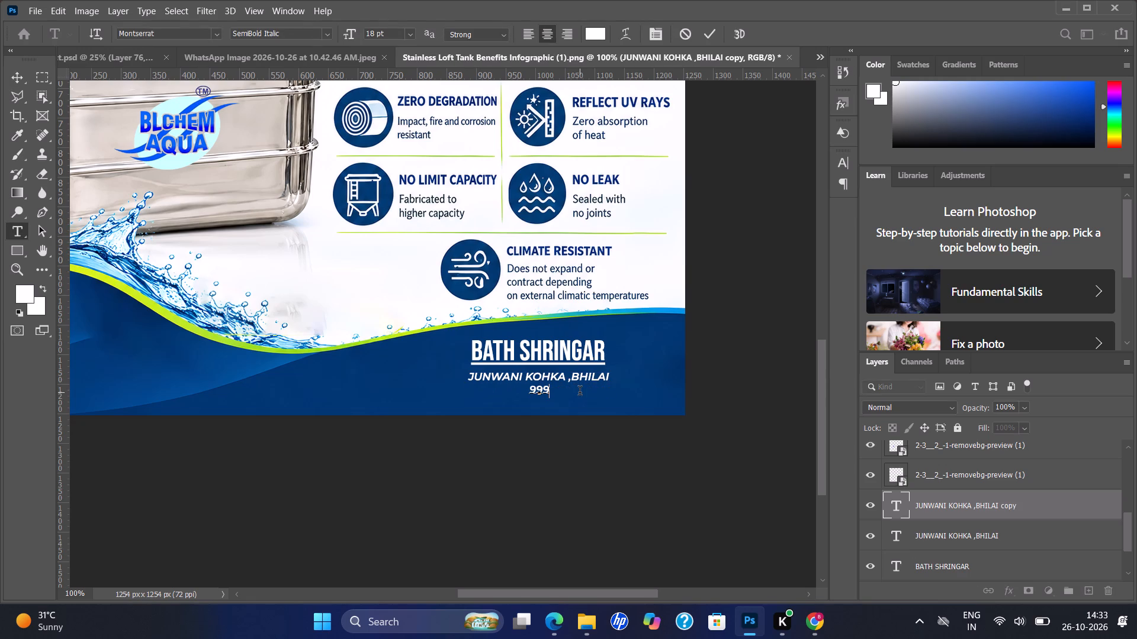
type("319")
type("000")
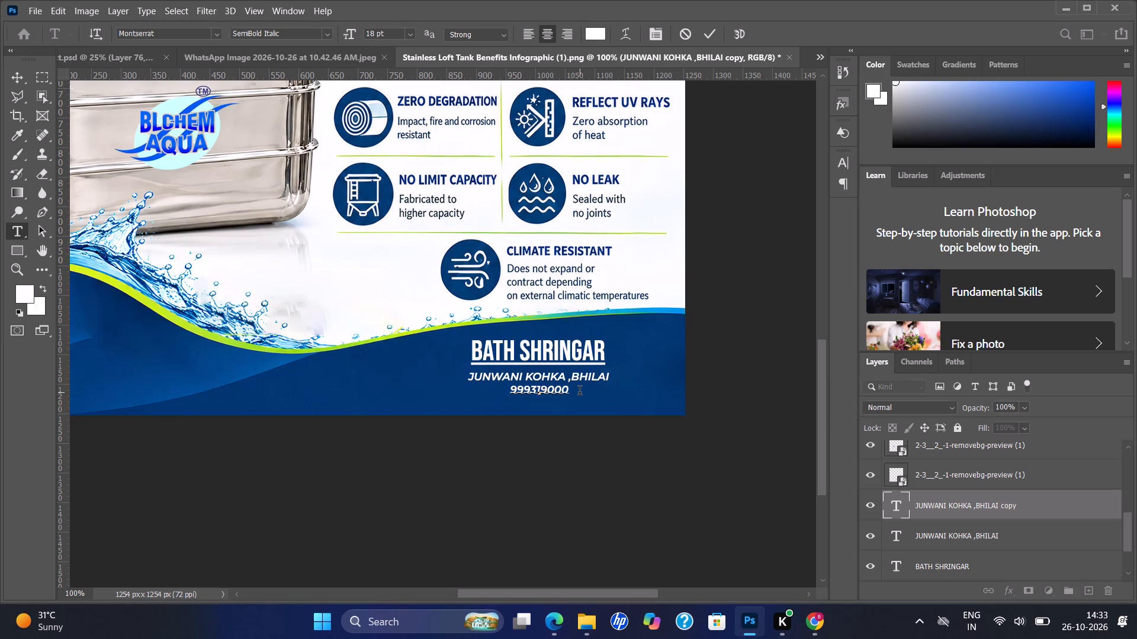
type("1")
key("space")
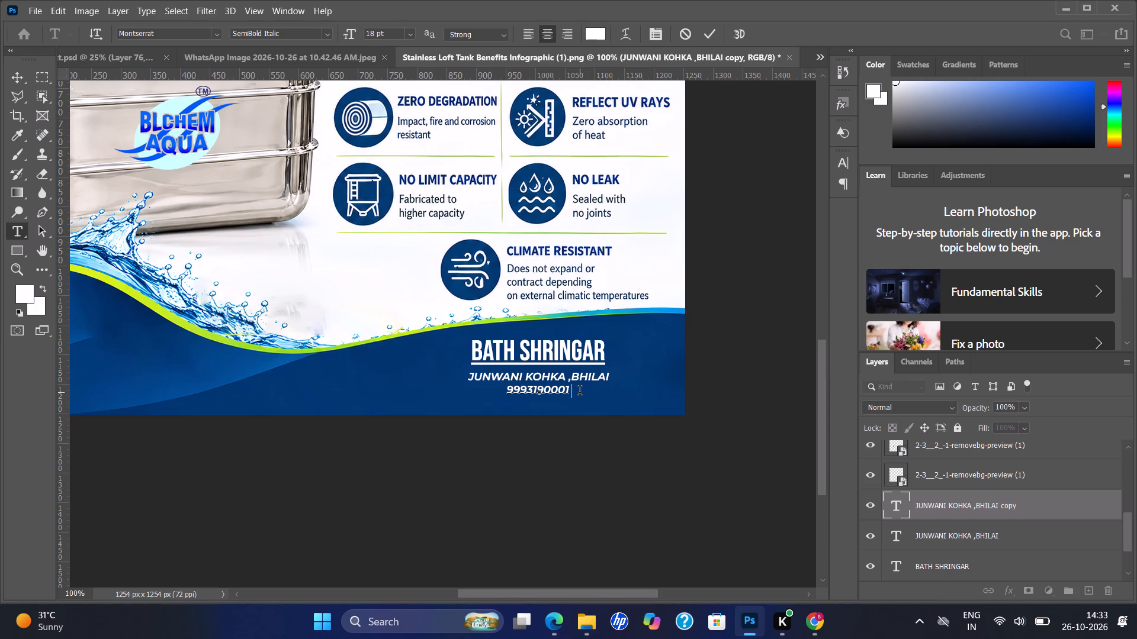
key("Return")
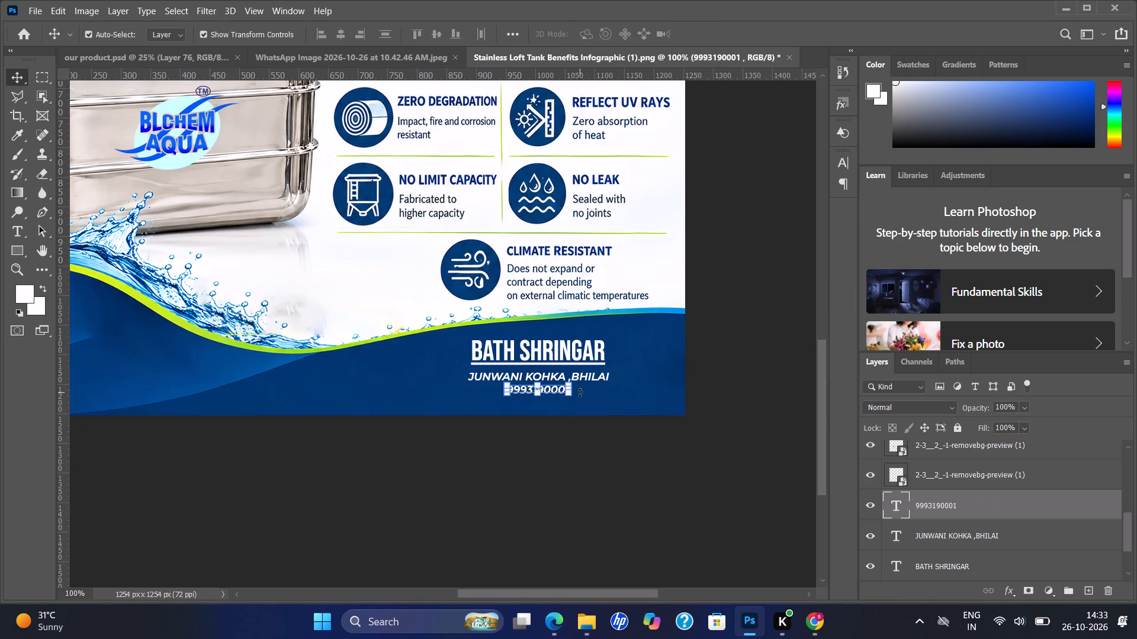
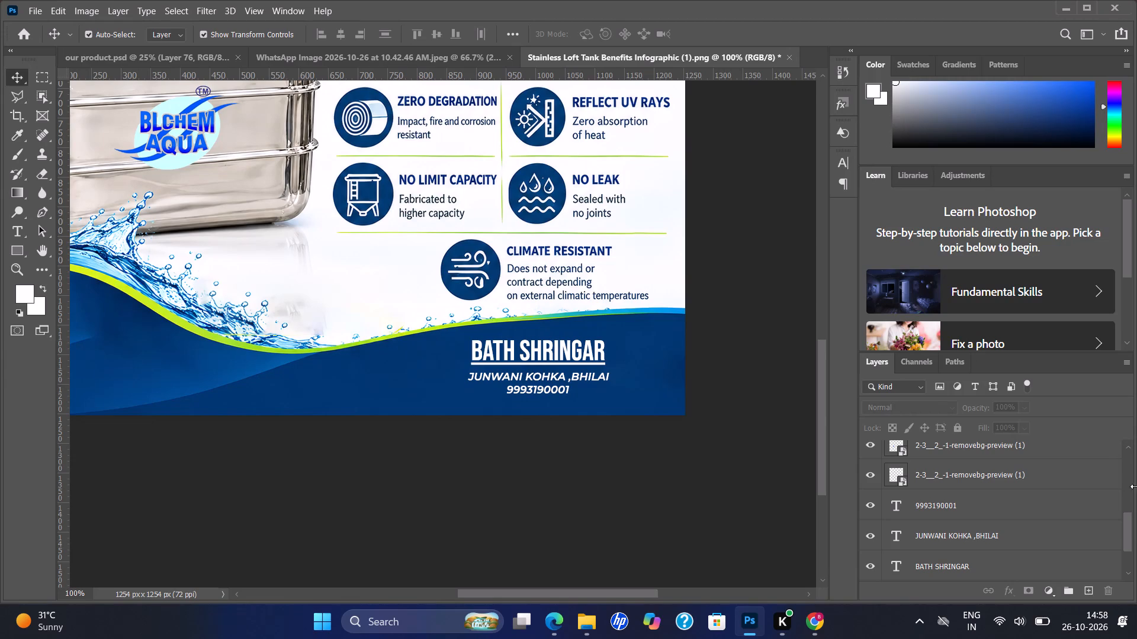
Open the footer's phone number line for text editing and place the text cursor at the end of the number.
scroll(1136, 638, "down", 3)
left_click(557, 388)
left_click(557, 388)
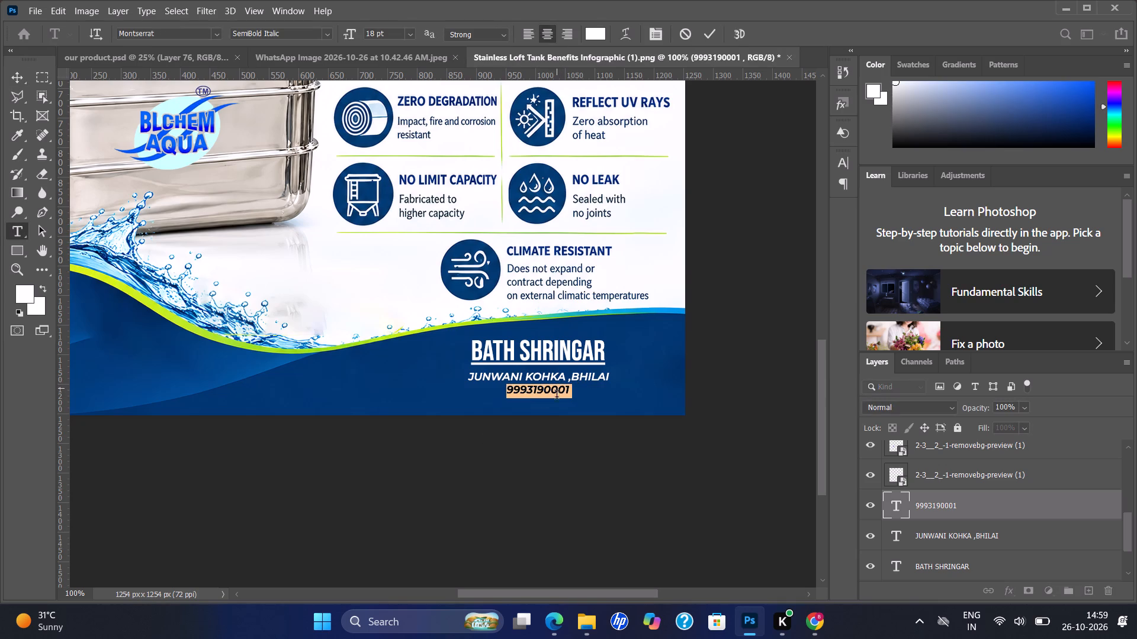
left_click(571, 393)
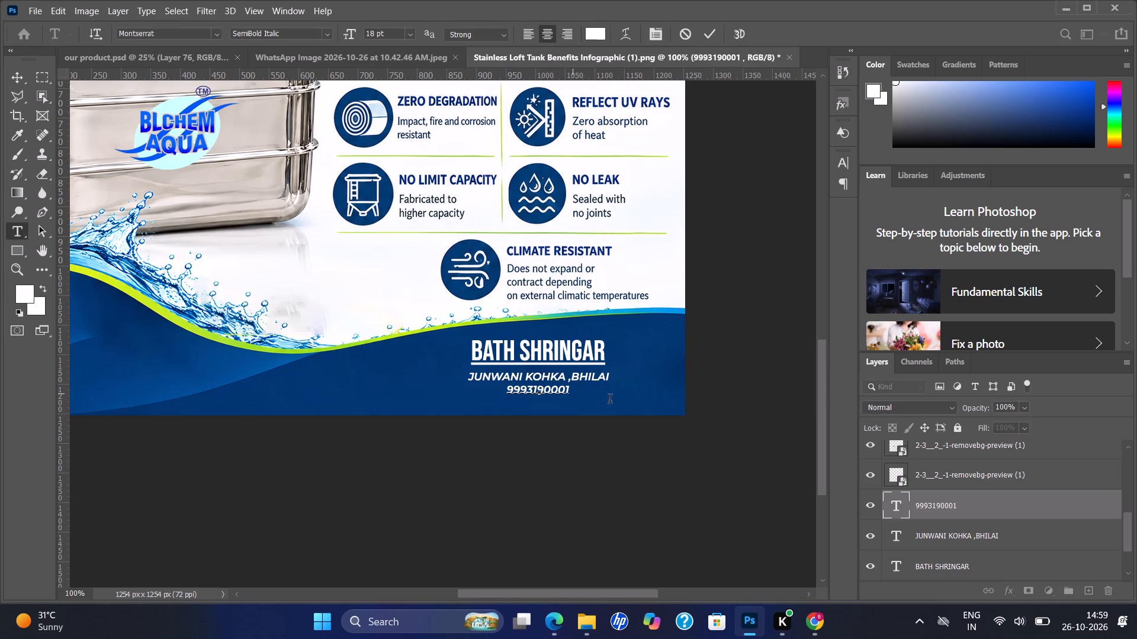
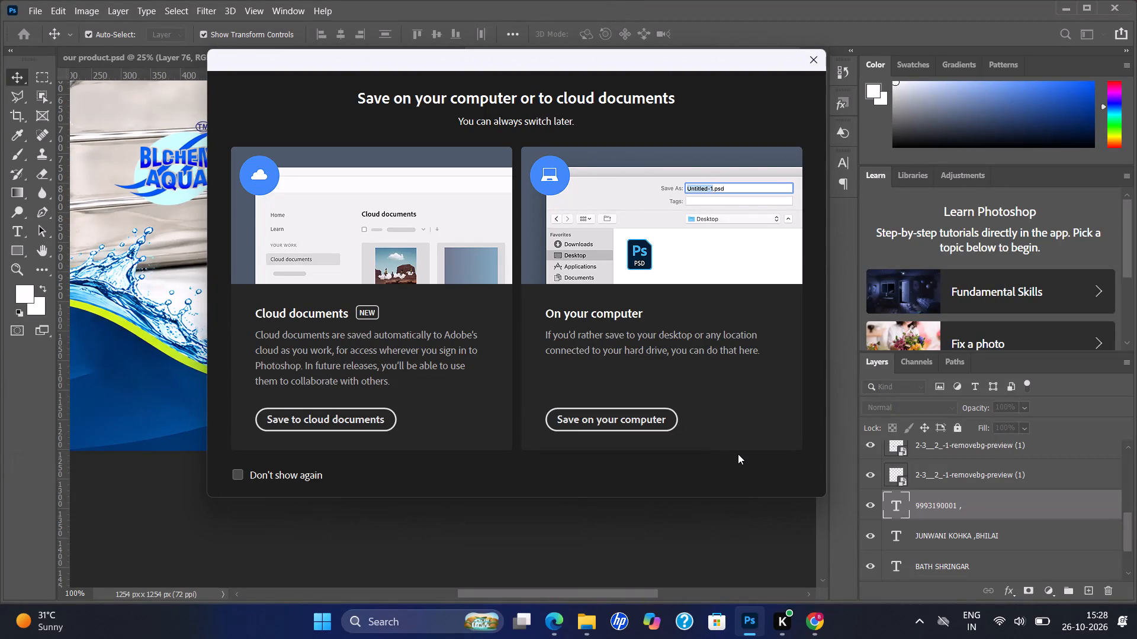
Save the design on the computer in the Documents folder as a layered PSD named "Stainless Loft Tank Benefits Infographic bath shringar", accepting the format options.
double_click(621, 416)
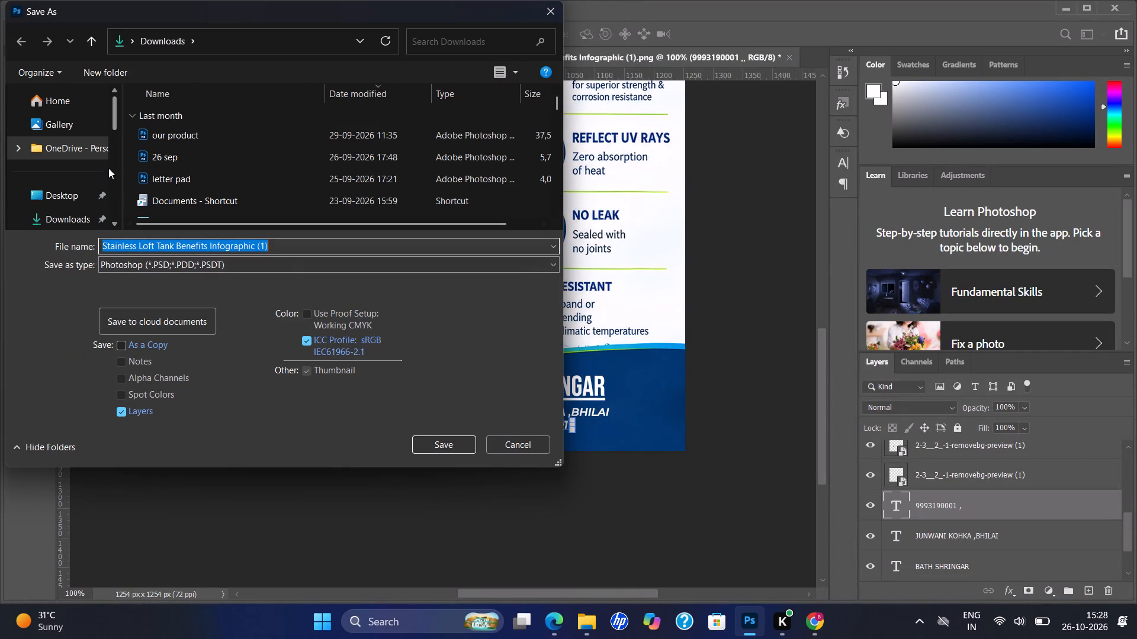
left_click(91, 196)
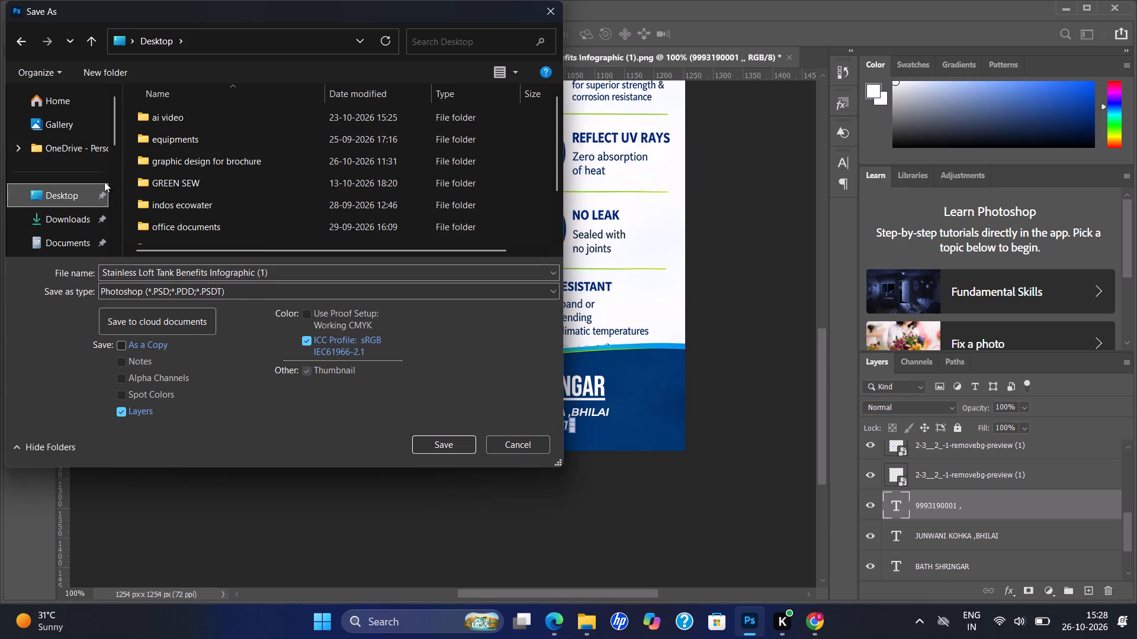
left_click(101, 161)
left_click(92, 154)
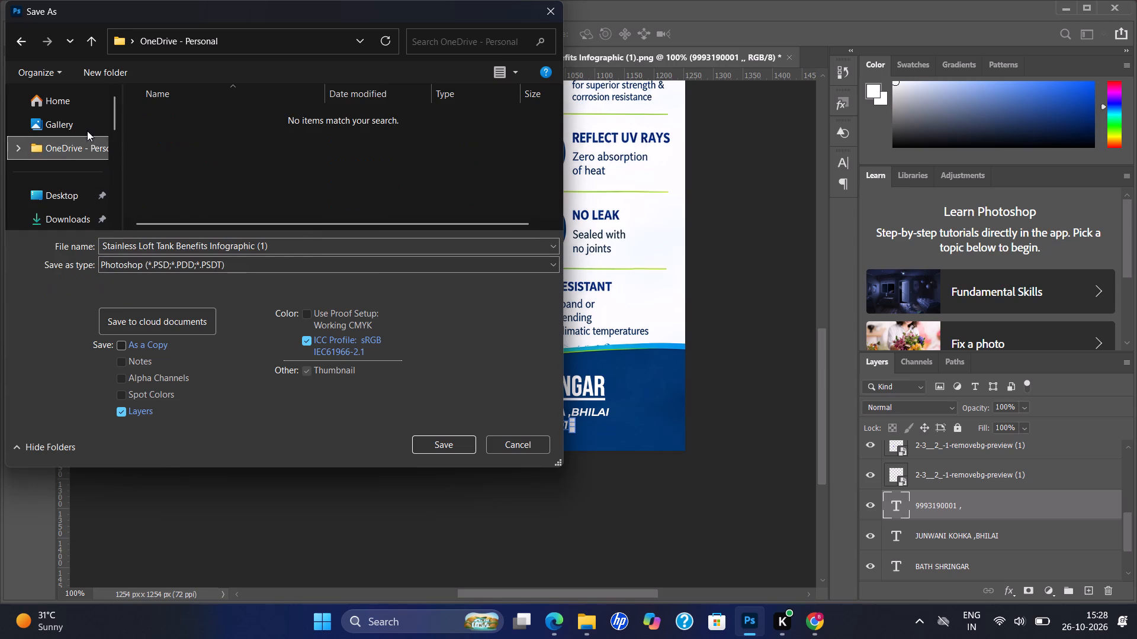
left_click(87, 124)
left_click(82, 110)
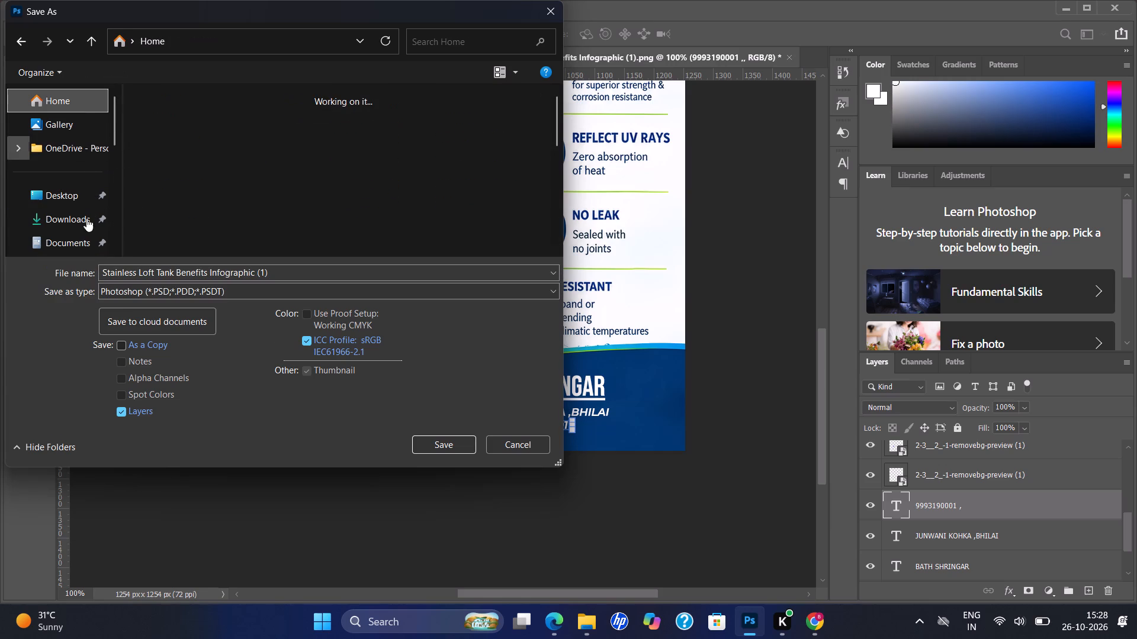
left_click(81, 234)
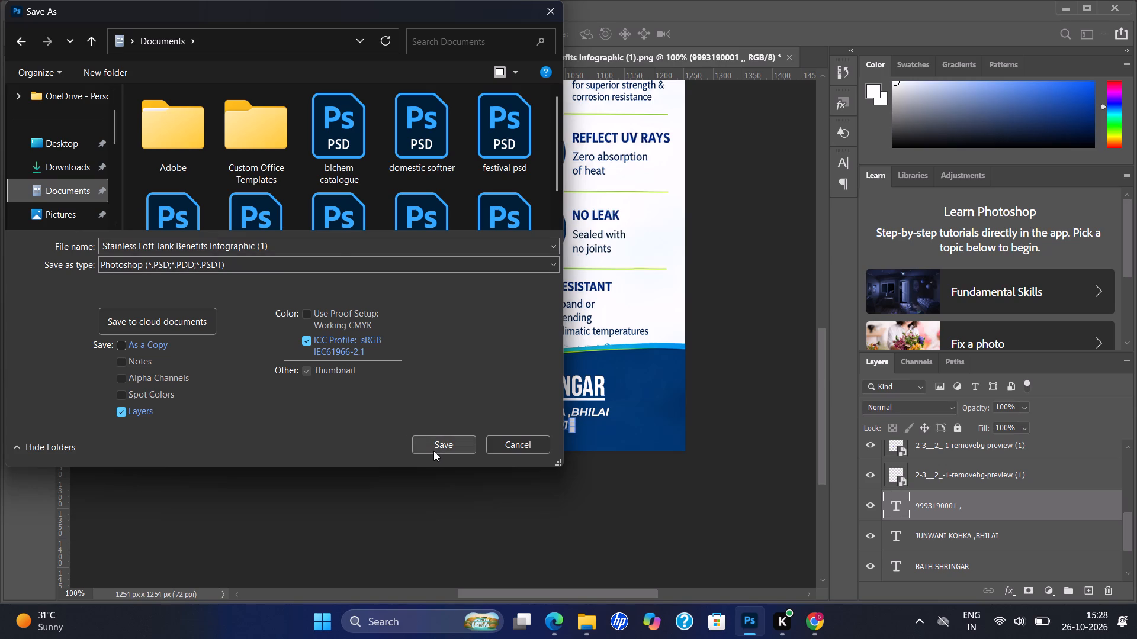
double_click(322, 251)
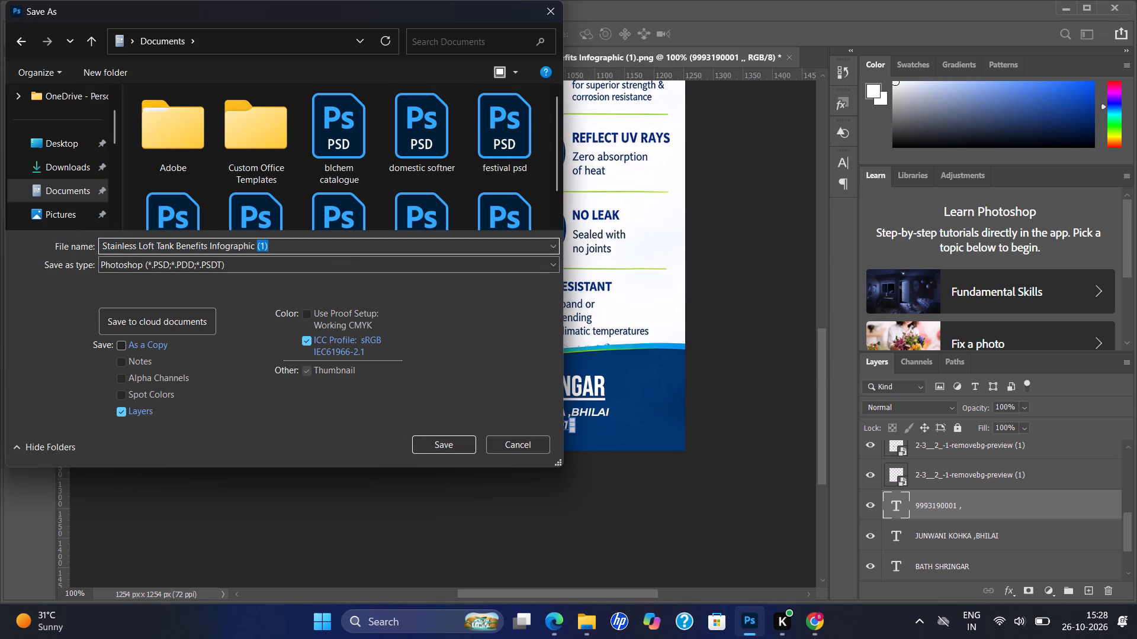
key("space")
type("bath shringar")
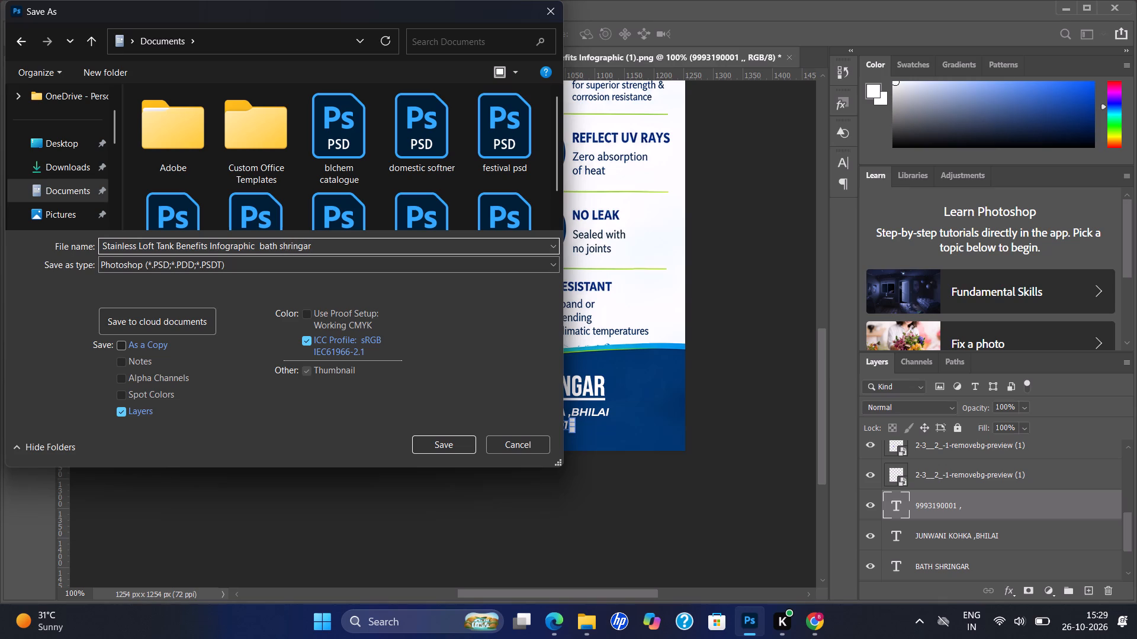
left_click(425, 444)
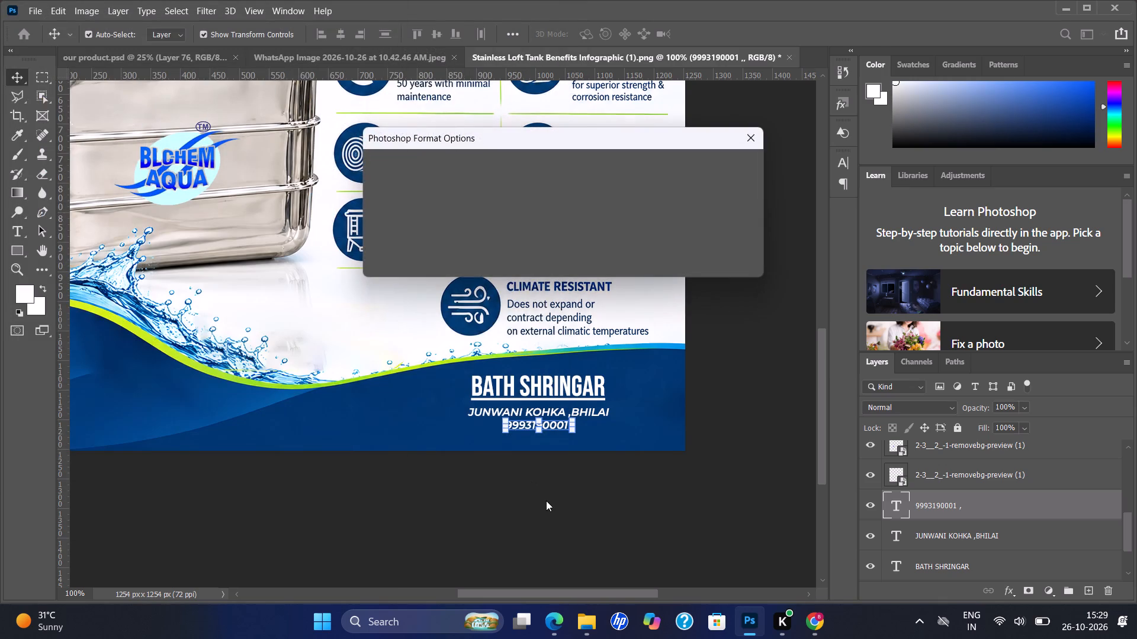
left_click(728, 164)
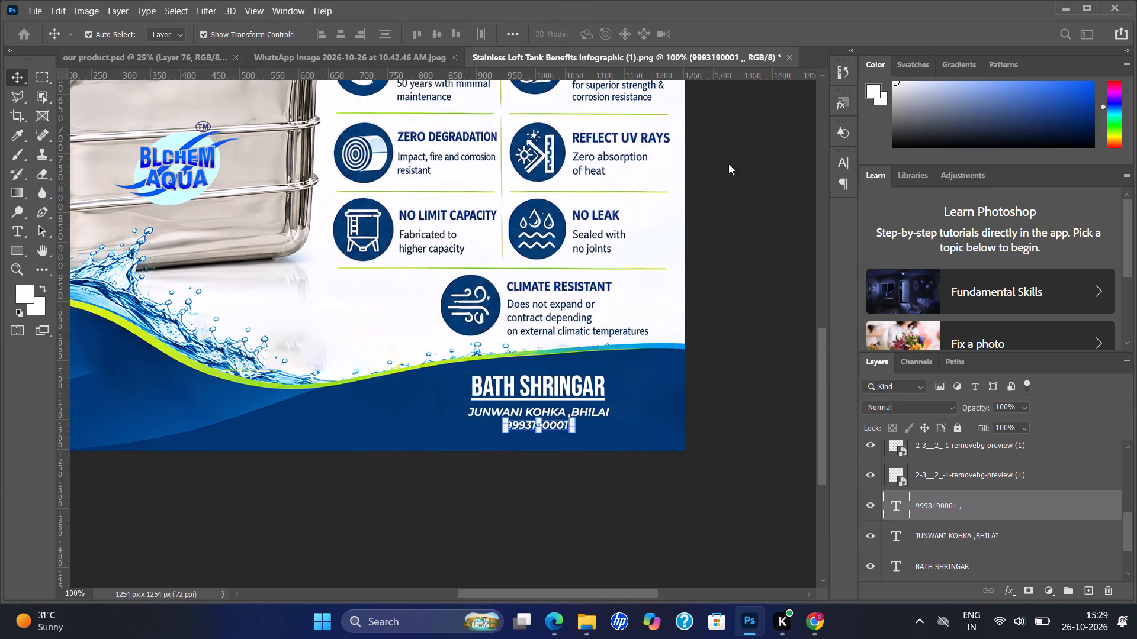
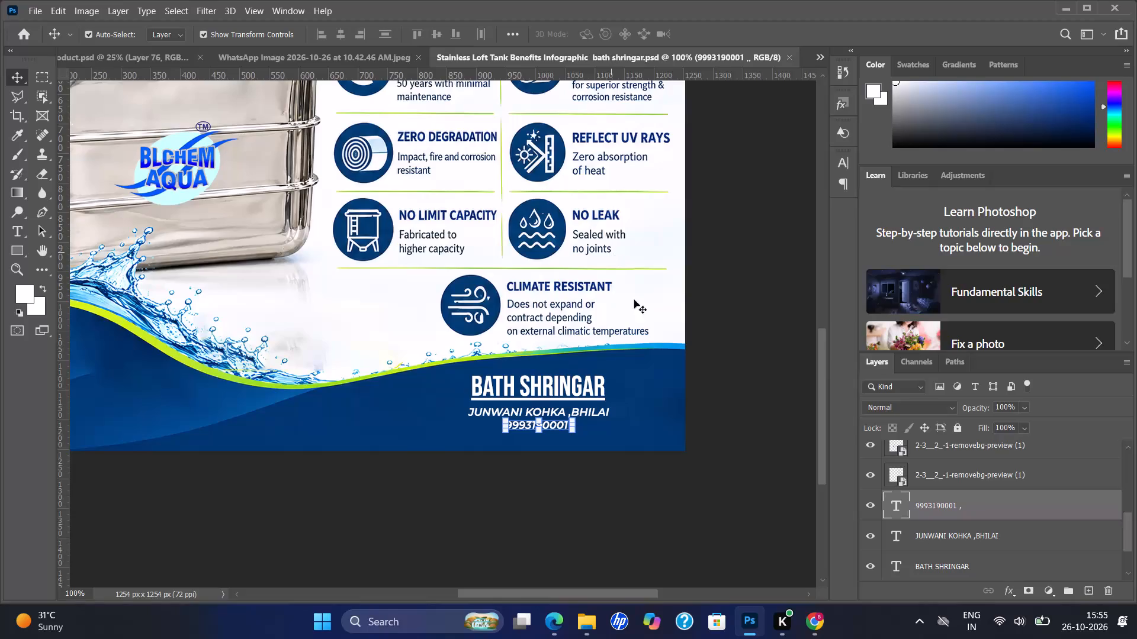
Switch to the Pinterest page in Chrome and search for "shapes".
left_click(806, 622)
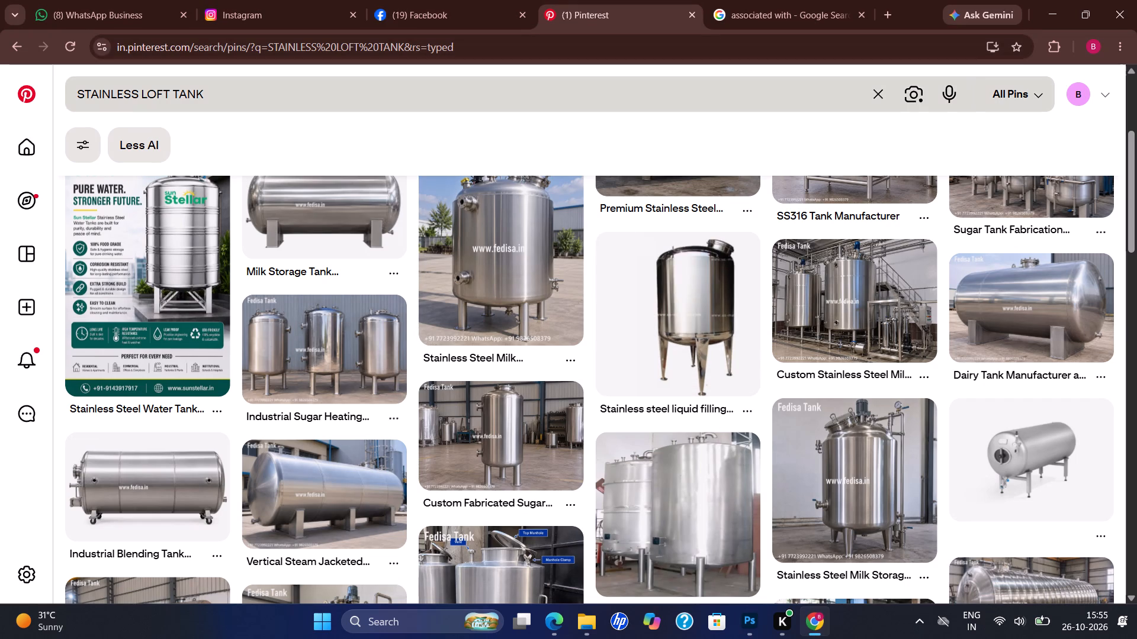
left_click(643, 96)
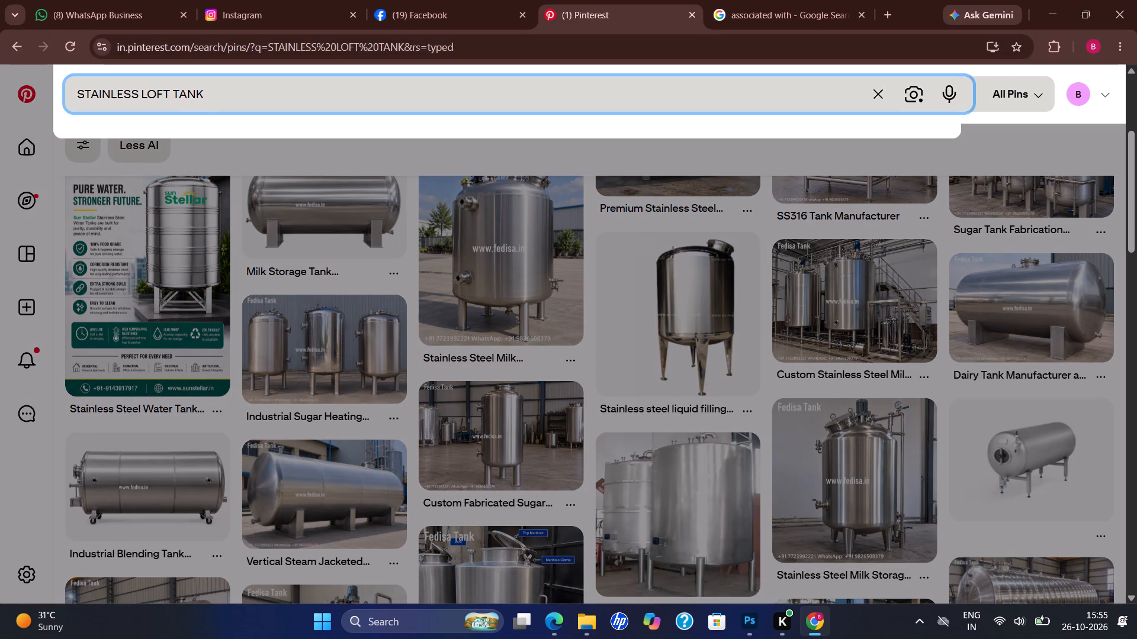
key("ctrl+a")
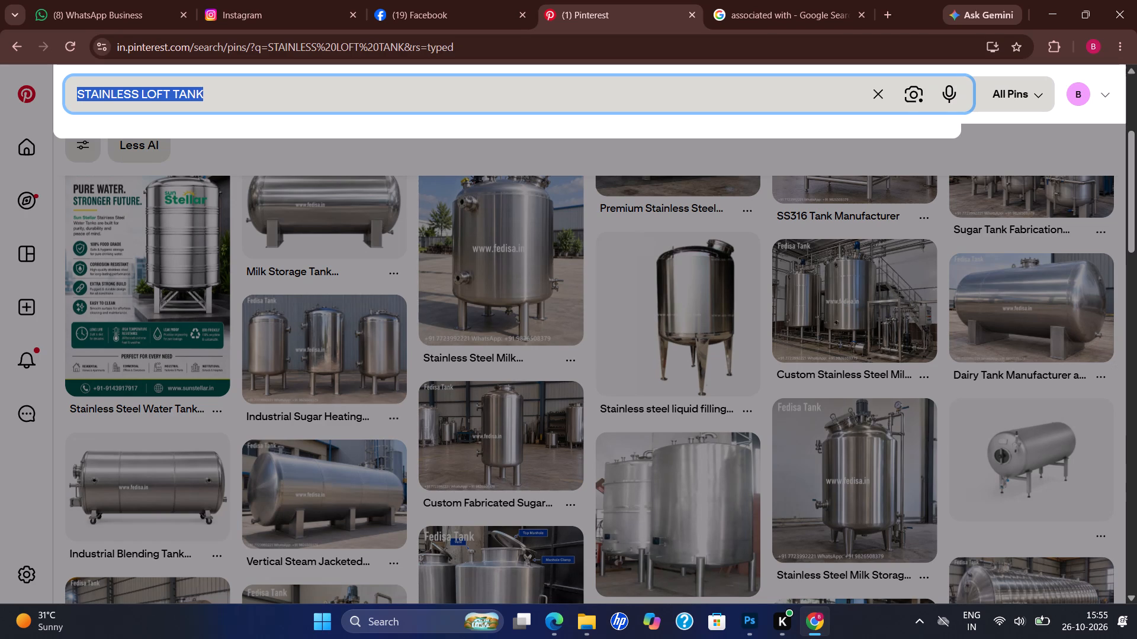
type("shapes")
key("Return")
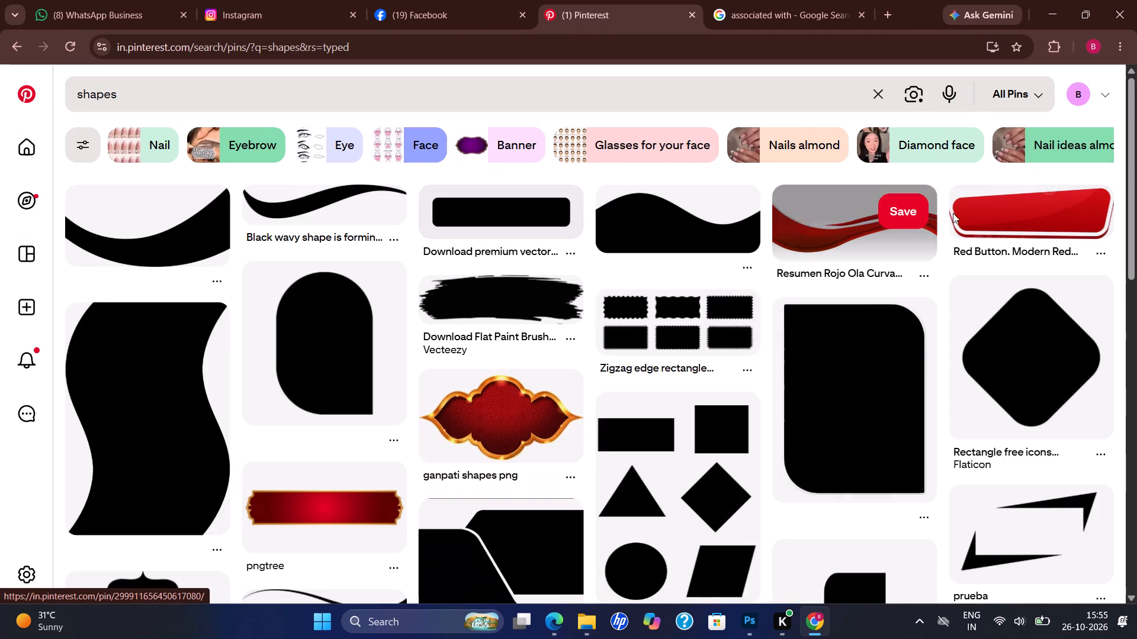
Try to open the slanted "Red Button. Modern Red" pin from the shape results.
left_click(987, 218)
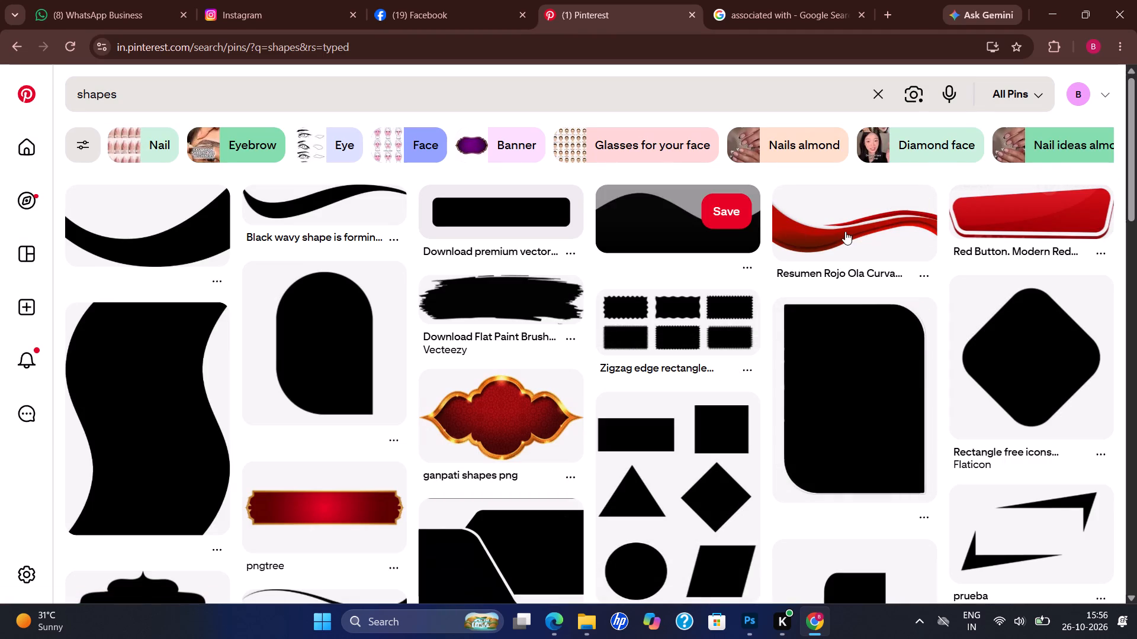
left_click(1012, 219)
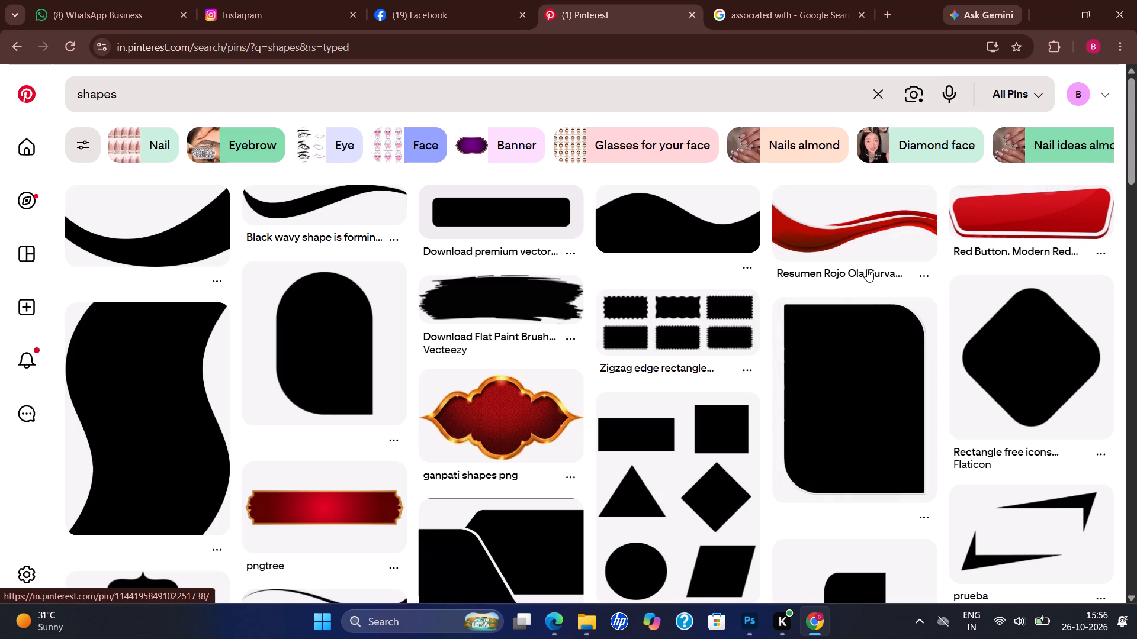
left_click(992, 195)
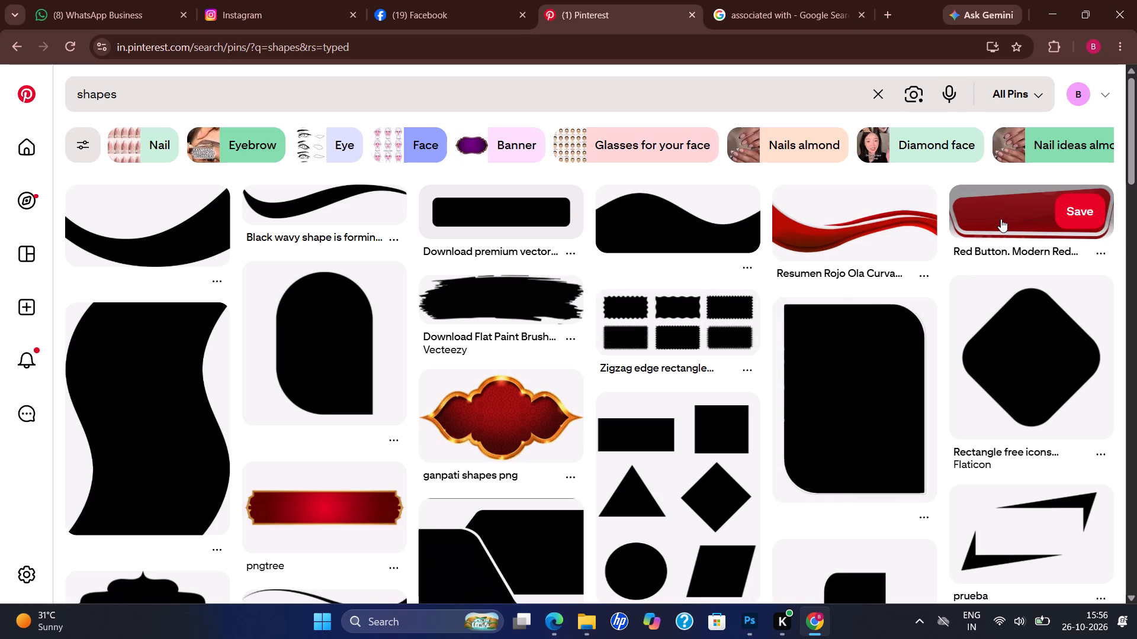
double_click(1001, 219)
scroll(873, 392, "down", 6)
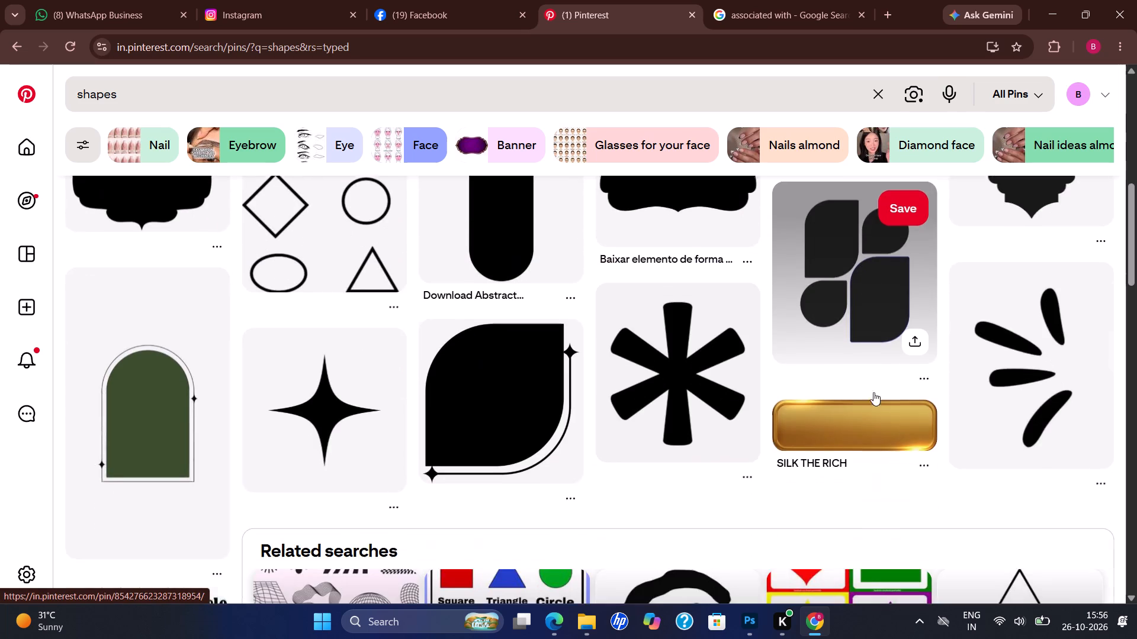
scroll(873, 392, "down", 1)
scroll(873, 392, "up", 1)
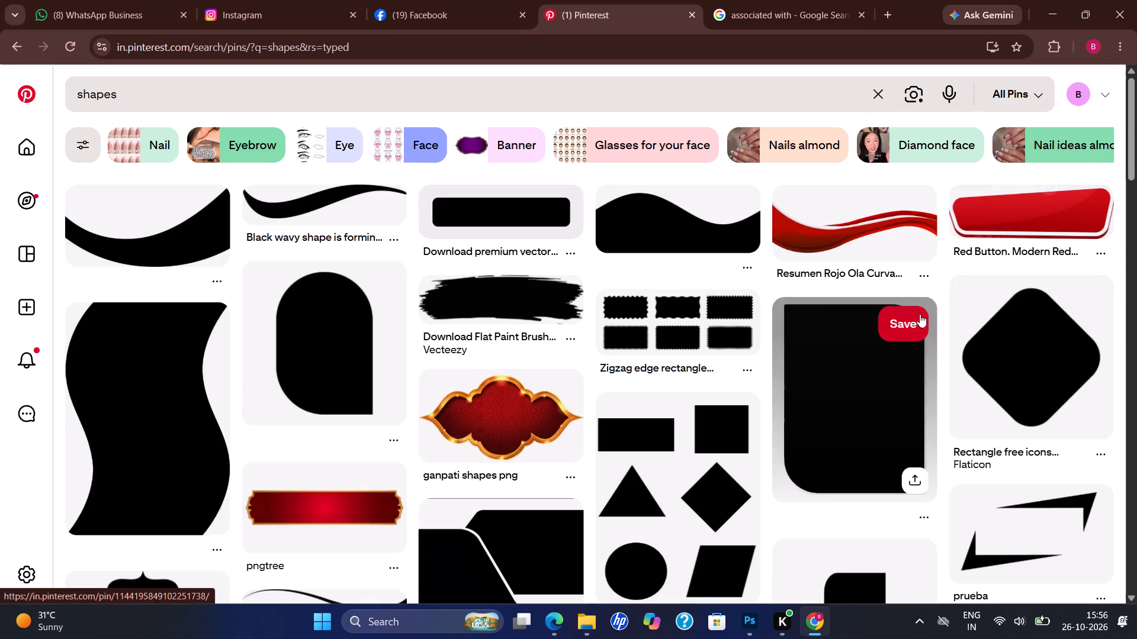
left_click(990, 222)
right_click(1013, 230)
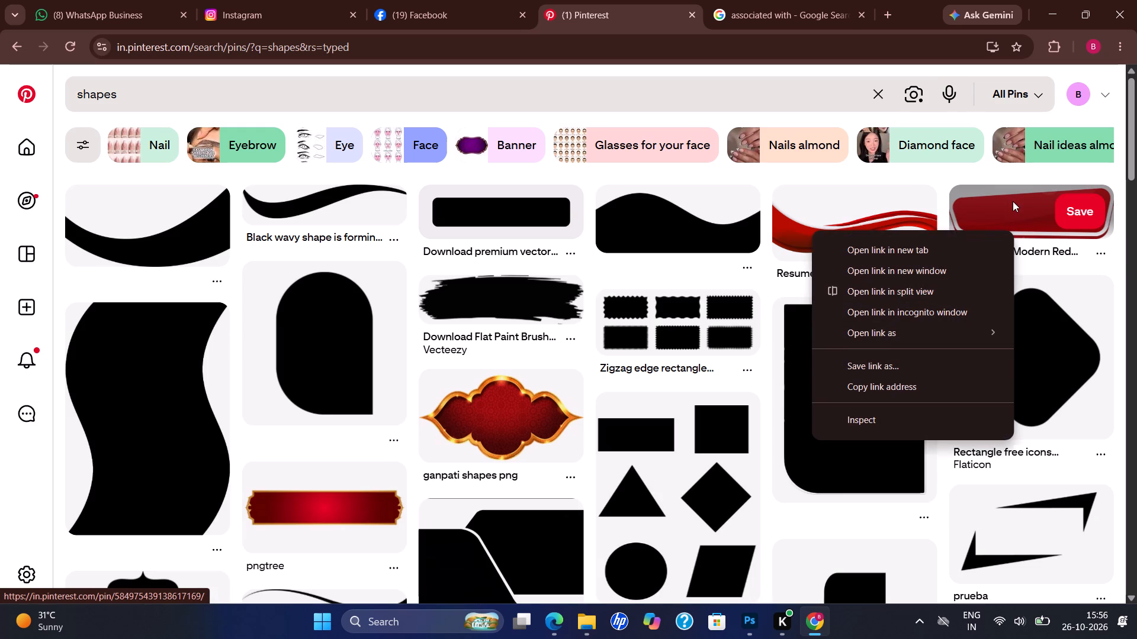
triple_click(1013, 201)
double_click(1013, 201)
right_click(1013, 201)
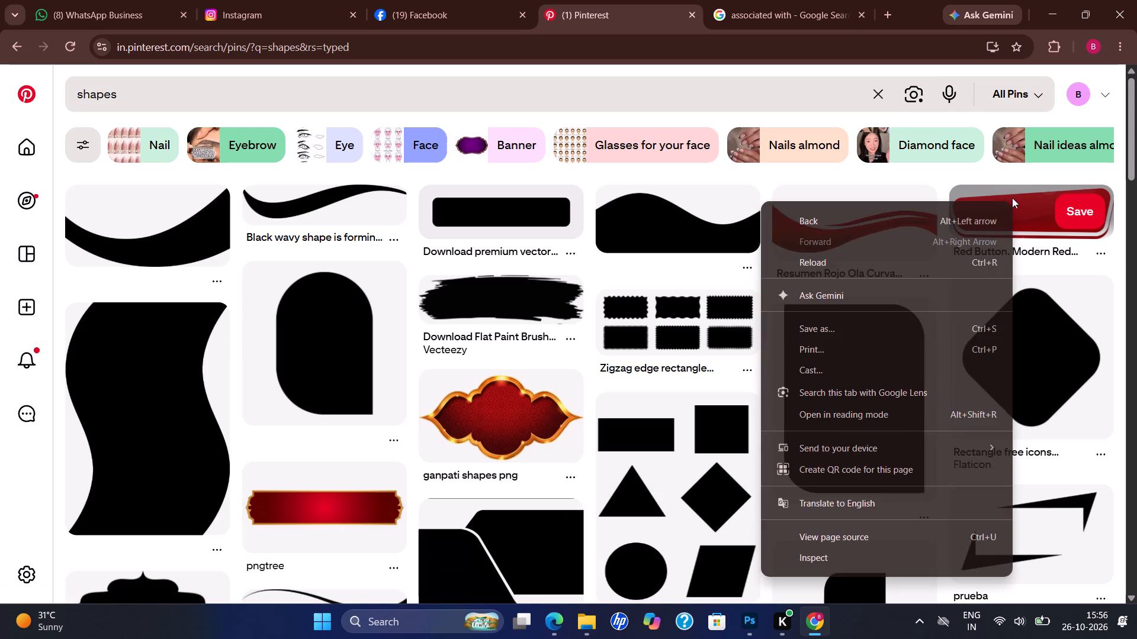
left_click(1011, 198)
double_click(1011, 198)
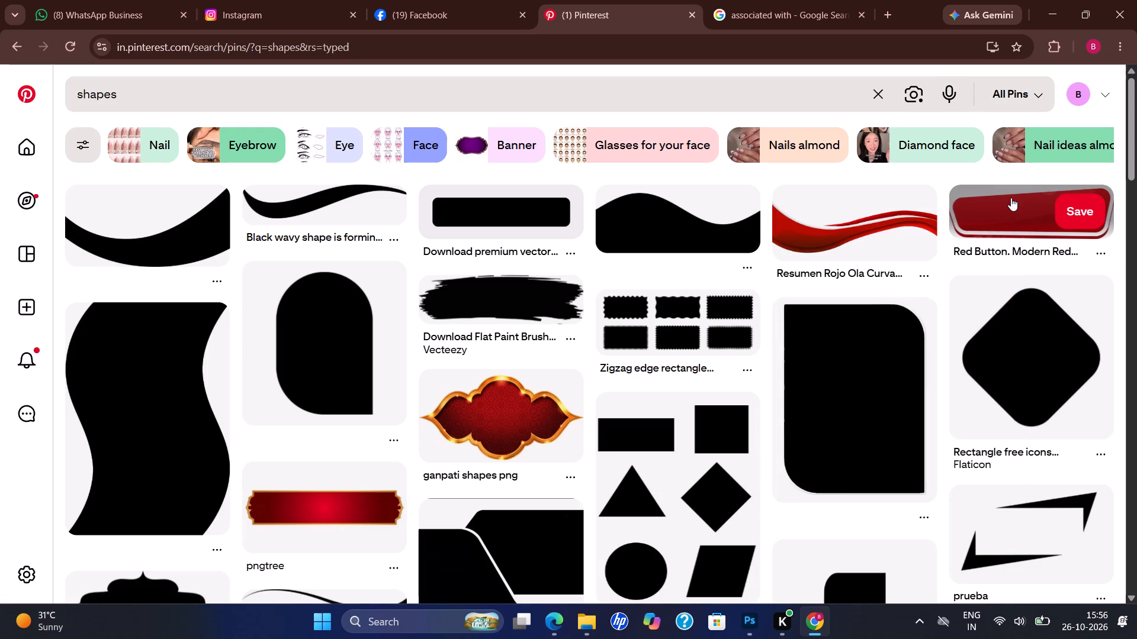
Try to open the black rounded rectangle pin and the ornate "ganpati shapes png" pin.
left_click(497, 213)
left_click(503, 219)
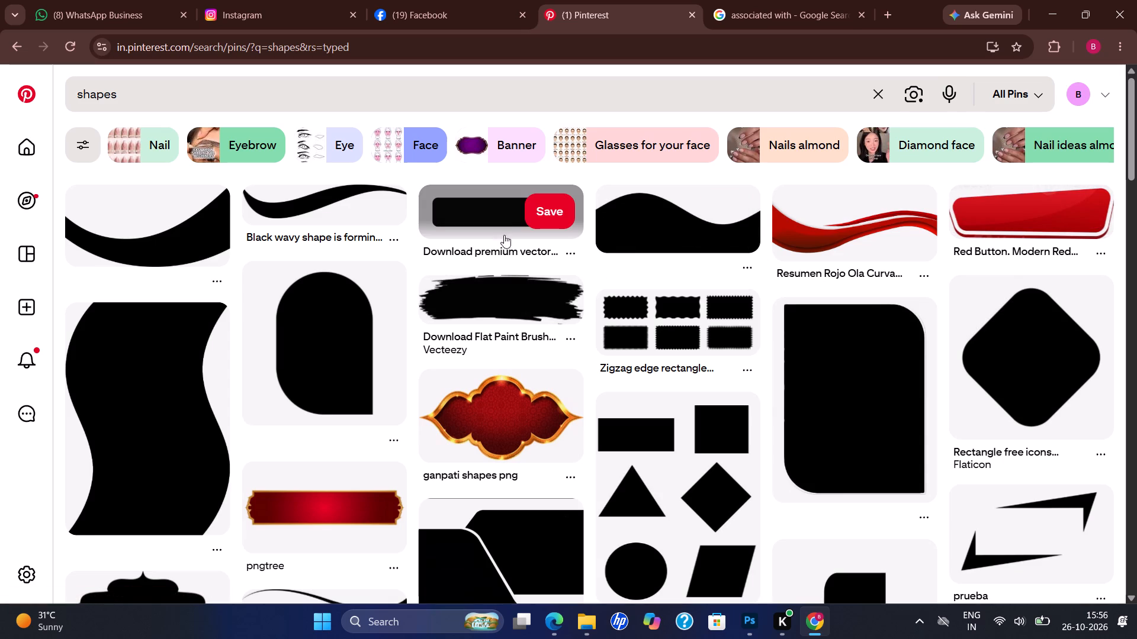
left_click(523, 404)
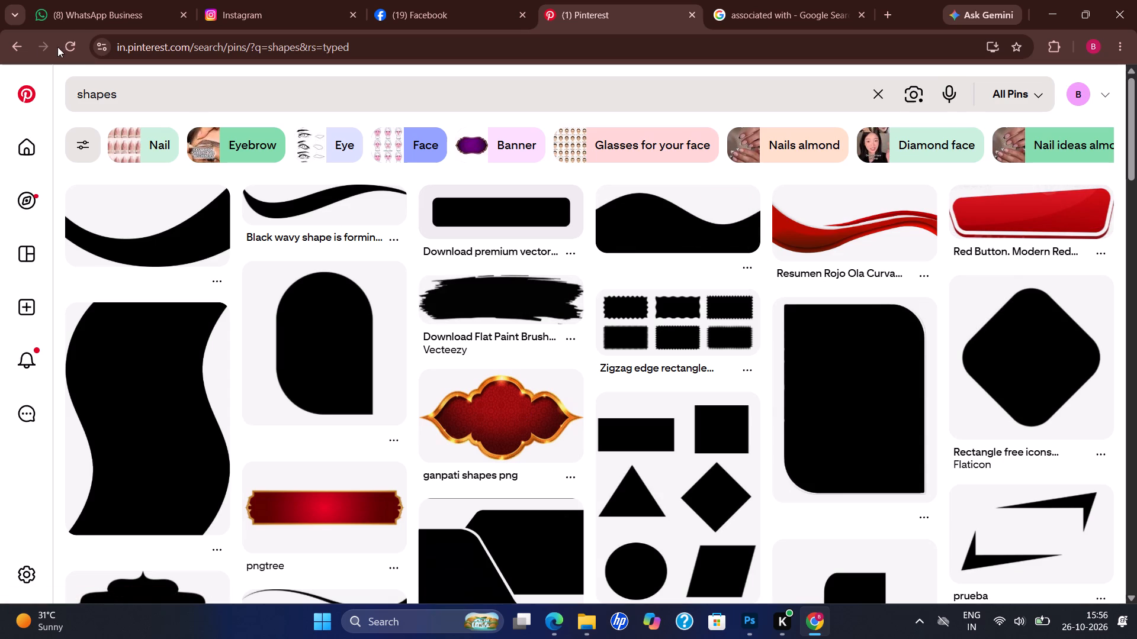
Reload the shape results page and open the slanted red button pin.
left_click(65, 46)
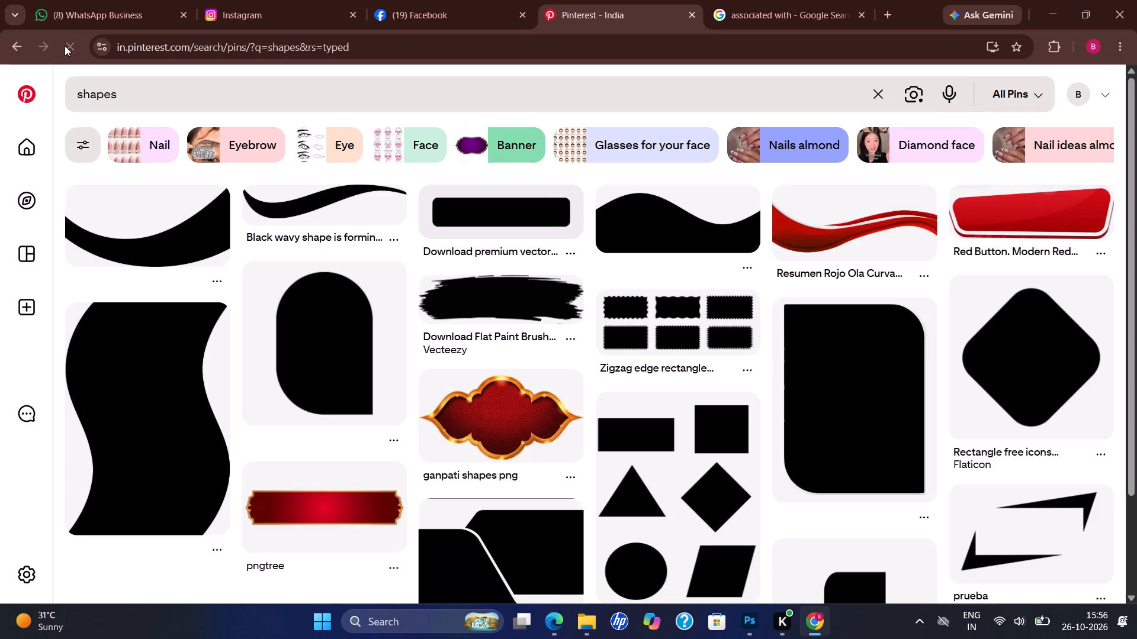
left_click(1024, 198)
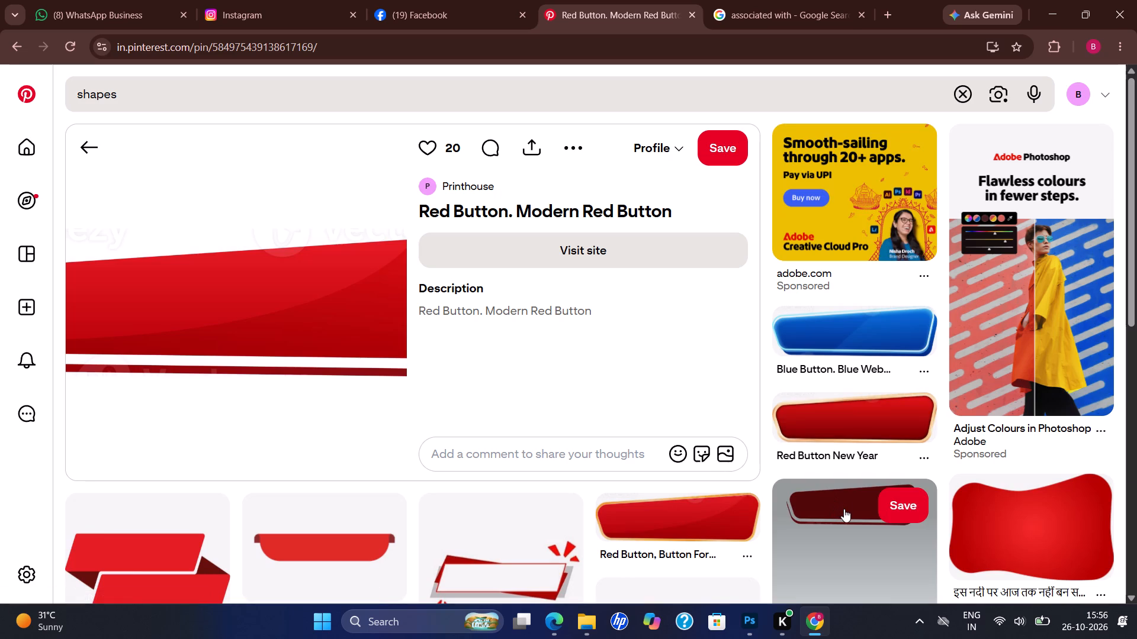
Open the related pin showing a dark red slanted banner with a white outline and copy its image.
left_click(841, 509)
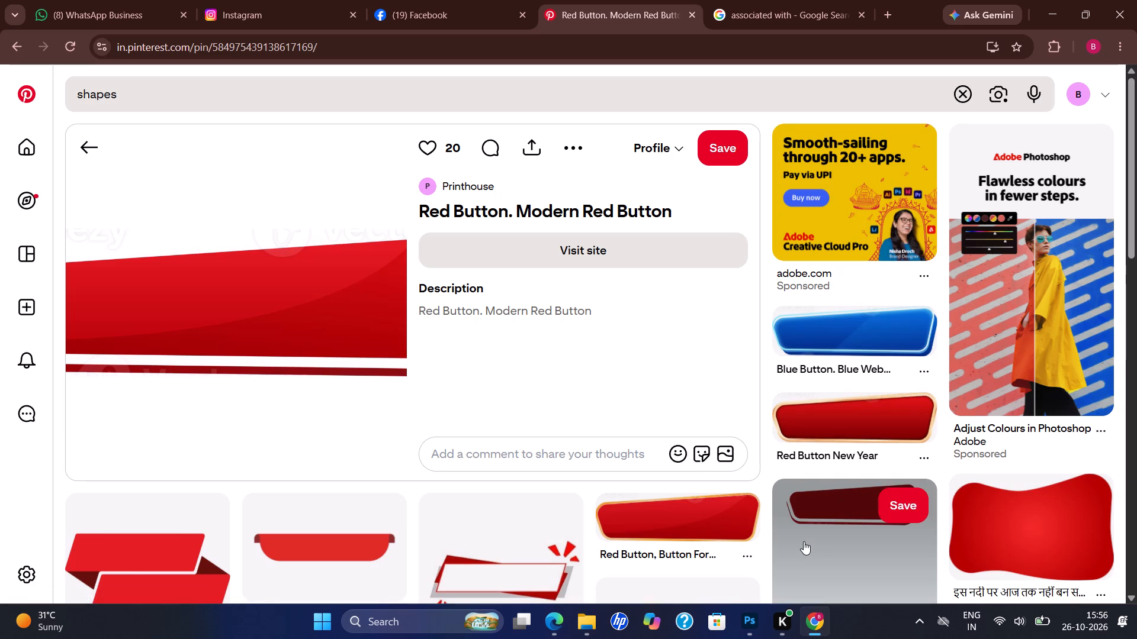
left_click(804, 541)
double_click(804, 541)
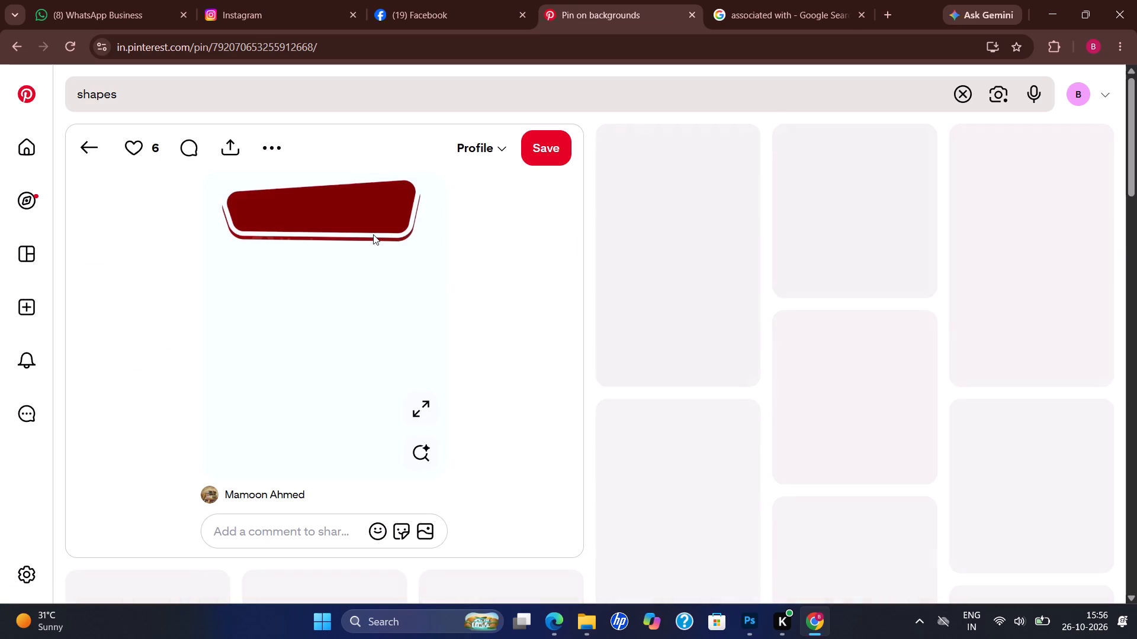
right_click(373, 234)
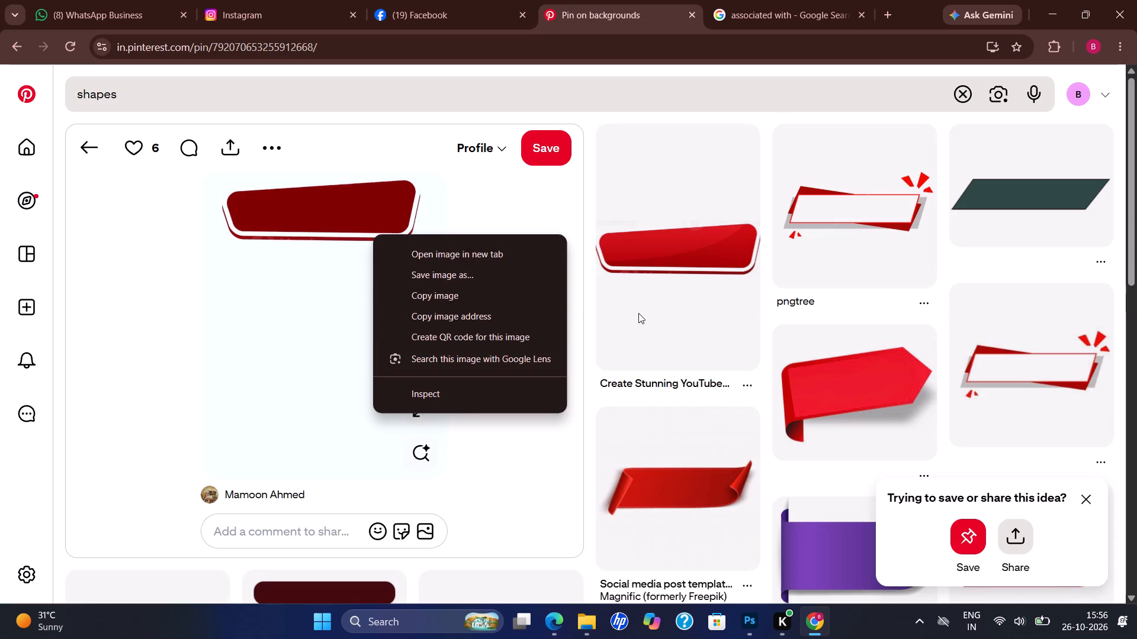
left_click(455, 295)
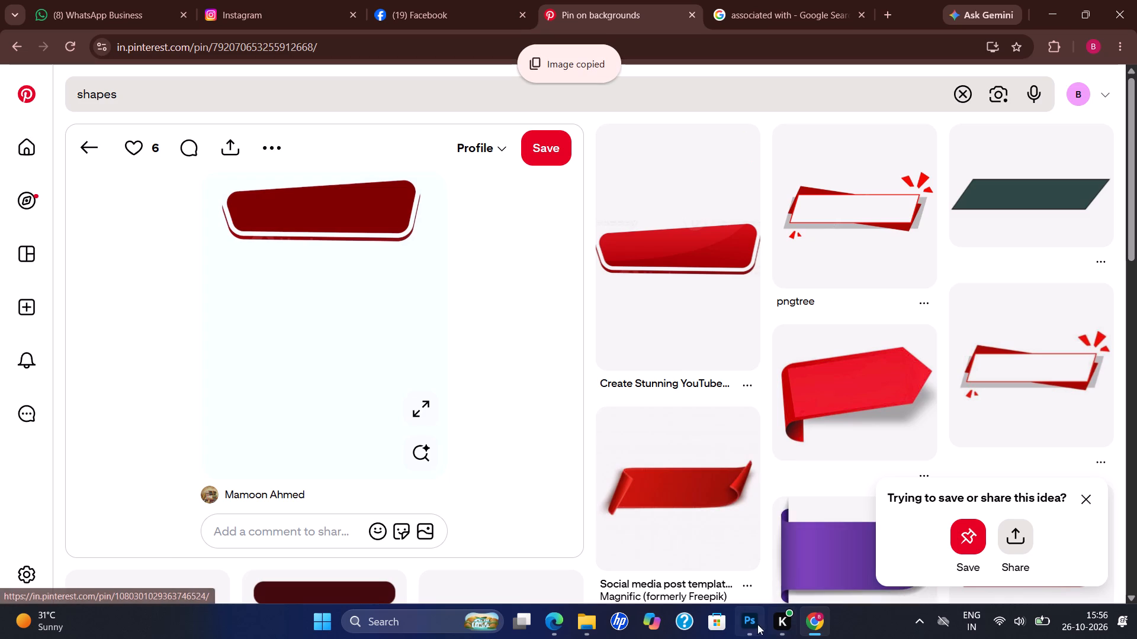
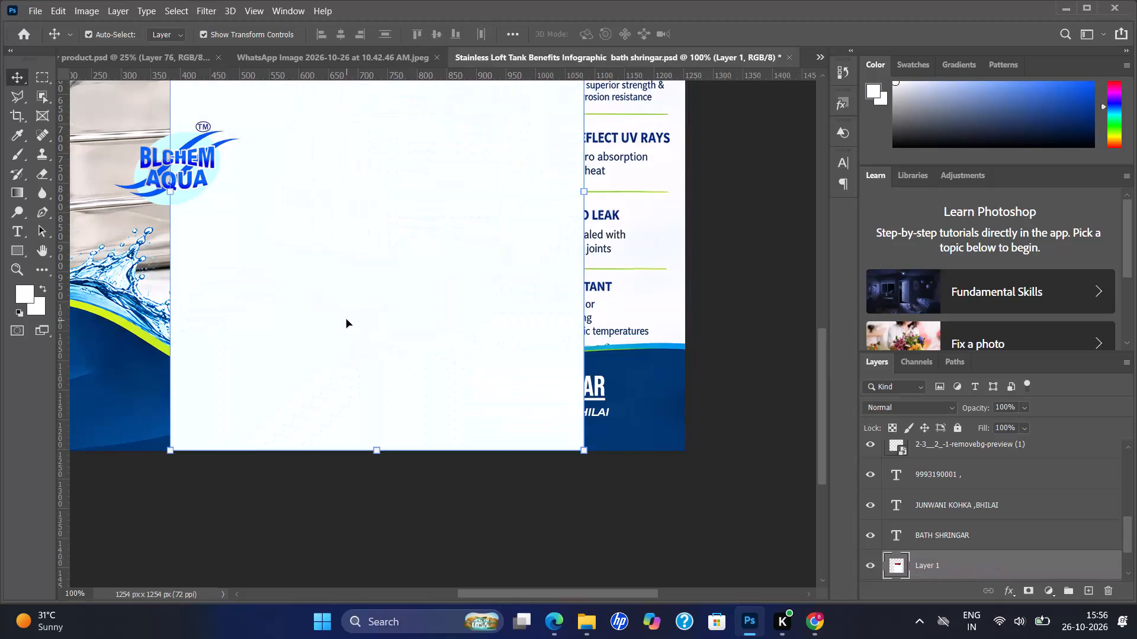
Delete the white background around the pasted red banner using the Magic Wand, and clear the selection.
key("ctrl+minus")
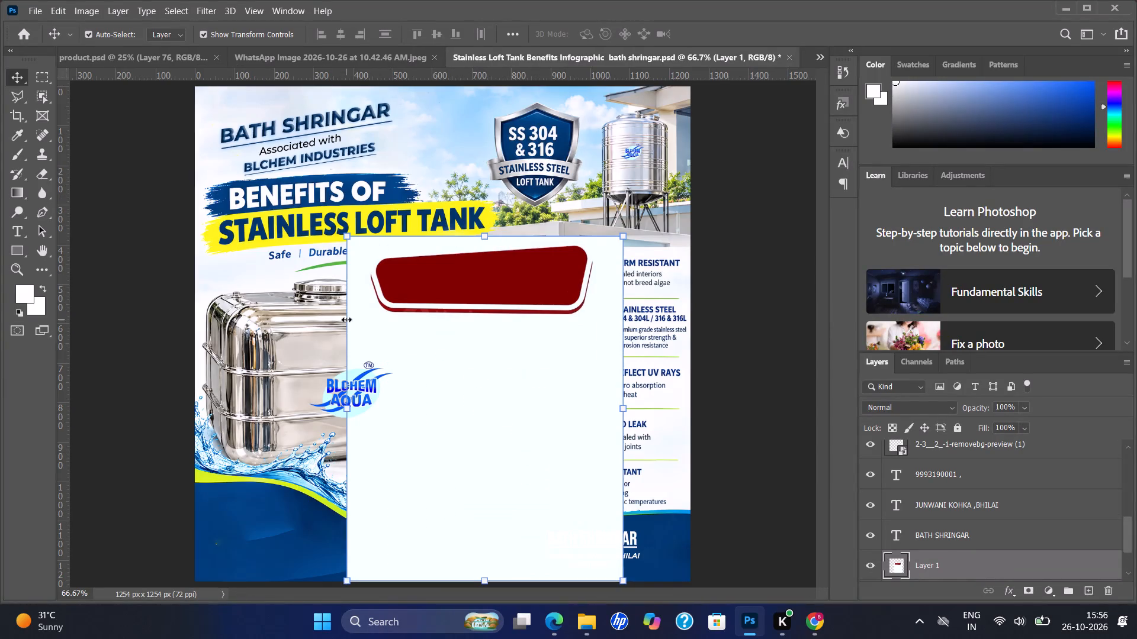
left_click(462, 374)
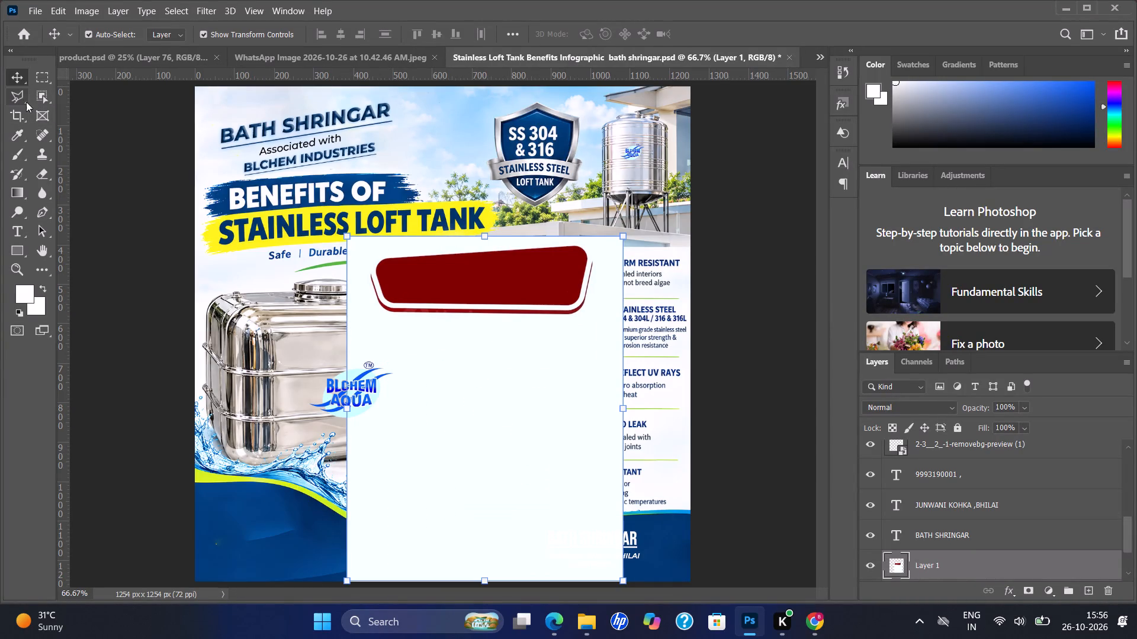
right_click(21, 98)
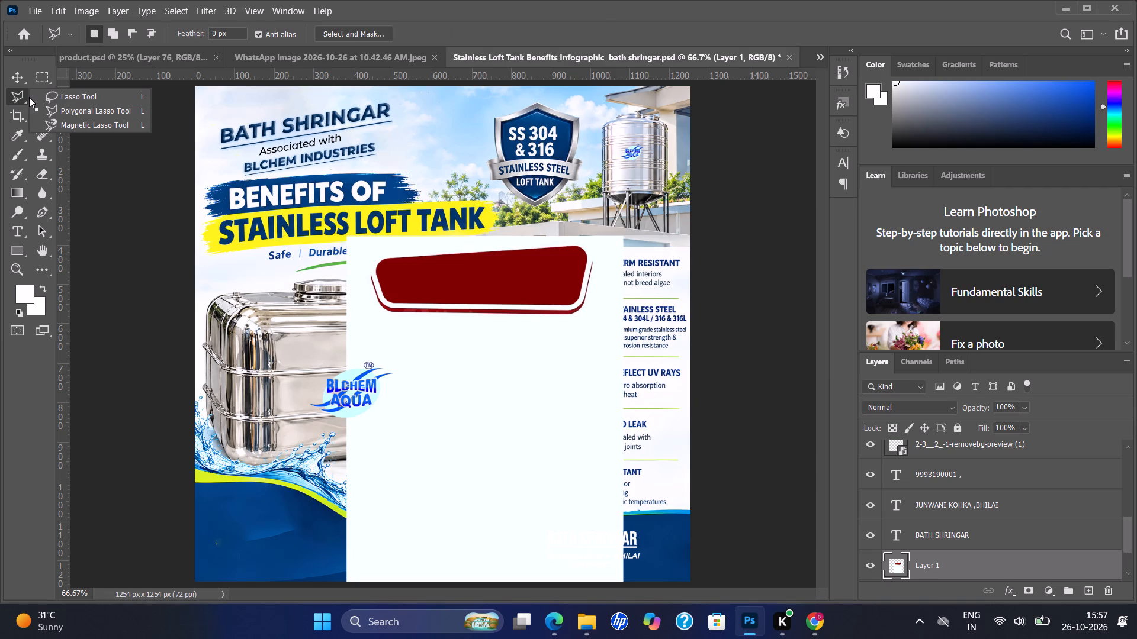
left_click(4, 103)
left_click(32, 90)
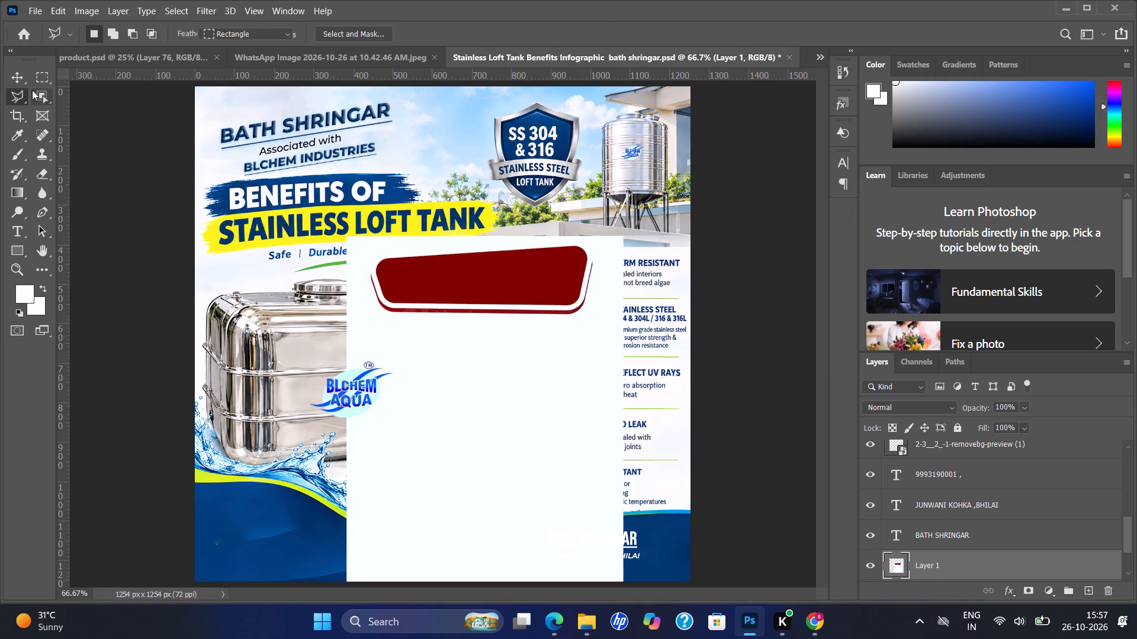
right_click(41, 94)
left_click(80, 122)
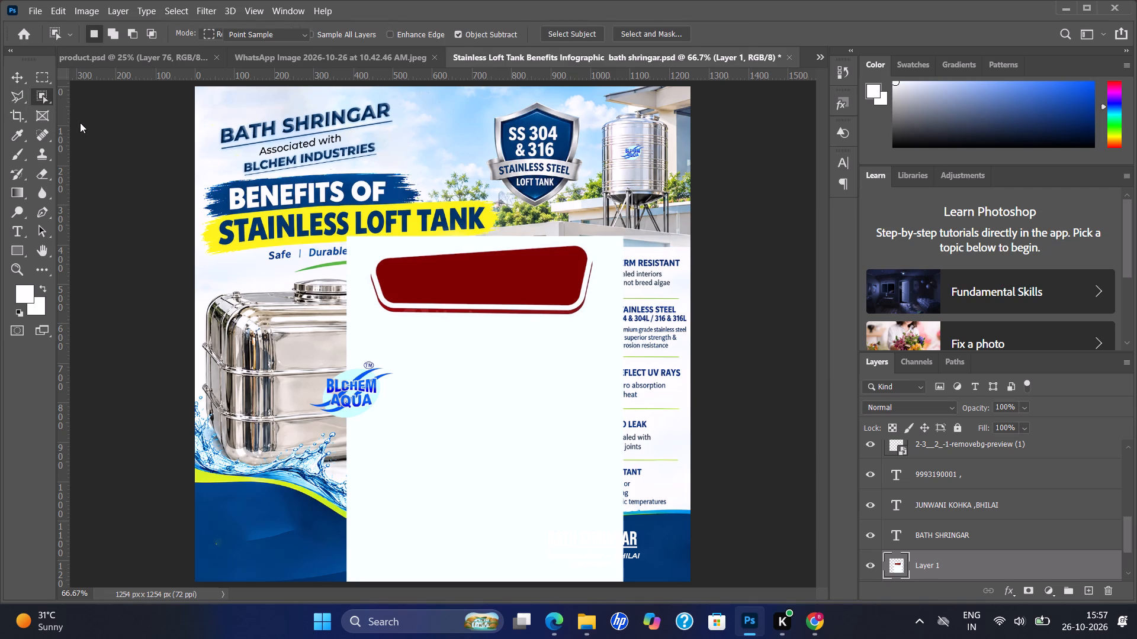
left_click(502, 388)
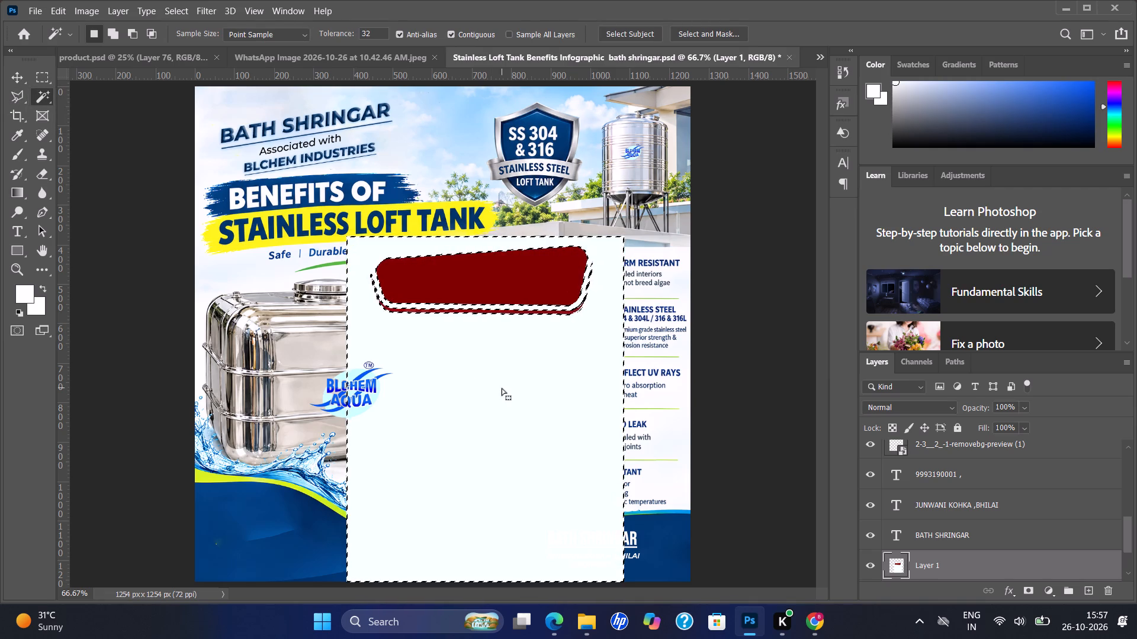
key("BackSpace")
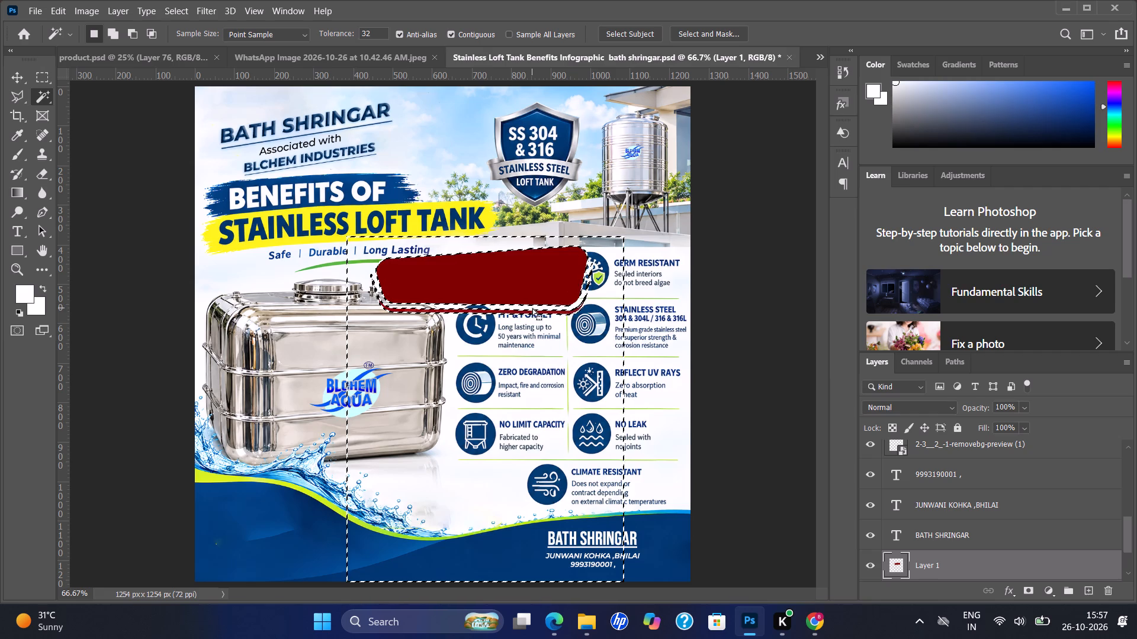
left_click(532, 308)
left_click(539, 309)
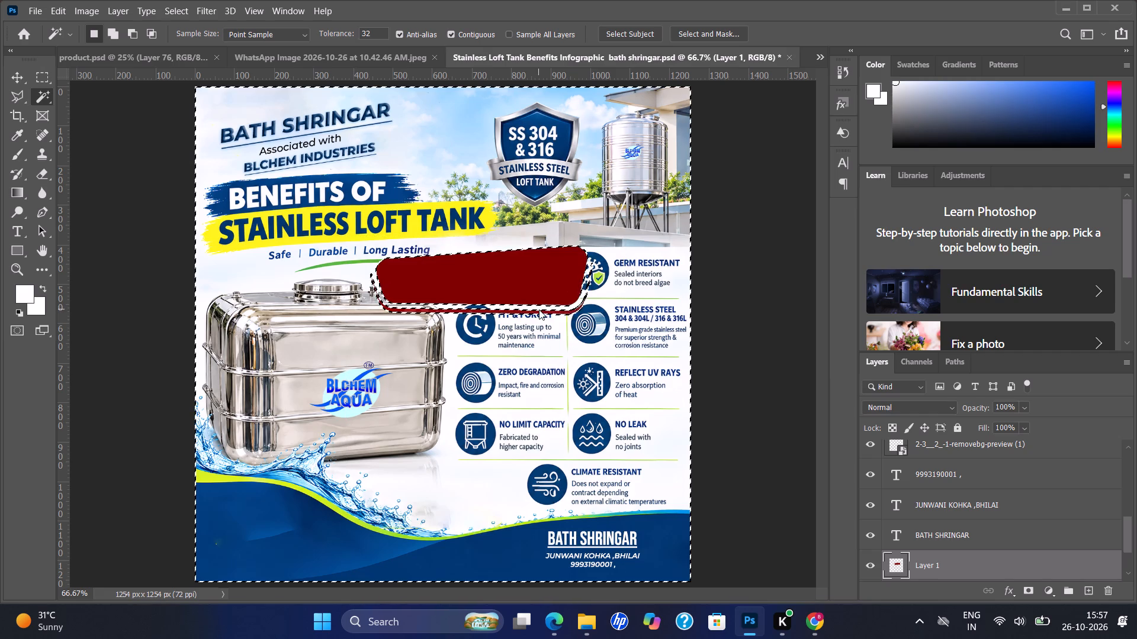
key("BackSpace")
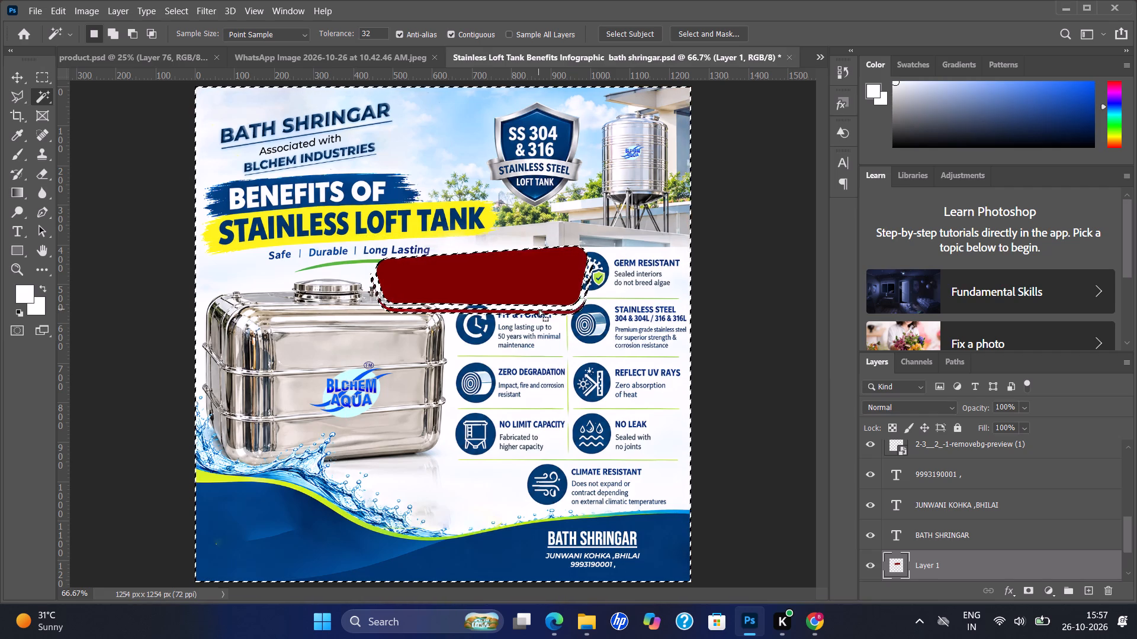
key("ctrl+d")
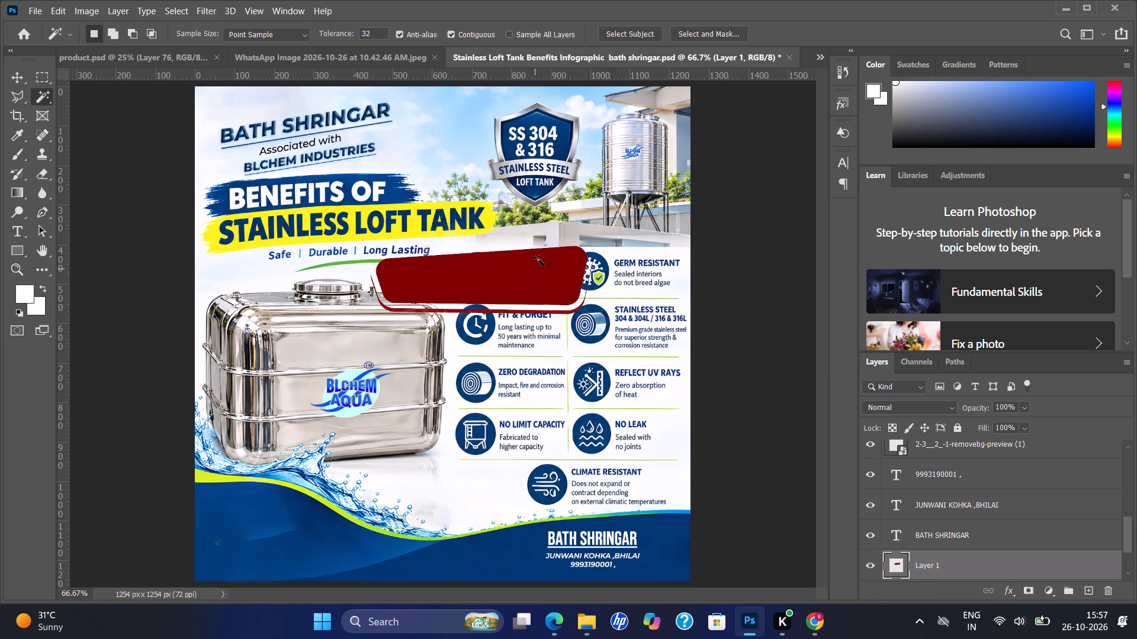
Enable a stroke on the banner layer and give it a Color Overlay in dark blue 003366 sampled from the poster.
left_click(549, 264)
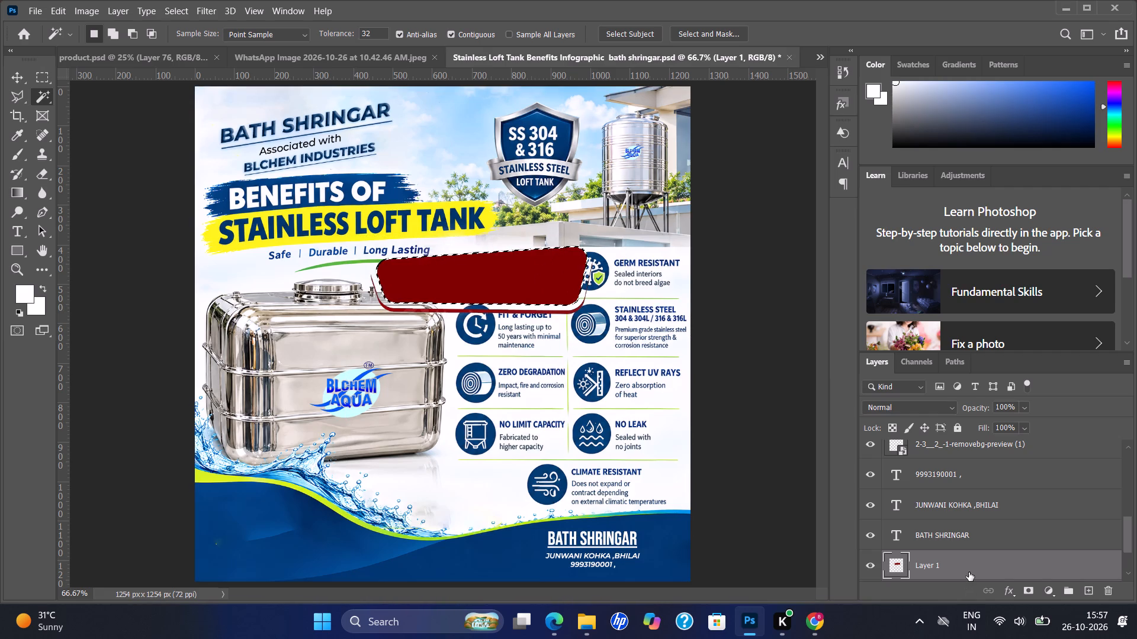
double_click(969, 572)
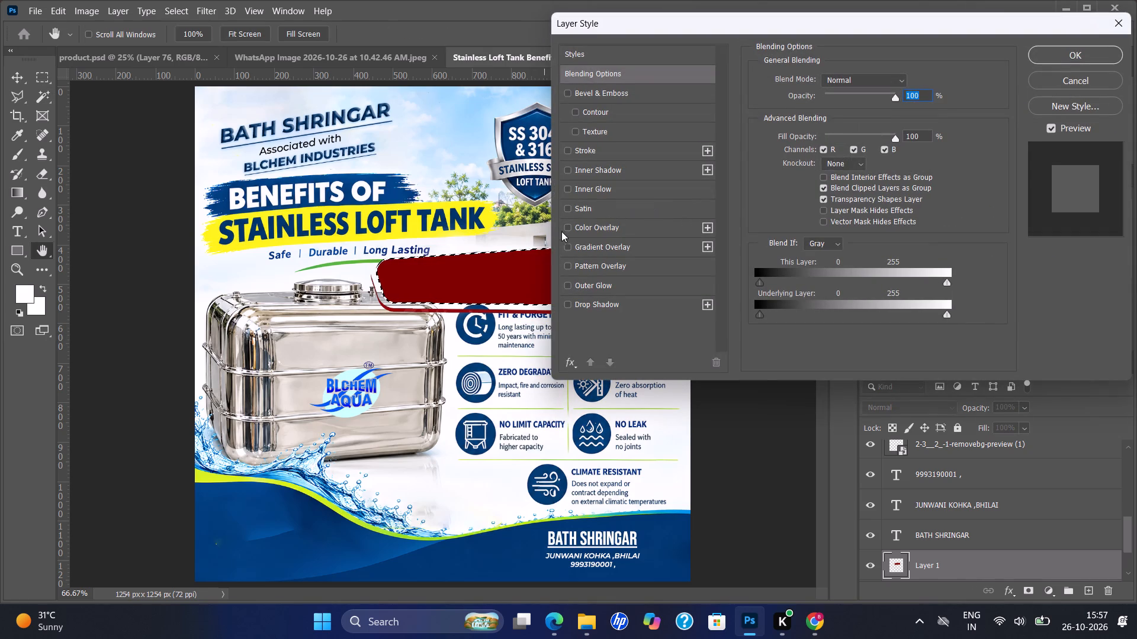
left_click(566, 228)
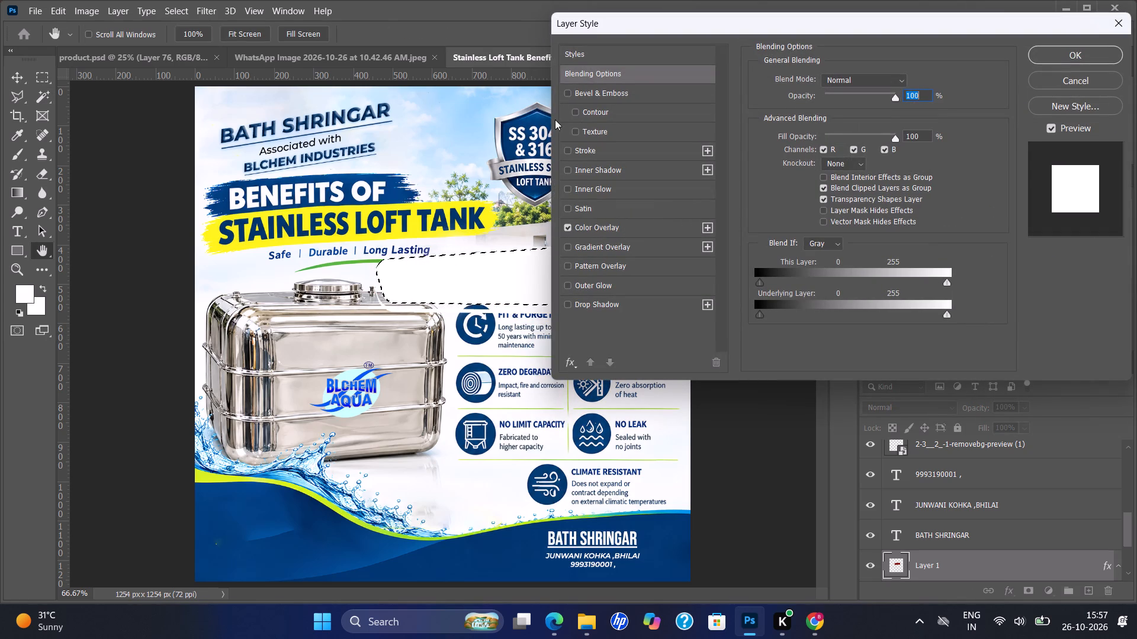
left_click(568, 146)
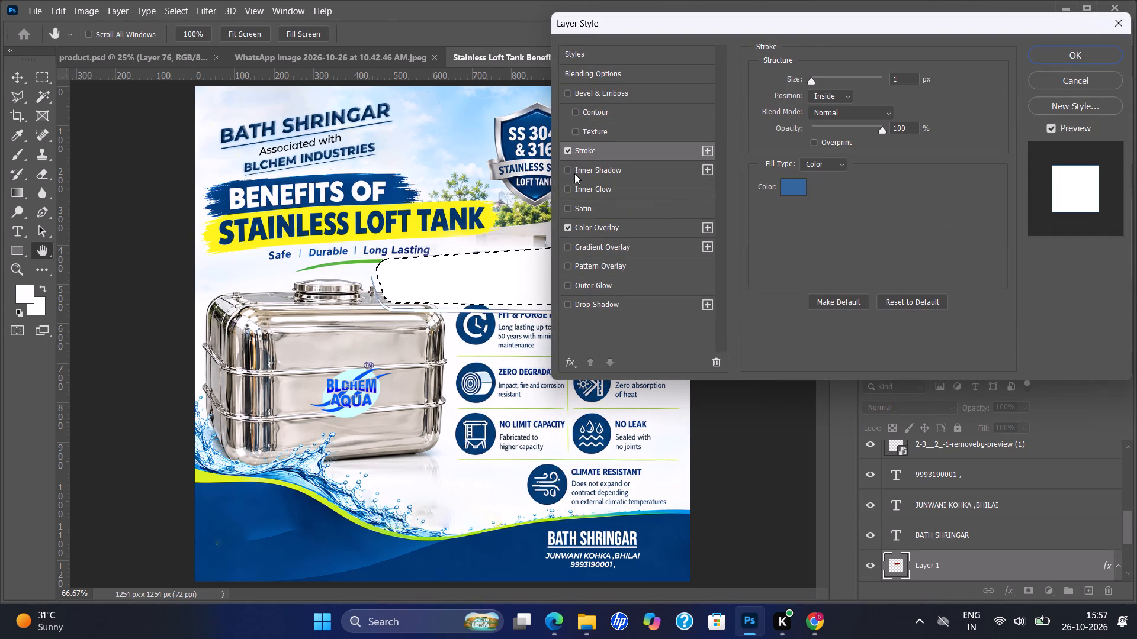
left_click(618, 225)
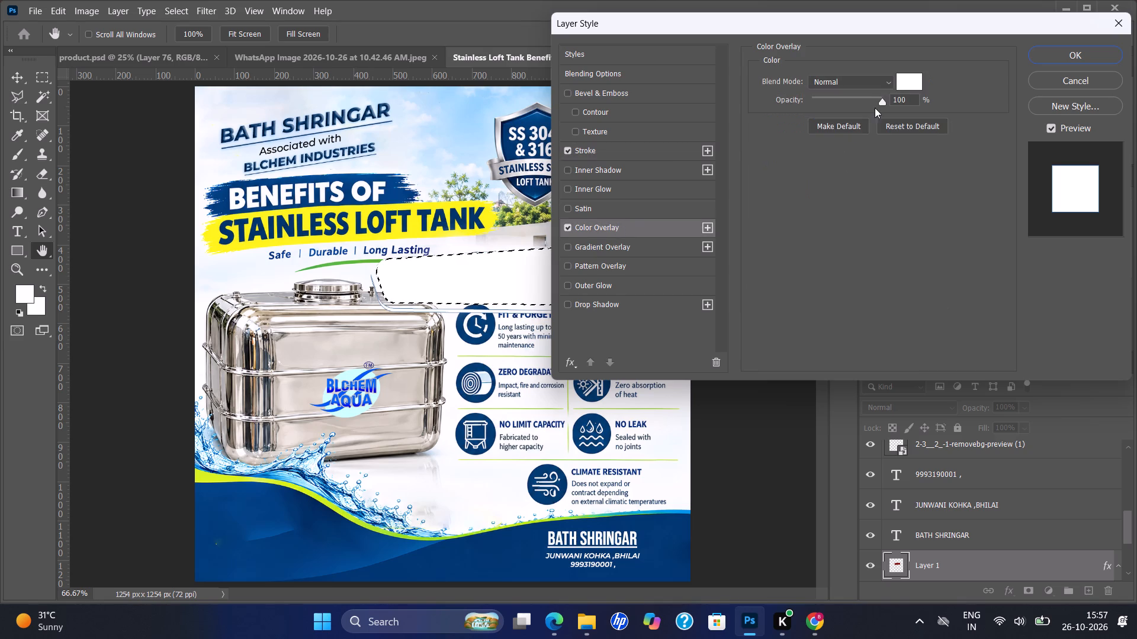
left_click(900, 89)
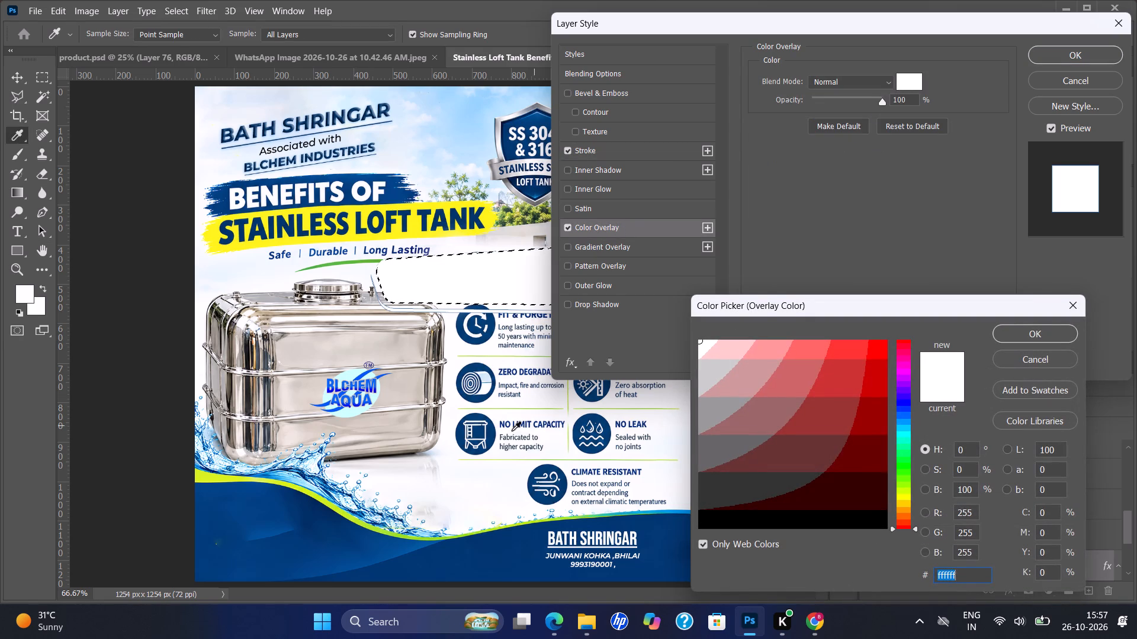
left_click(493, 433)
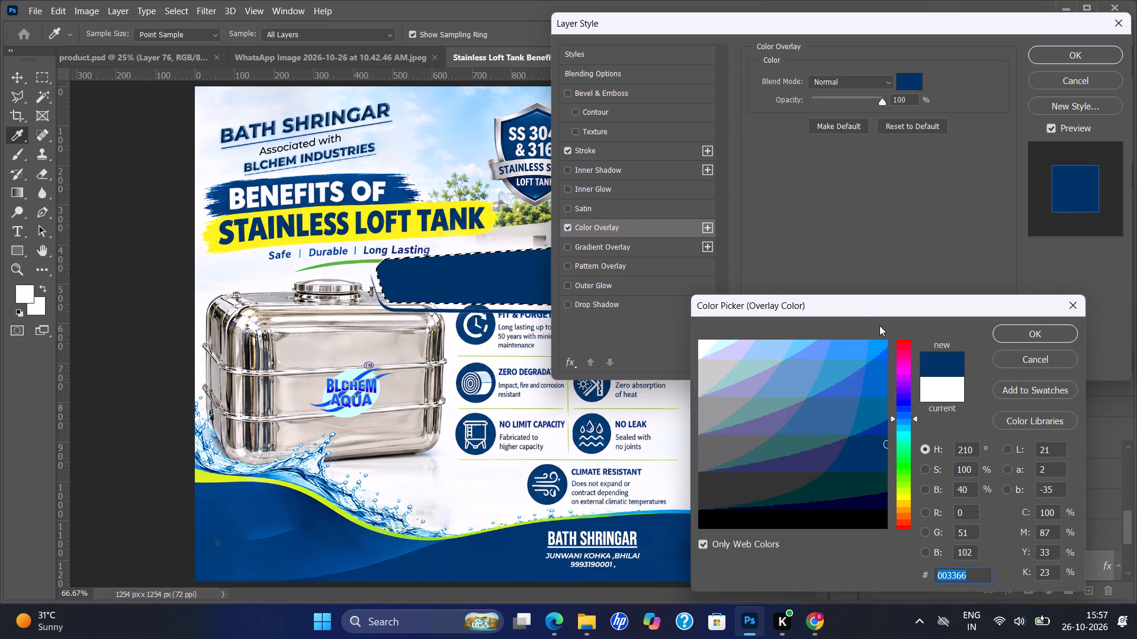
left_click(1030, 327)
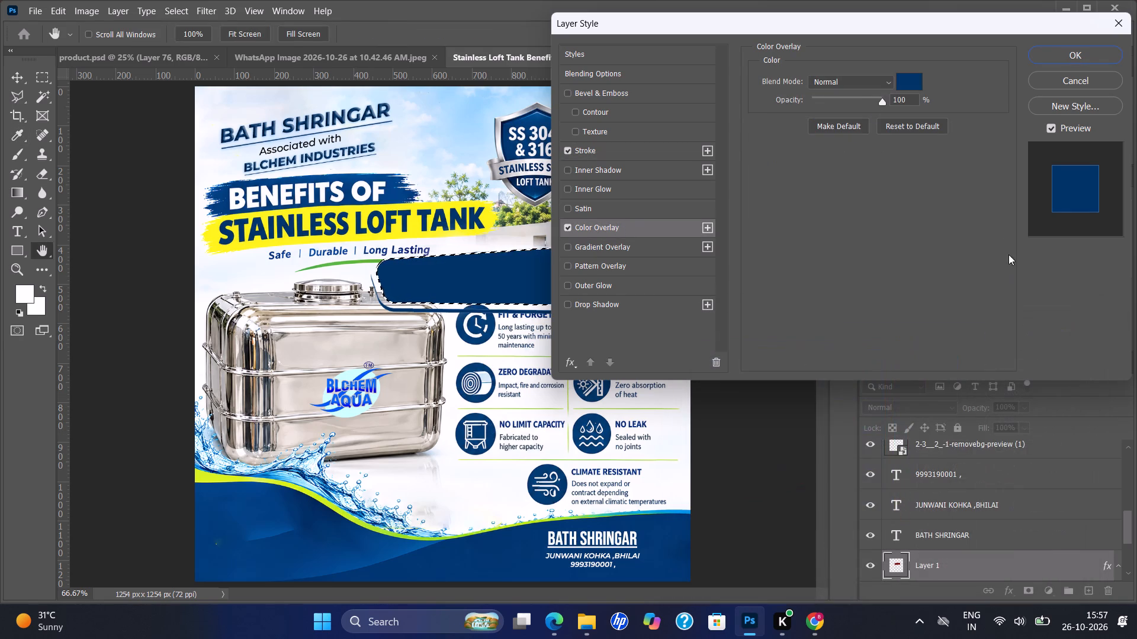
Set the banner's inside stroke to yellow ffcc00 at 2 px, apply the layer style and deselect.
left_click(593, 148)
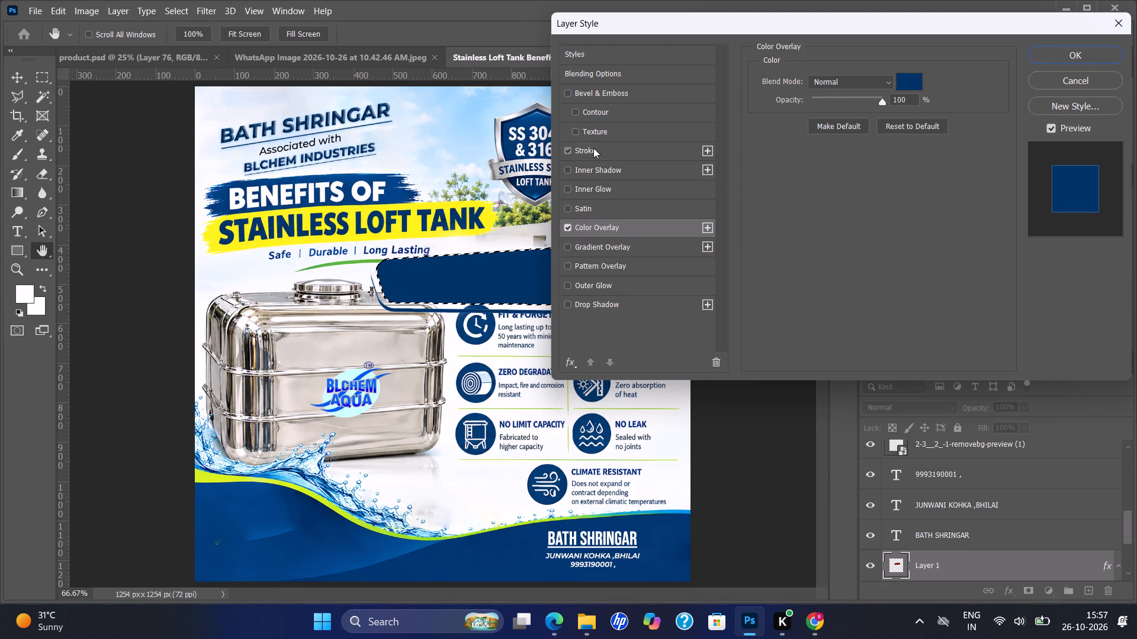
left_click(788, 187)
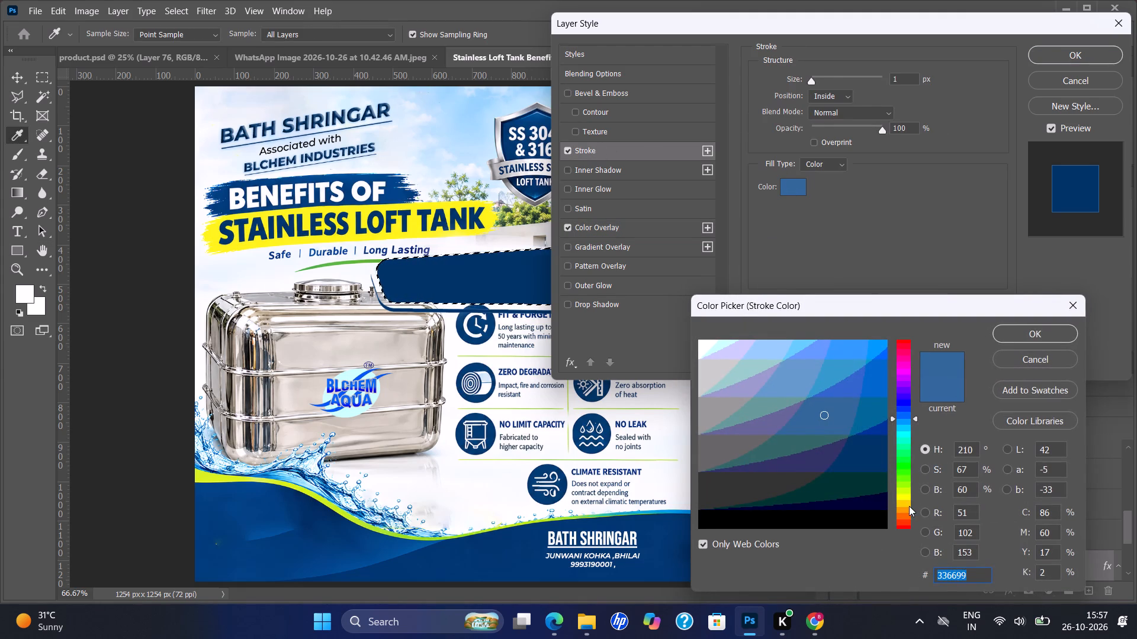
left_click(902, 500)
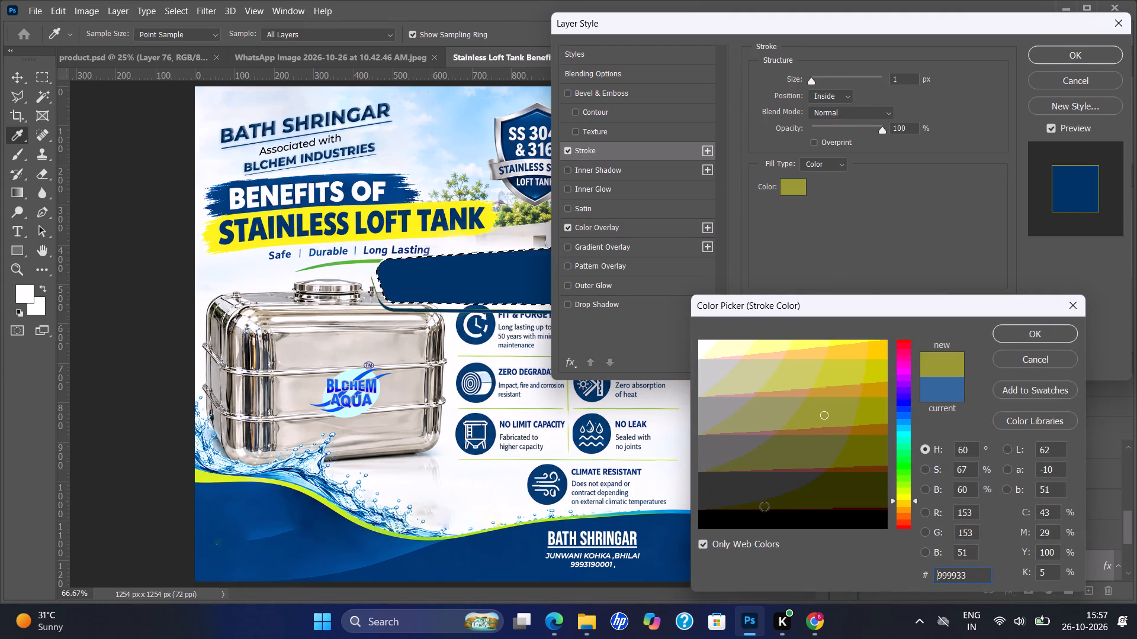
left_click_drag(860, 371, 876, 342)
left_click(876, 342)
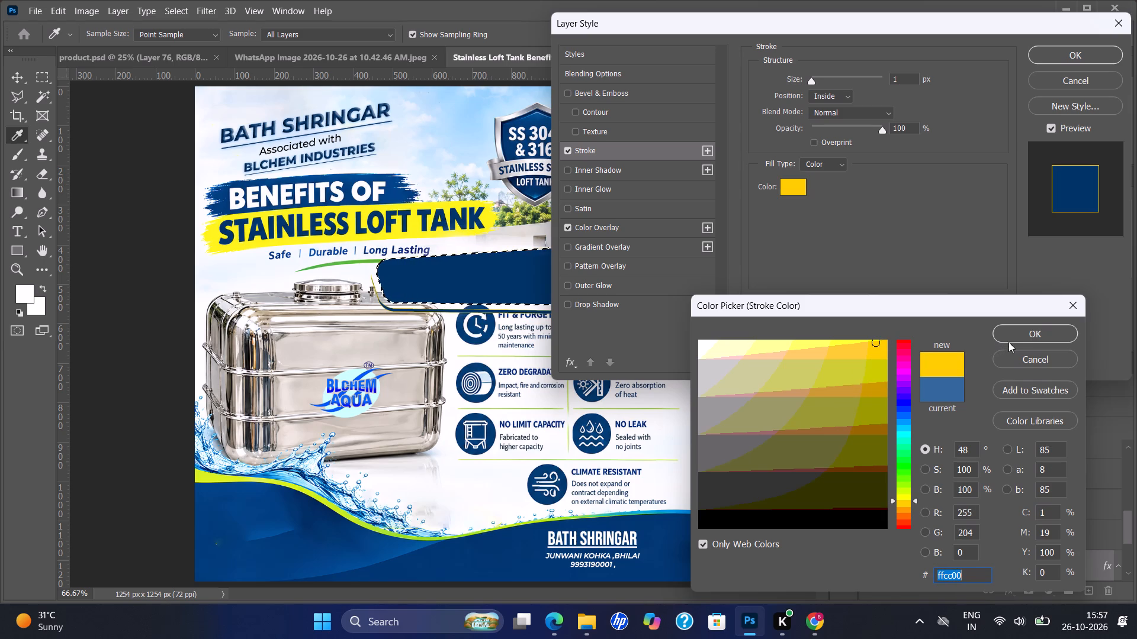
left_click(1011, 330)
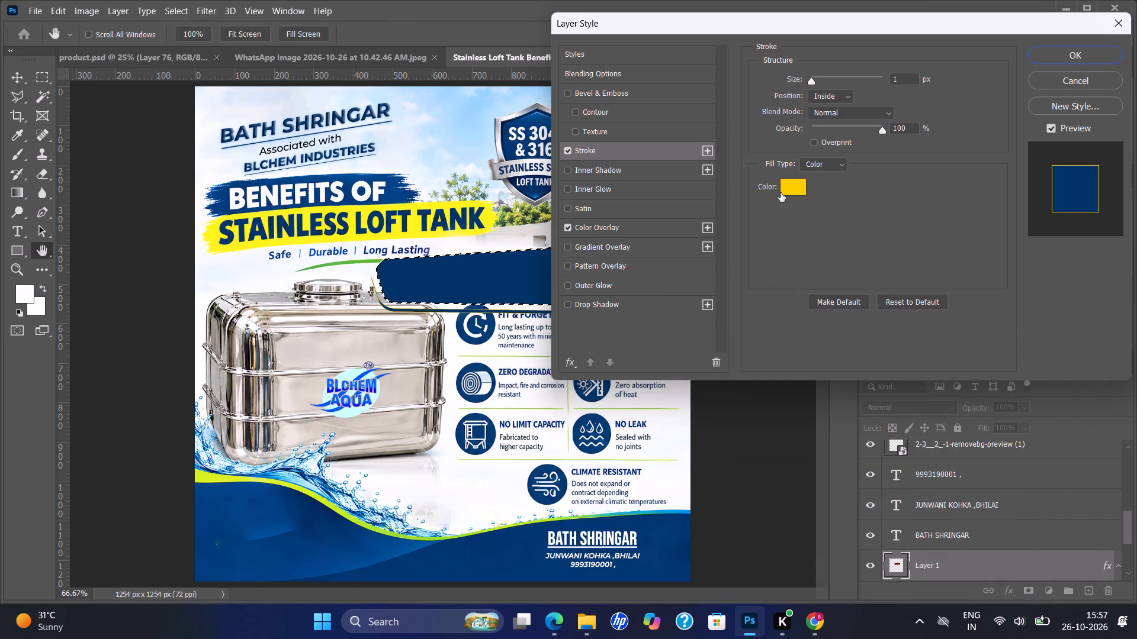
left_click(899, 79)
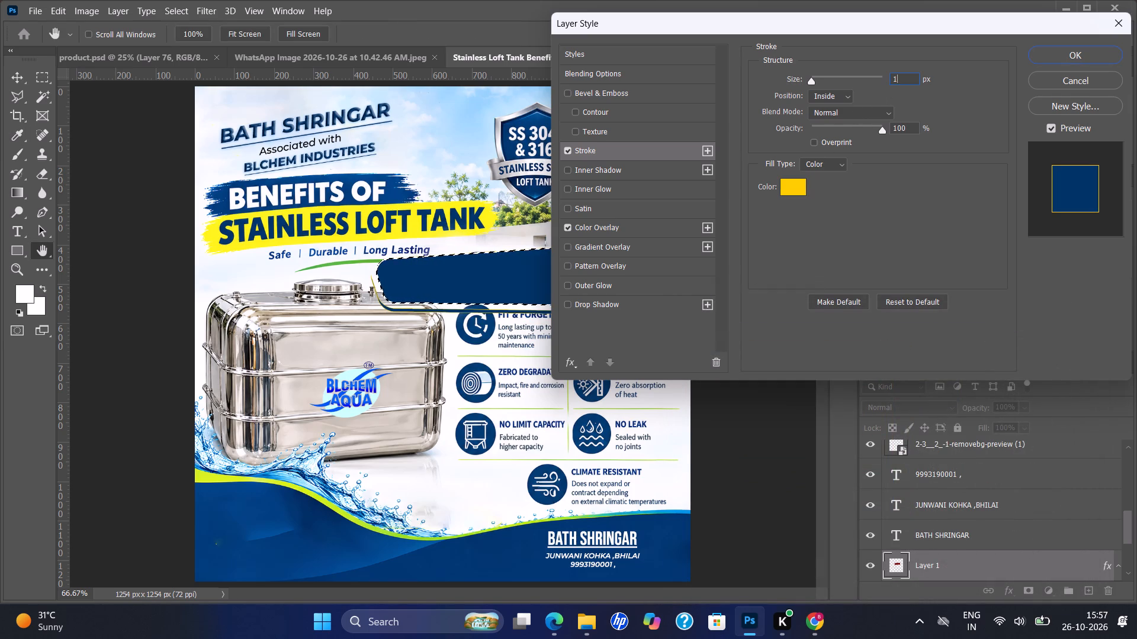
key("BackSpace")
key("2")
key("Return")
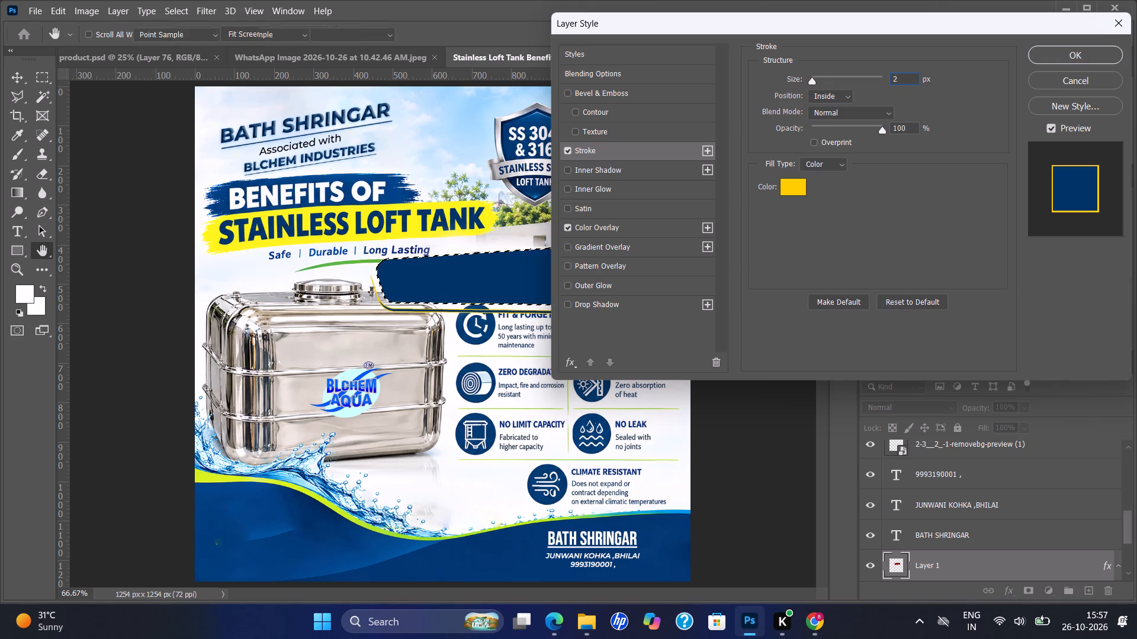
key("ctrl+d")
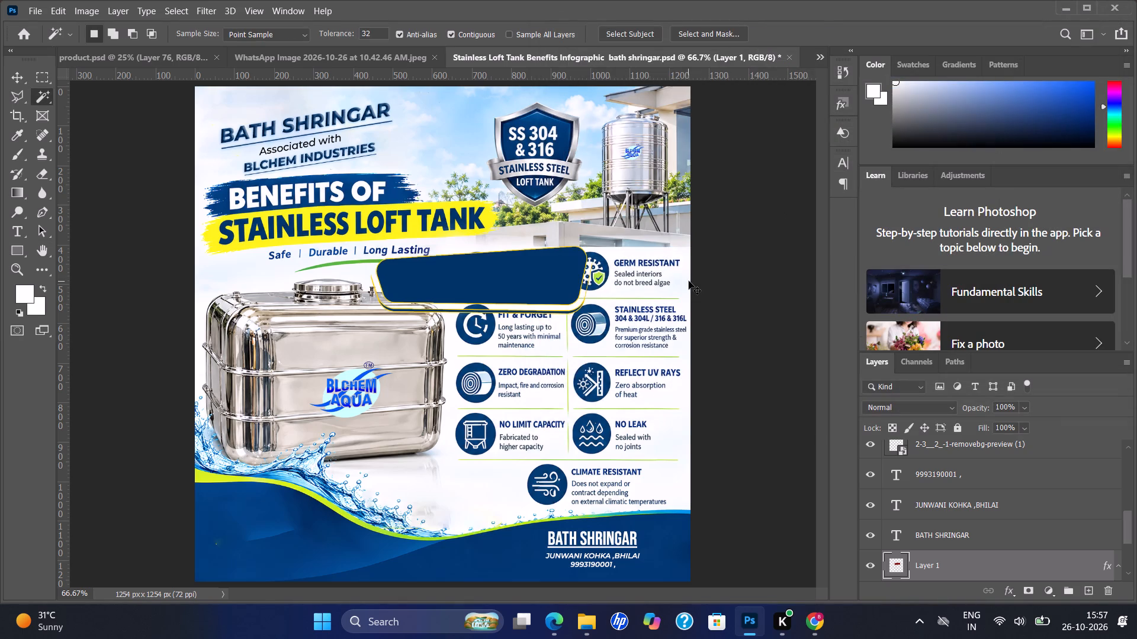
Transform the banner with width and height unlinked, narrowing it to about 69% width at 100% height.
key("ctrl+t")
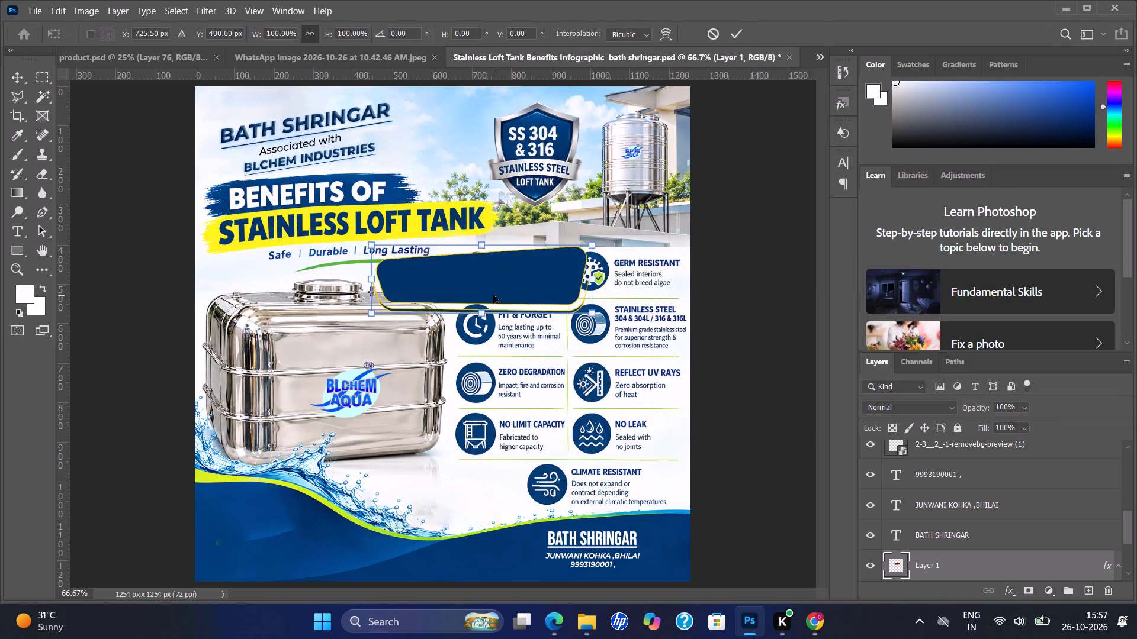
left_click_drag(592, 312, 553, 291)
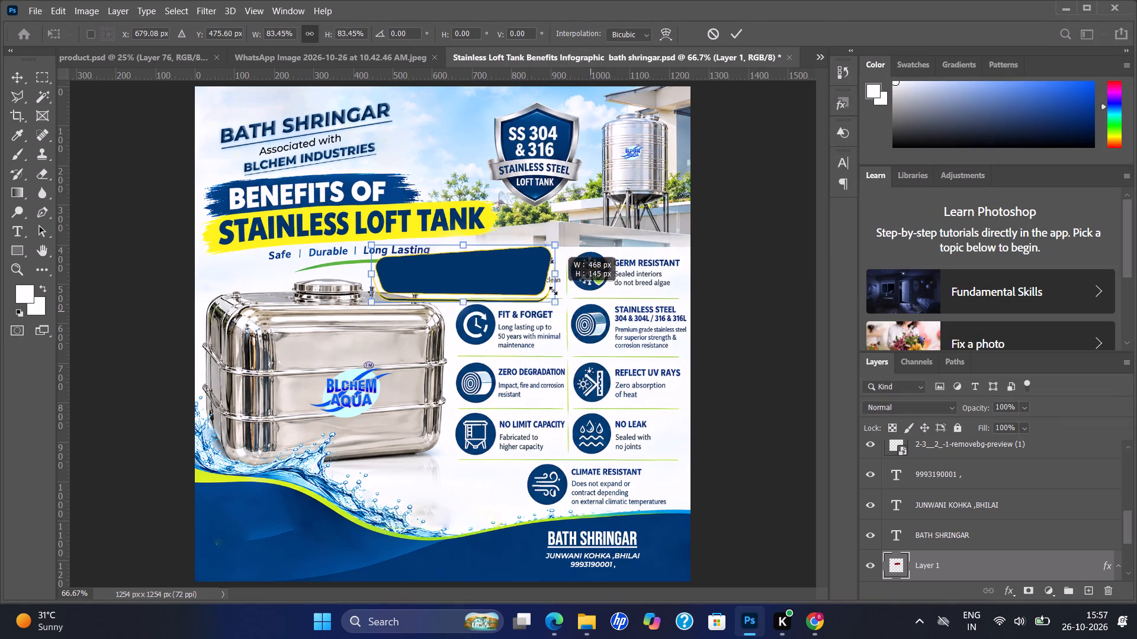
left_click_drag(553, 291, 490, 278)
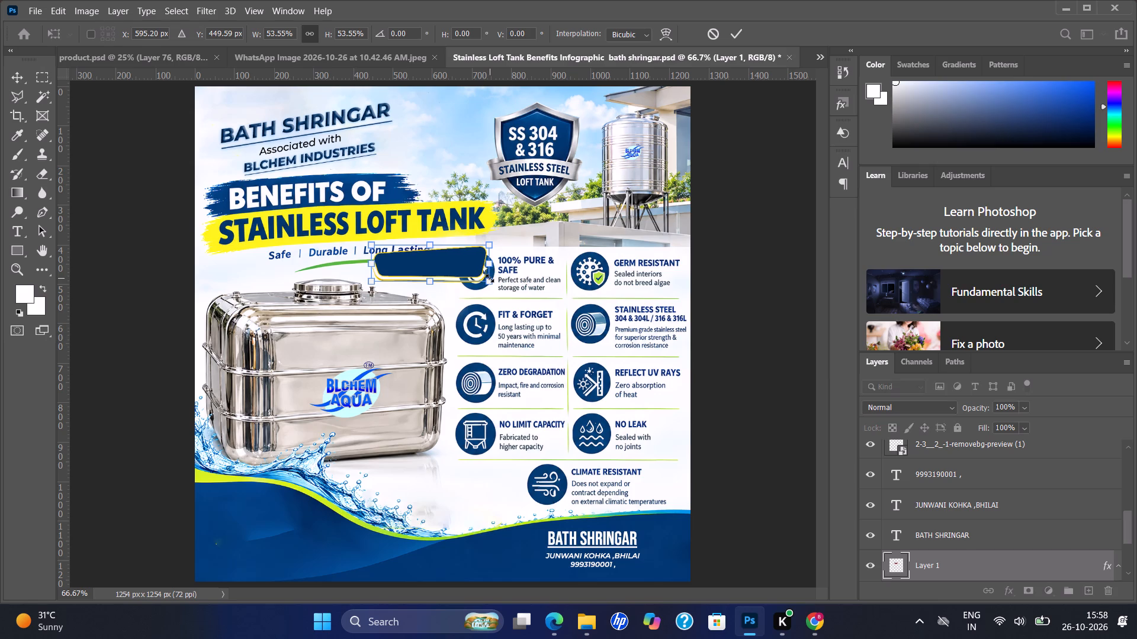
left_click(314, 37)
left_click_drag(494, 286, 529, 318)
left_click(441, 273)
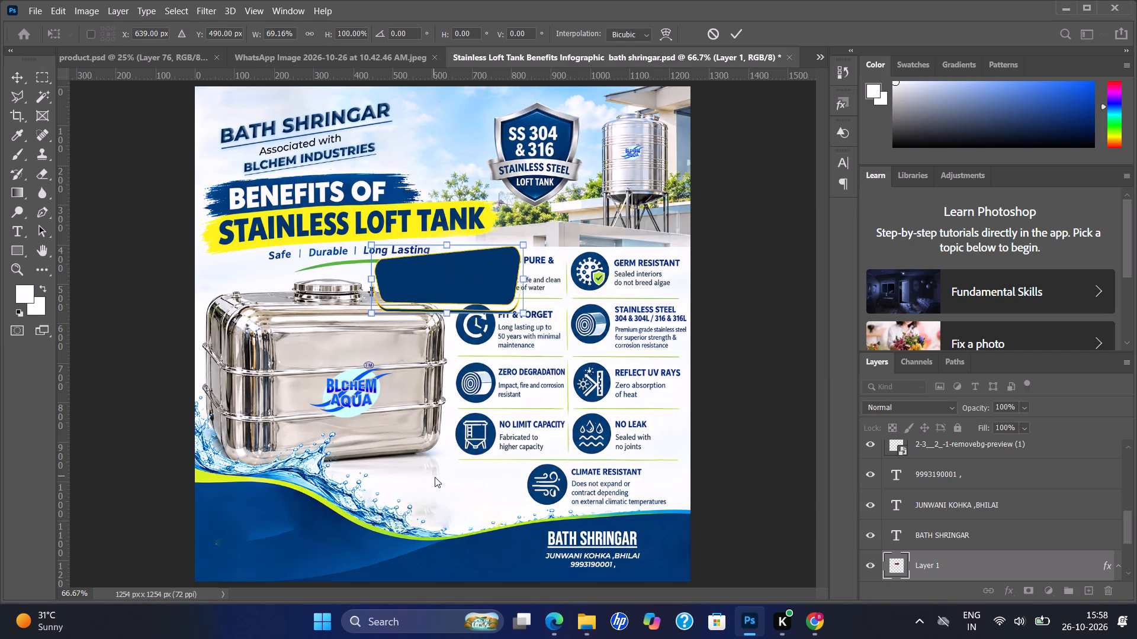
left_click(734, 33)
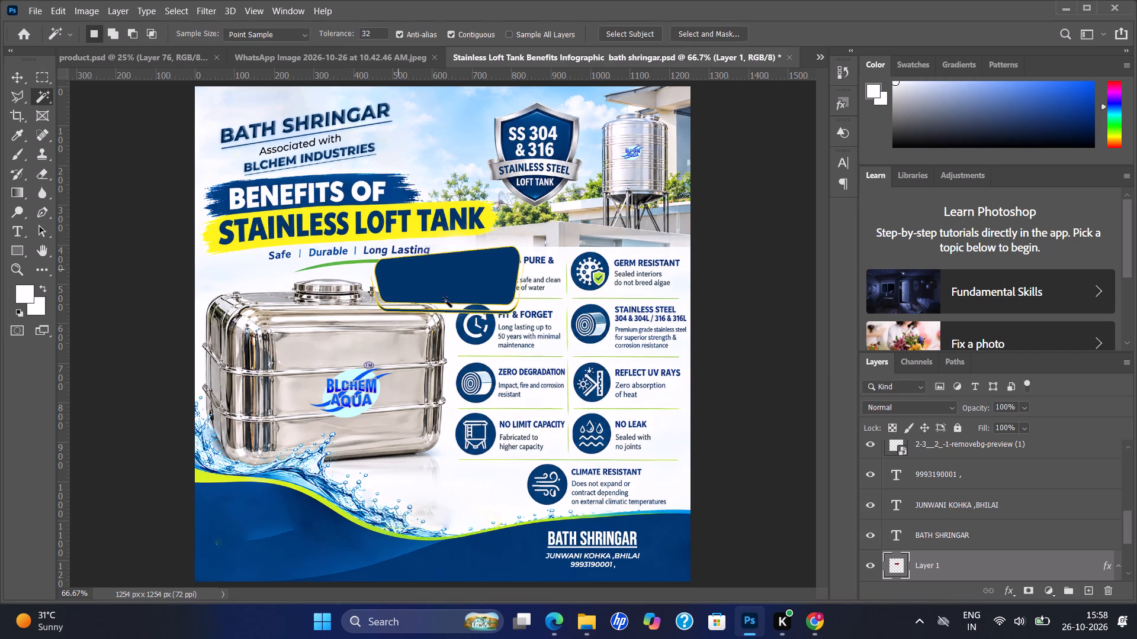
Move the blue banner below the tank beside Climate Resistant, scaling it to about 96% width and 82% height.
key("v")
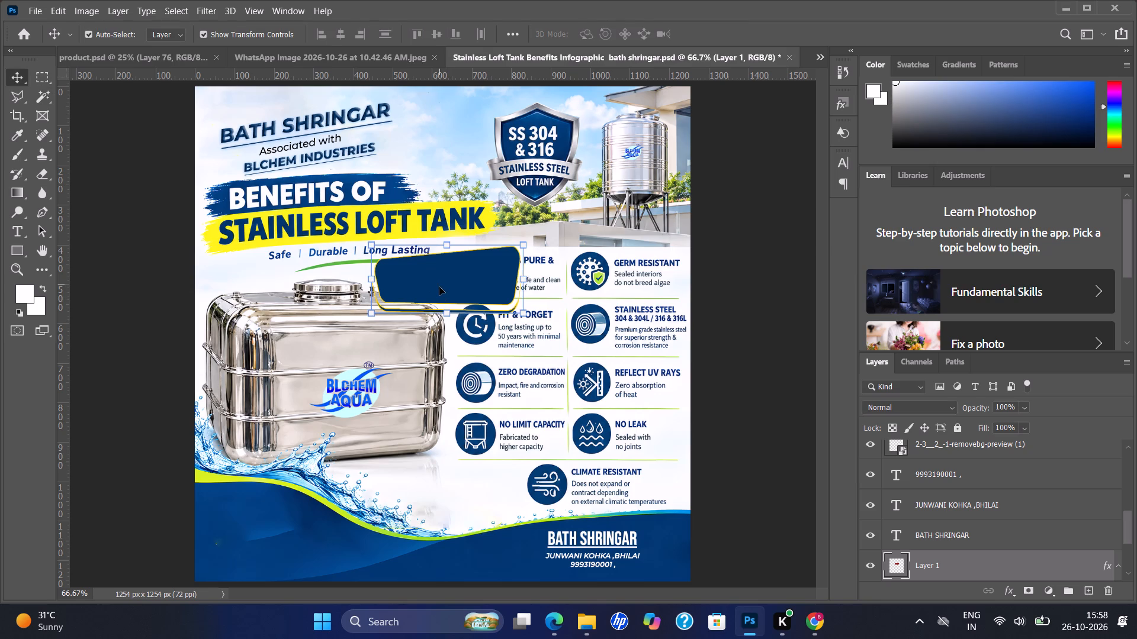
left_click_drag(439, 287, 427, 506)
left_click_drag(518, 534, 511, 521)
left_click(462, 509)
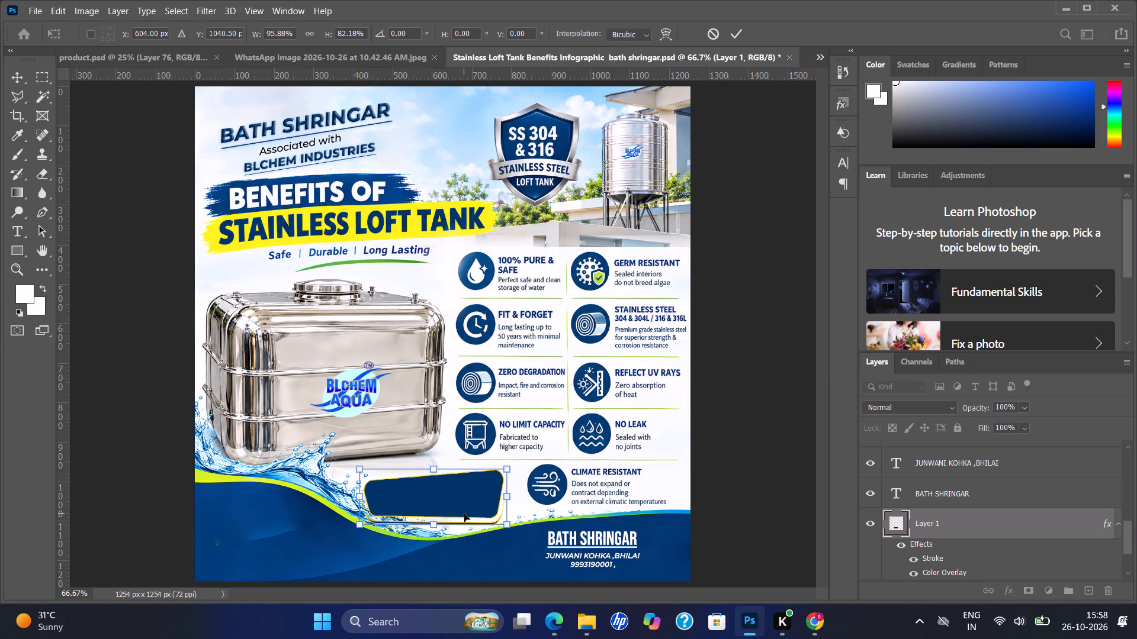
key("Down")
key("Down")
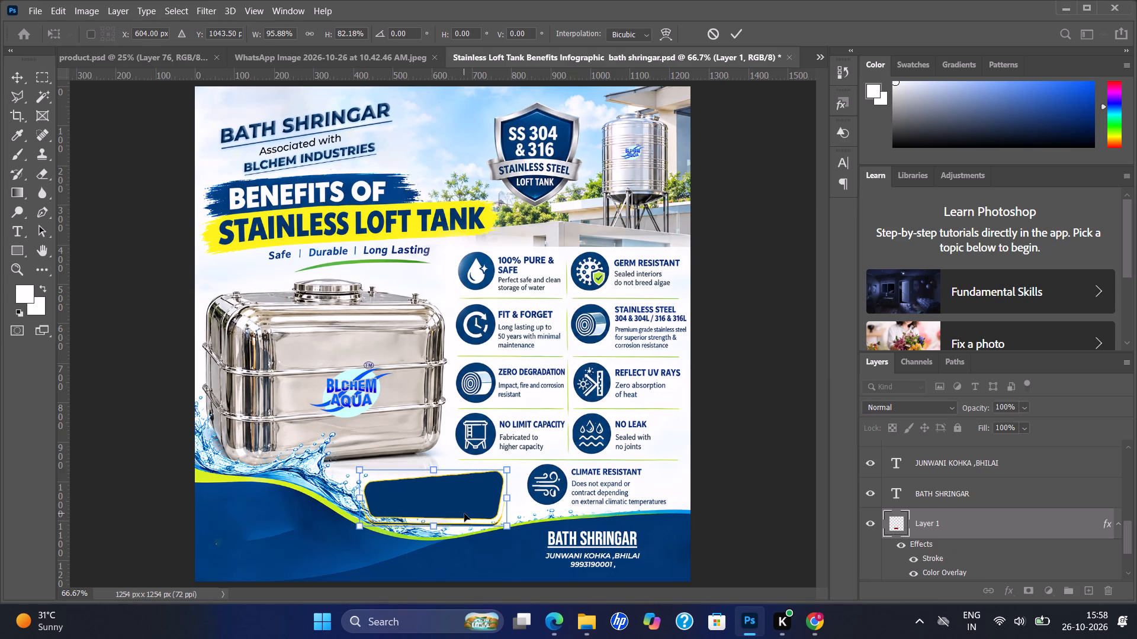
key("Down")
key("Down")
key("Down")
key("Down")
key("Down")
key("Right")
key("Right")
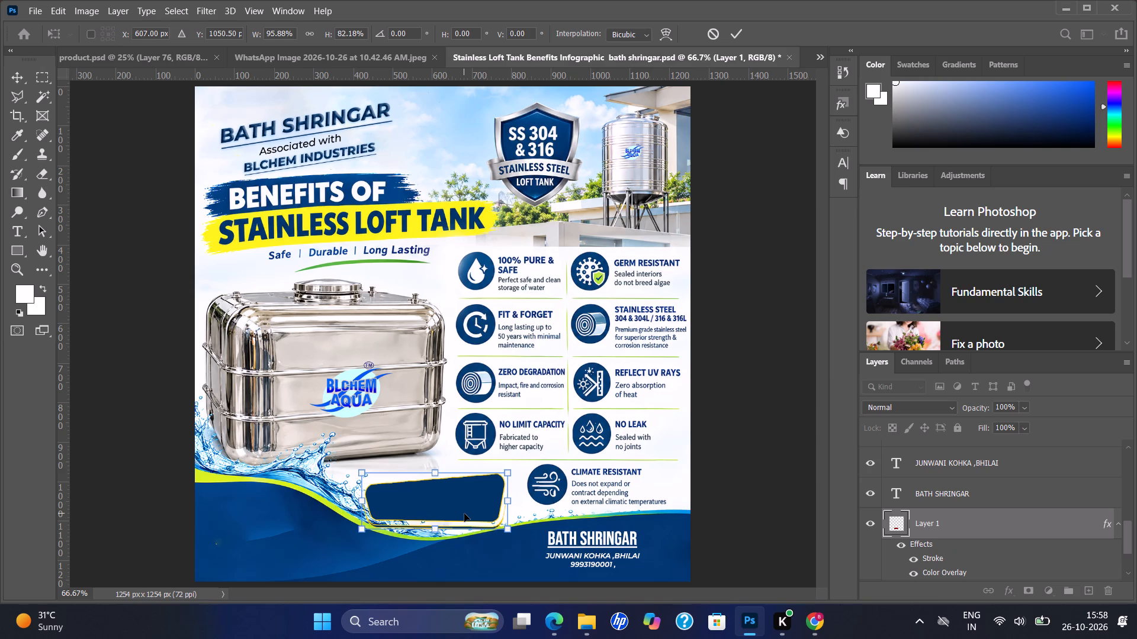
Switch to Chrome, search Pinterest for "premium quality" and copy the black check-mark ribbon badge image.
left_click(812, 625)
triple_click(386, 100)
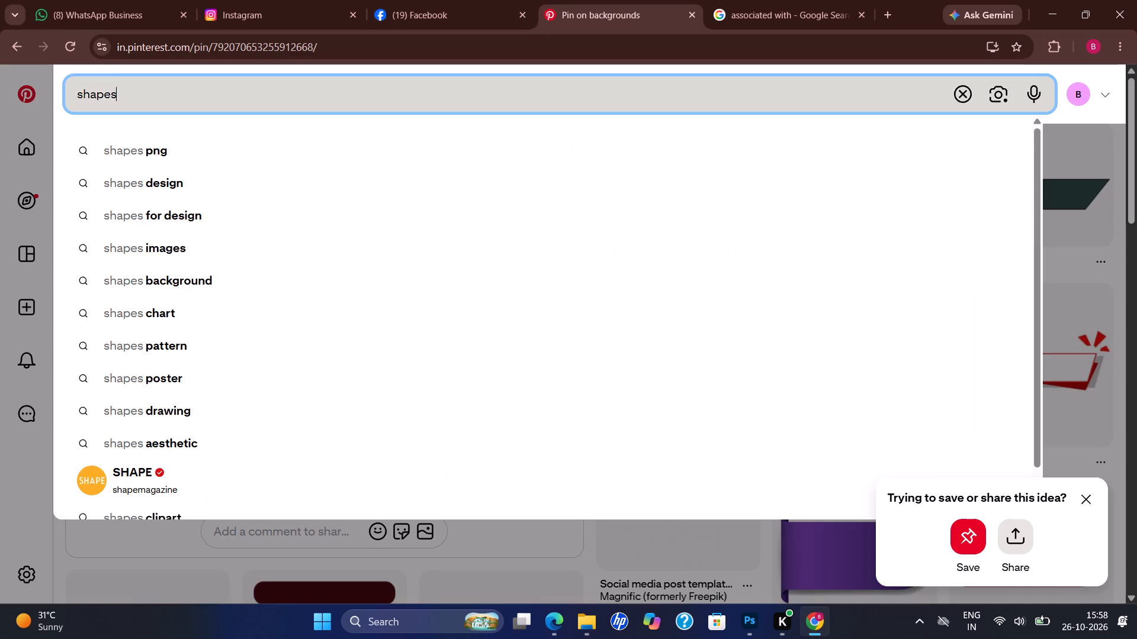
type("premium quality")
key("Return")
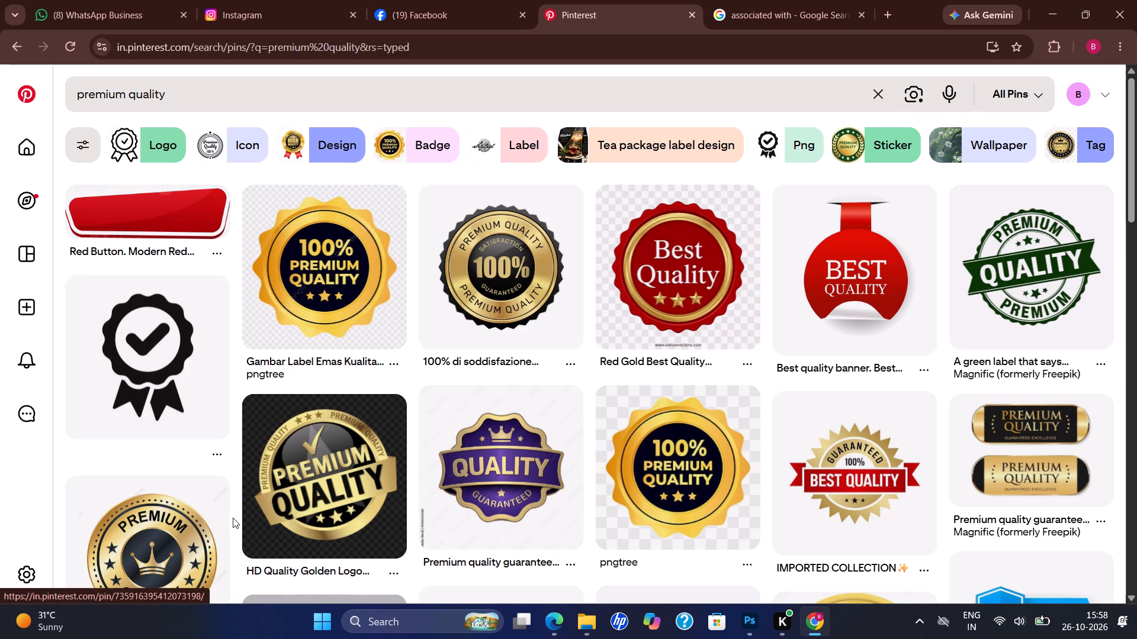
scroll(233, 507, "down", 3)
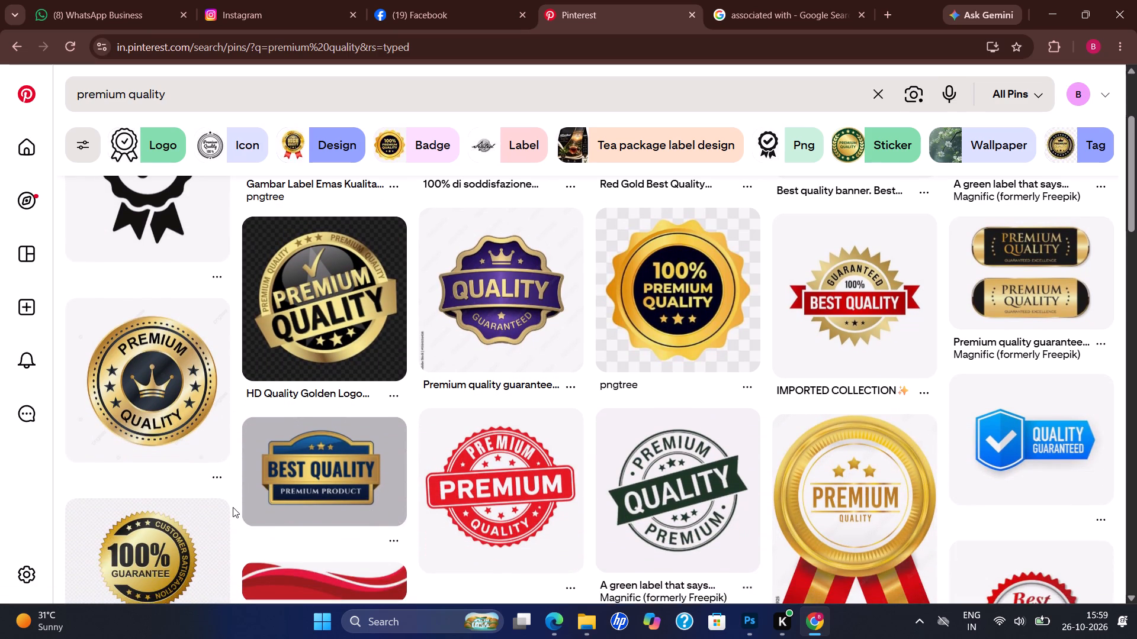
scroll(233, 507, "up", 1)
scroll(176, 372, "up", 1)
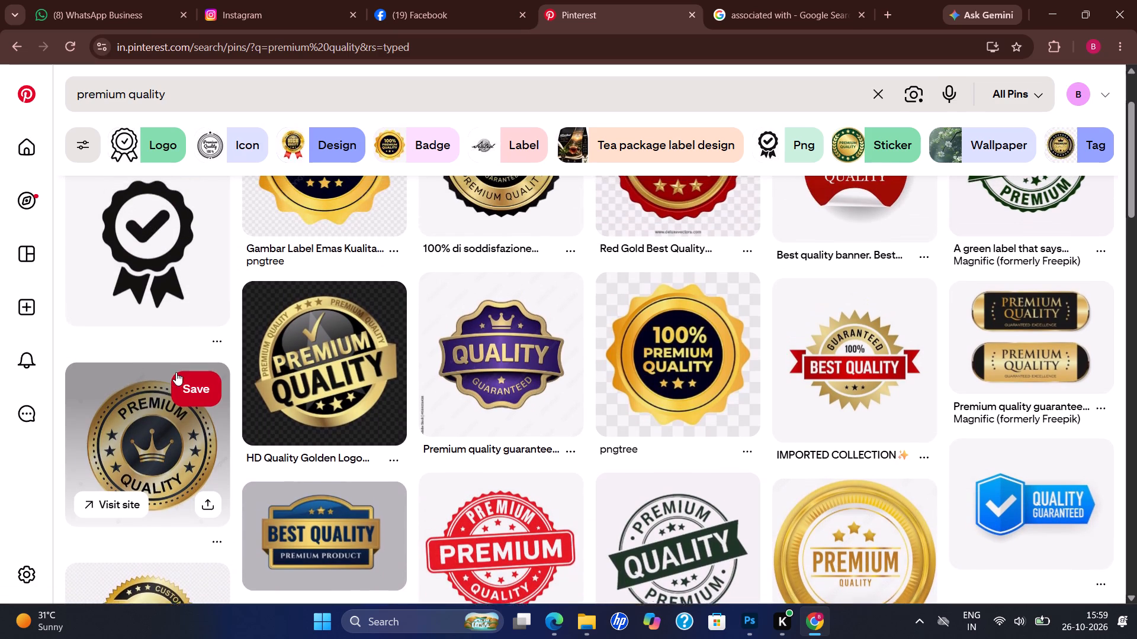
scroll(176, 372, "up", 1)
left_click(153, 310)
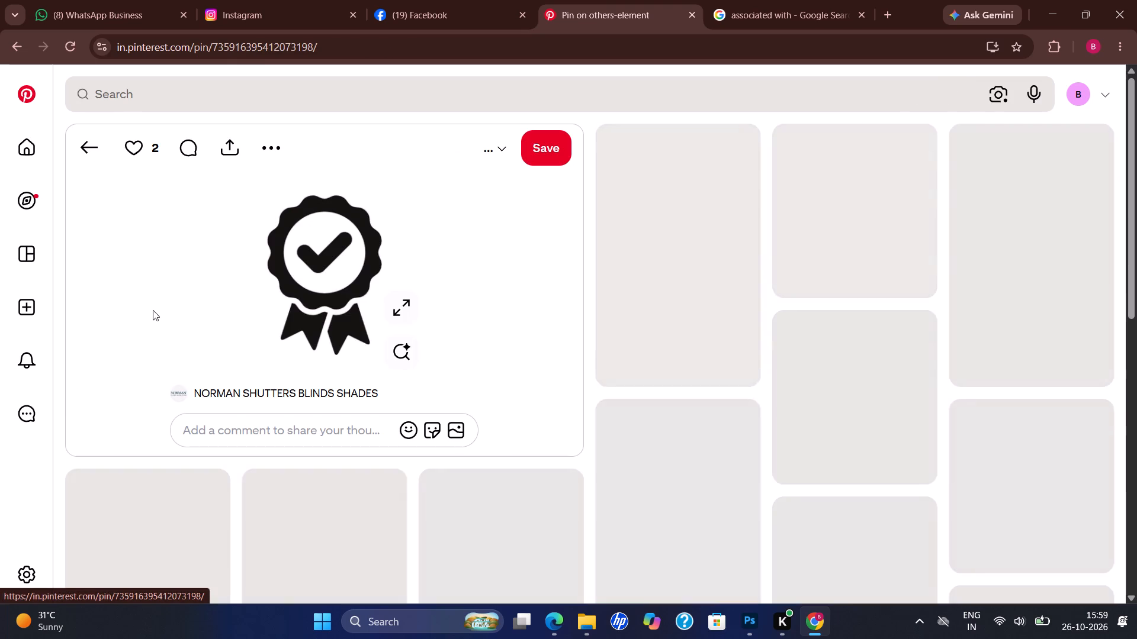
right_click(307, 270)
left_click(384, 325)
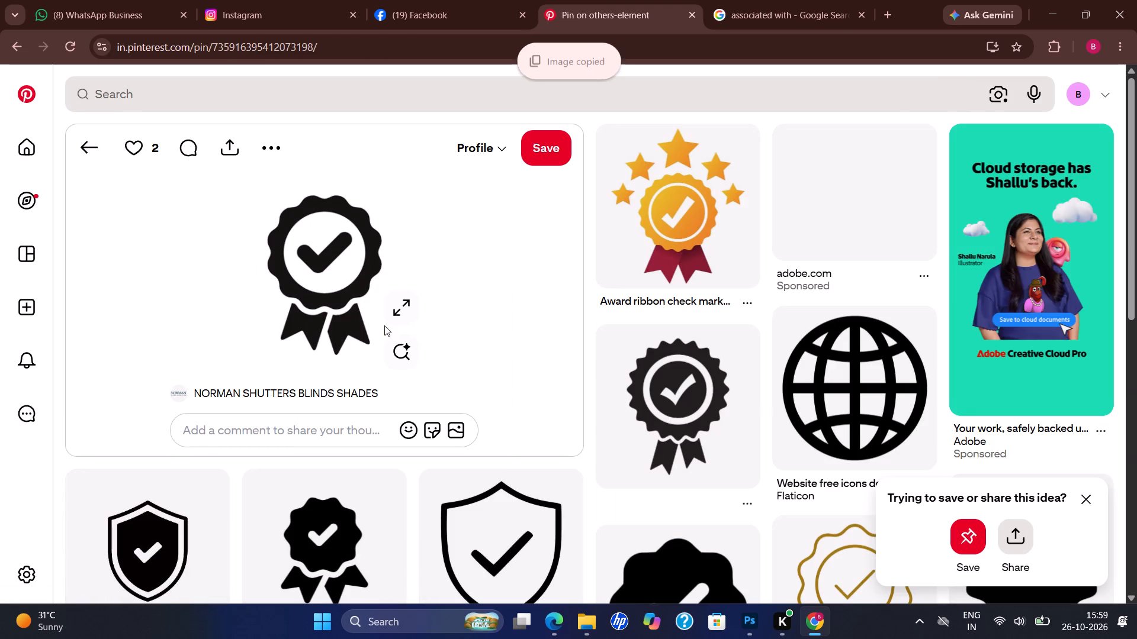
left_click(823, 583)
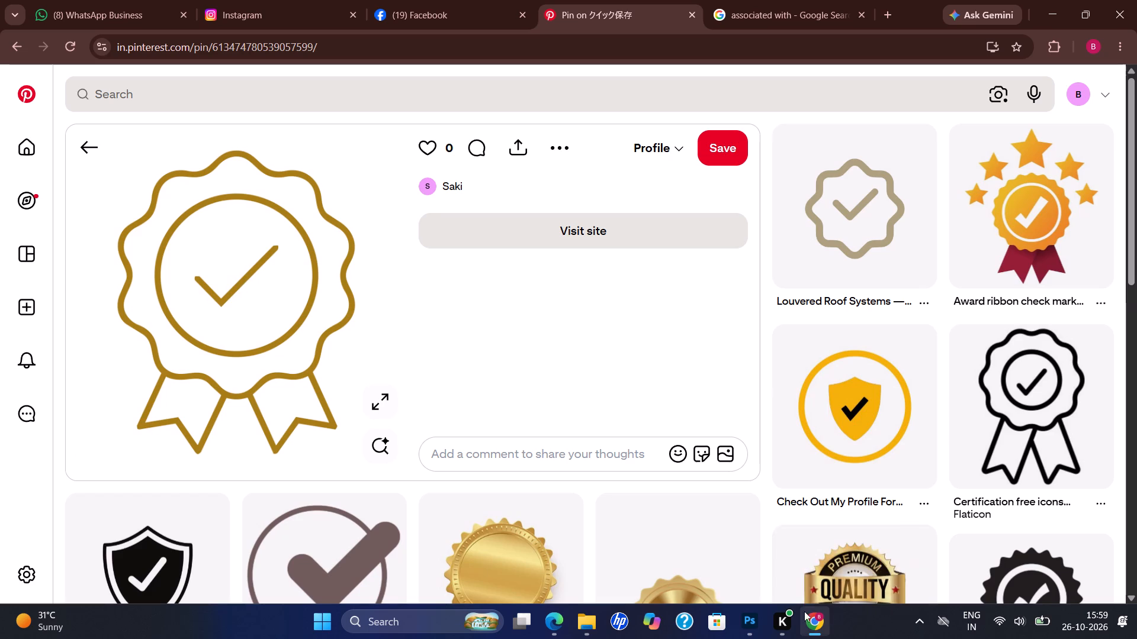
Return to Photoshop, apply the banner's transform and paste the copied badge into the poster.
left_click(742, 624)
key("ctrl+v")
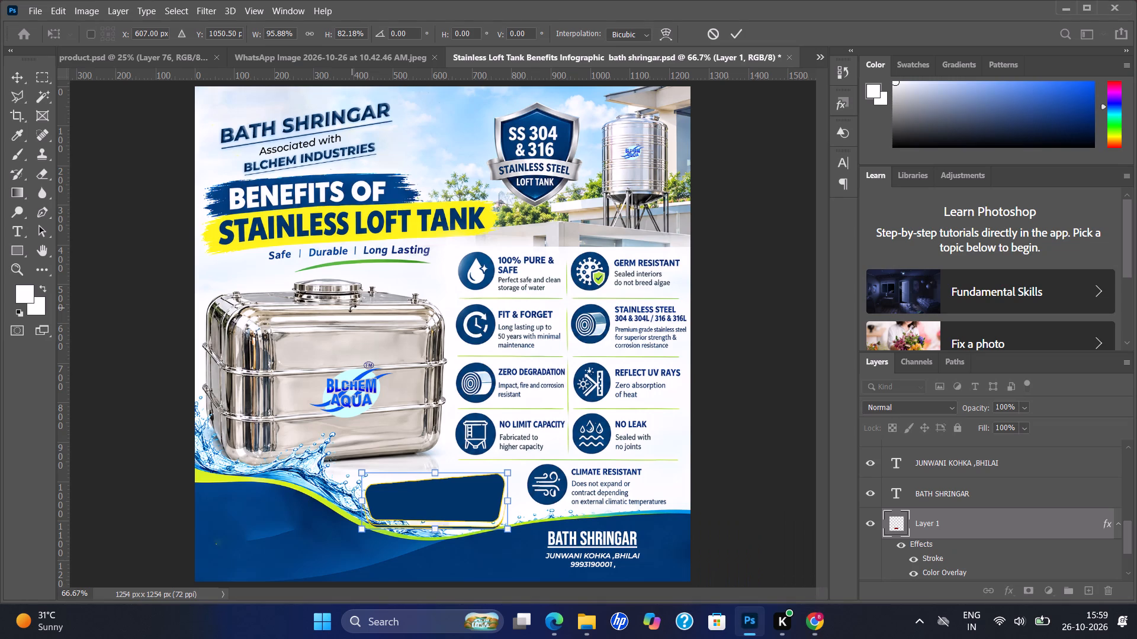
key("Return")
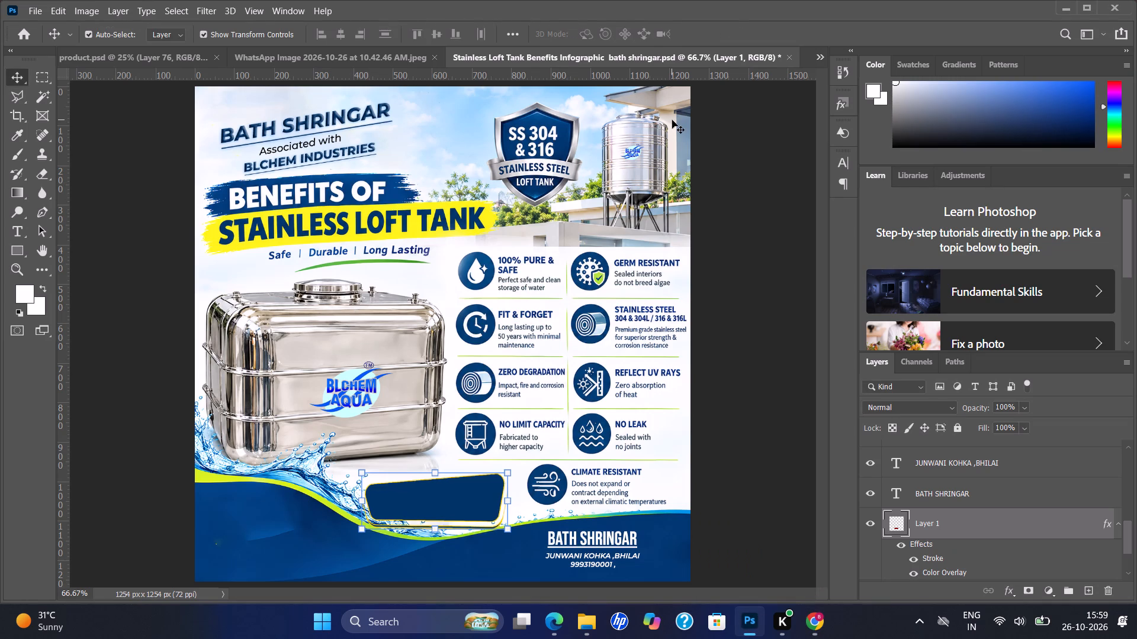
key("Return")
key("ctrl+v")
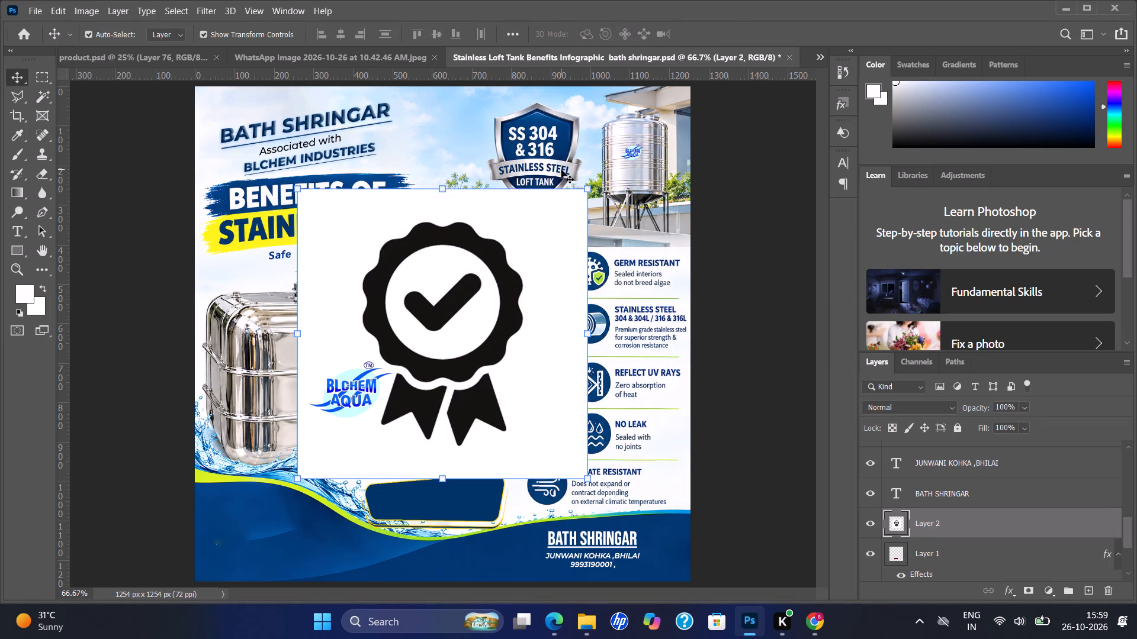
Delete the white areas around the badge and inside its ring using the Magic Wand, and clear the selection.
left_click(45, 96)
left_click(342, 272)
key("BackSpace")
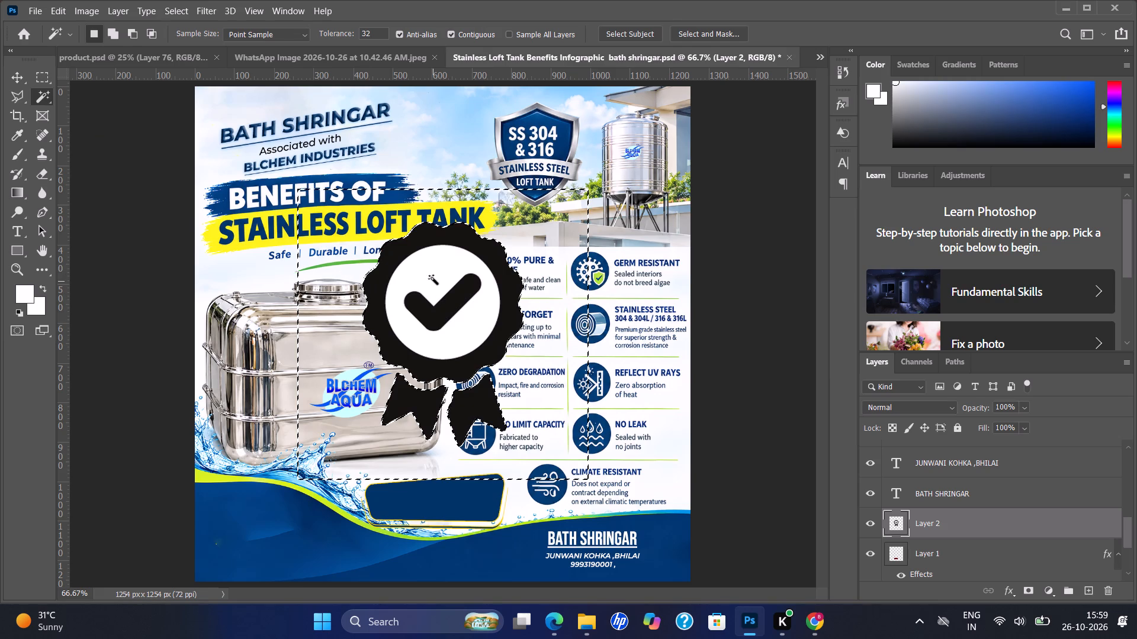
left_click(432, 278)
key("BackSpace")
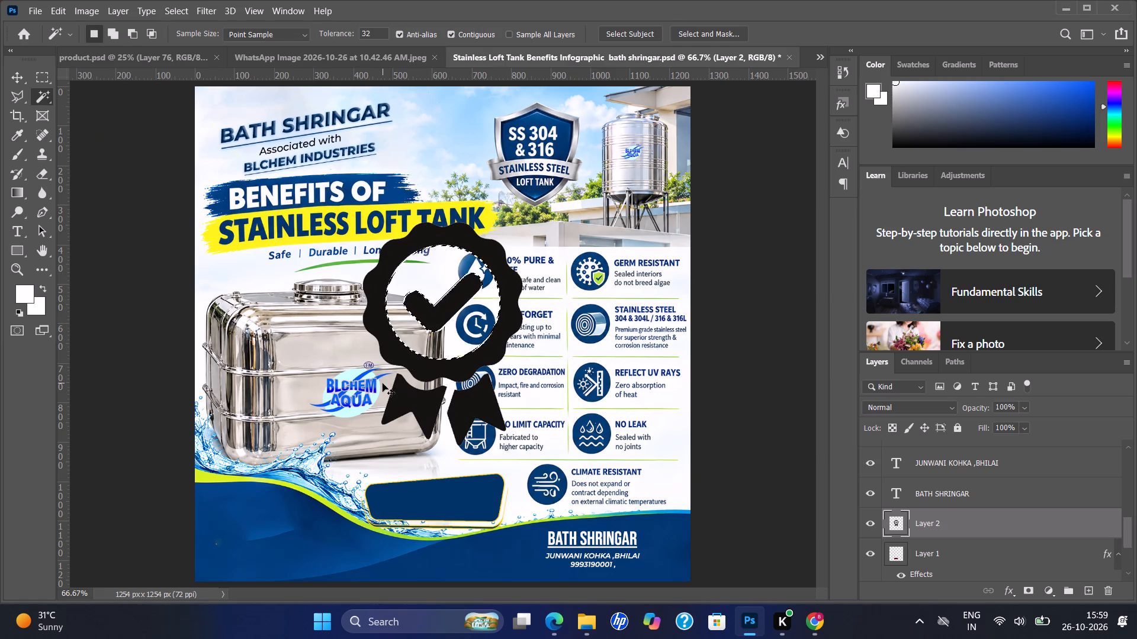
key("ctrl+d")
Give the badge layer a white ffffff Color Overlay and apply the layer style.
double_click(974, 524)
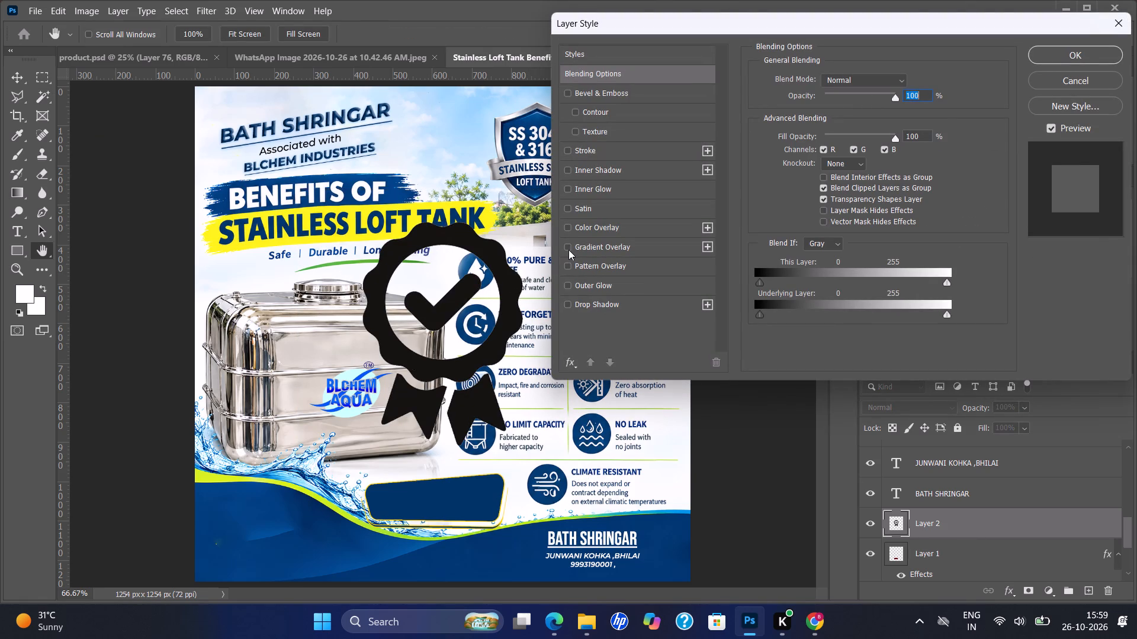
left_click(568, 228)
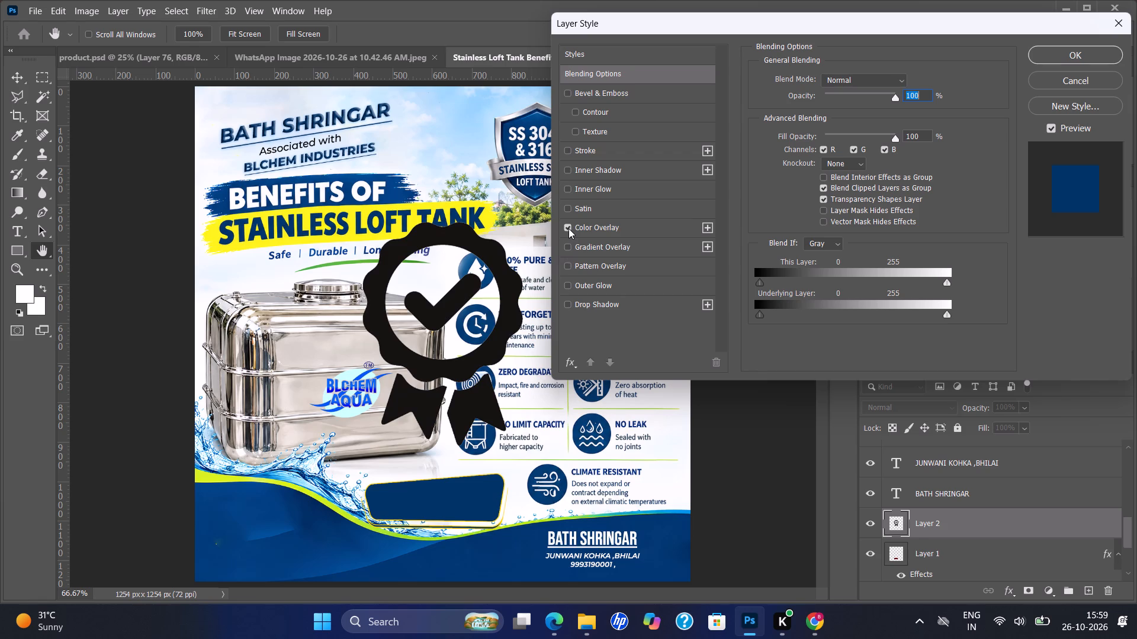
left_click(637, 231)
left_click(896, 79)
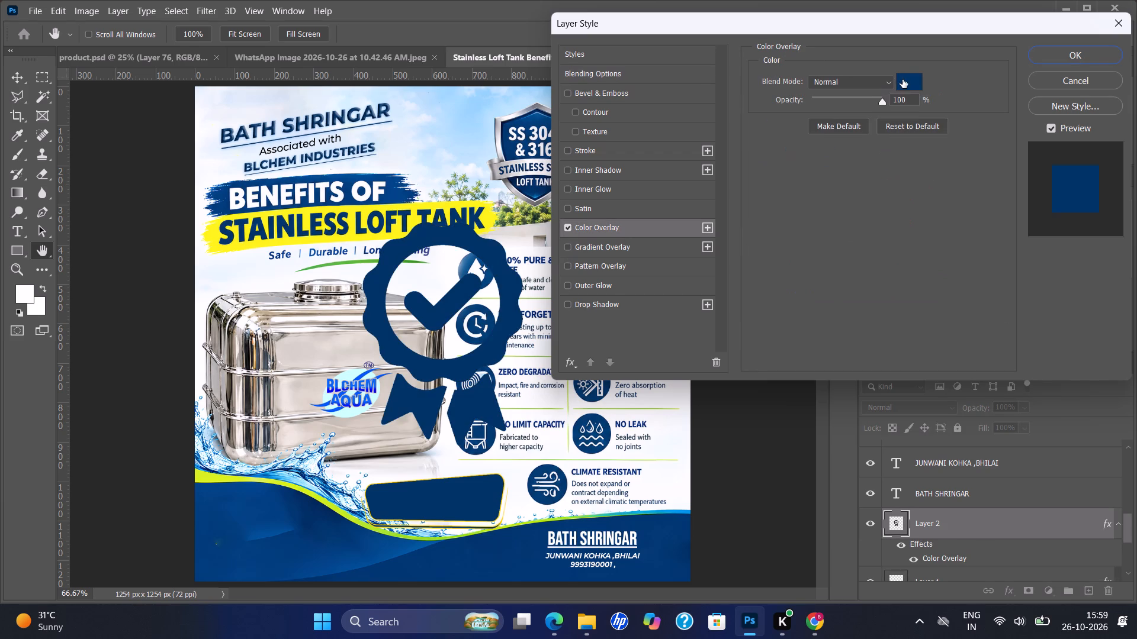
left_click(902, 80)
left_click(704, 341)
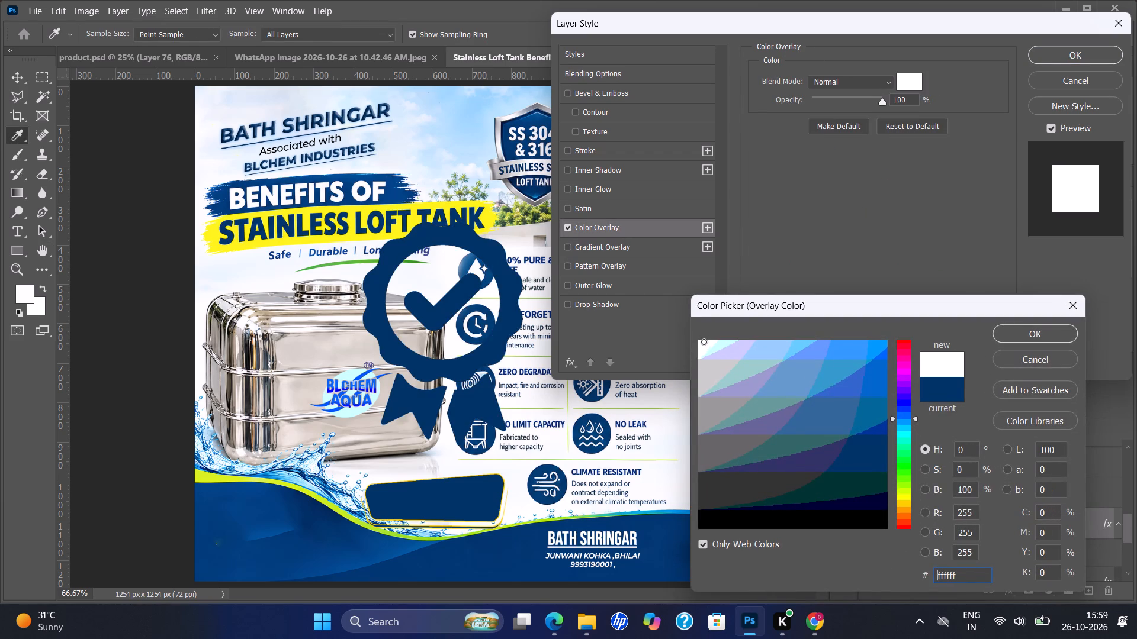
left_click(1014, 335)
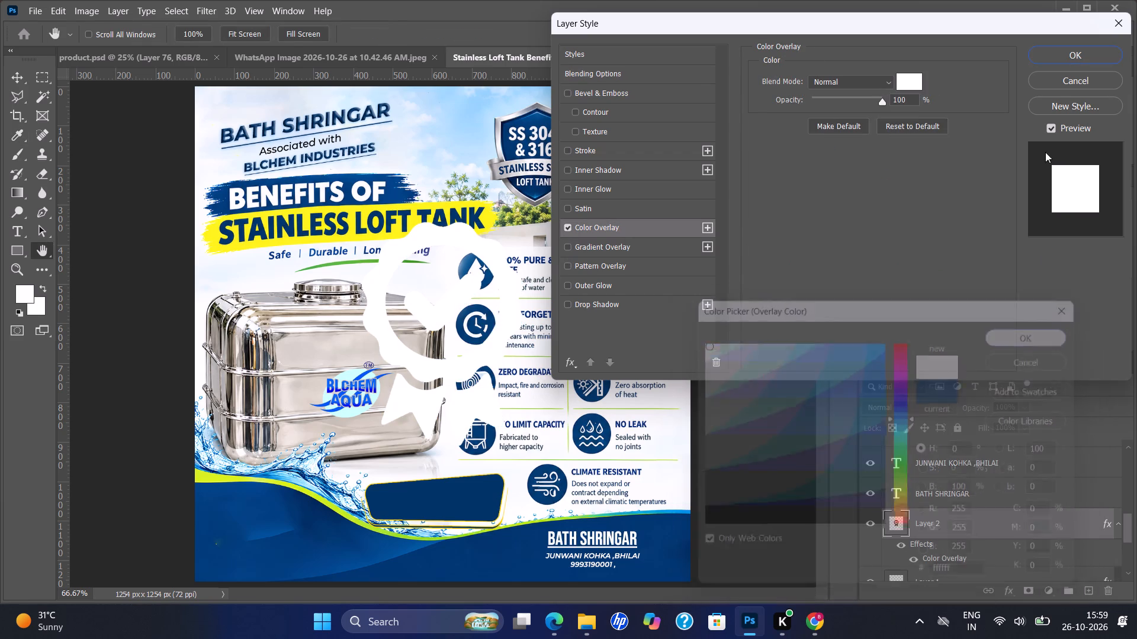
left_click(1062, 50)
Transform the badge with width and height linked, scaling it to about 18% and moving it onto the blue banner.
key("ctrl+t")
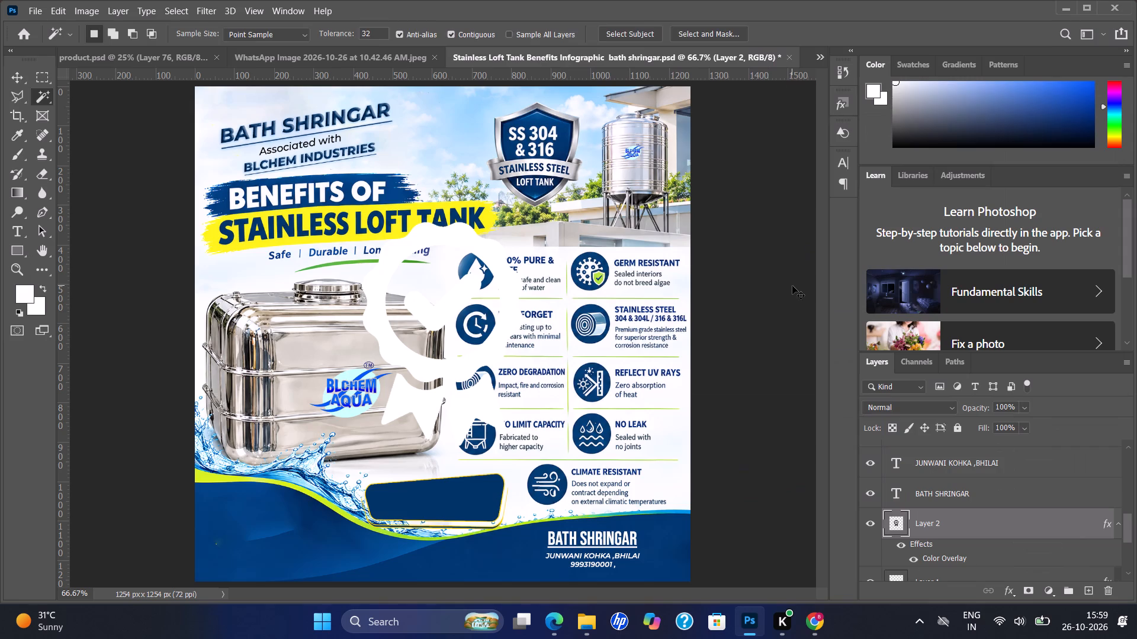
left_click_drag(528, 447, 478, 344)
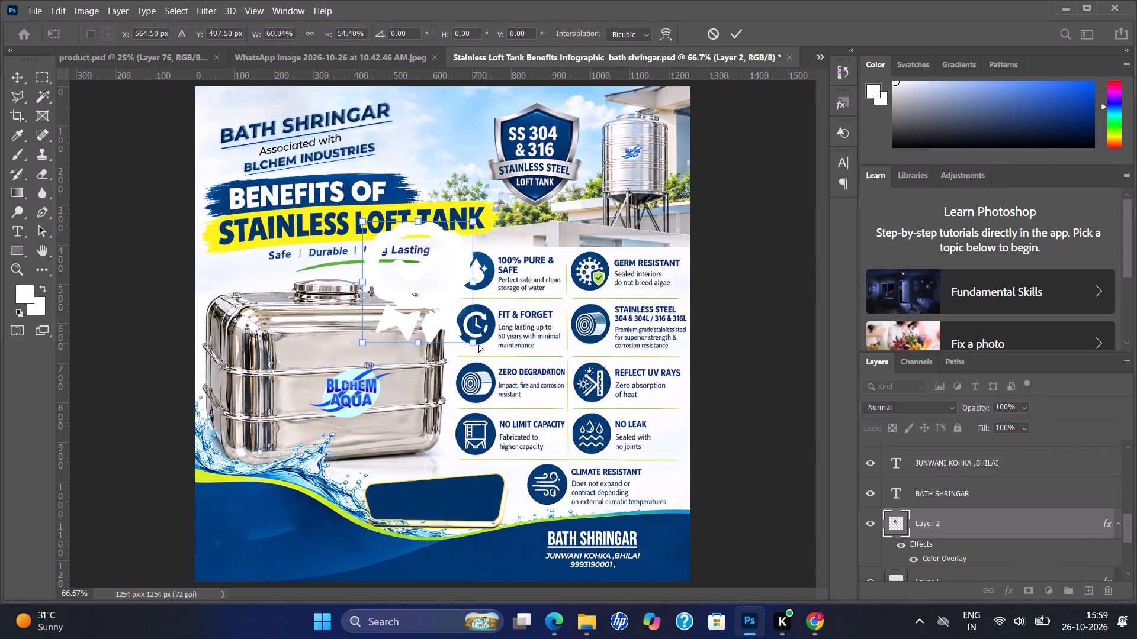
key("ctrl+z")
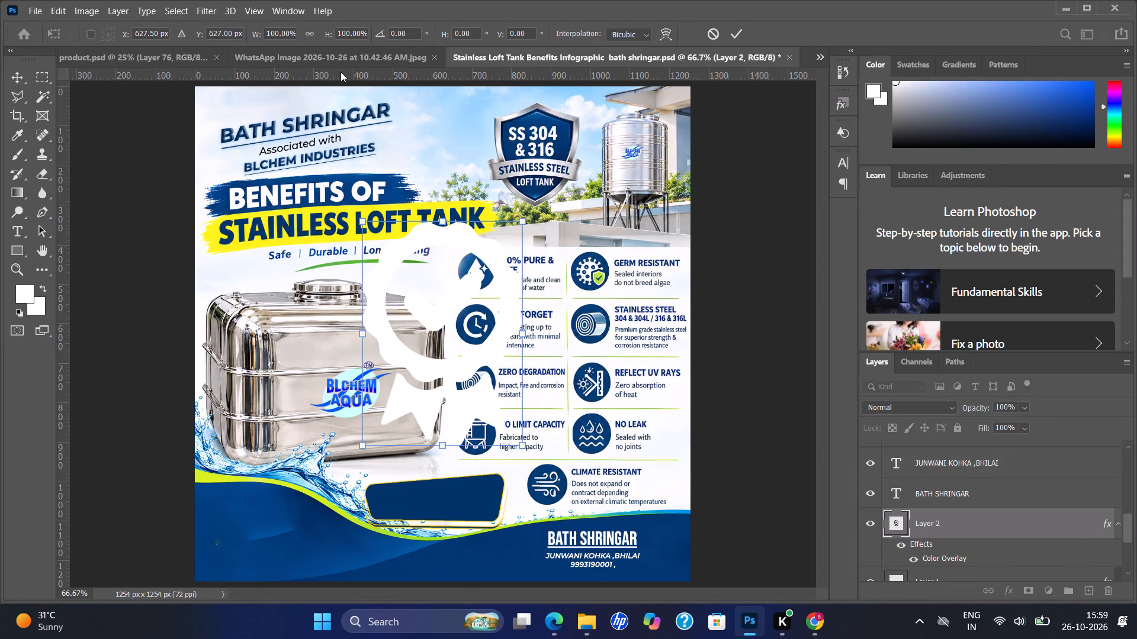
left_click(311, 24)
left_click_drag(525, 443, 431, 285)
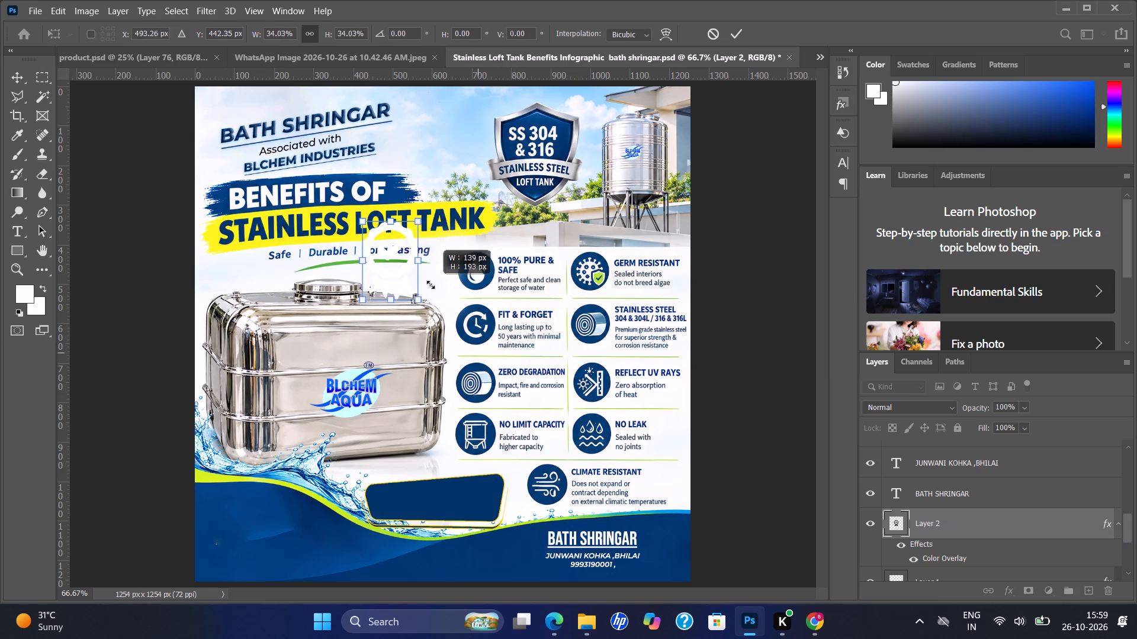
left_click_drag(431, 285, 413, 275)
left_click_drag(386, 243, 397, 476)
left_click_drag(417, 511, 406, 488)
key("Down")
key("Down")
key("Down")
key("Down")
key("Down")
key("Down")
key("Down")
key("Down")
key("Down")
key("Down")
key("Down")
key("Down")
key("Down")
key("Down")
key("Down")
key("Down")
key("Down")
key("Down")
key("Down")
key("Down")
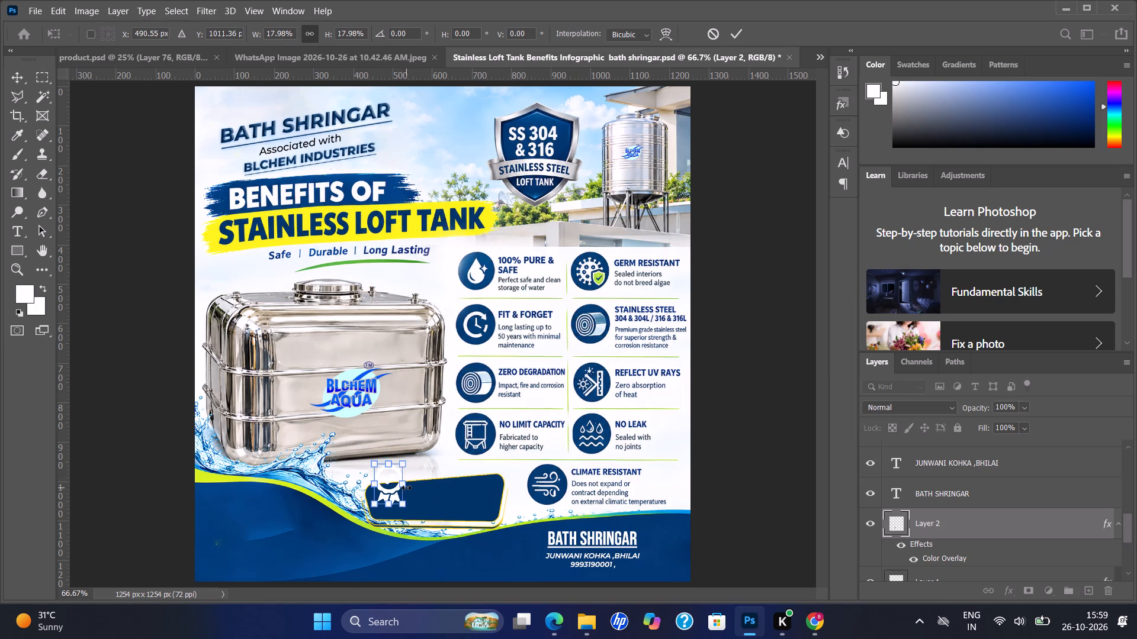
Shrink the badge further to about 10%, position it at the banner's left end and apply the transform.
left_click_drag(370, 468, 376, 495)
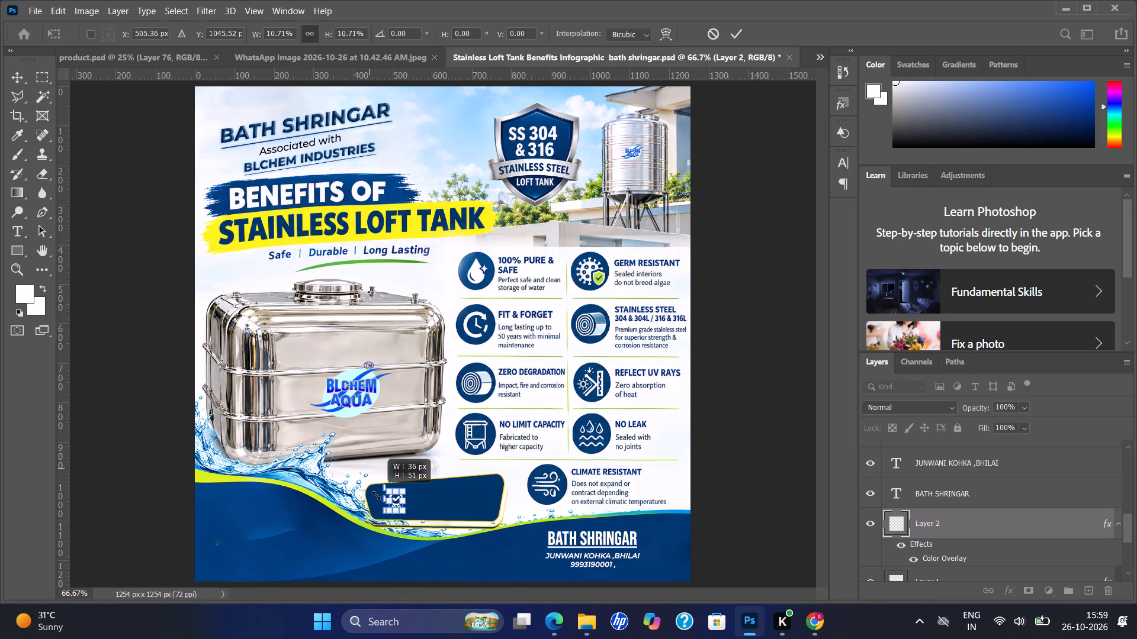
left_click_drag(376, 495, 369, 496)
key("Left")
key("Left")
key("Left")
key("Left")
key("Left")
key("Left")
key("Left")
key("Left")
key("Left")
key("Left")
key("Left")
key("Left")
key("Left")
key("Left")
key("Left")
key("Left")
key("Left")
key("Left")
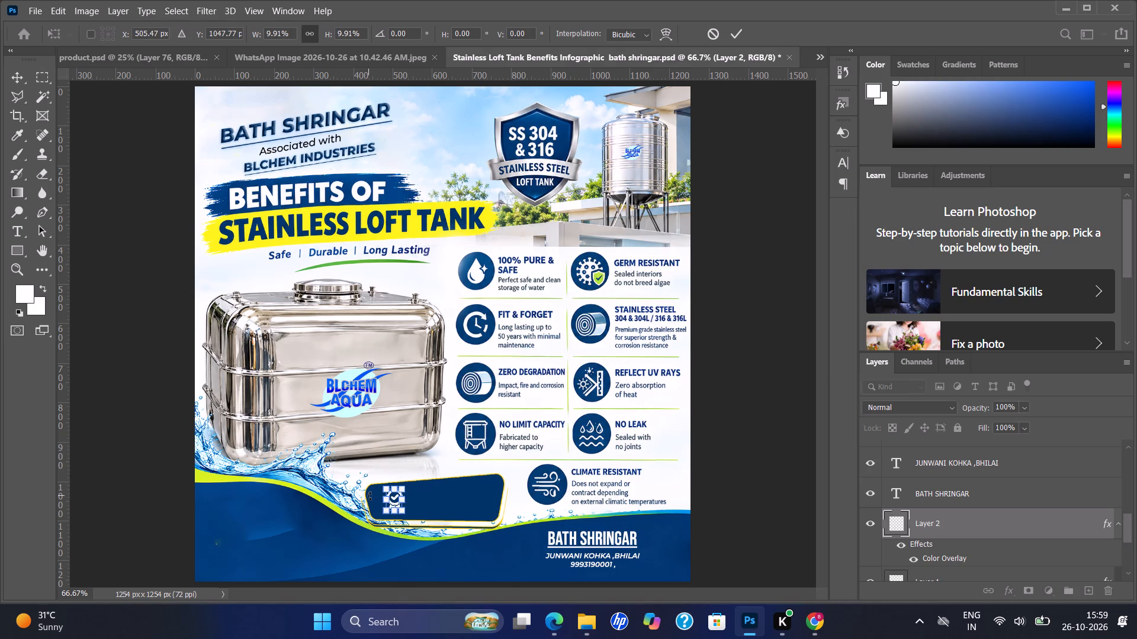
key("Left")
key("Down")
key("Right")
key("Return")
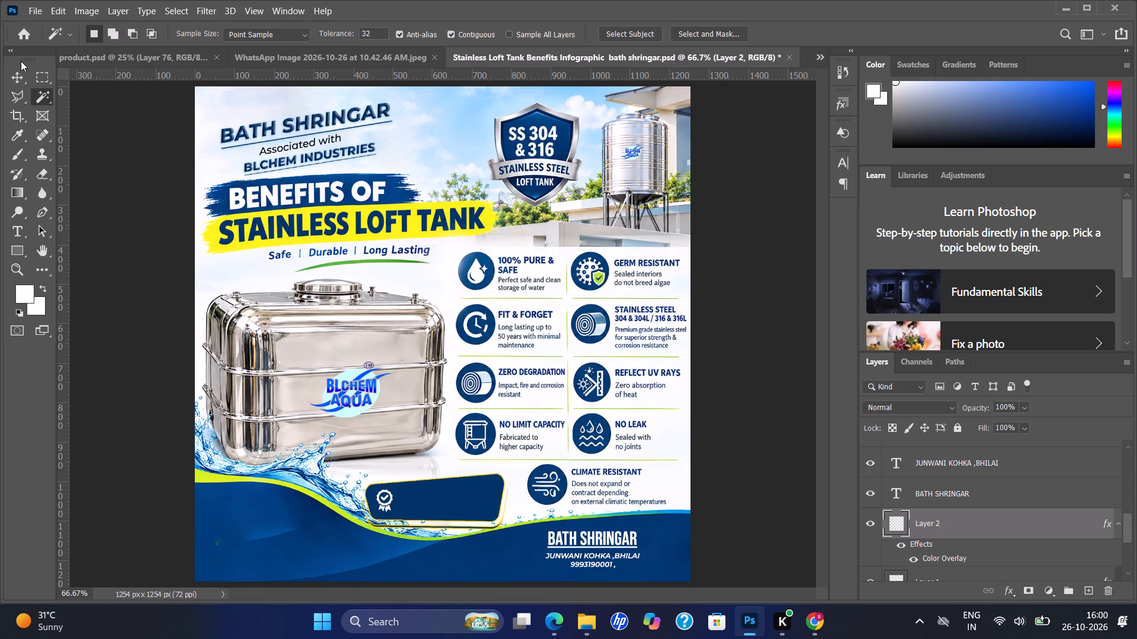
Add a new text layer reading "PREMIUM QUALITY" over the upper part of the tank.
left_click(20, 230)
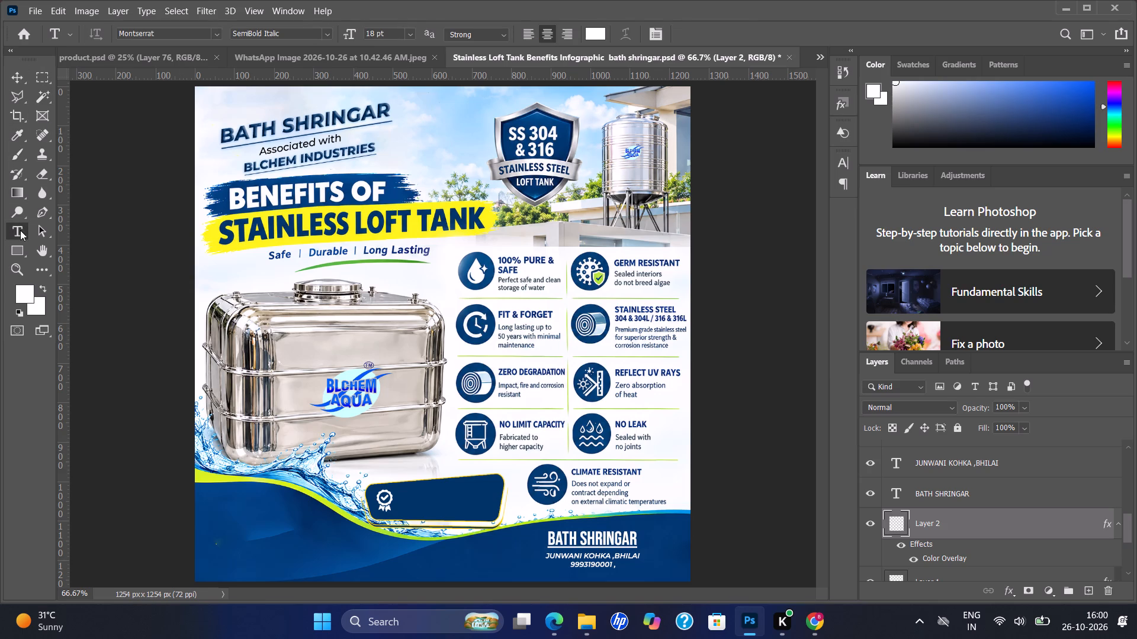
left_click(298, 342)
type("PREMIUN")
key("BackSpace")
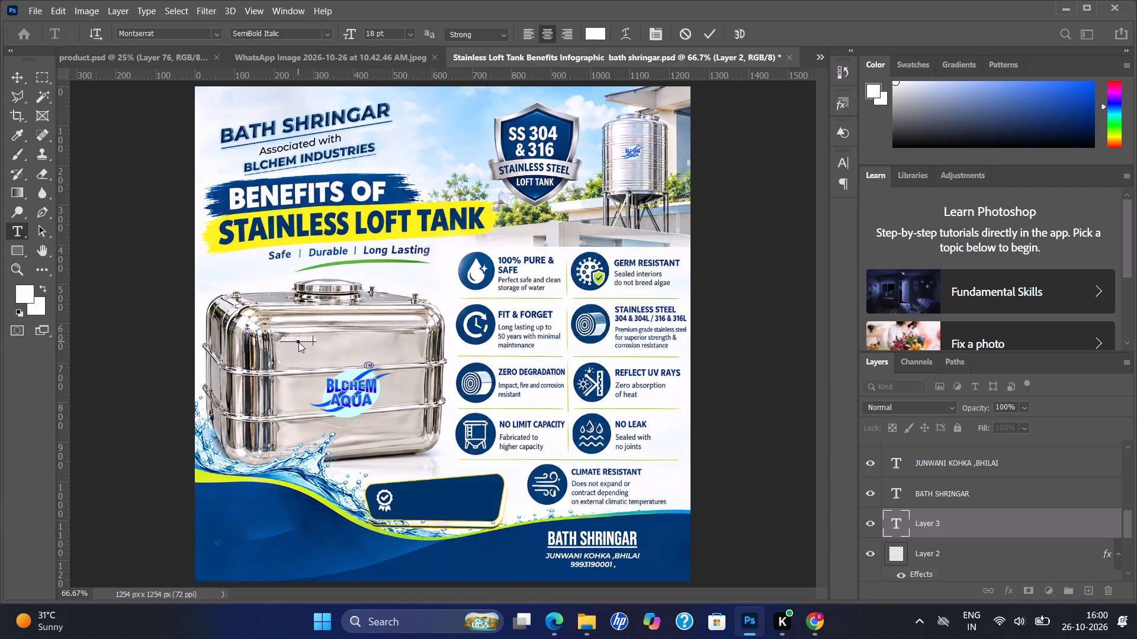
type("M QUALITY")
key("Return")
left_click(703, 35)
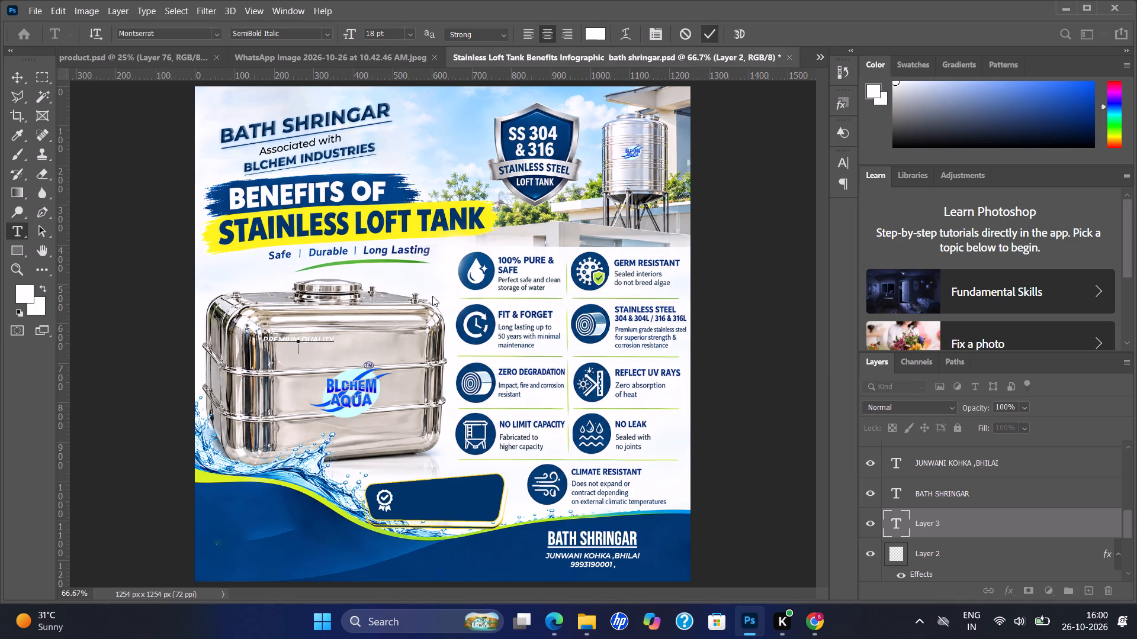
Move the PREMIUM QUALITY text onto the upper part of the blue banner beside the badge and fine-tune its vertical position.
left_click(15, 72)
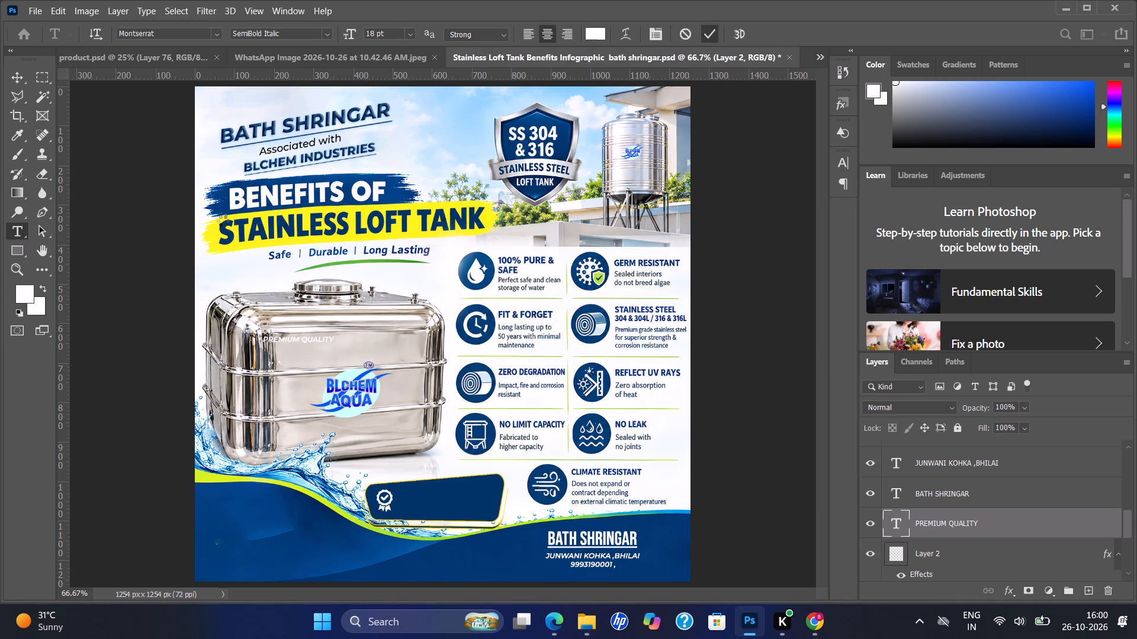
left_click(17, 76)
left_click_drag(316, 341, 367, 372)
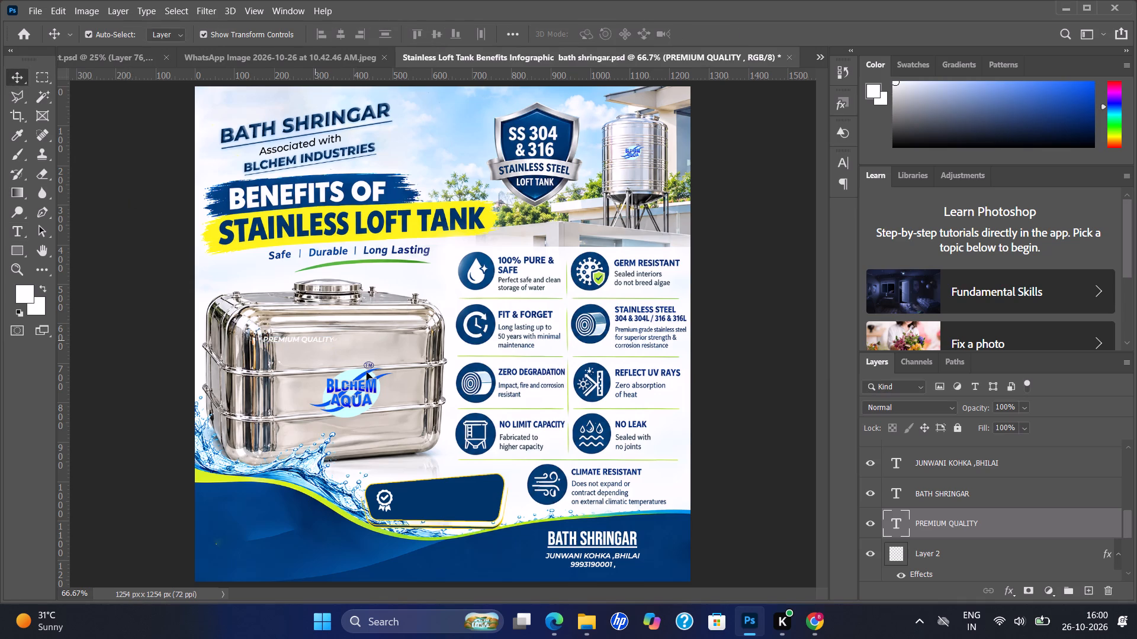
left_click_drag(367, 372, 462, 492)
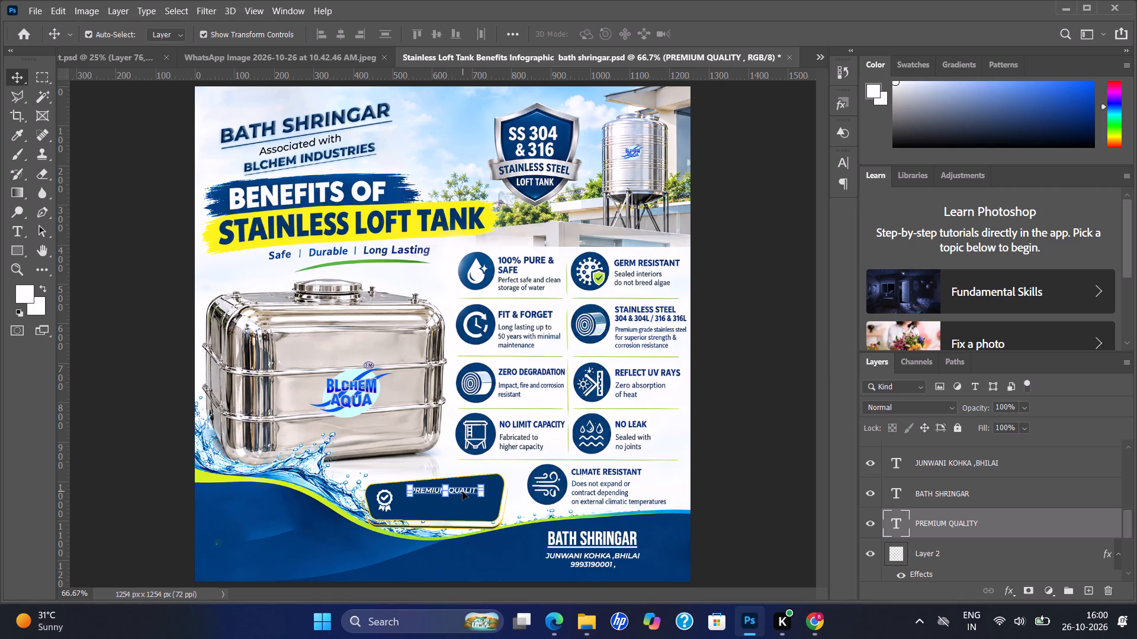
key("Up")
key("Up")
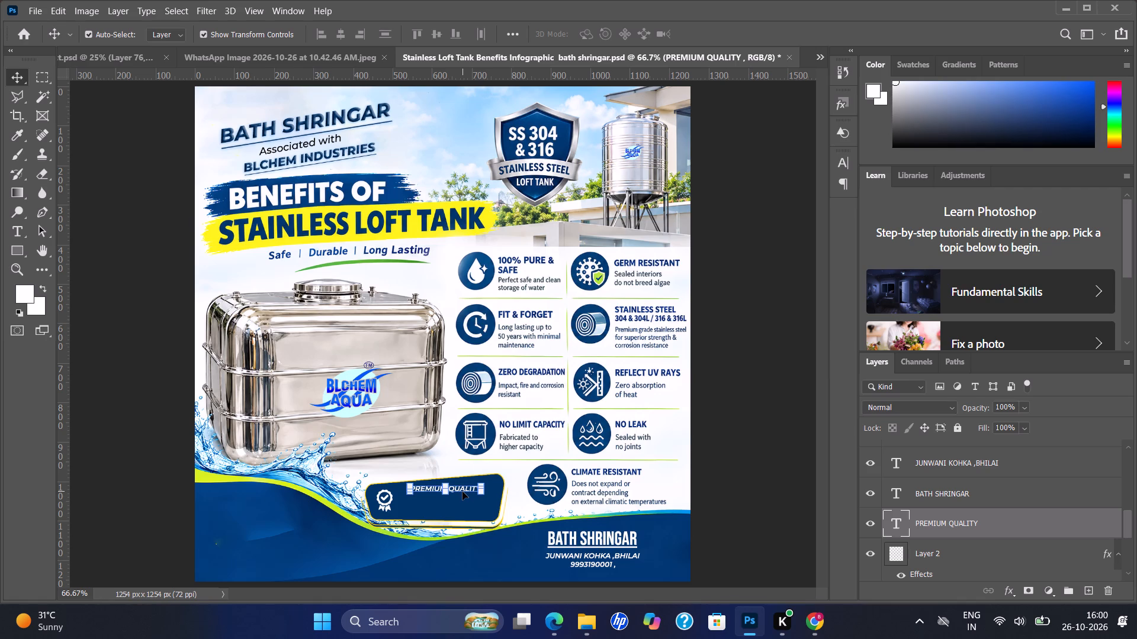
key("Down")
key("Up")
key("Down")
Add a new text layer reading "STAINLESS STEEL" in the blank area above the large tank.
left_click(14, 233)
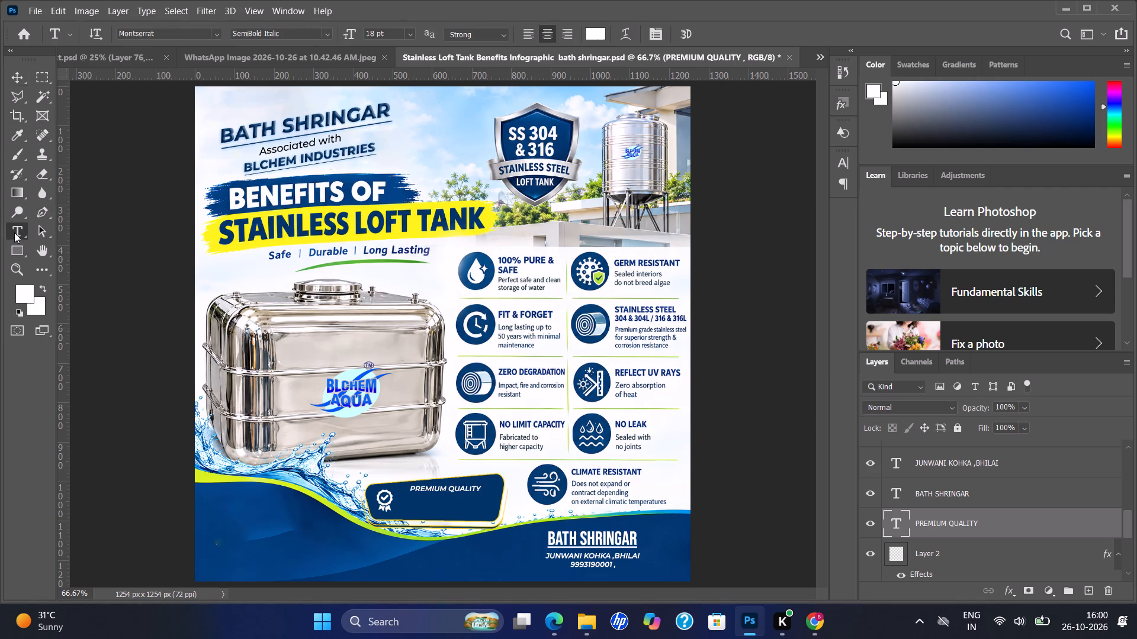
left_click(236, 272)
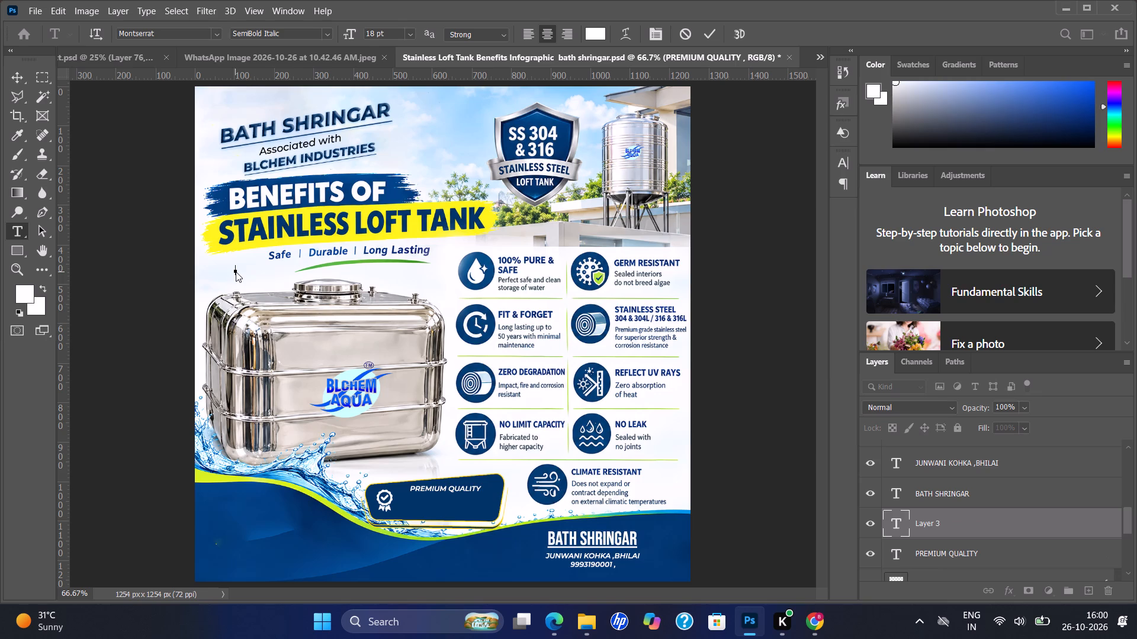
type("STAINLESS")
key("space")
key("Return")
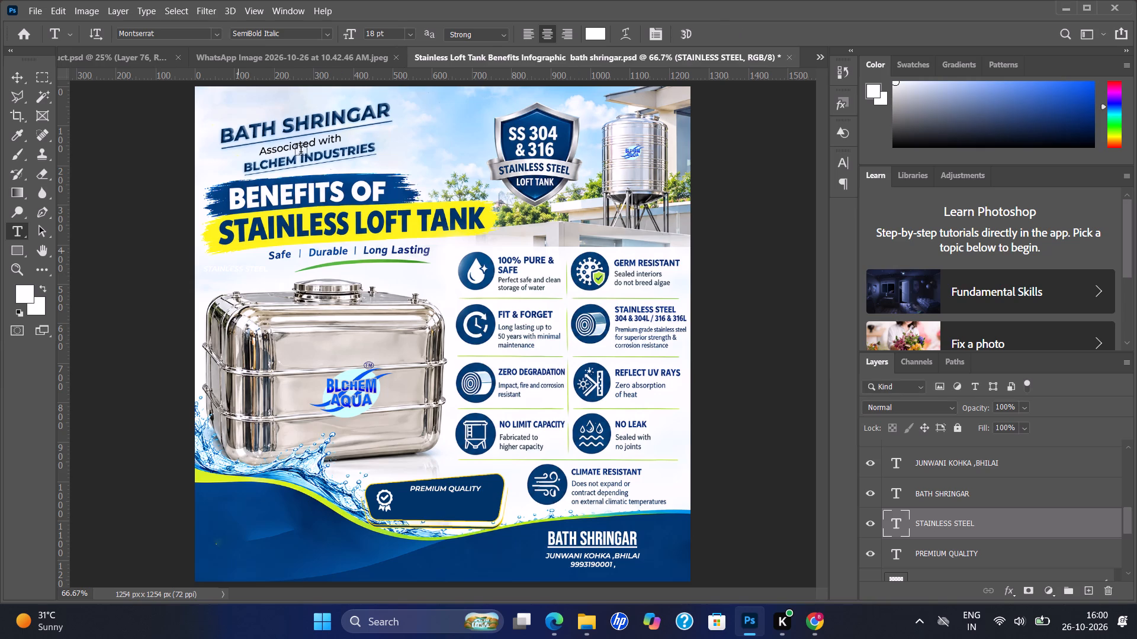
Move the STAINLESS STEEL text onto the blue banner, directly beneath PREMIUM QUALITY.
left_click(15, 73)
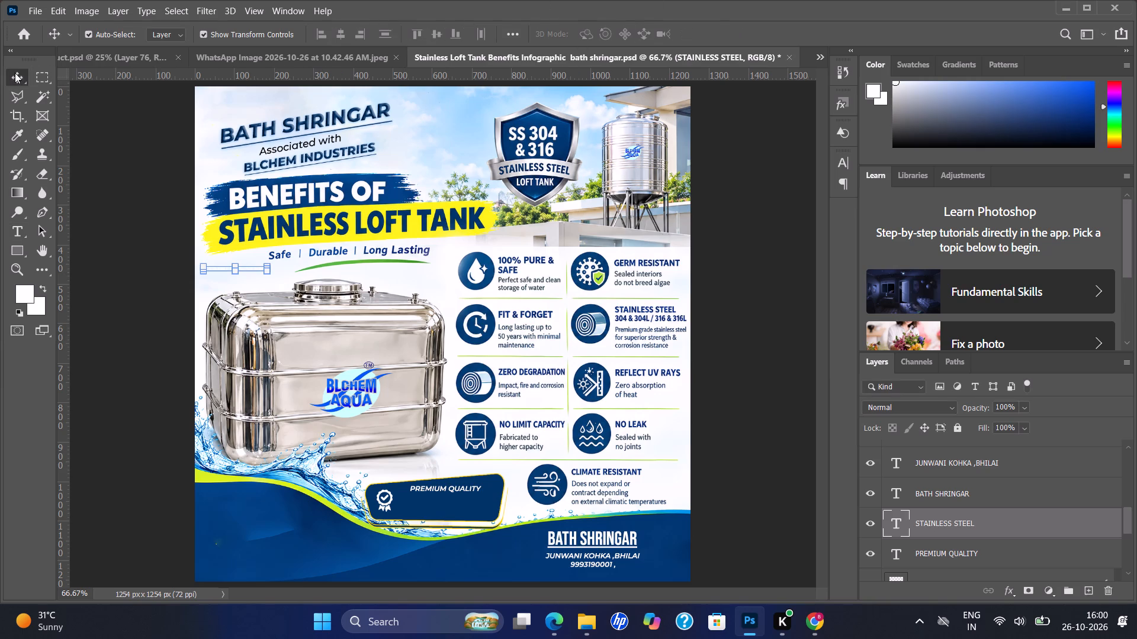
left_click_drag(255, 272, 265, 282)
left_click_drag(266, 279, 286, 293)
left_click_drag(286, 293, 464, 498)
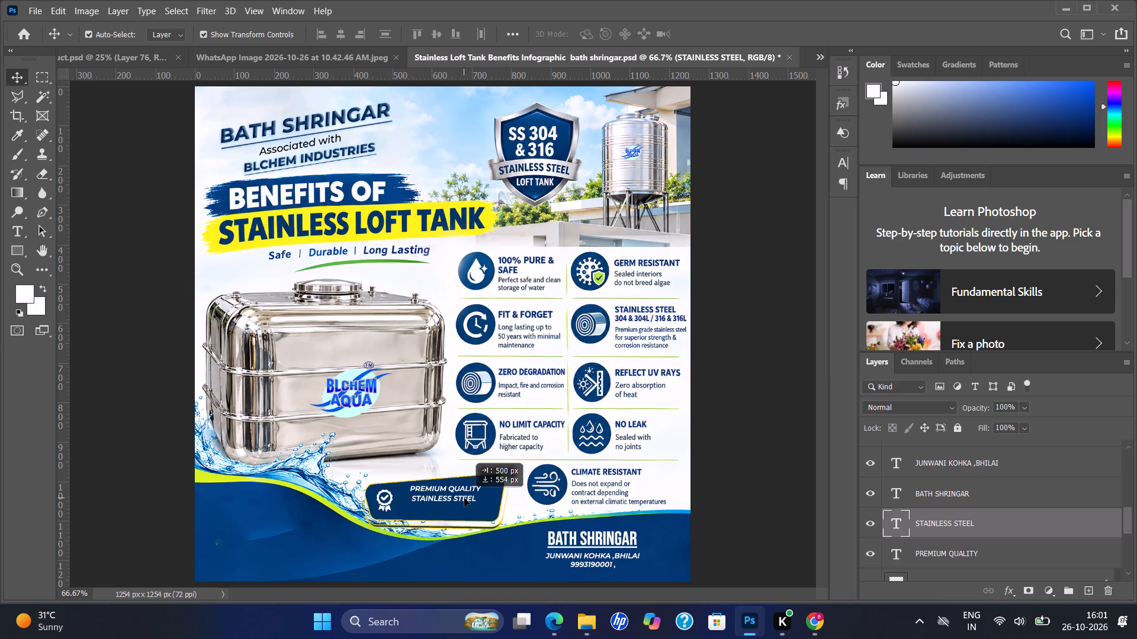
left_click_drag(464, 498, 462, 496)
Format the banner's STAINLESS STEEL text as Bold Italic with an underline.
triple_click(462, 496)
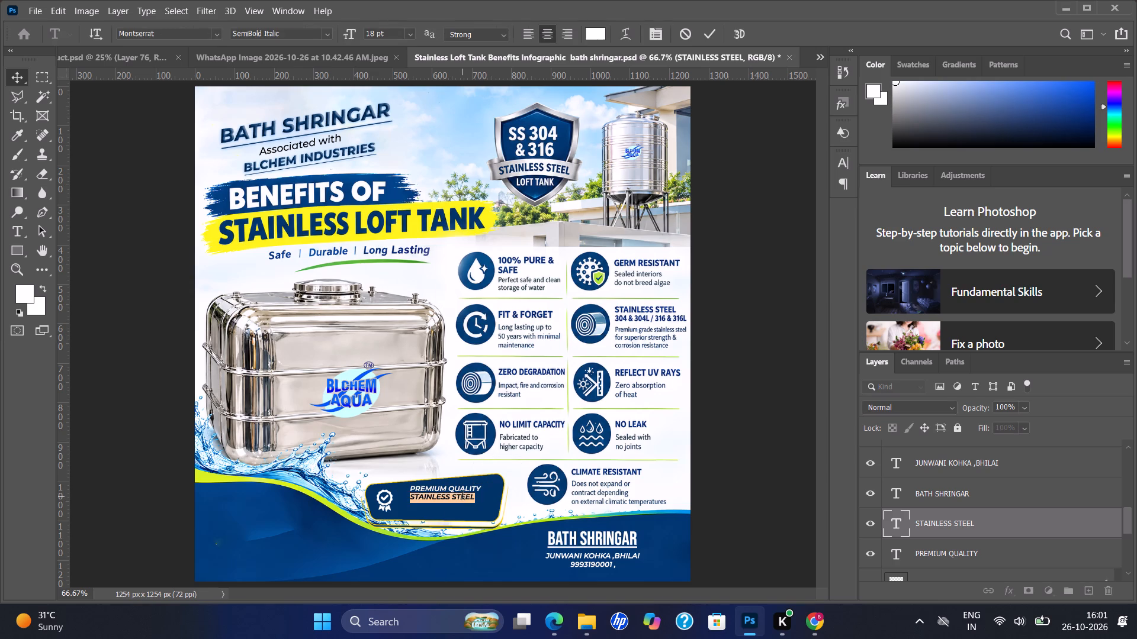
left_click(325, 27)
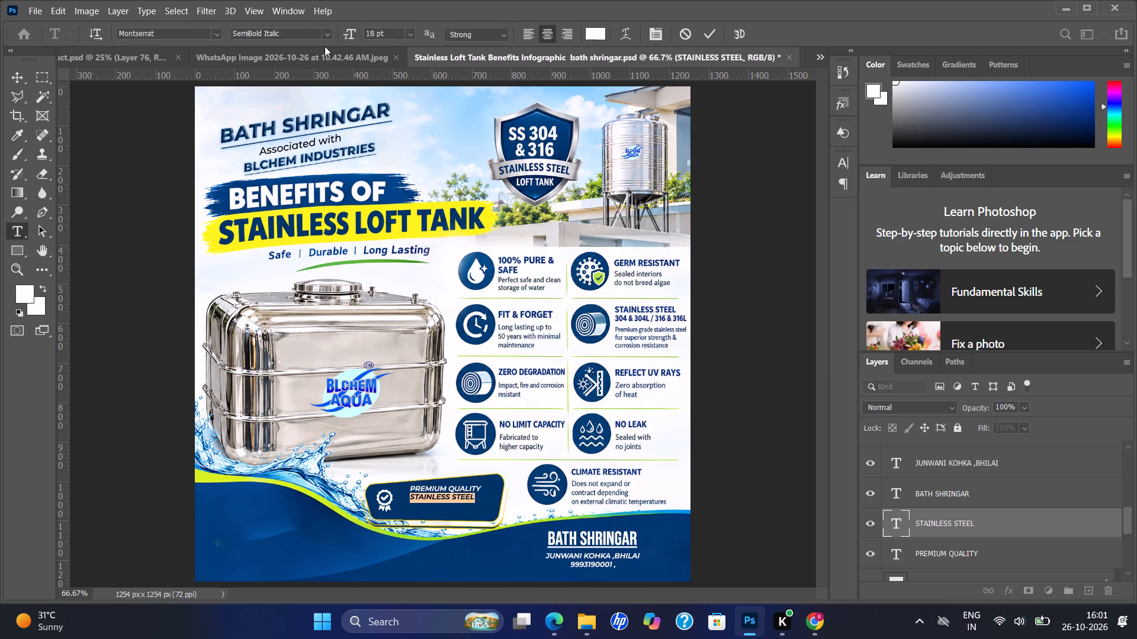
left_click(326, 36)
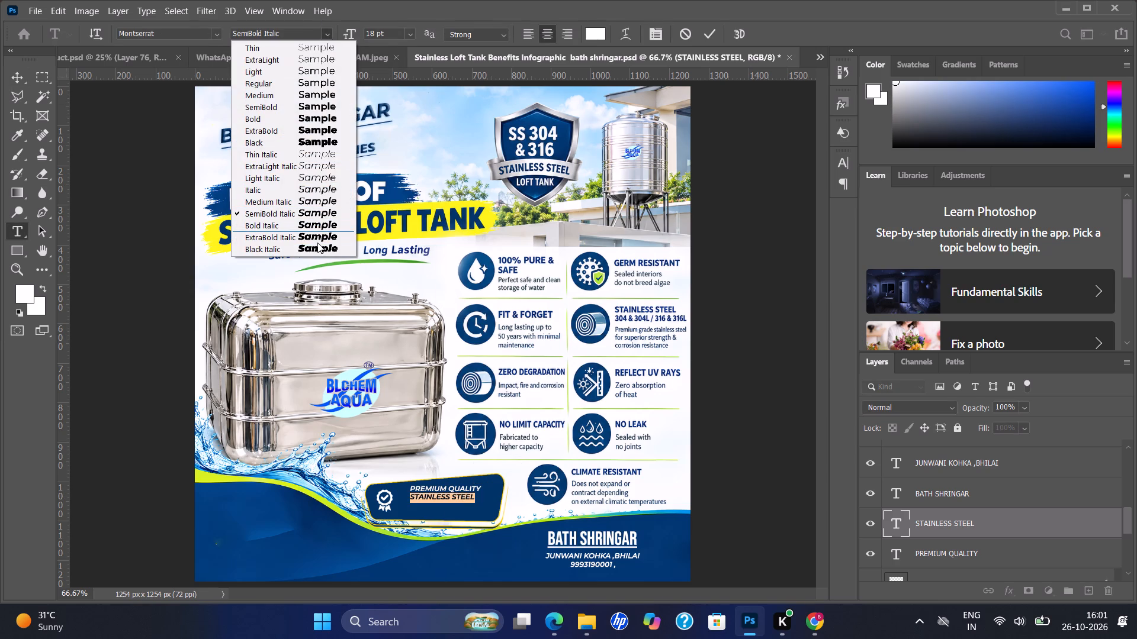
left_click(314, 222)
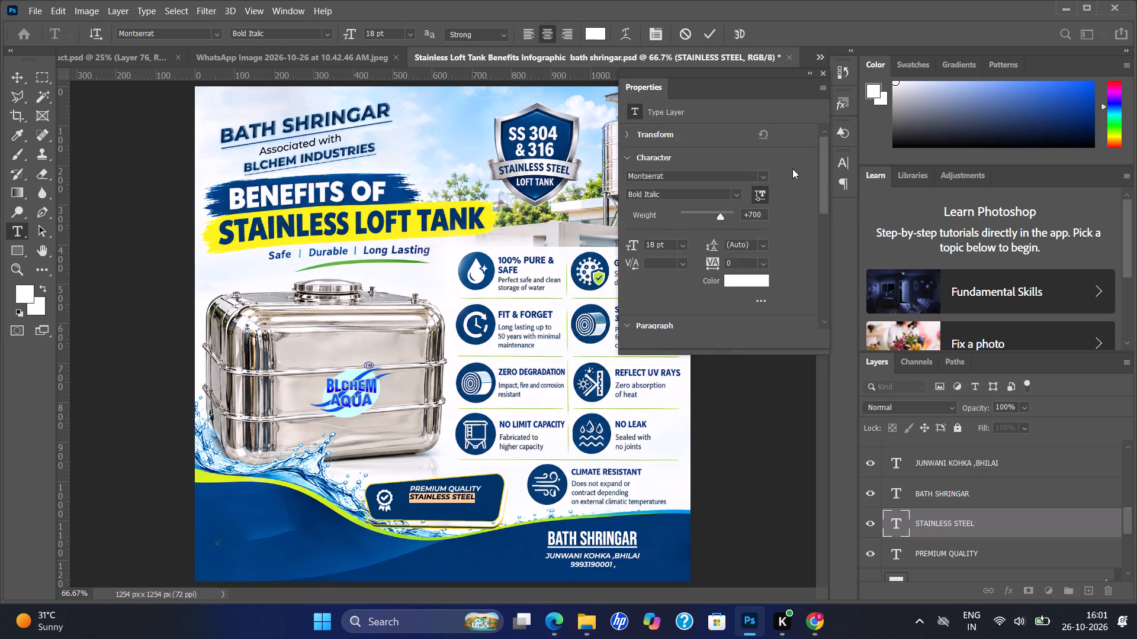
left_click(786, 91)
key("ctrl+t")
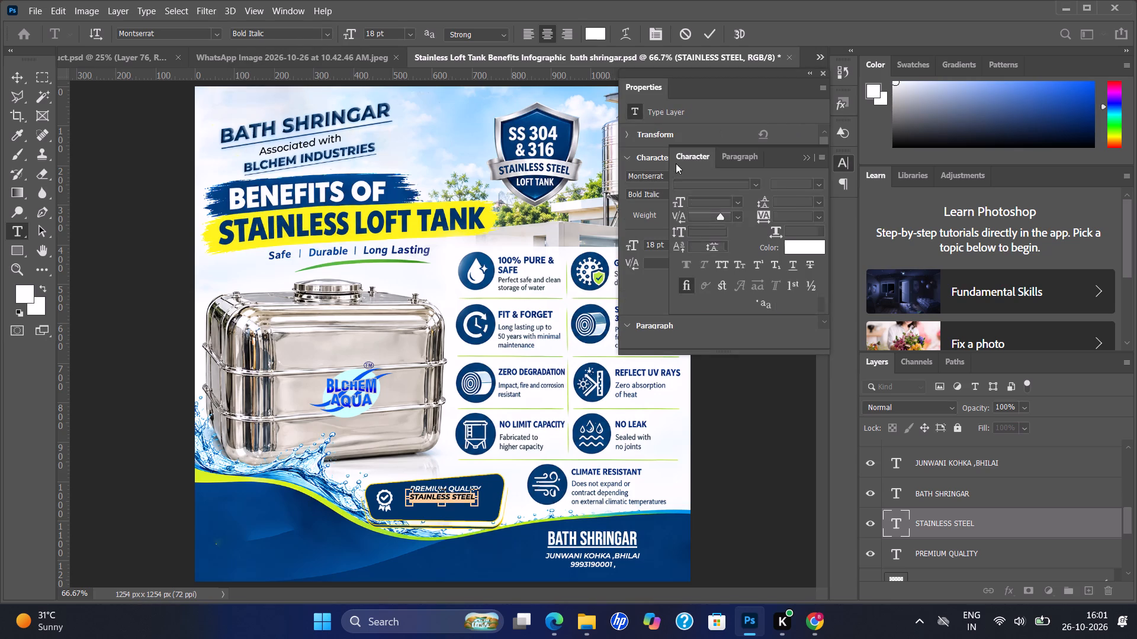
left_click(792, 266)
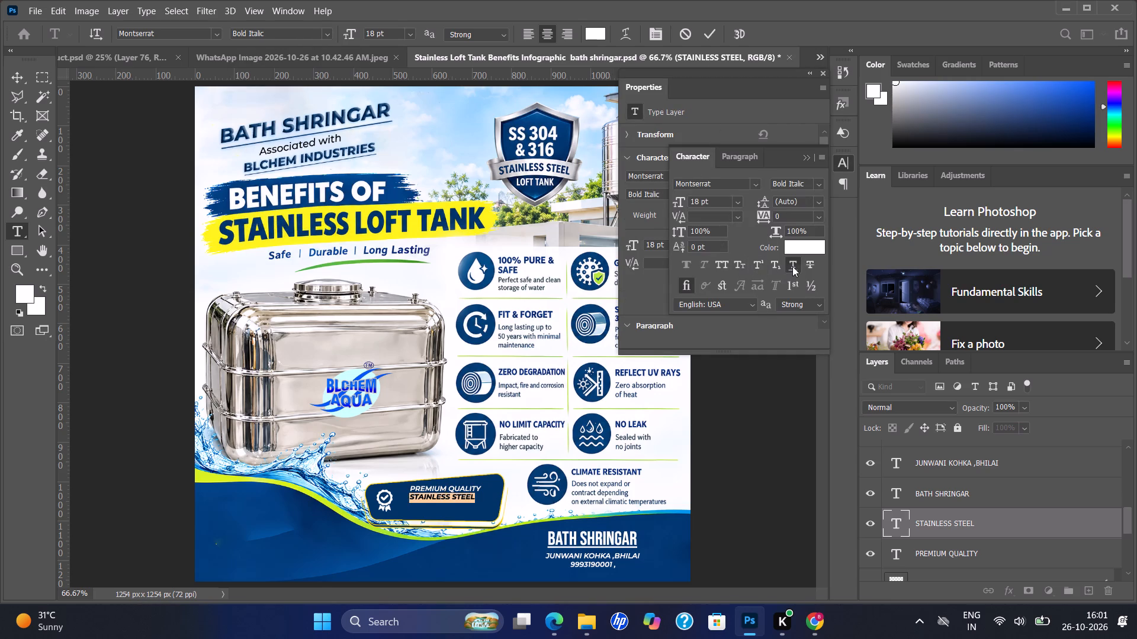
left_click(805, 154)
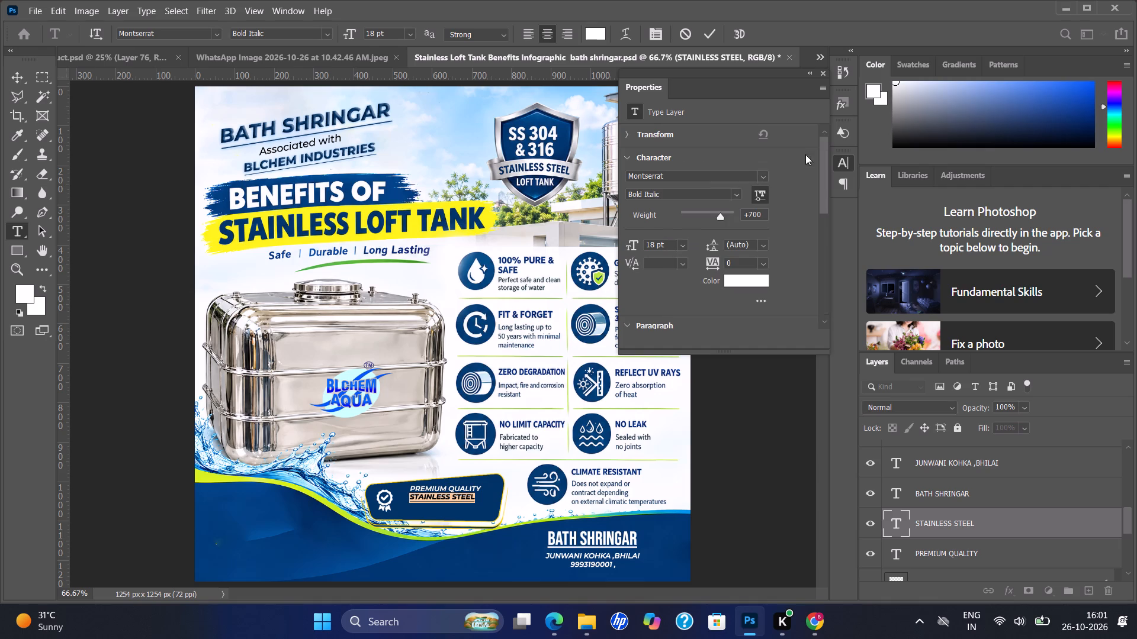
left_click(787, 363)
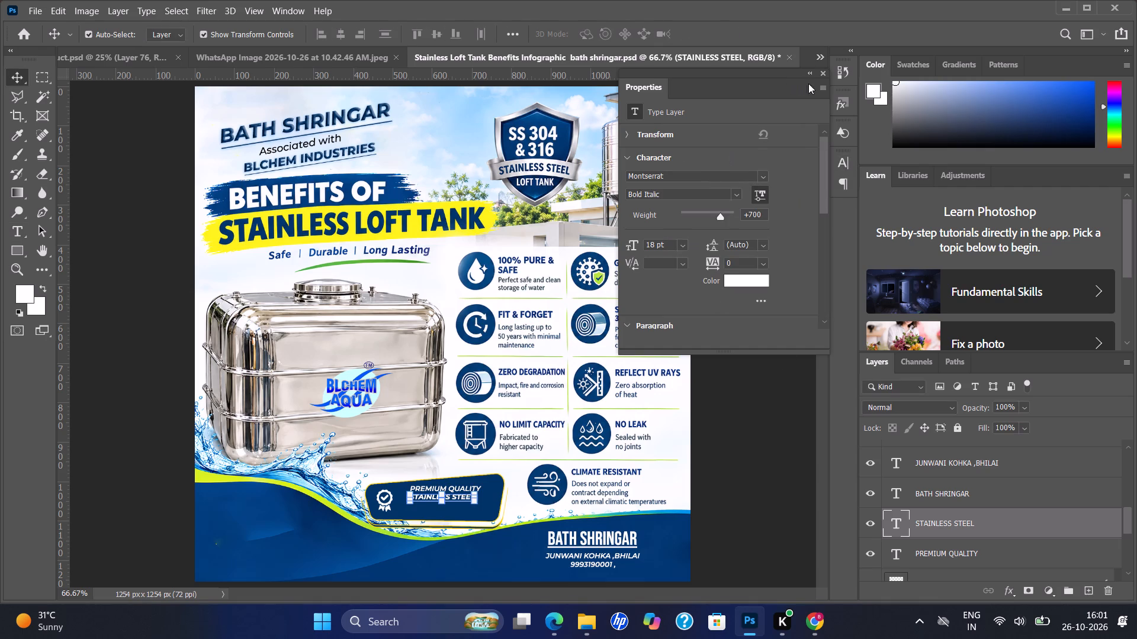
left_click(823, 75)
Nudge the STAINLESS STEEL text slightly down to adjust its spacing below PREMIUM QUALITY.
key("Down")
key("Down")
key("Down")
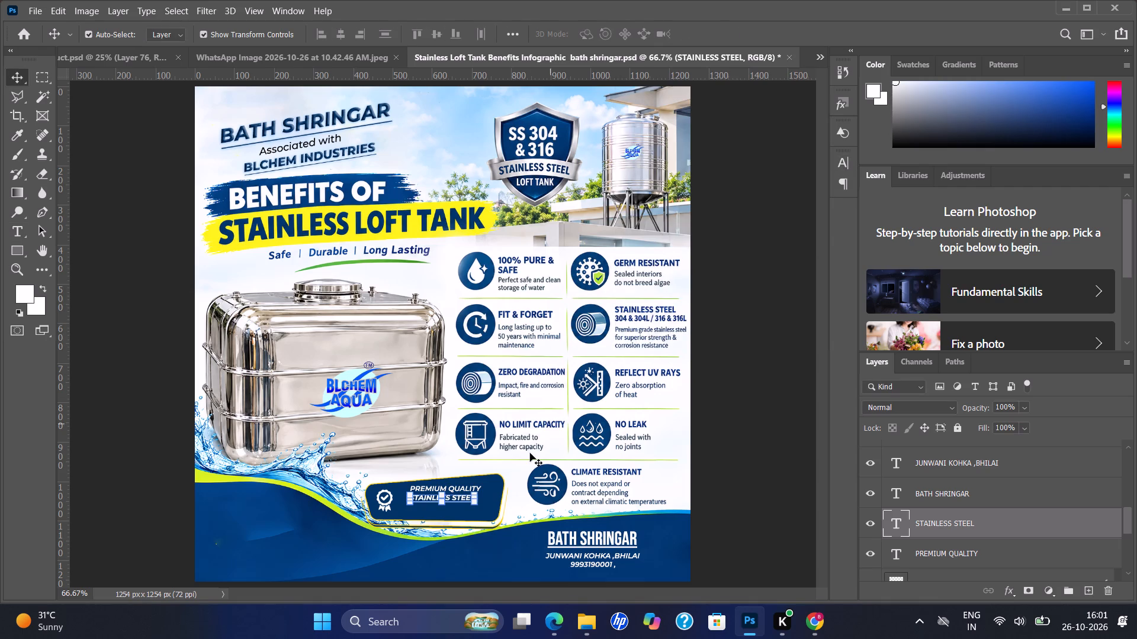
key("Up")
key("Down")
key("Up")
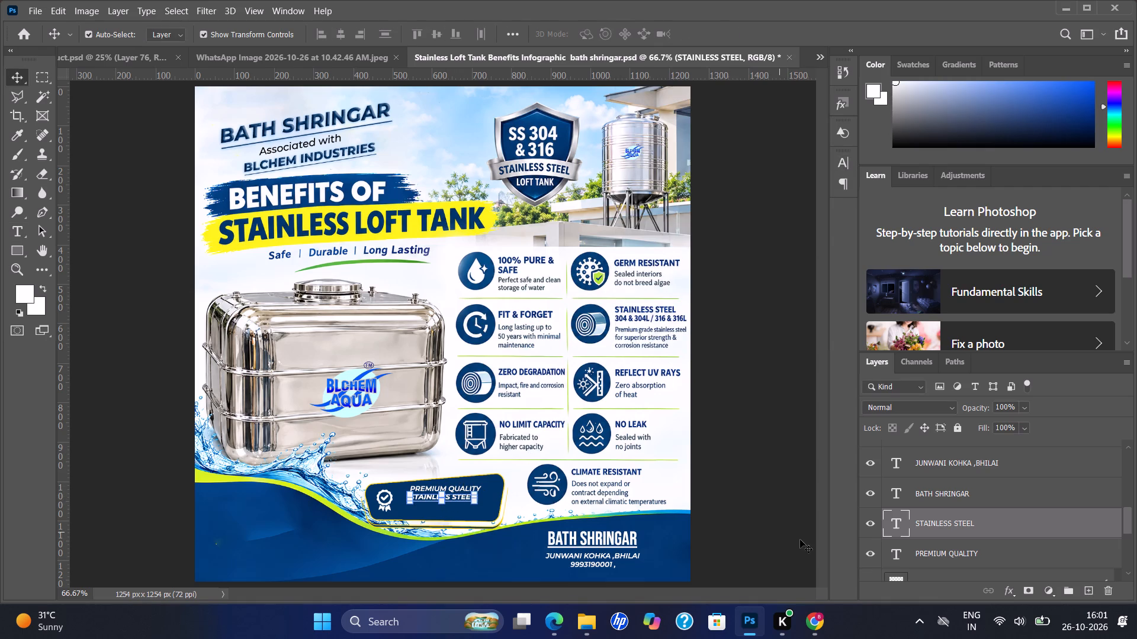
Set the PREMIUM QUALITY text size to 14 pt.
left_click(942, 552)
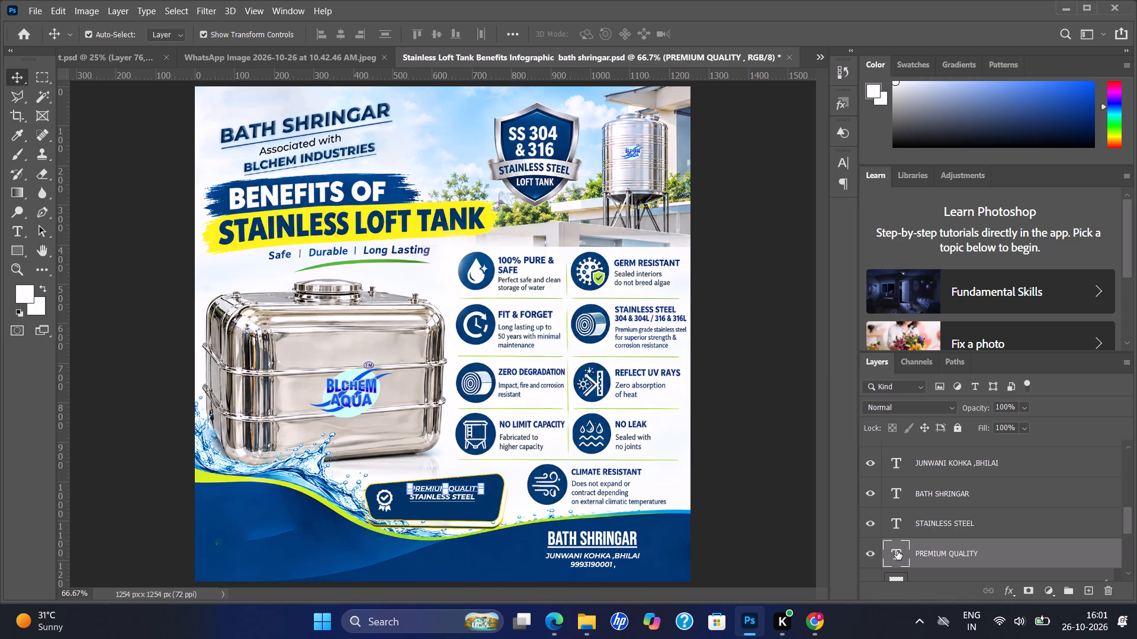
double_click(897, 551)
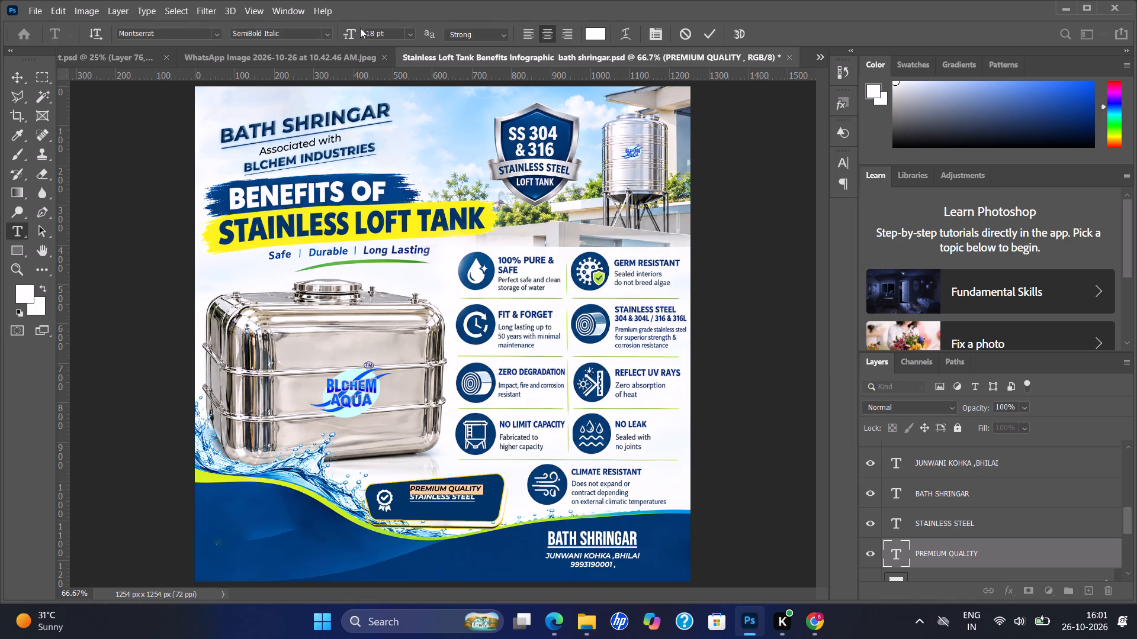
left_click(412, 31)
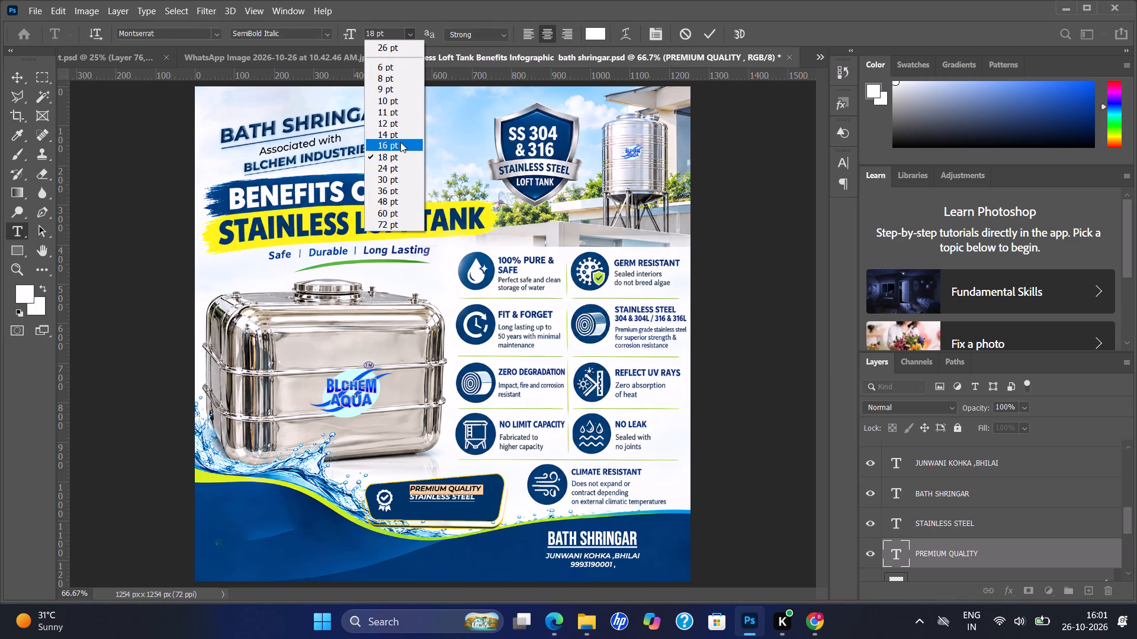
left_click(400, 135)
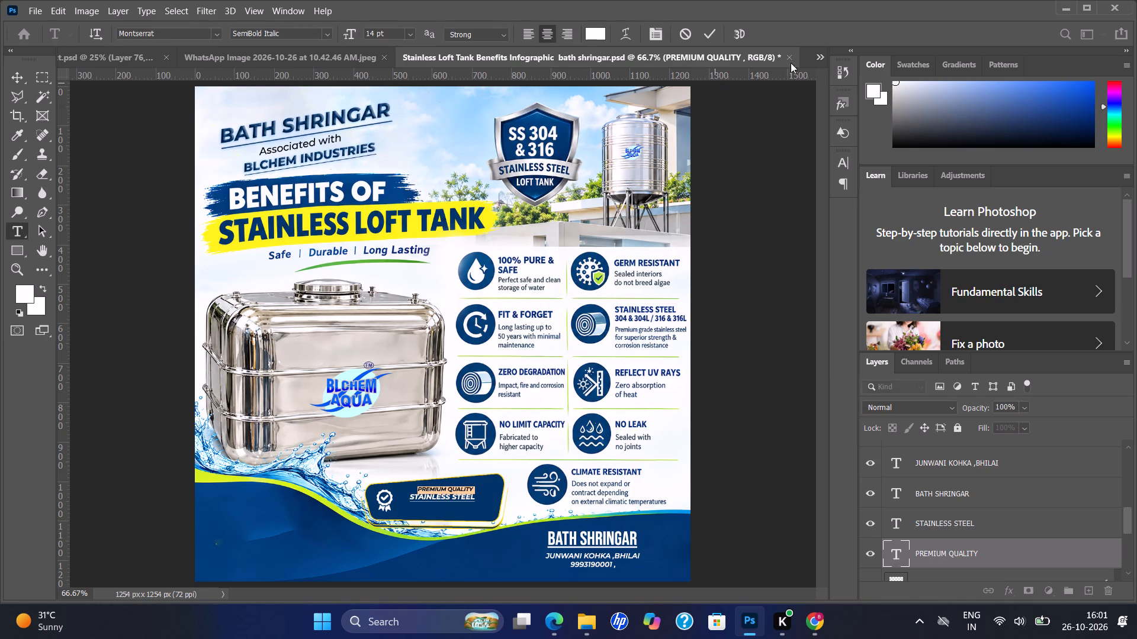
left_click(710, 30)
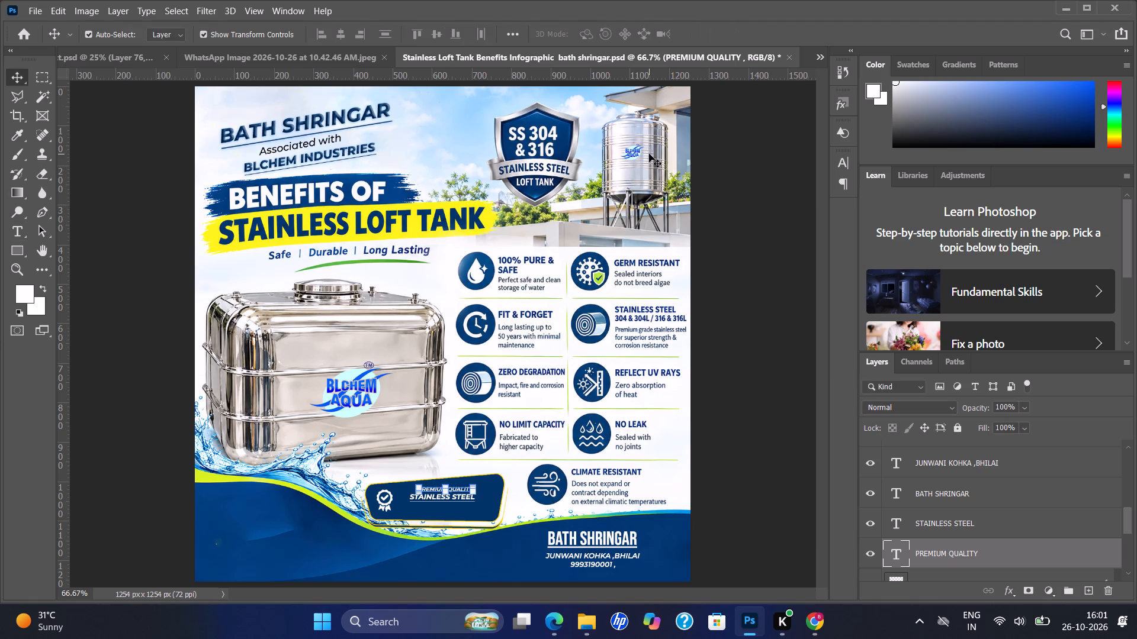
Nudge the PREMIUM QUALITY text left toward the starting edge of STAINLESS STEEL.
key("Left")
key("Left")
key("Left")
key("Left")
key("Left")
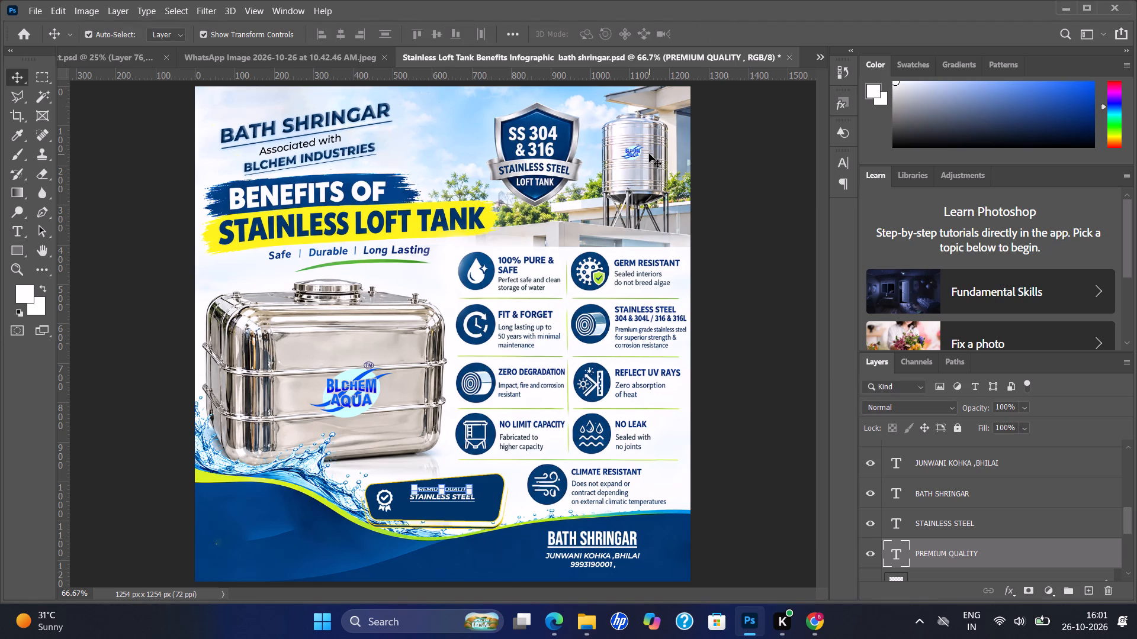
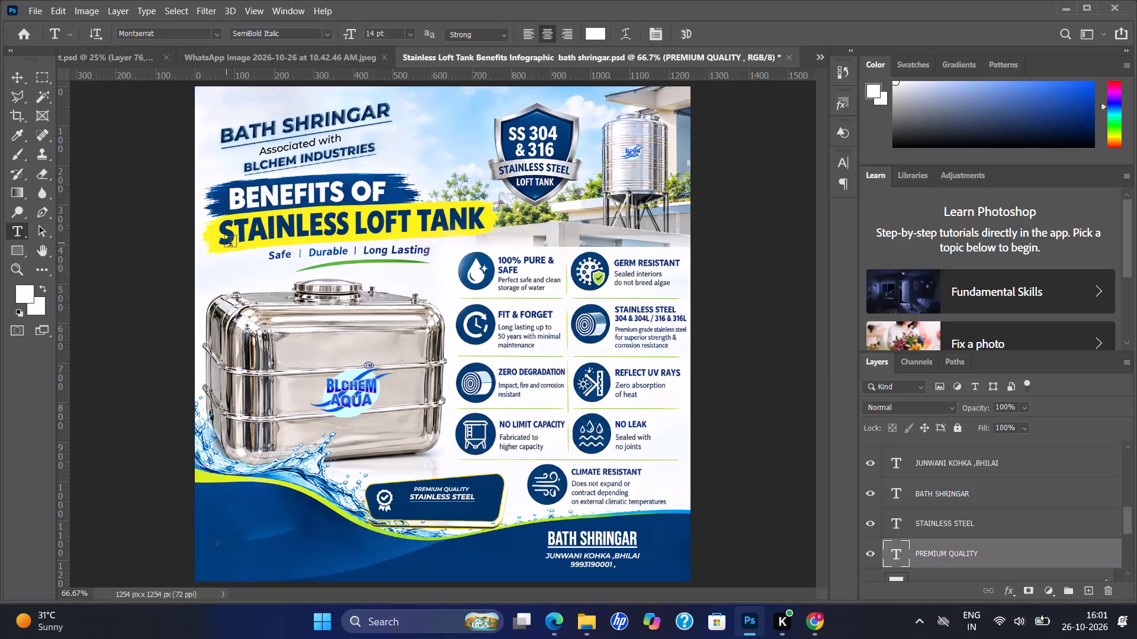
Add a separate white 14 pt text line reading "SS 304 & 316L" in the blank area just above the large tank's upper-left edge.
left_click(261, 283)
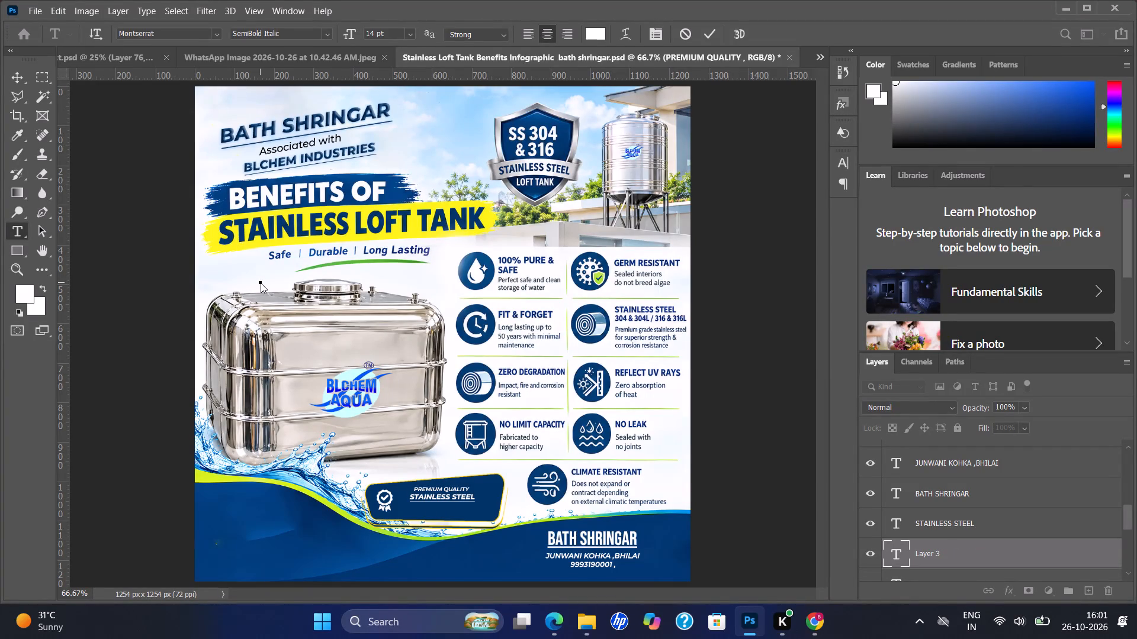
type("SS")
key("space")
key("4")
key("BackSpace")
type("304")
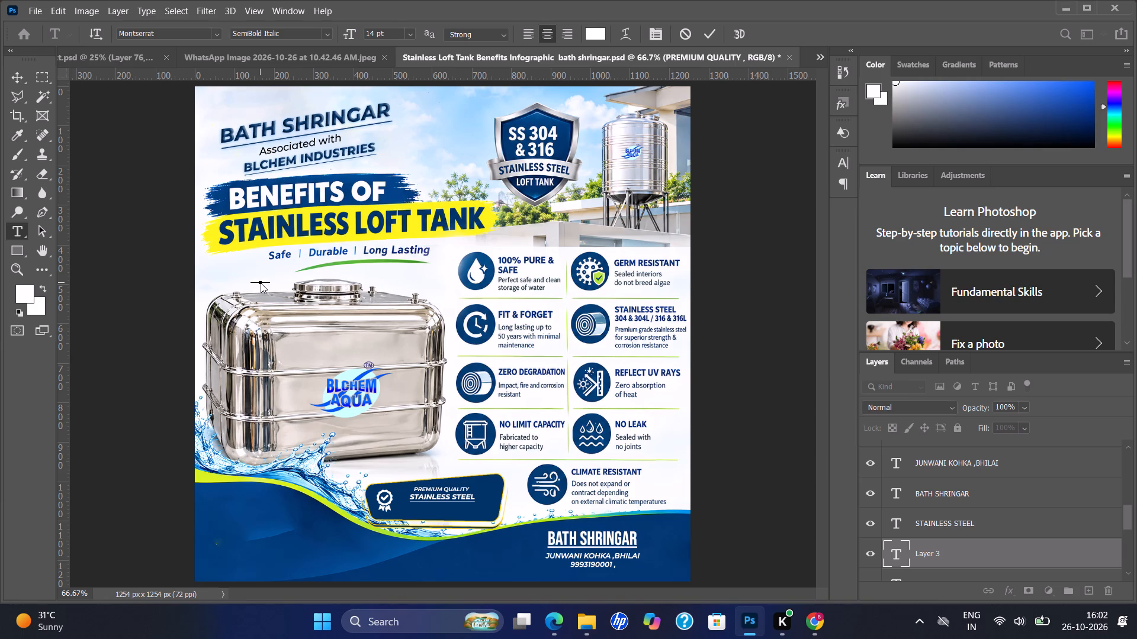
key("space")
key("shift+ampersand")
key("space")
type("316")
type("L")
key("space")
left_click(704, 29)
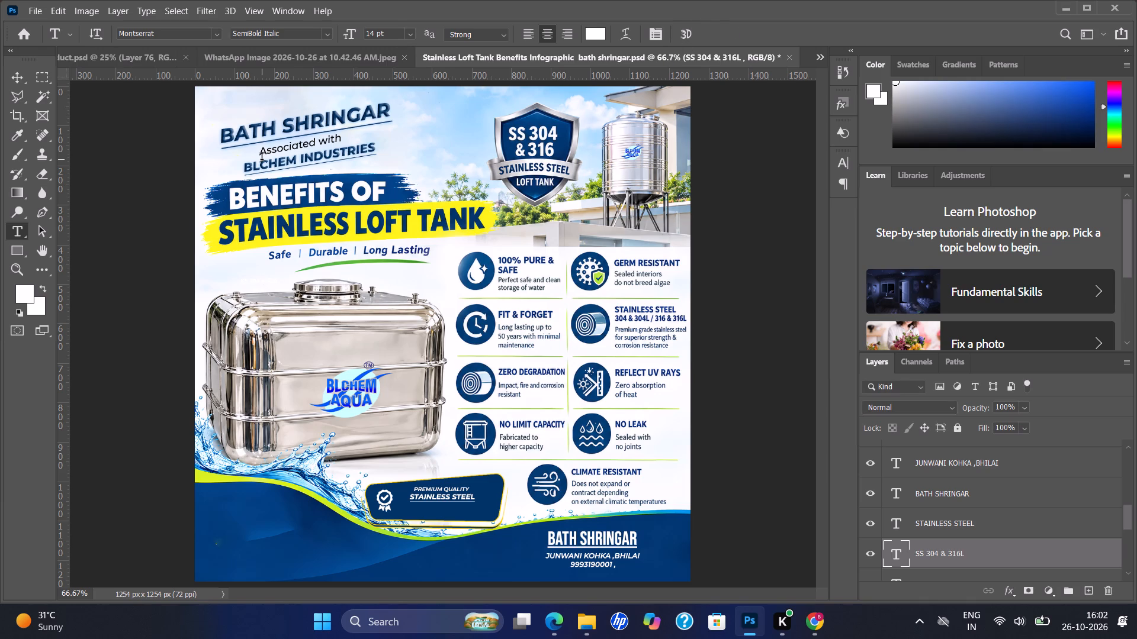
left_click(22, 75)
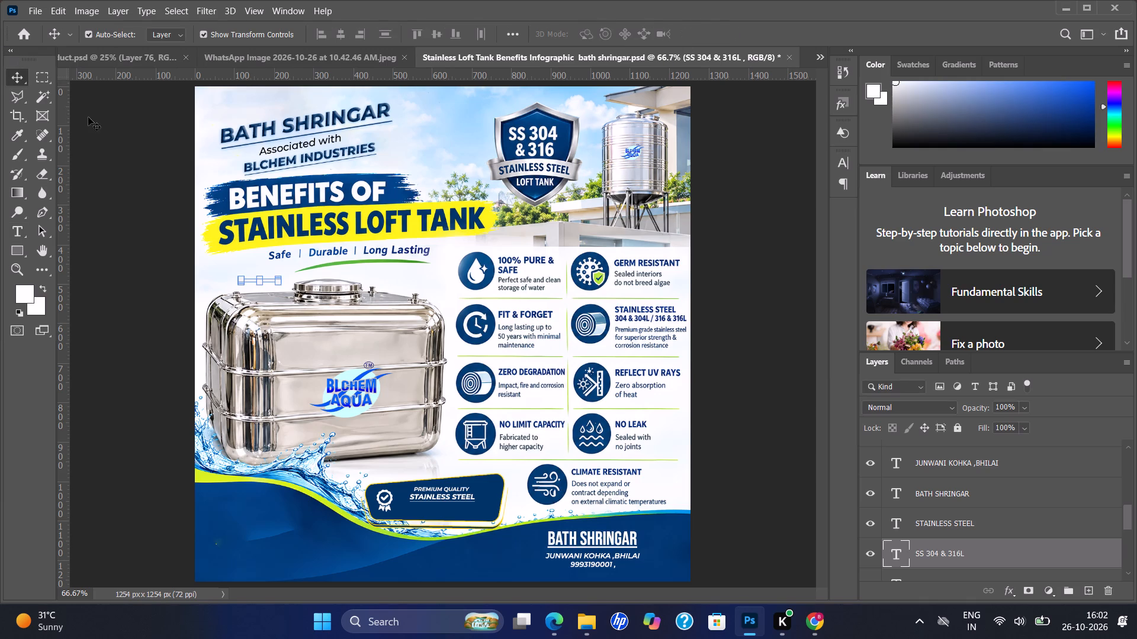
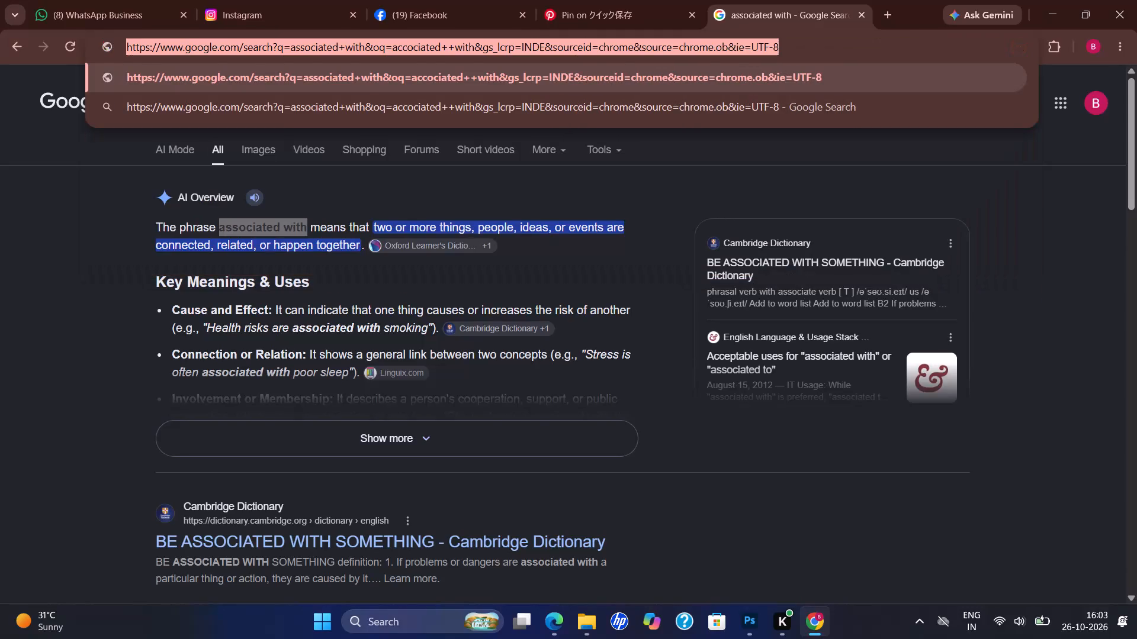
Look up "INDEED" in Google Chrome, replacing the current search address.
type("NDEED")
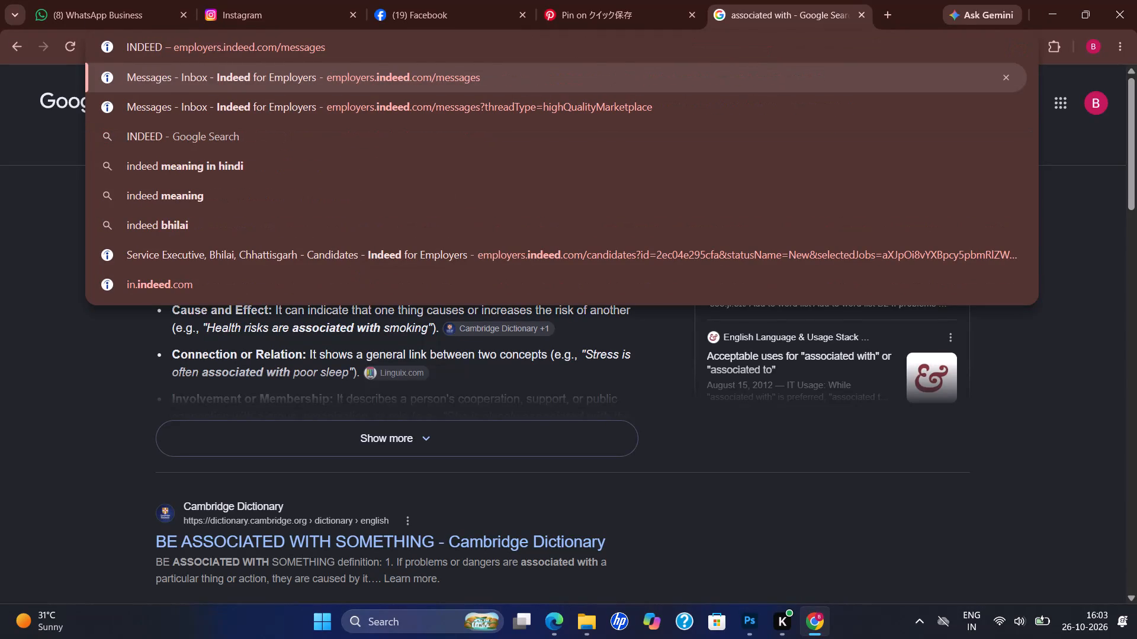
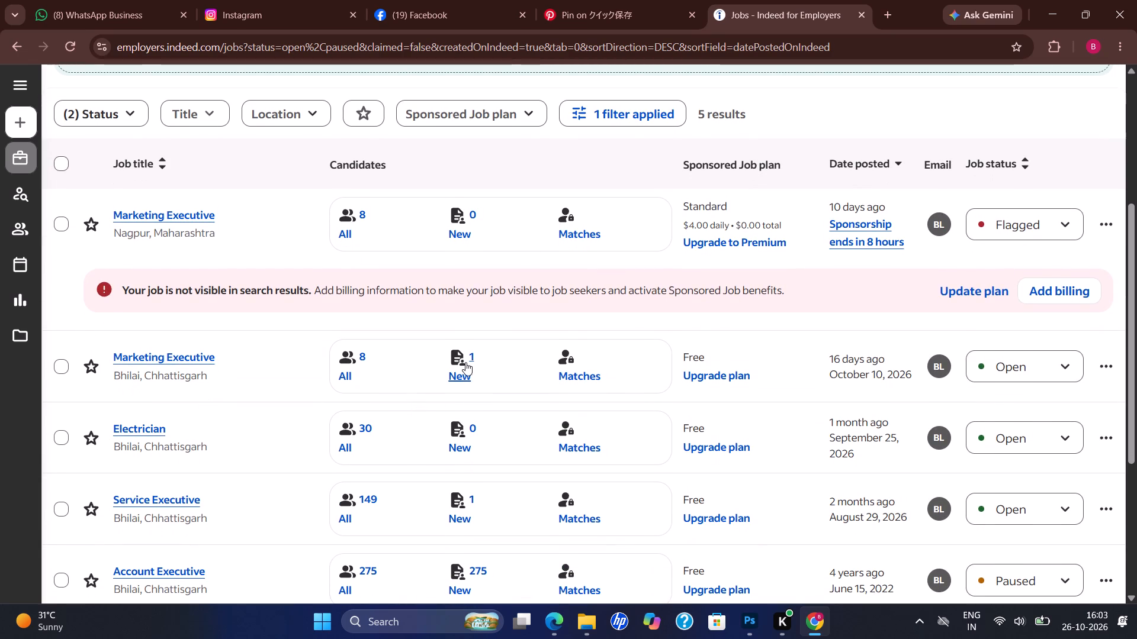
Open the new applicants for the Bhilai Marketing Executive job.
left_click(471, 360)
left_click(471, 360)
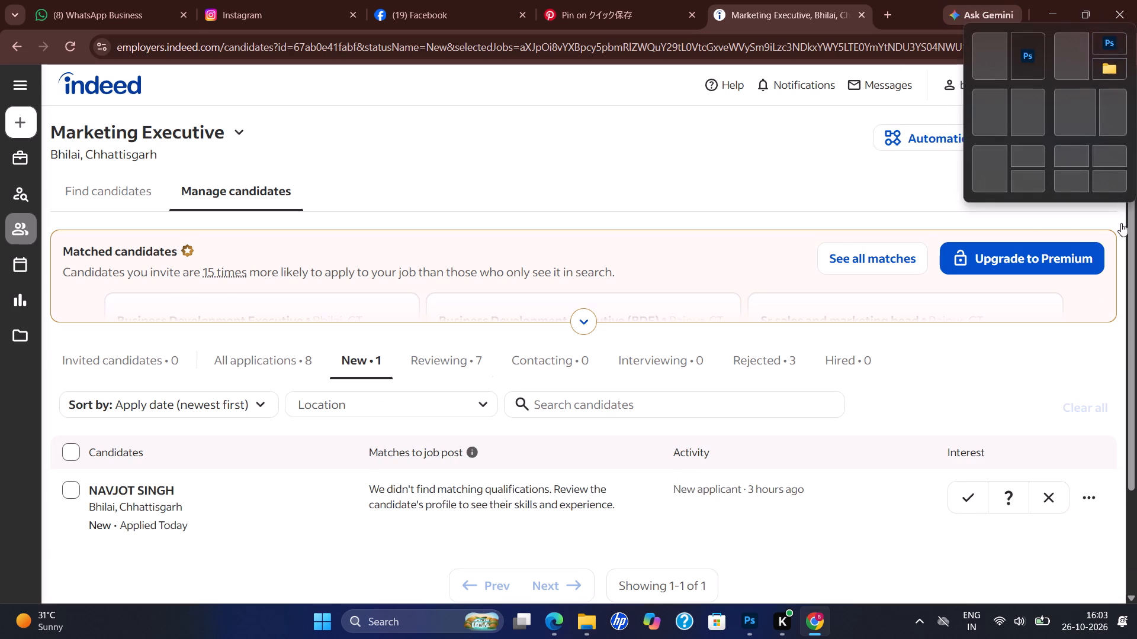
Switch to Photoshop and move the SS 304 & 316L text into the blue badge, beneath STAINLESS STEEL.
left_click(746, 630)
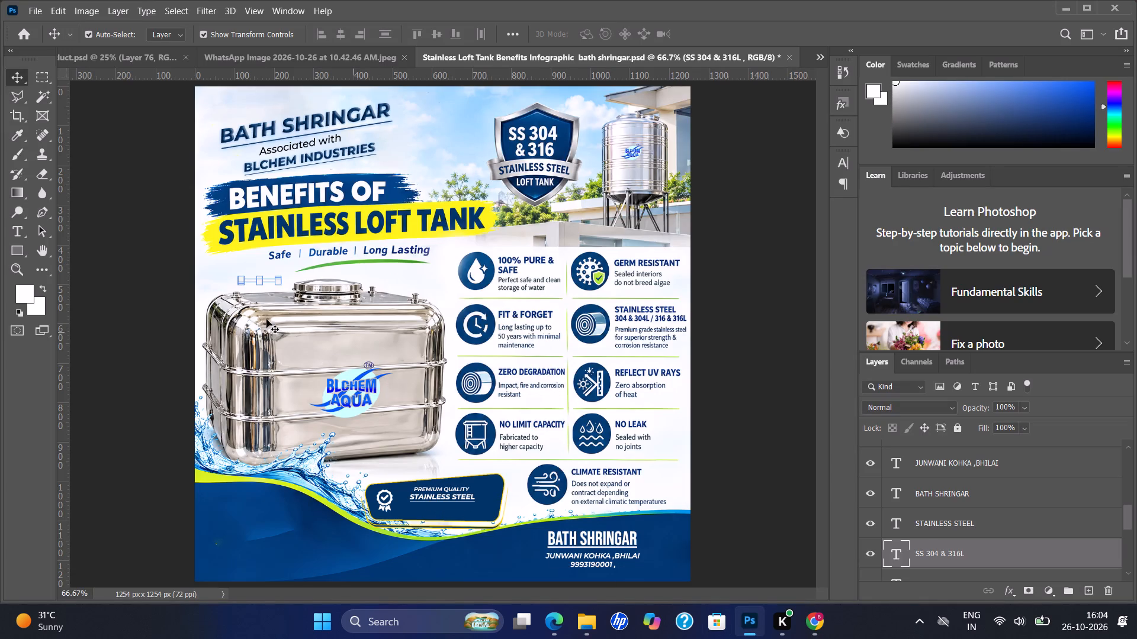
left_click_drag(271, 282, 352, 366)
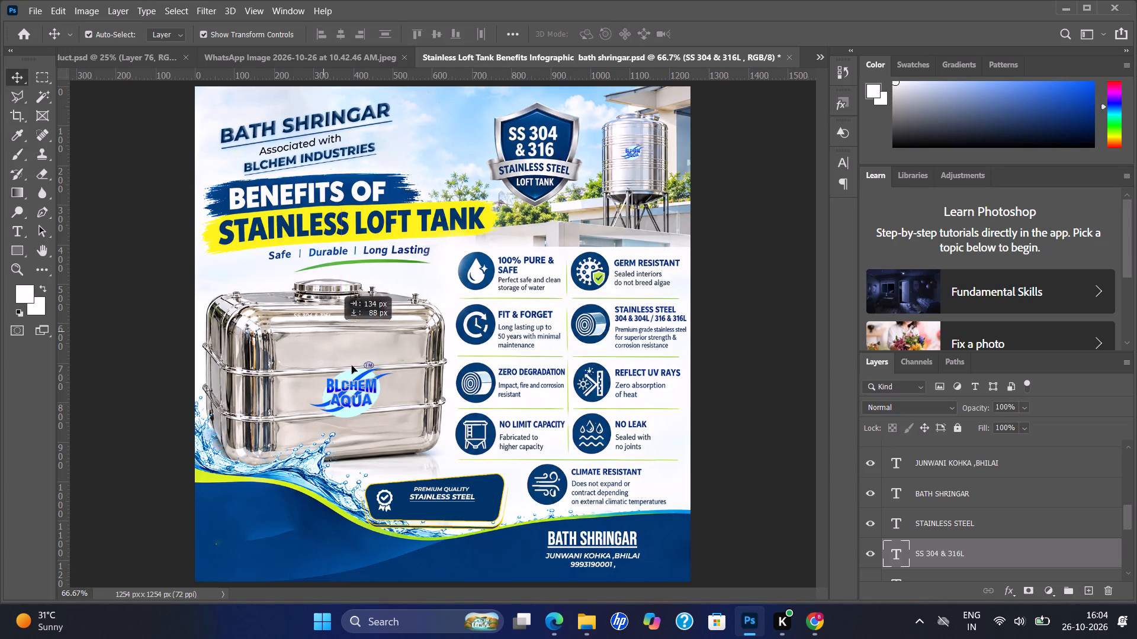
left_click_drag(352, 366, 441, 507)
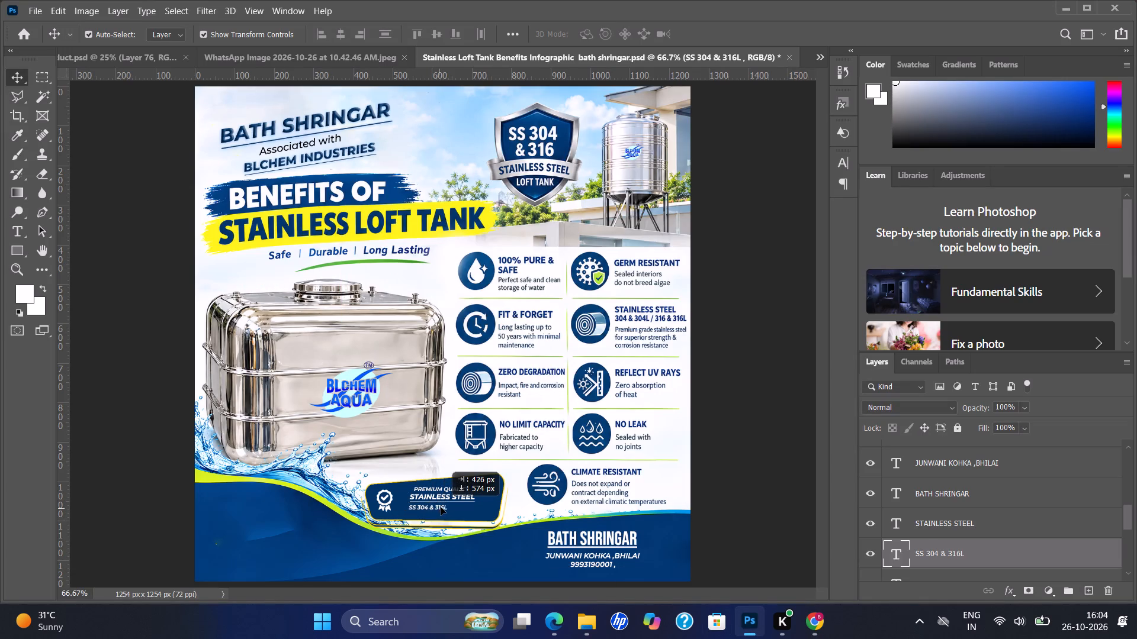
left_click_drag(441, 507, 440, 509)
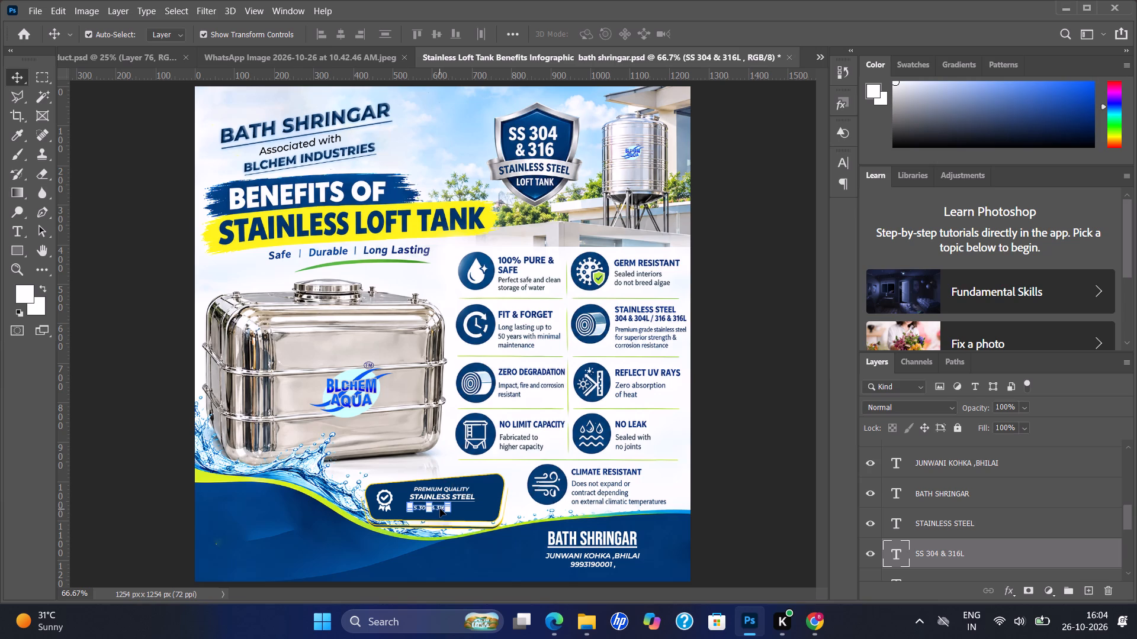
Change the badge's steel grade text to "SS 304 & 304L | 316 & 316L".
double_click(440, 509)
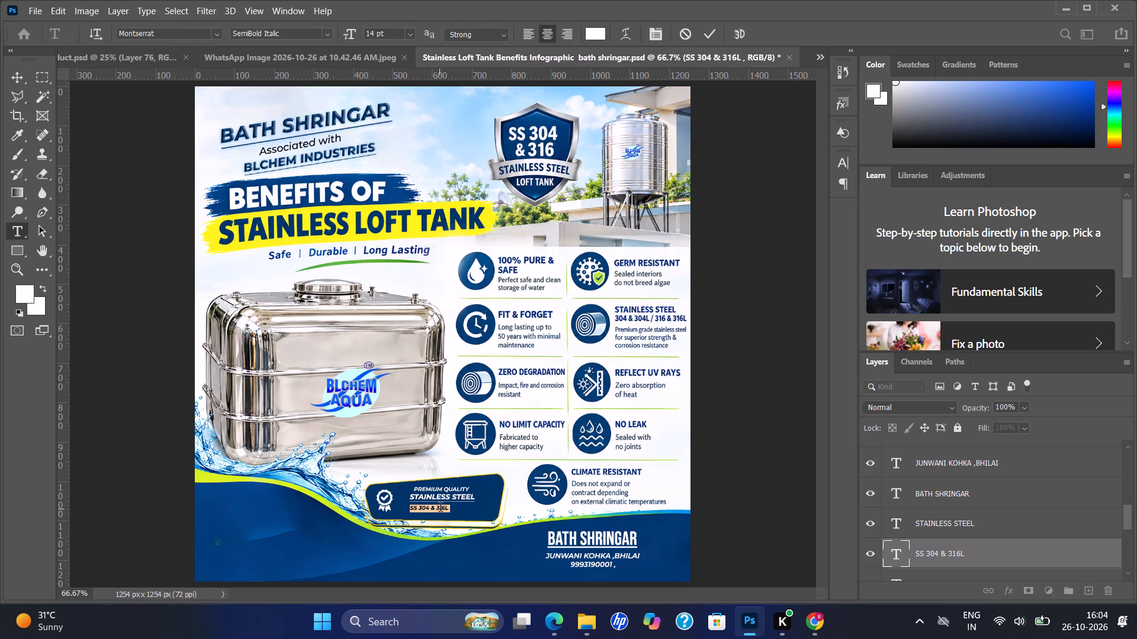
left_click(445, 510)
key("BackSpace")
key("BackSpace")
type("04")
key("Right")
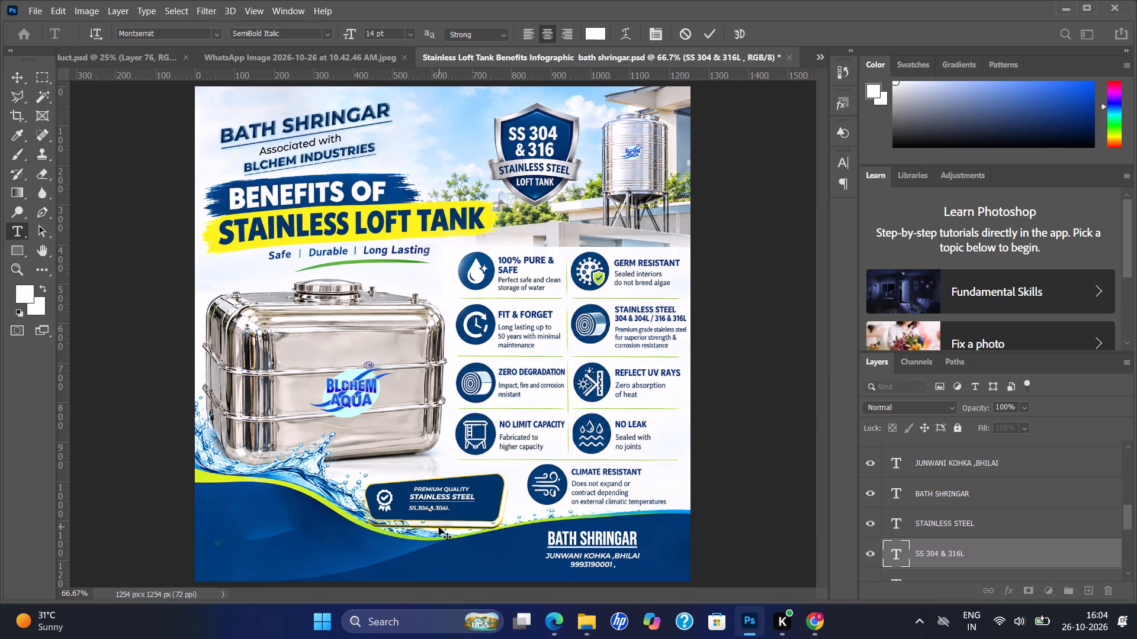
key("space")
key("space")
type("|")
key("space")
type("316")
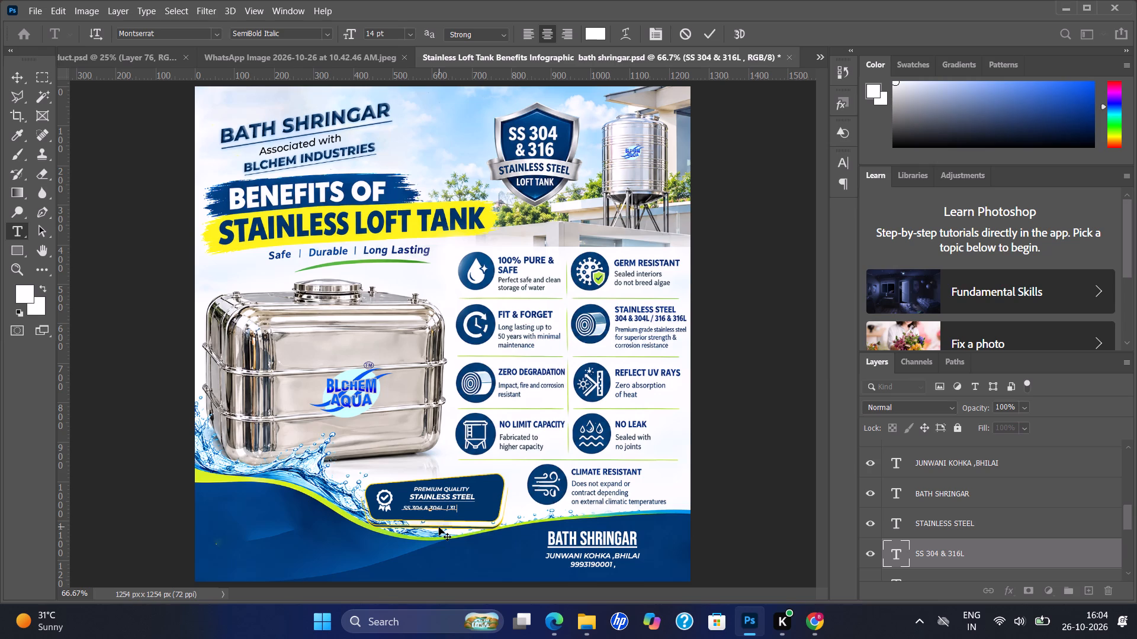
key("space")
type("&")
key("space")
type("316")
key("space")
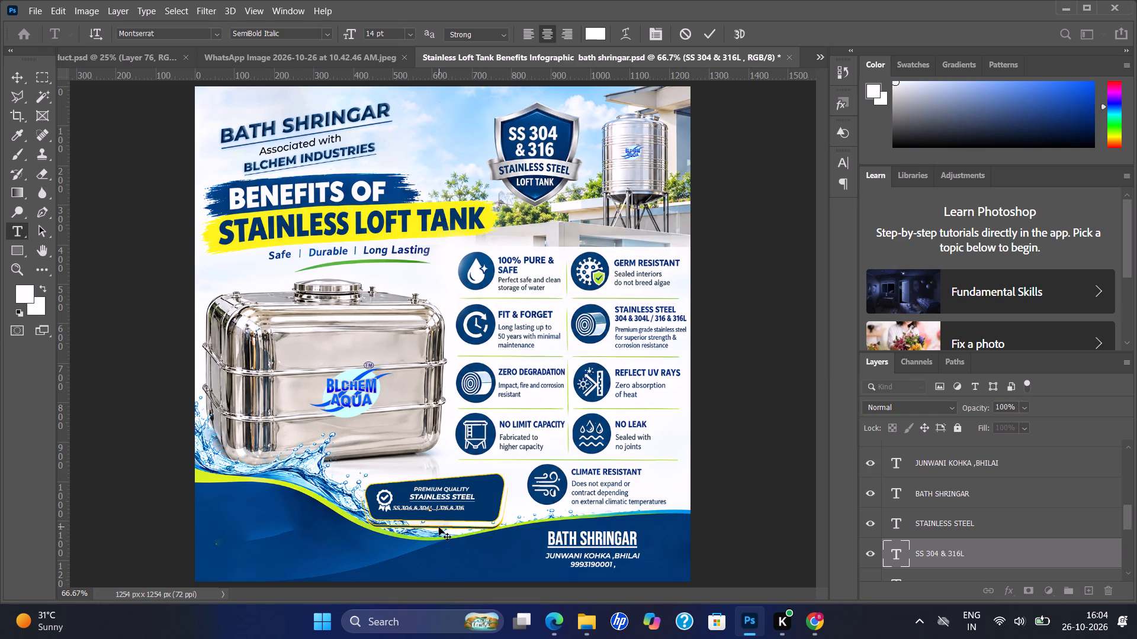
key("BackSpace")
key("l")
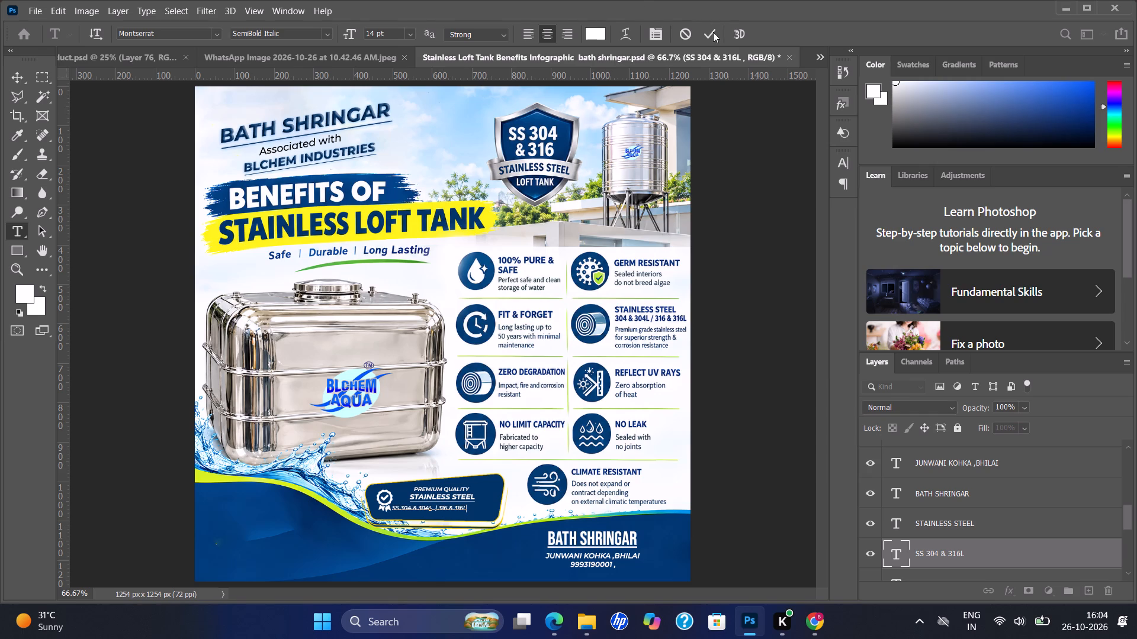
left_click(713, 32)
Nudge the steel grade line right and slightly down to centre it under STAINLESS STEEL in the badge.
key("Right")
key("Right")
key("Right")
key("Right")
key("Right")
key("Right")
key("Right")
key("Right")
key("Right")
key("Right")
key("Right")
key("Right")
key("Right")
key("Right")
key("Right")
key("Right")
key("Right")
key("Right")
key("Right")
key("Right")
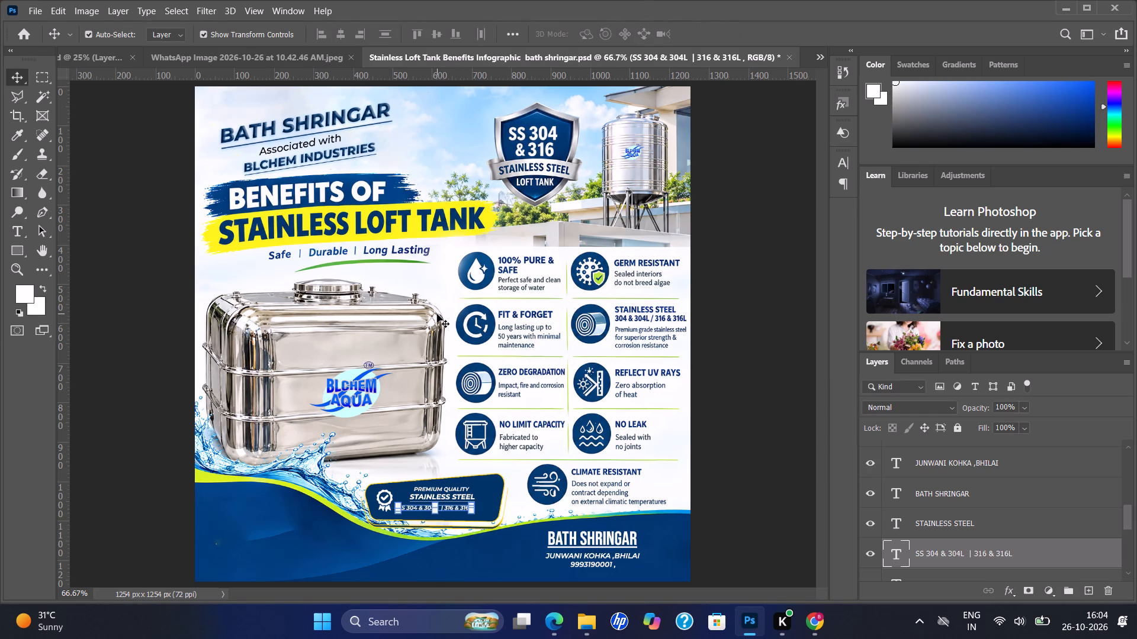
key("Right")
key("Right")
key("Right")
key("Right")
key("Right")
key("Right")
key("Right")
key("Right")
key("Right")
key("Right")
key("Right")
key("Down")
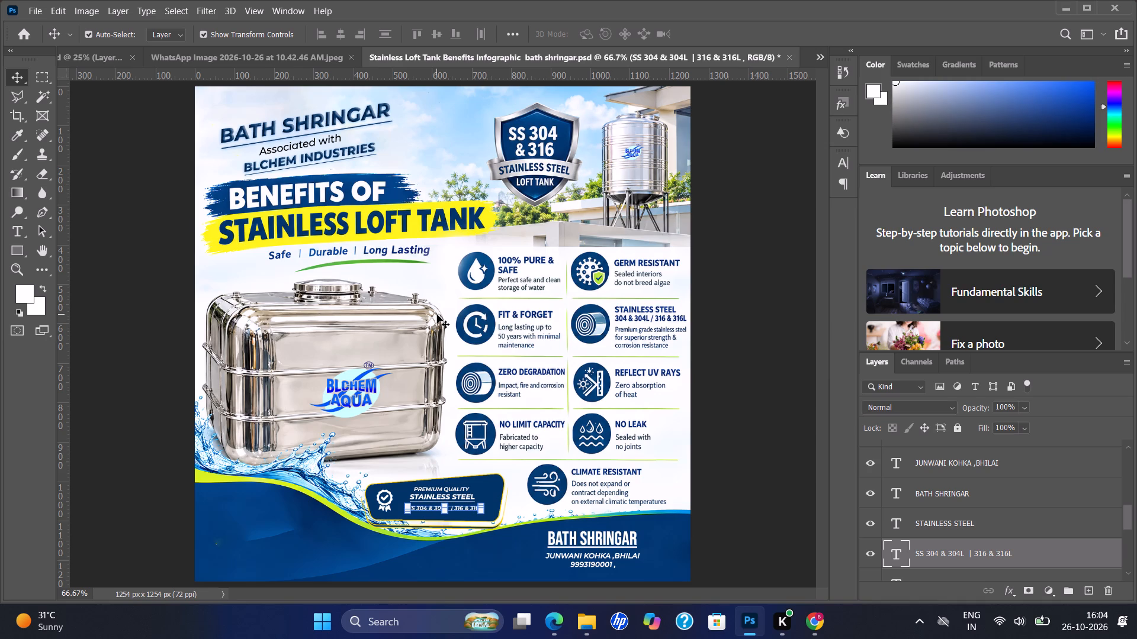
key("Down")
key("Return")
key("Return")
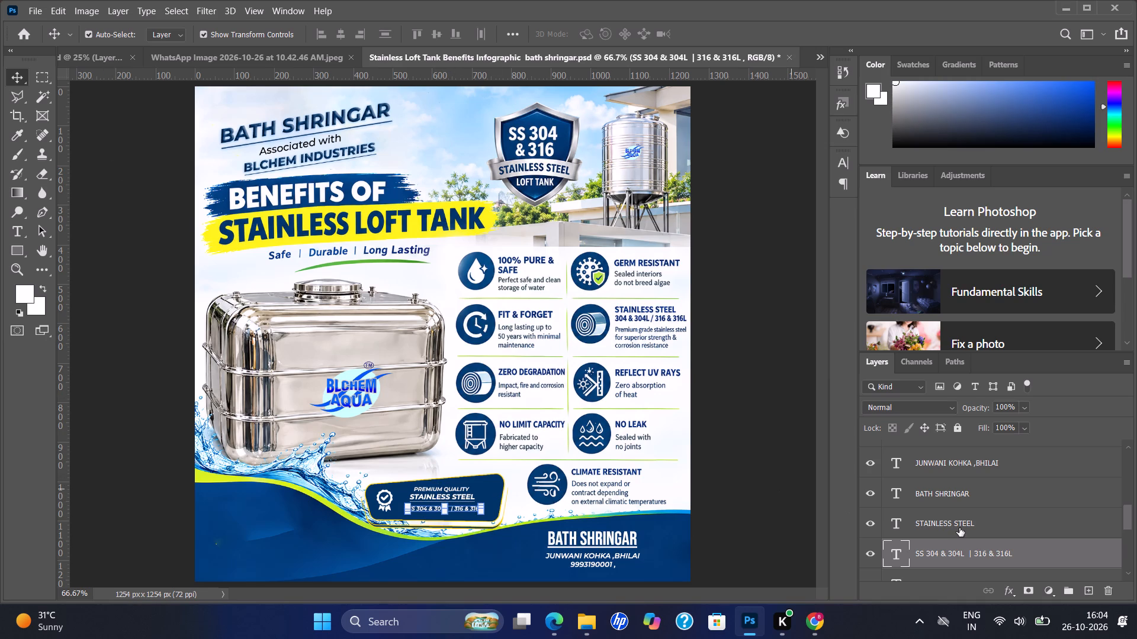
Nudge the badge's STAINLESS STEEL text slightly down, closer to the steel grade line.
left_click(959, 528)
key("Down")
key("Down")
key("Down")
key("Down")
key("Down")
key("Down")
key("Down")
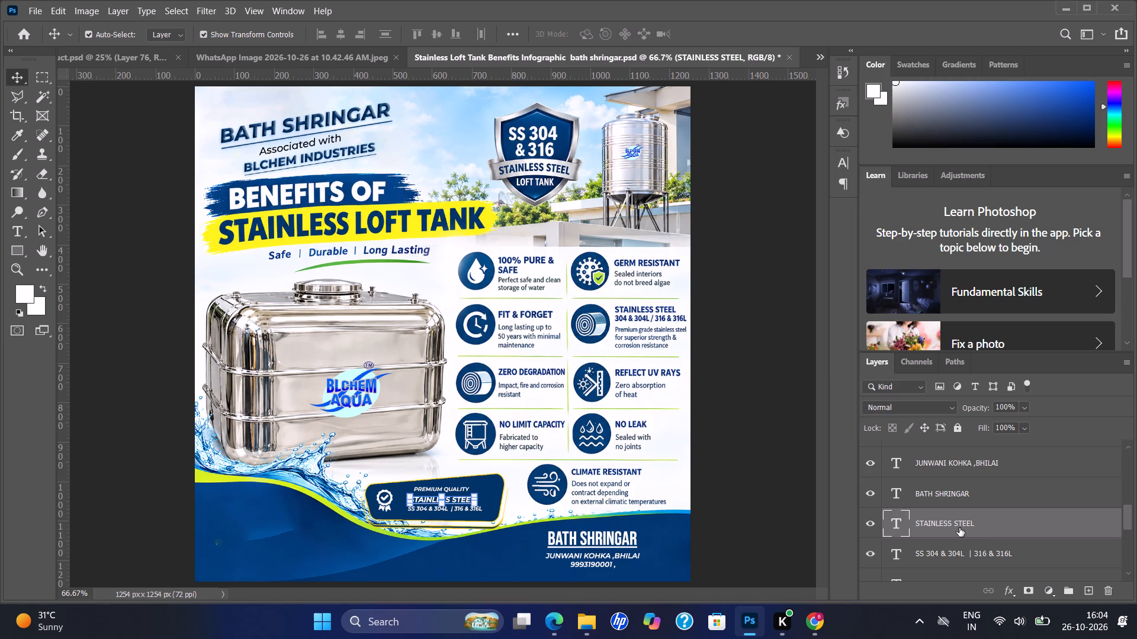
Nudge the badge's PREMIUM QUALITY text slightly down, closer to STAINLESS STEEL.
scroll(958, 566, "down", 2)
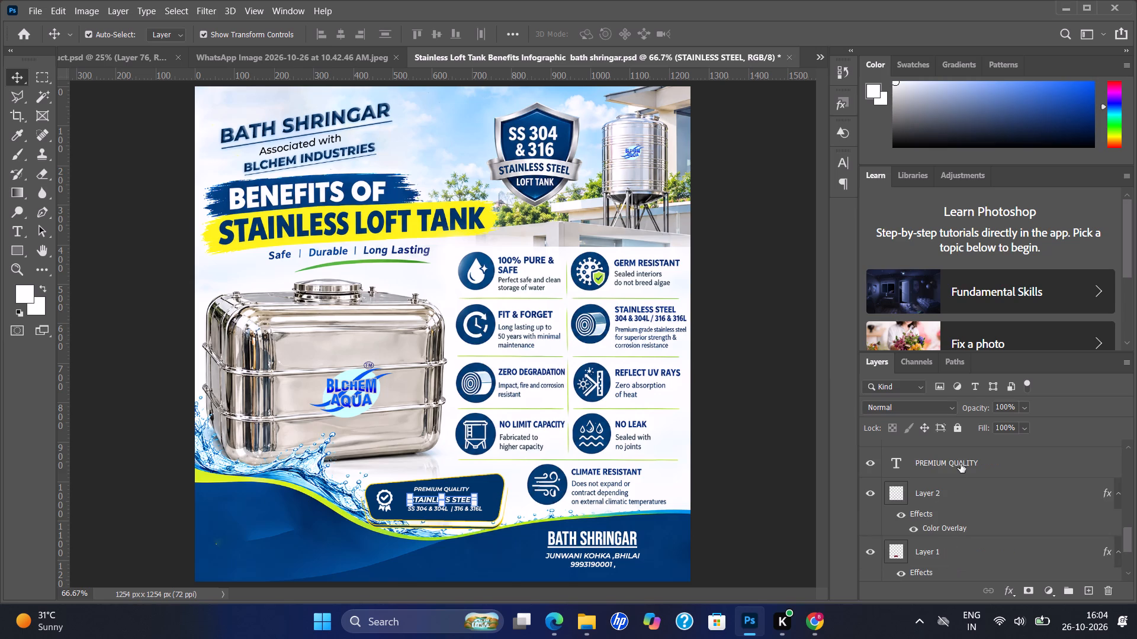
left_click(961, 464)
key("Down")
key("Down")
key("Down")
key("Down")
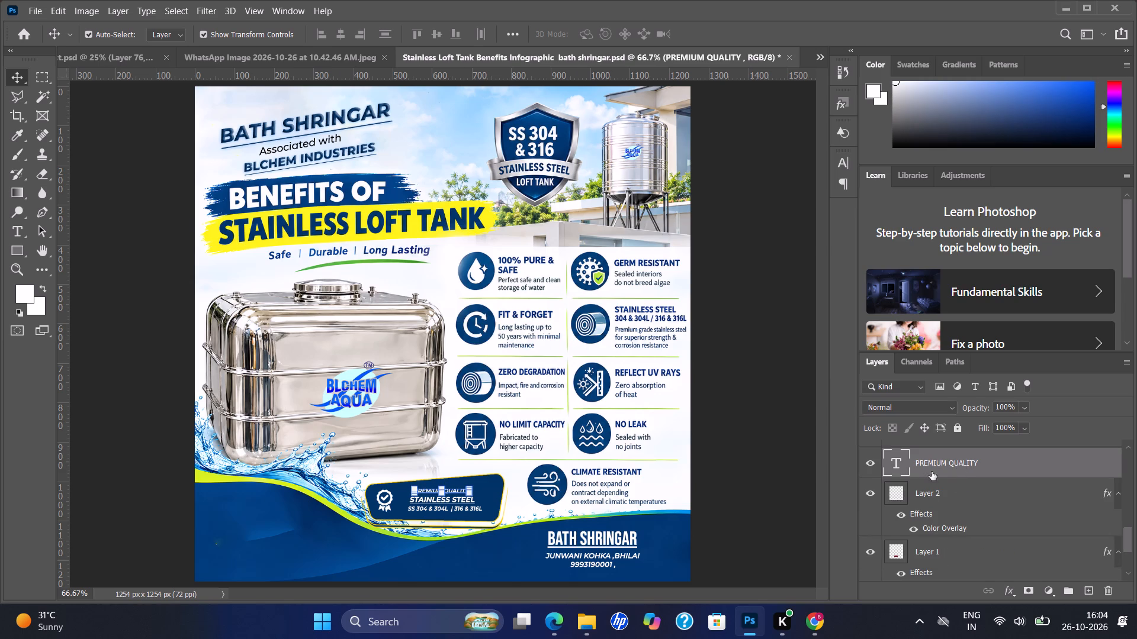
Open the phone number line under the footer address for text editing.
double_click(627, 566)
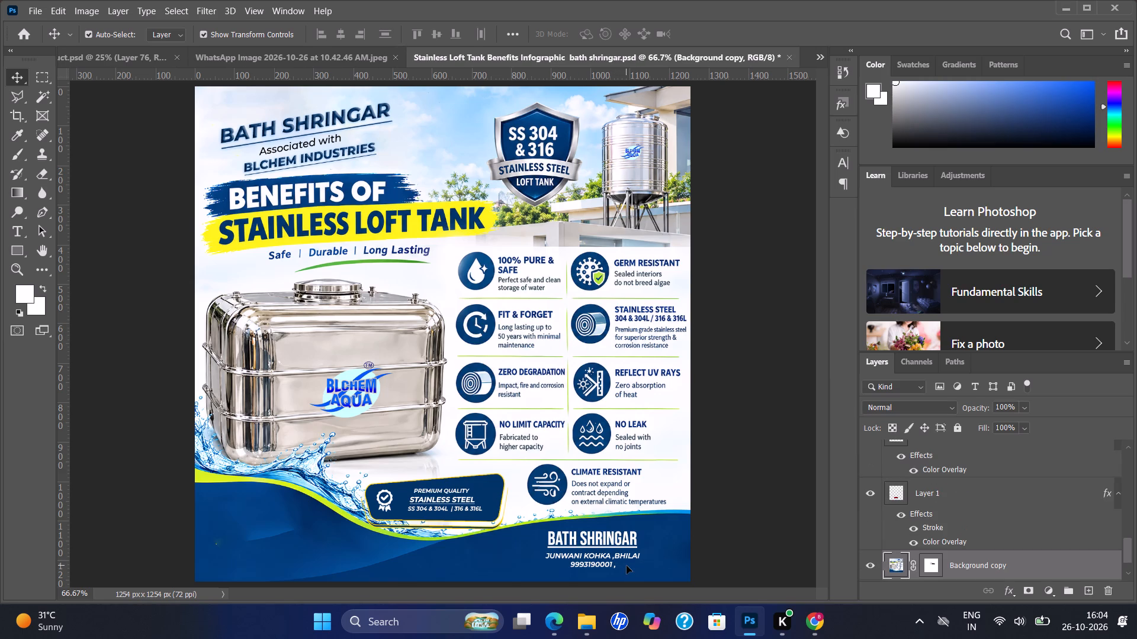
double_click(617, 566)
triple_click(607, 561)
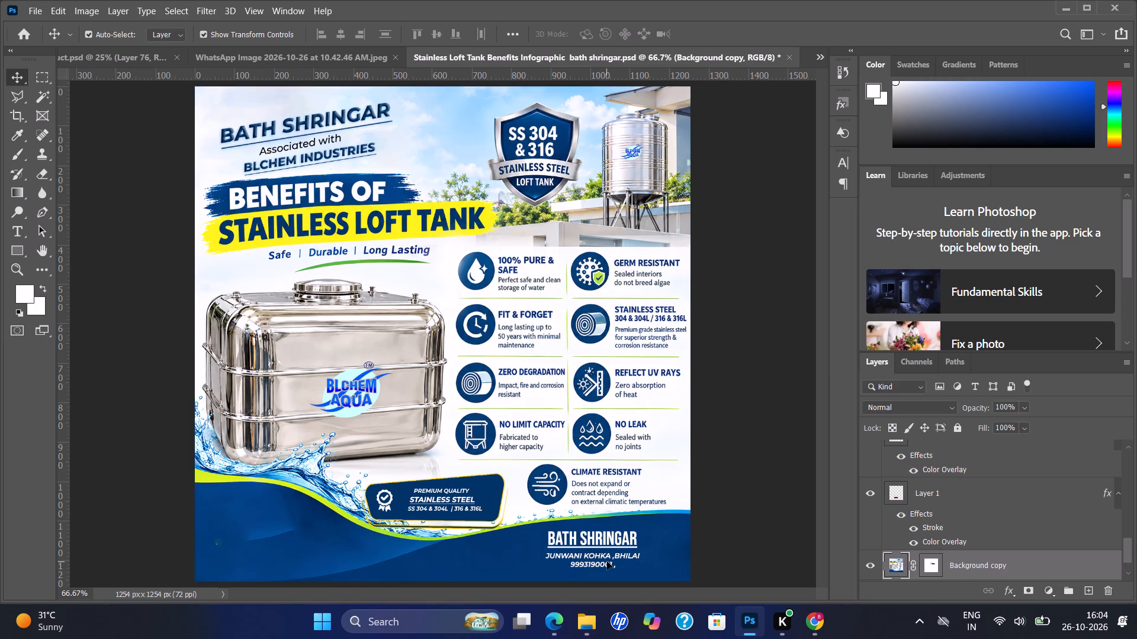
double_click(598, 566)
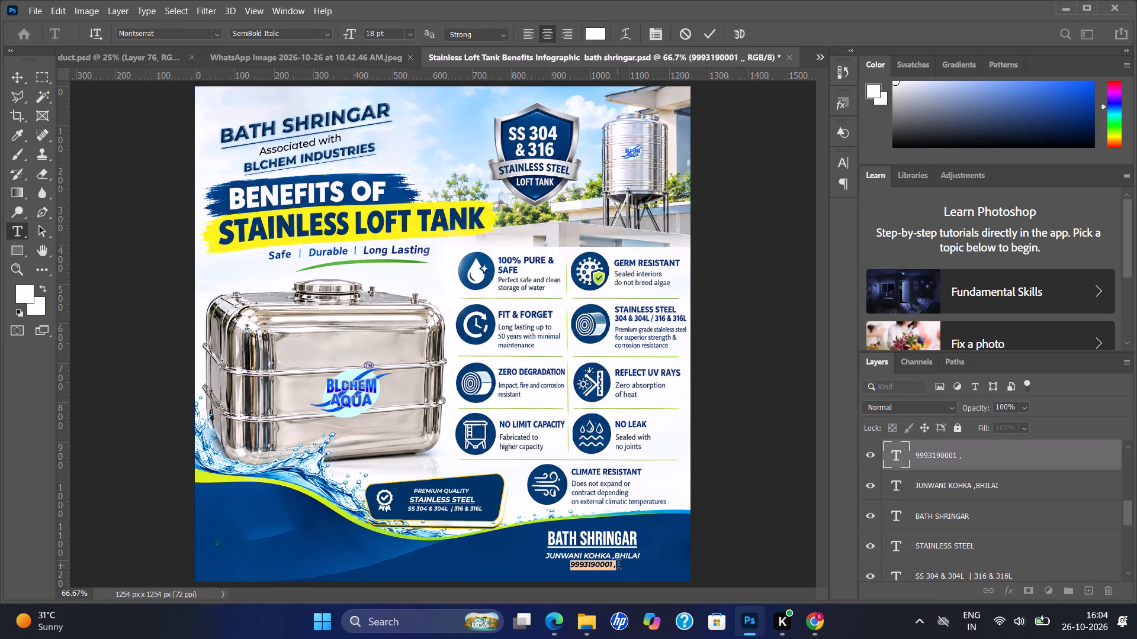
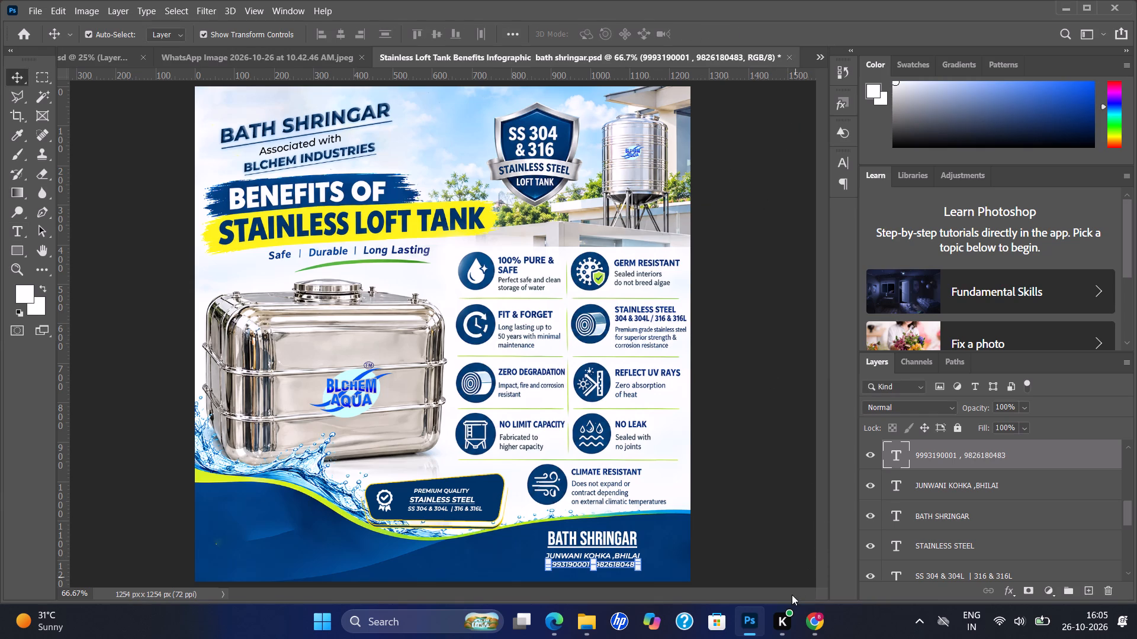
Switch to Pinterest in Chrome and search for LOCATION ICON.
left_click(807, 627)
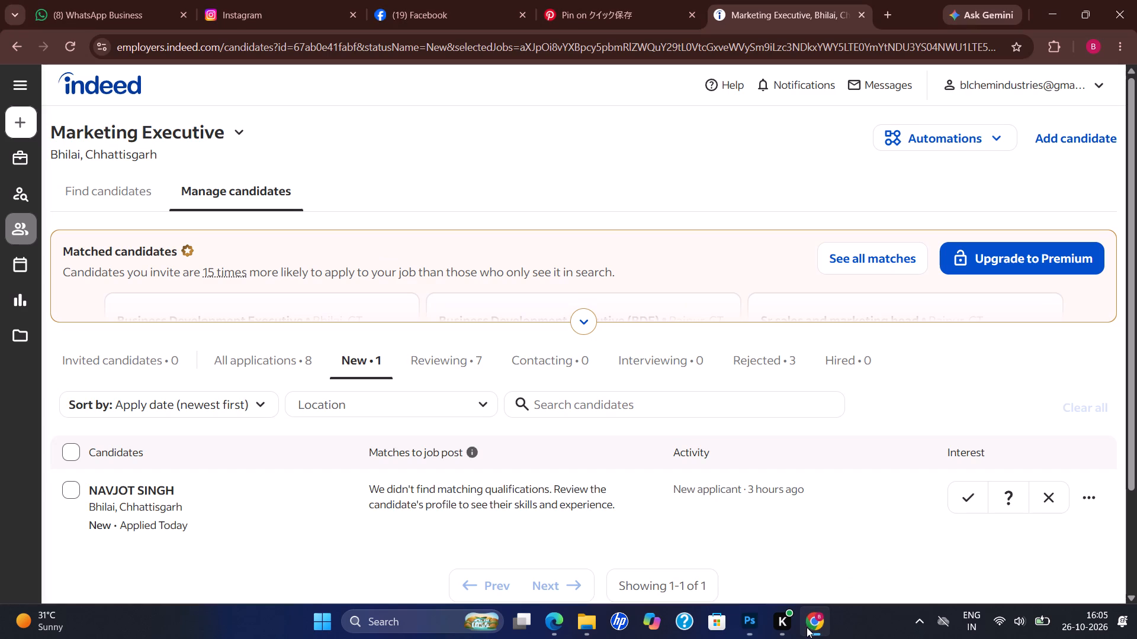
left_click(631, 13)
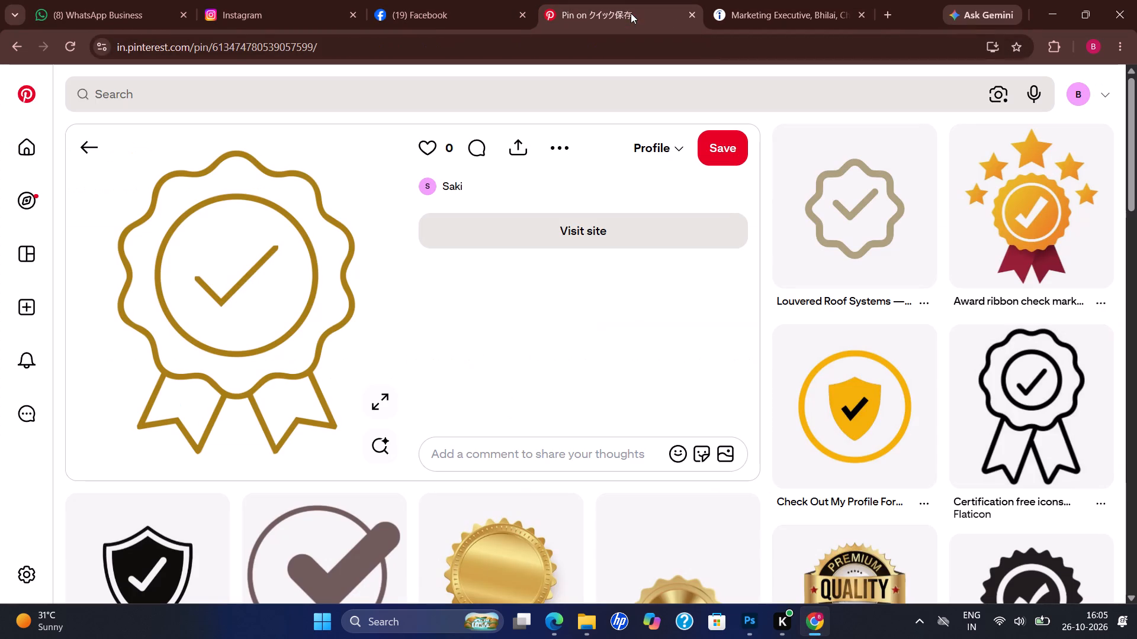
left_click(557, 101)
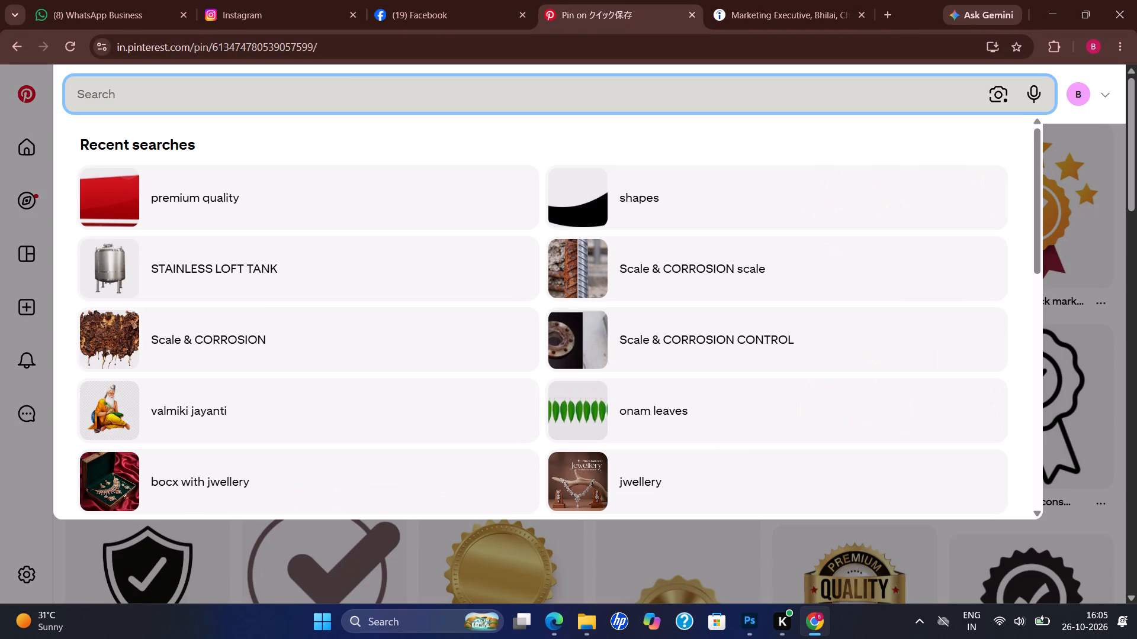
type("LOCATION ICON")
key("Return")
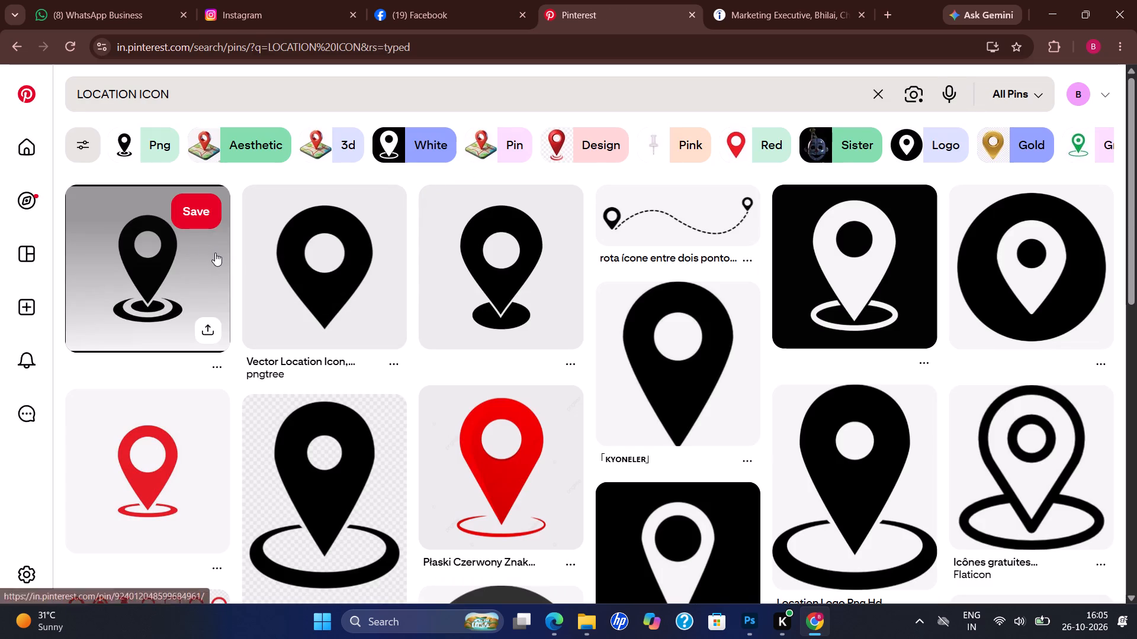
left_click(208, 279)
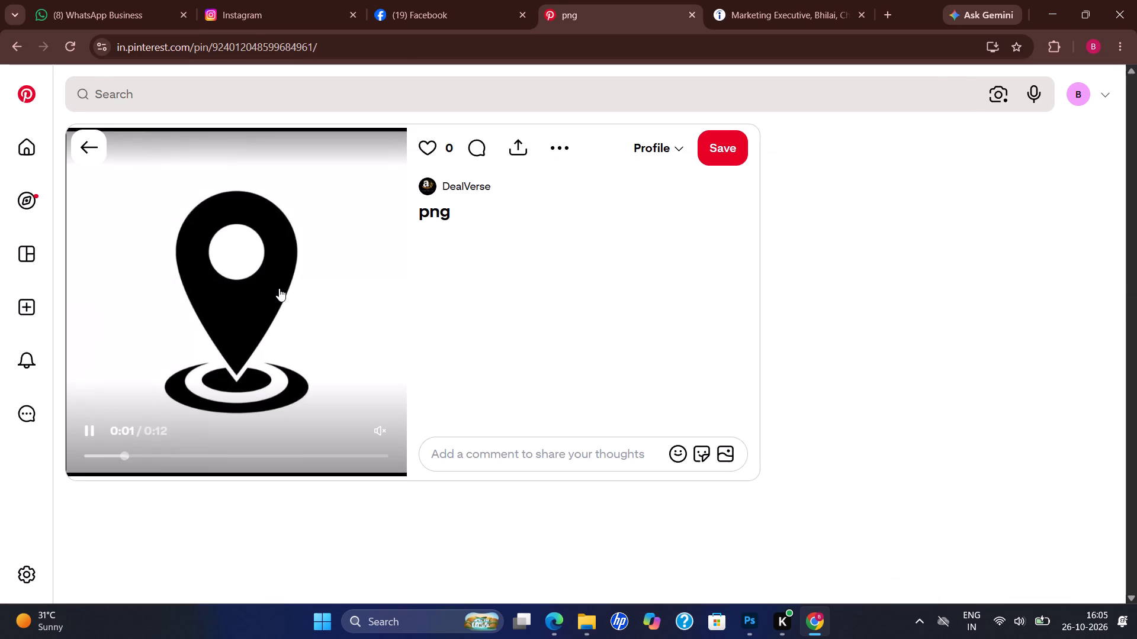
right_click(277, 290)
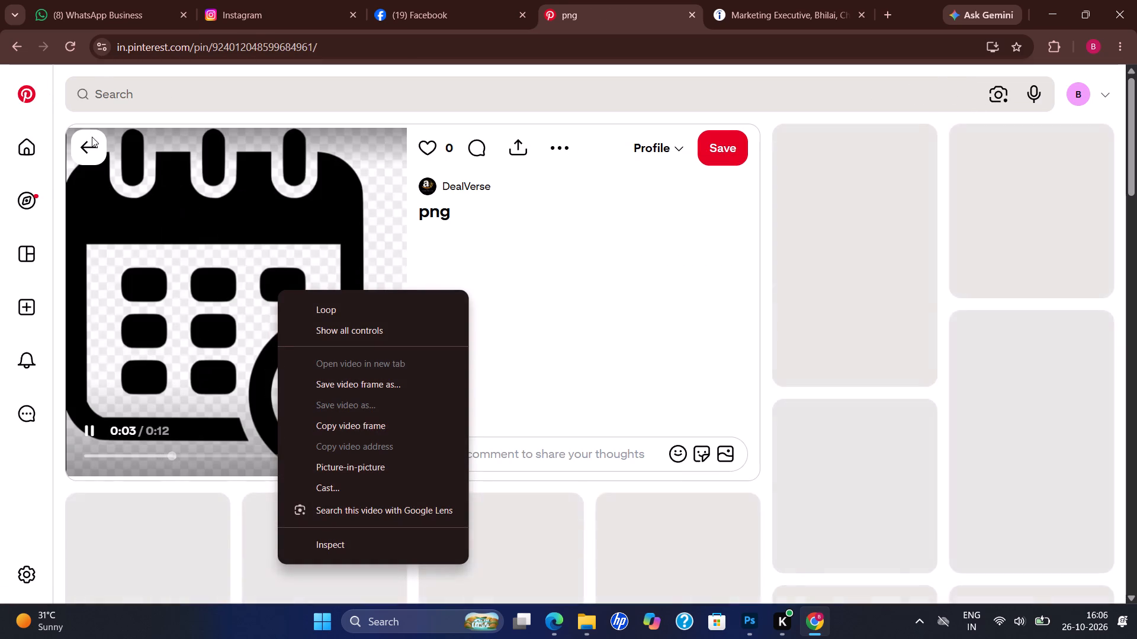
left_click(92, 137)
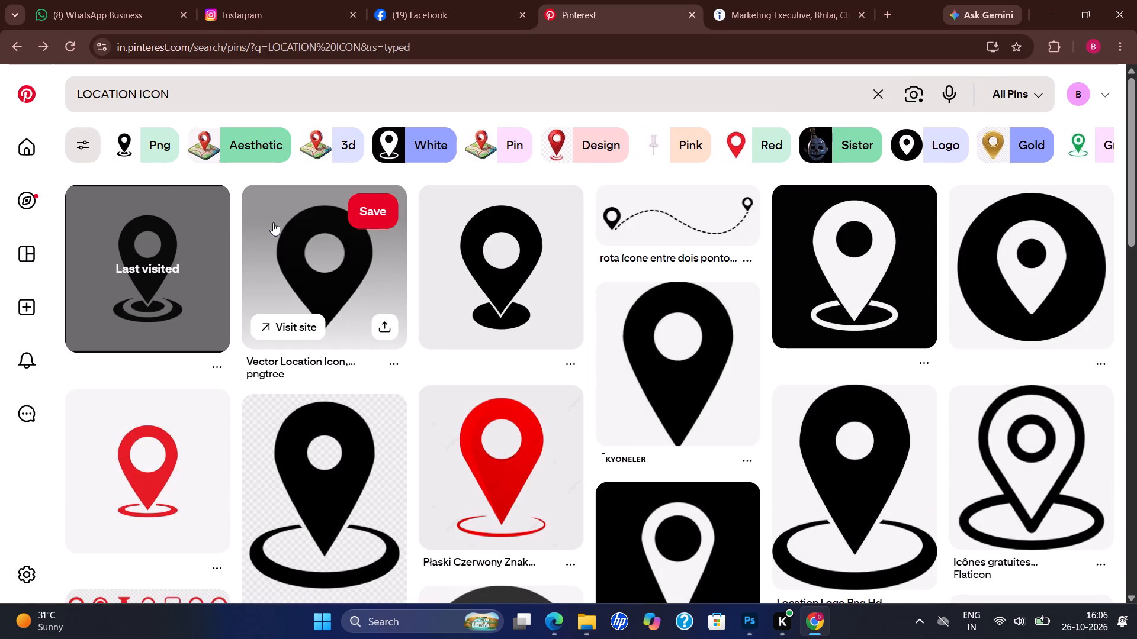
Copy the black location pin image with a solid oval base and paste it into the Photoshop loft tank poster.
left_click(486, 247)
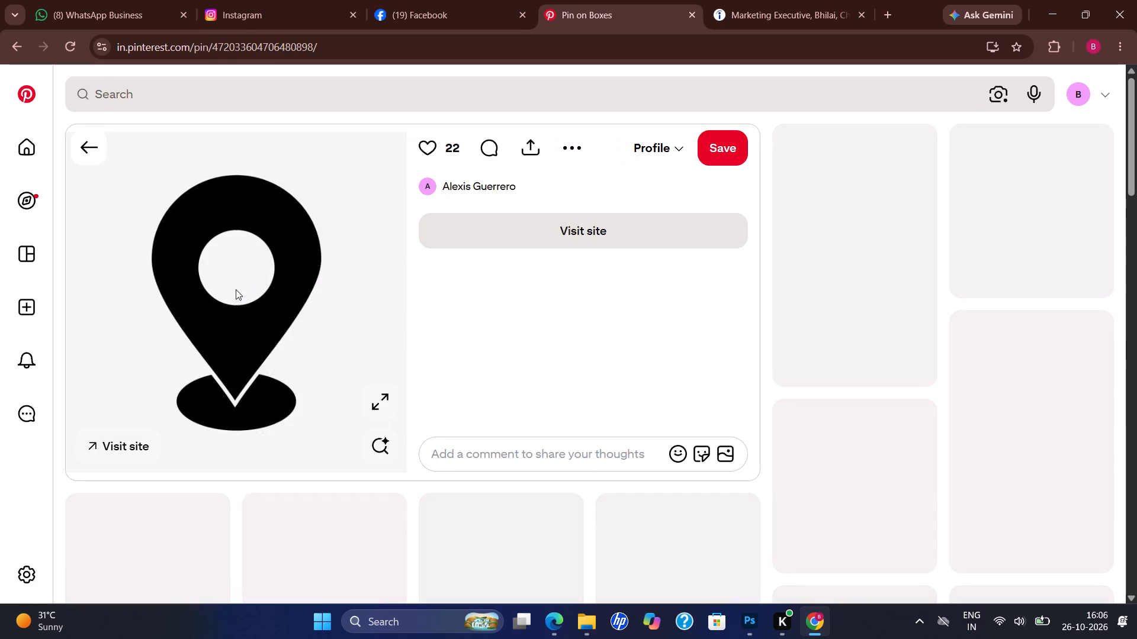
right_click(236, 289)
left_click(266, 346)
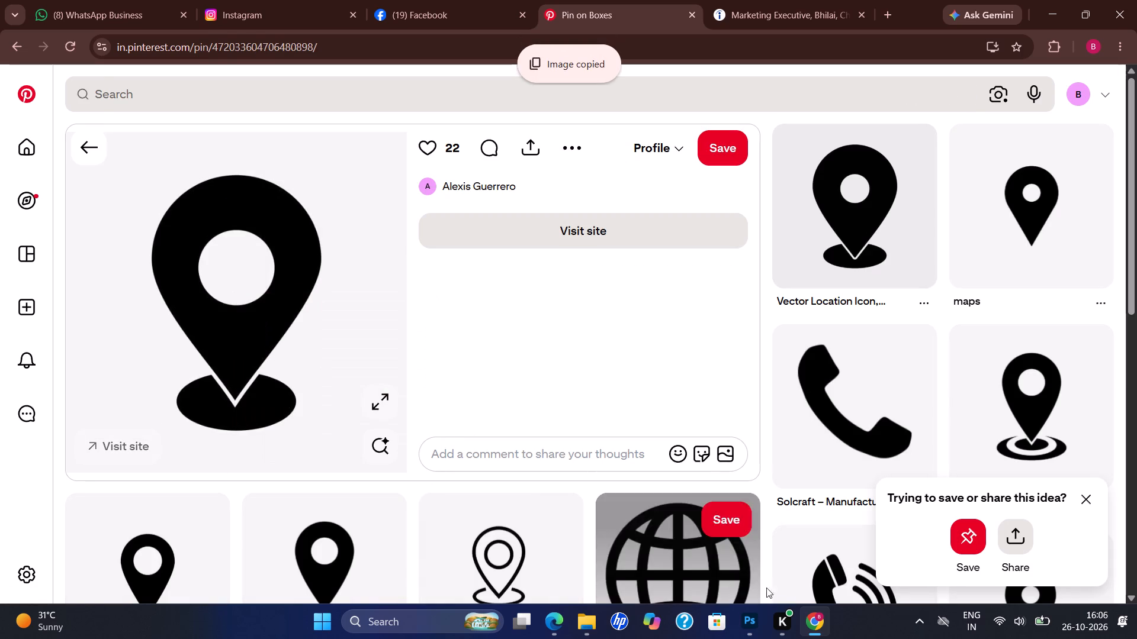
left_click(756, 617)
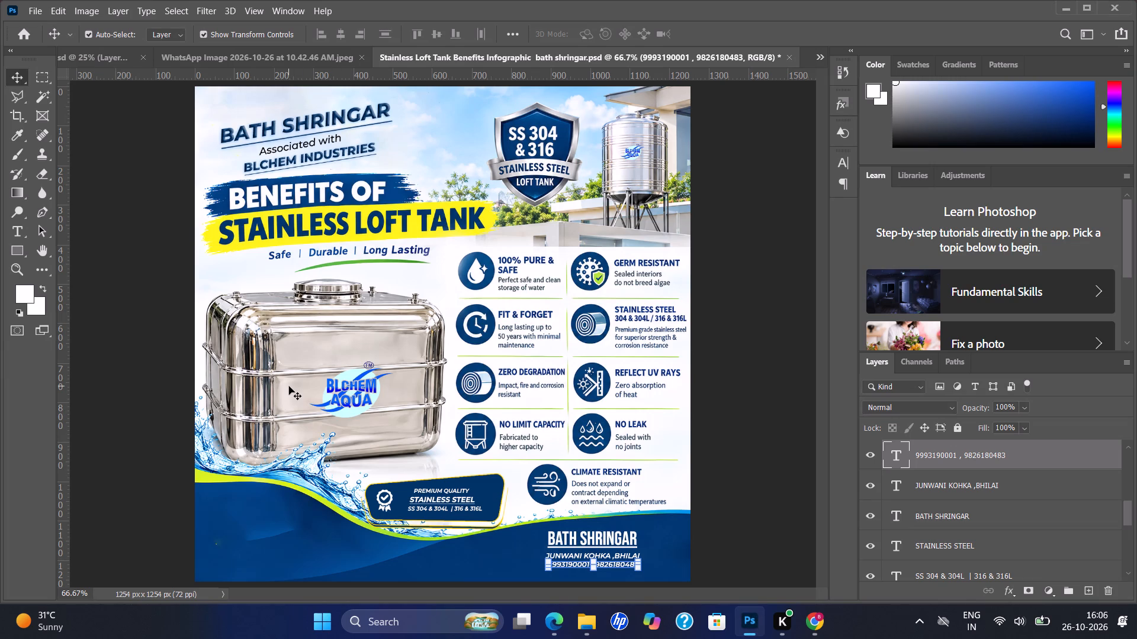
key("ctrl+v")
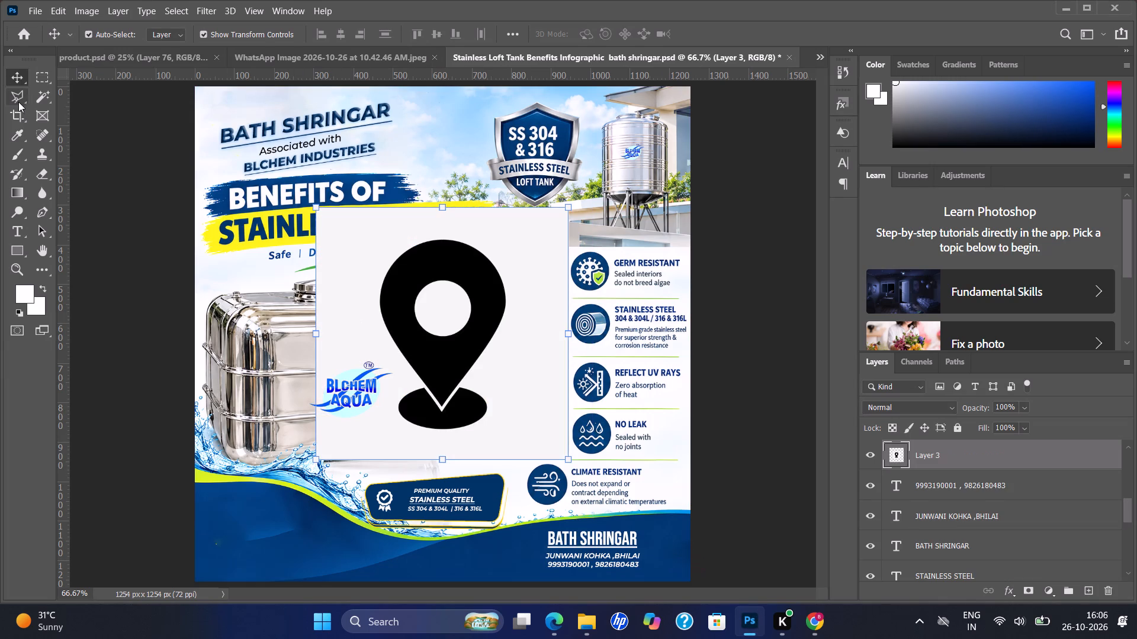
Remove the pin image's light background and the light fill inside its ring with the Magic Wand, leaving nothing selected.
left_click(38, 97)
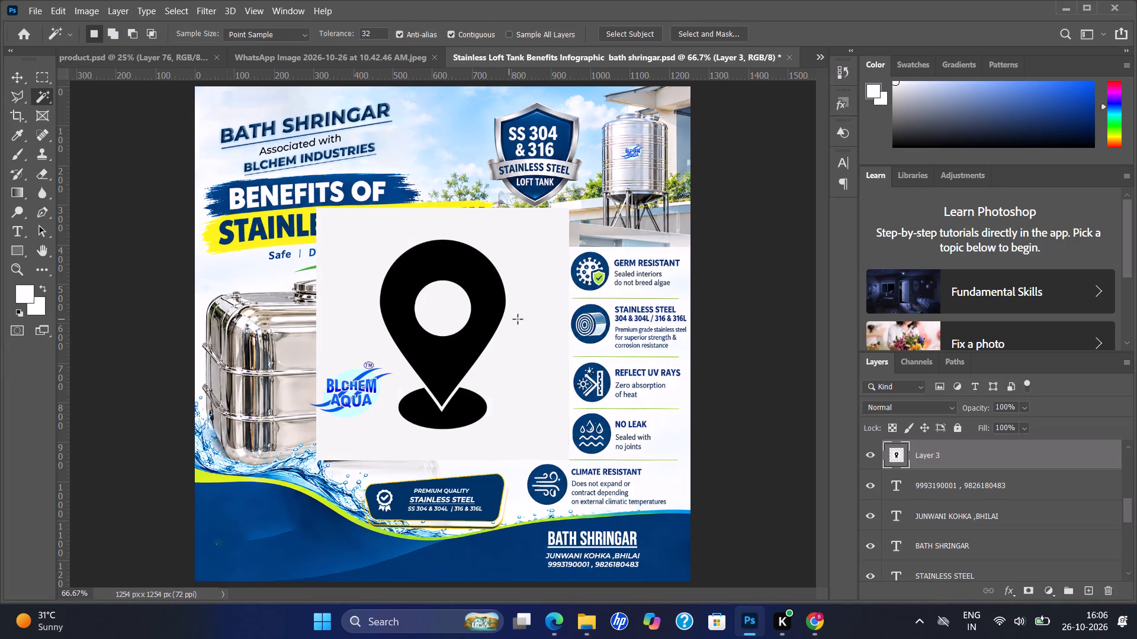
left_click(518, 319)
key("BackSpace")
left_click(440, 298)
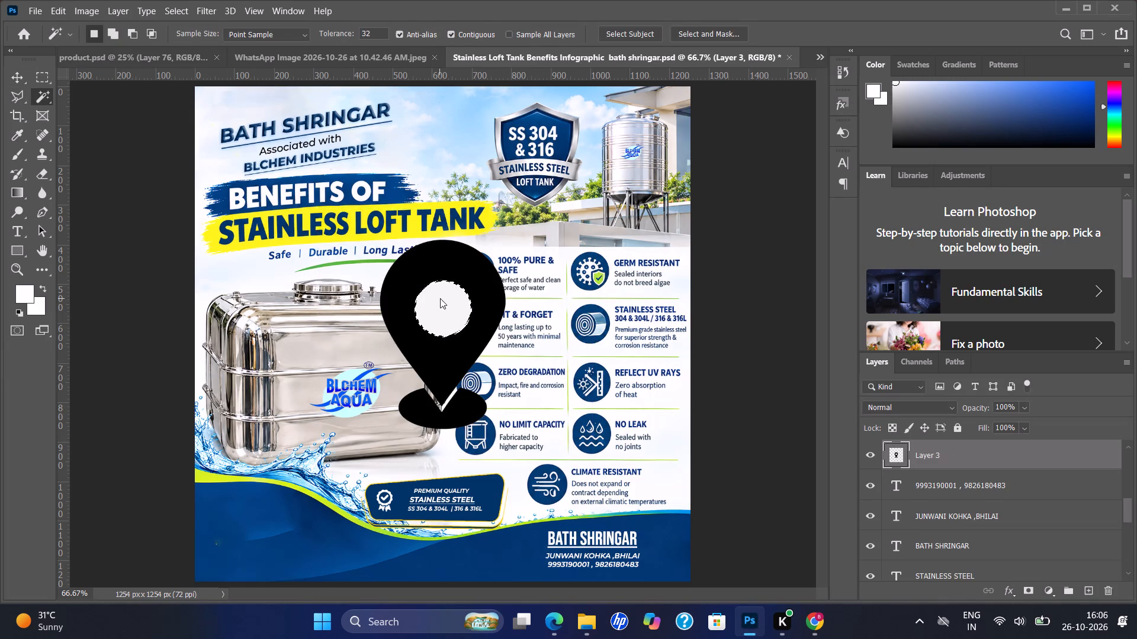
key("BackSpace")
key("ctrl+d")
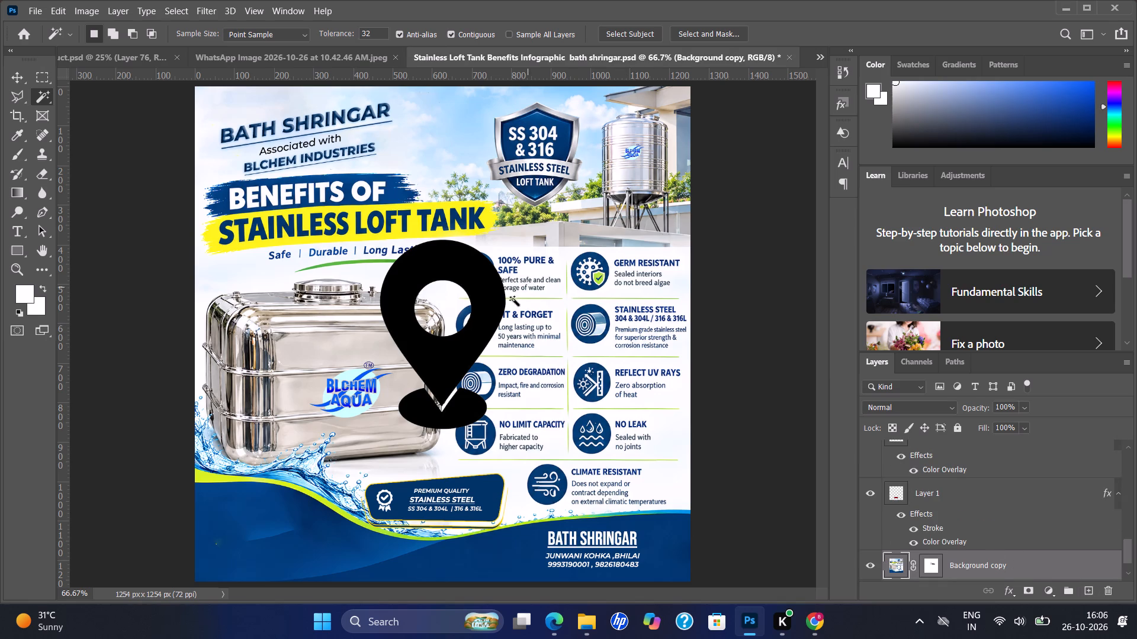
left_click(499, 305)
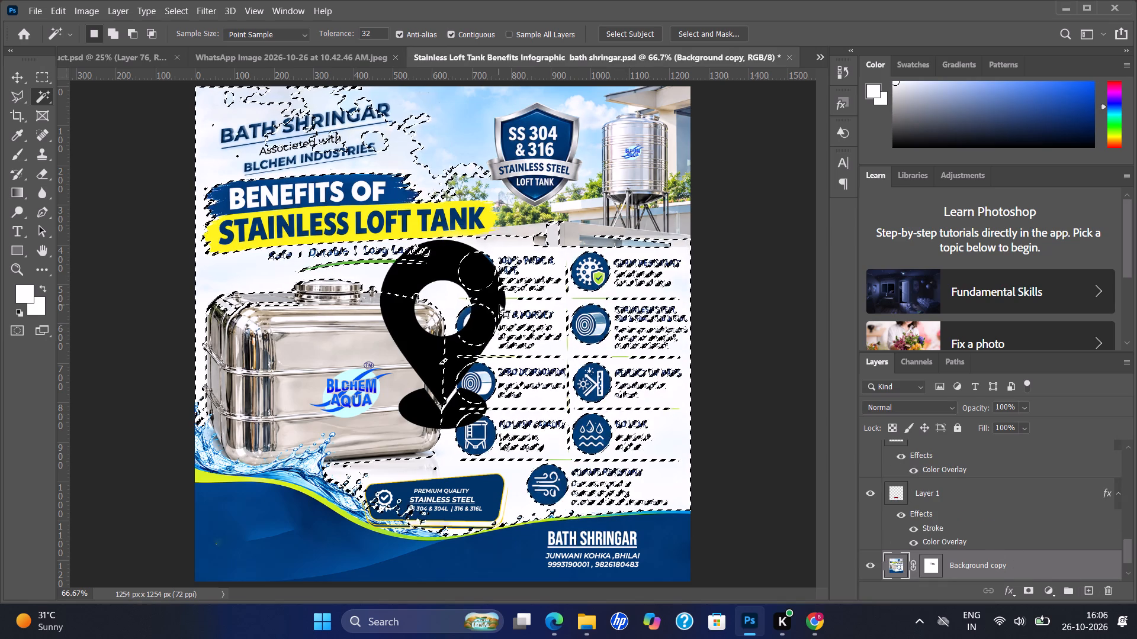
key("ctrl+d")
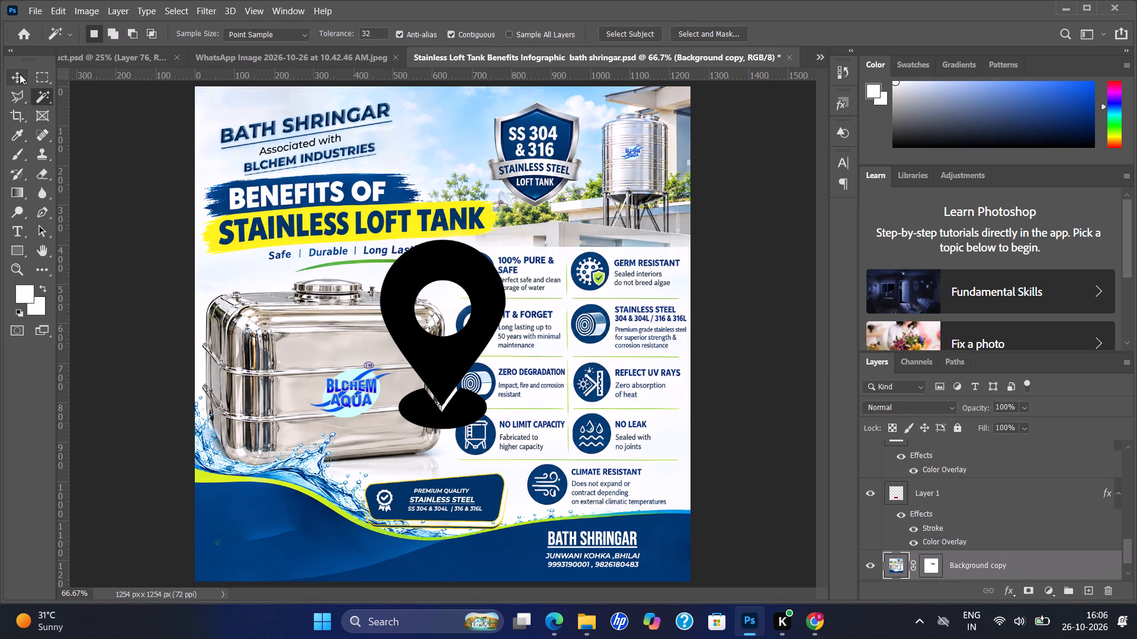
Apply a white Color Overlay to the location pin layer.
left_click(20, 74)
left_click(468, 269)
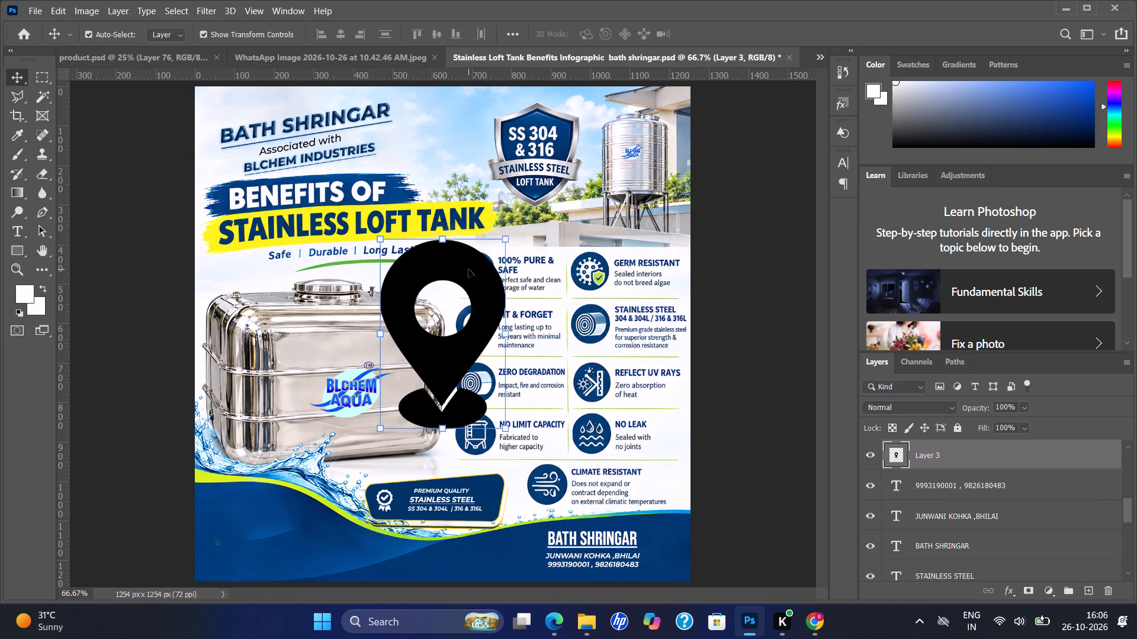
double_click(1029, 460)
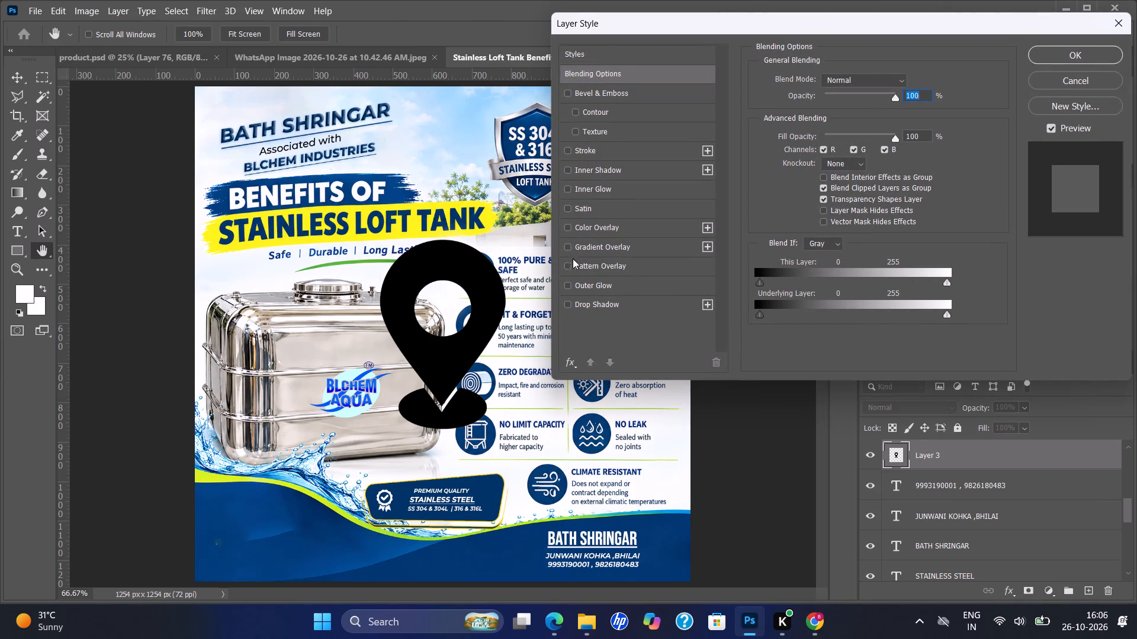
left_click(567, 225)
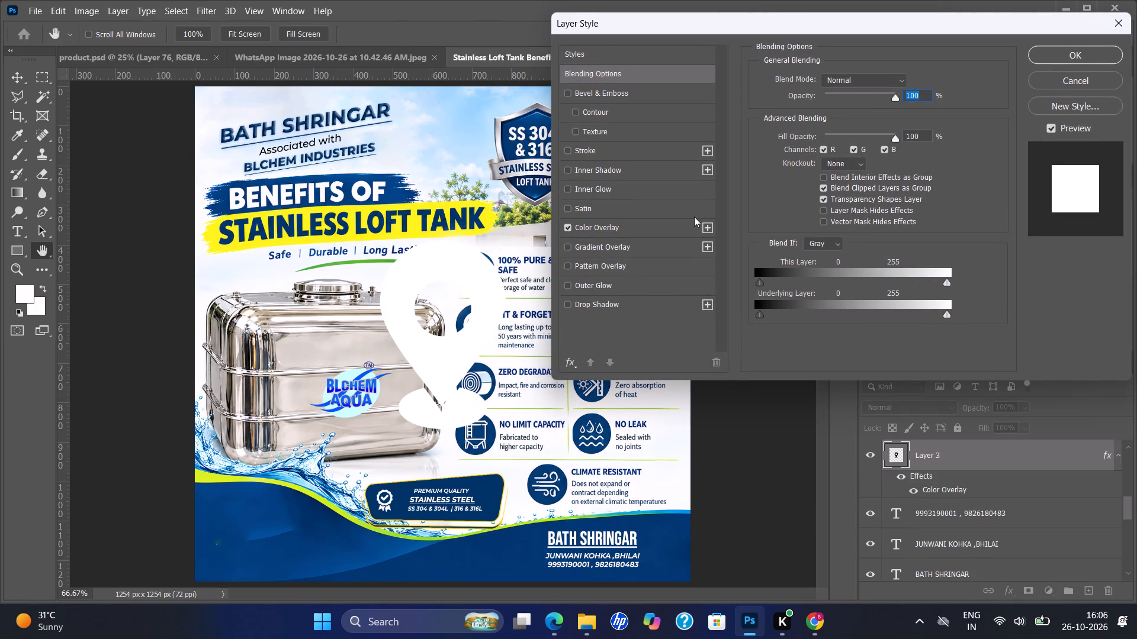
left_click(1049, 56)
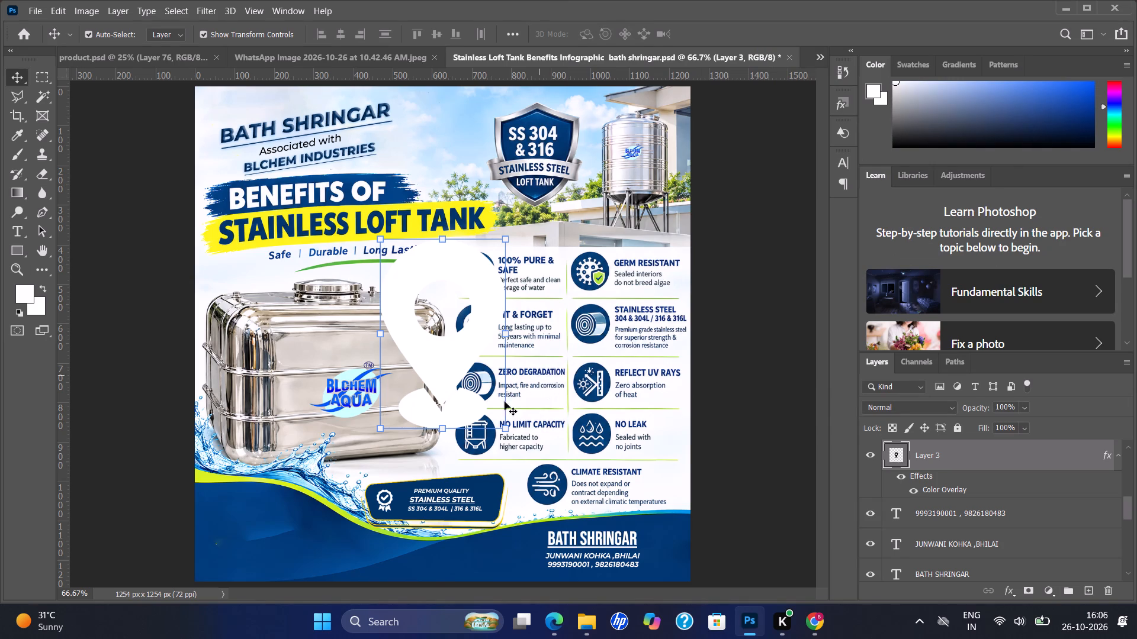
Scale the white location pin to about 10.7% and move it into the blue footer beside the contact text.
left_click_drag(508, 433, 448, 301)
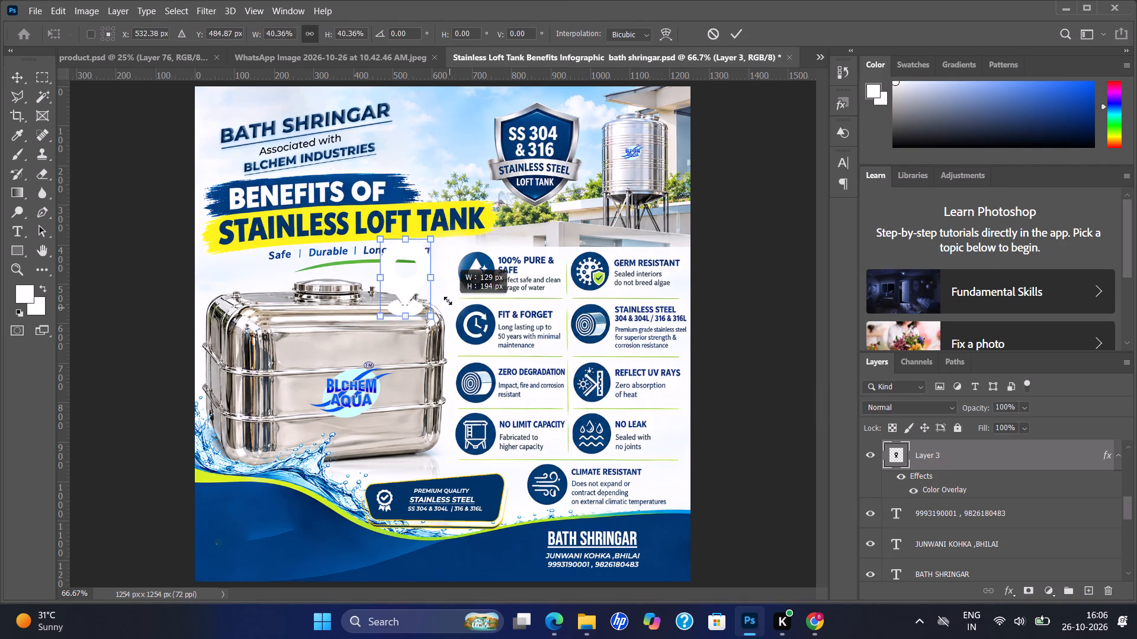
left_click_drag(448, 301, 437, 274)
left_click_drag(391, 263, 455, 490)
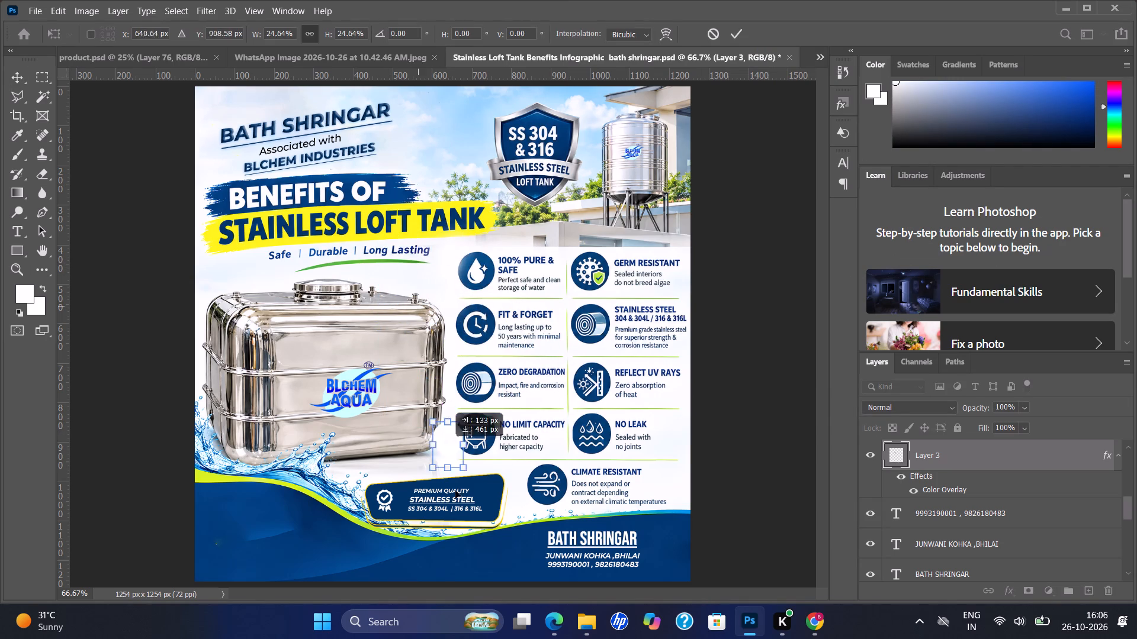
left_click_drag(455, 490, 506, 554)
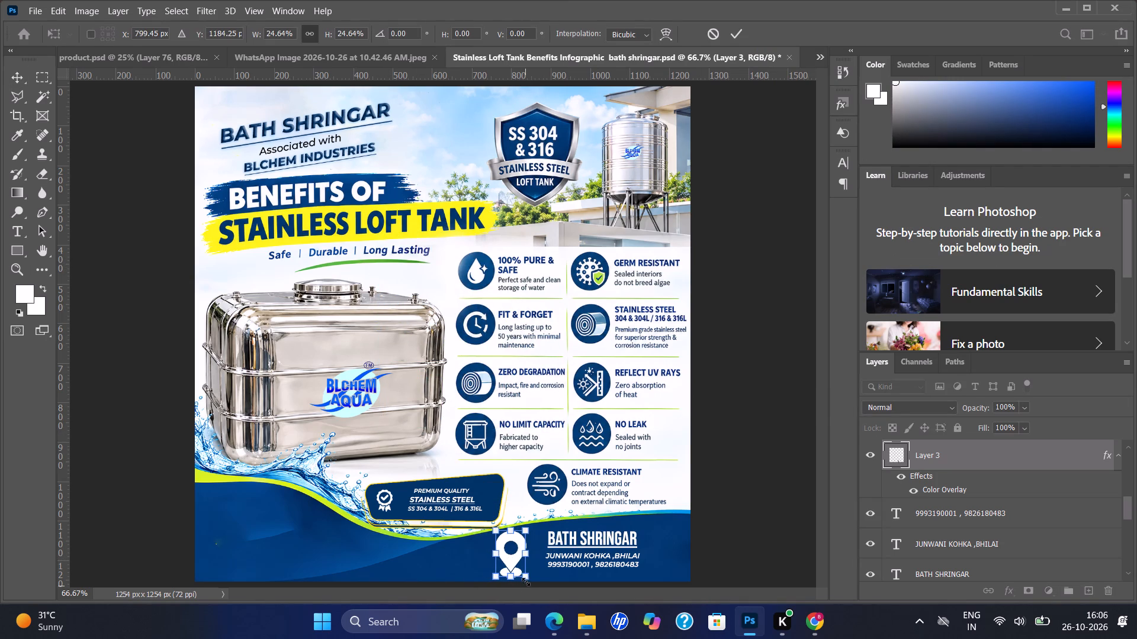
left_click_drag(525, 579, 521, 554)
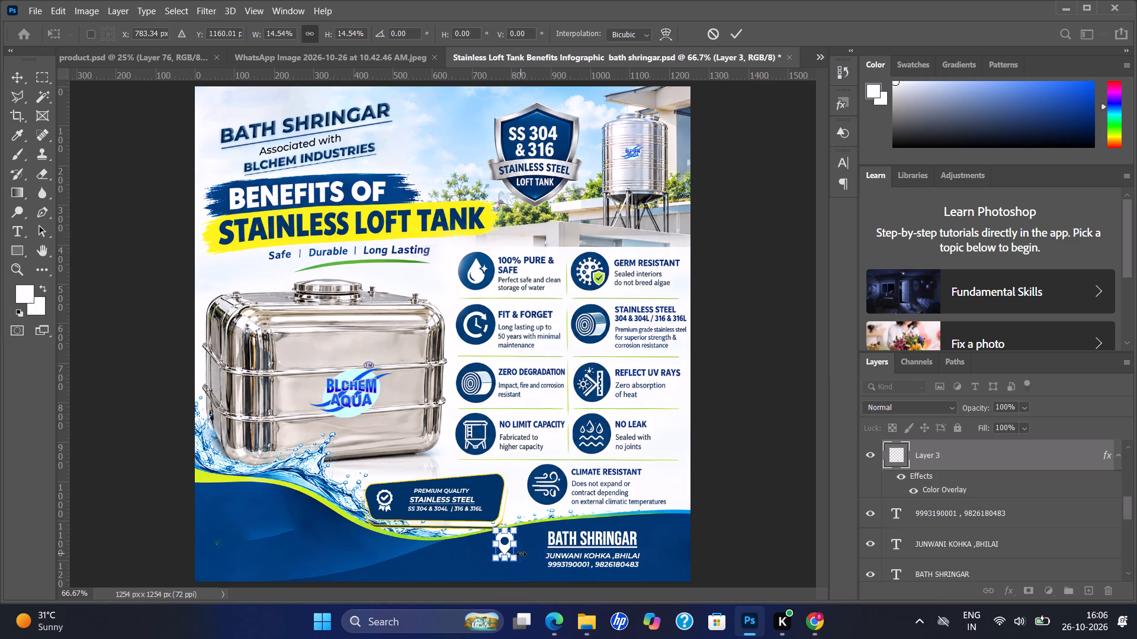
left_click_drag(516, 559, 513, 550)
key("Right")
key("Right")
key("Right")
key("Right")
key("Right")
key("Right")
key("Right")
key("Right")
key("Right")
key("Right")
key("Right")
key("Right")
key("Right")
key("Right")
key("Right")
key("Right")
key("Right")
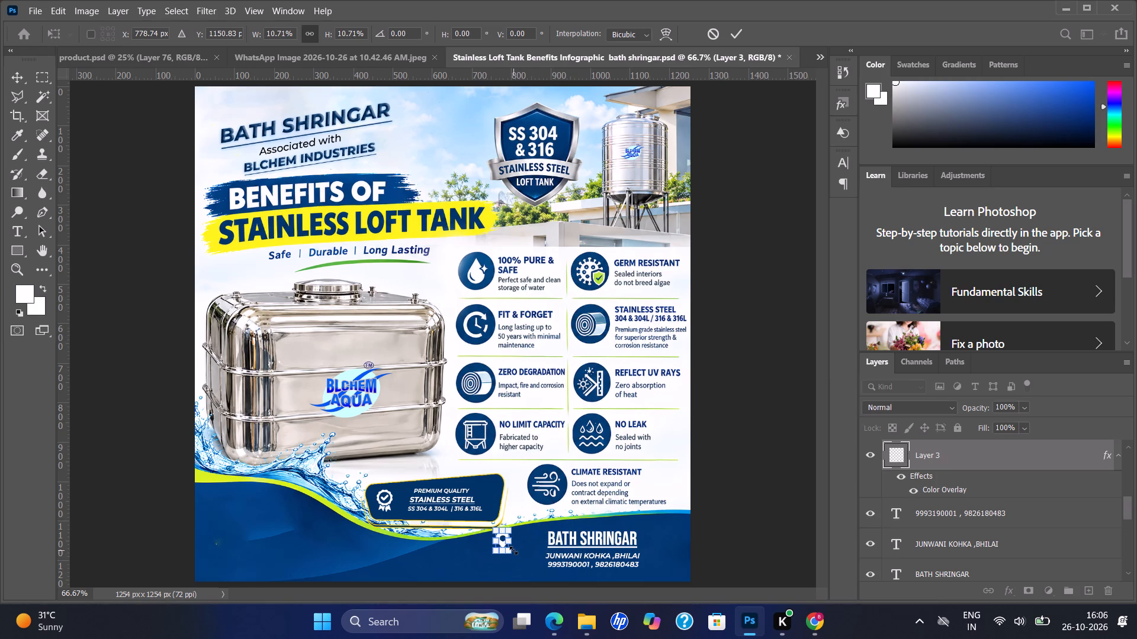
key("Down")
key("Down")
key("Down")
key("Down")
key("Down")
key("Down")
key("Down")
key("Down")
key("Down")
key("Down")
key("Down")
key("Down")
key("Down")
key("Down")
key("Down")
key("Down")
key("Down")
key("Down")
key("Down")
key("Down")
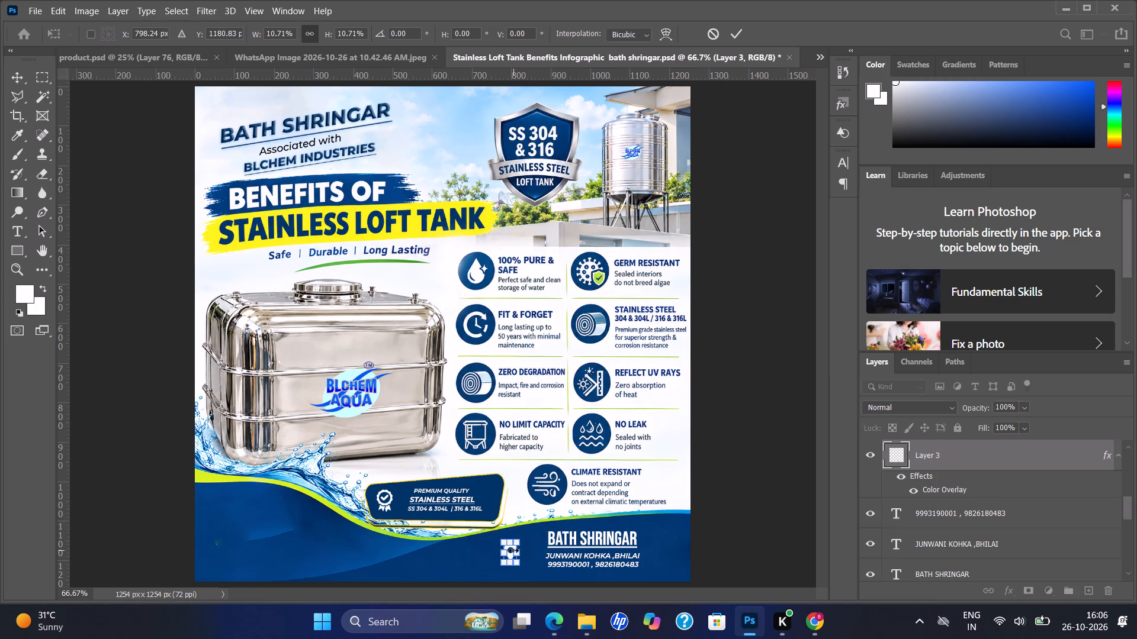
Shrink the pin further to about 7.8% and position it just before the JUNWANI KOHKA, BHILAI address line.
left_click_drag(518, 568, 518, 561)
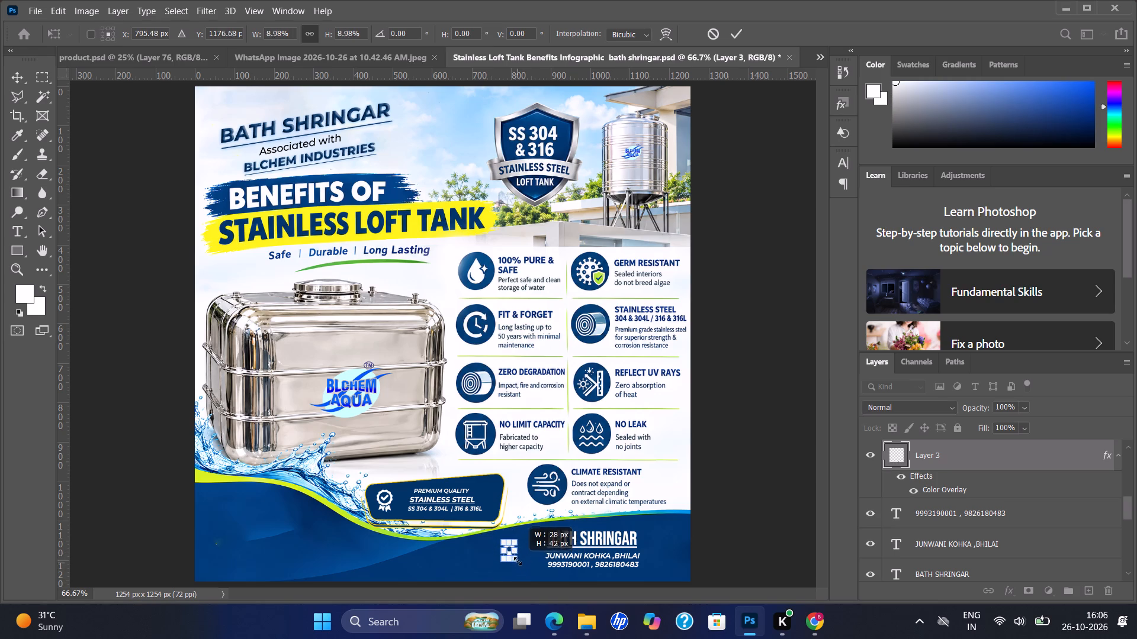
left_click_drag(518, 561, 518, 560)
key("Down")
key("Down")
key("Down")
key("Down")
key("Down")
key("Down")
key("Down")
key("Down")
key("Down")
key("Down")
key("Down")
key("Right")
key("Right")
key("Right")
key("Right")
key("Right")
key("Right")
key("Right")
key("Right")
key("Right")
key("Right")
key("Right")
key("Right")
key("Right")
key("Right")
key("Right")
key("Right")
key("Right")
key("Right")
key("Right")
key("Right")
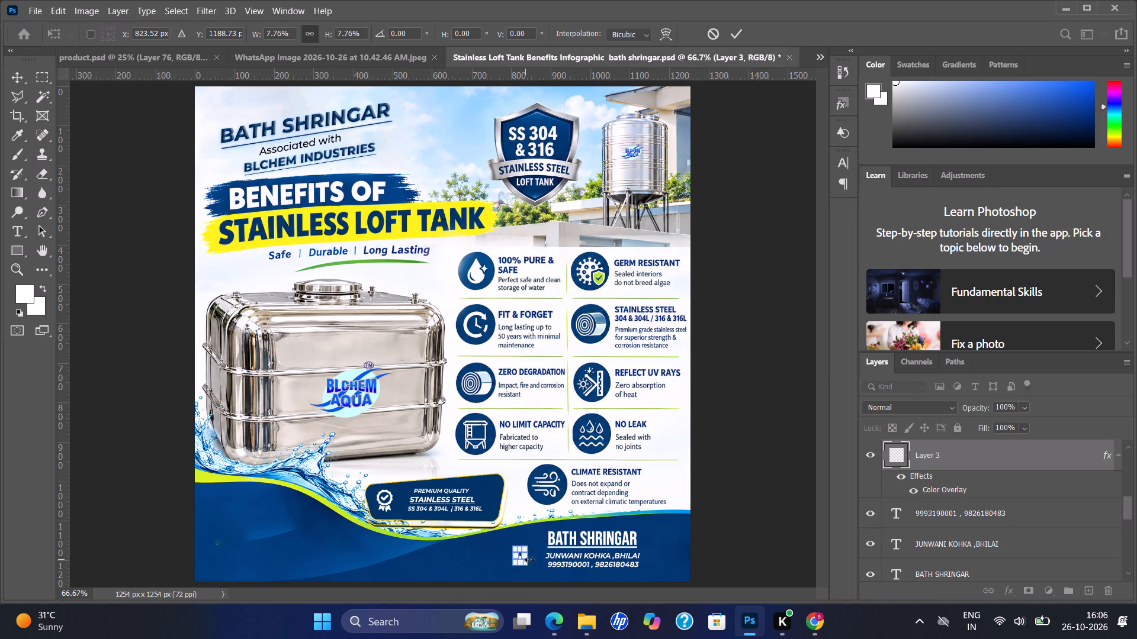
key("Right")
key("Left")
key("Right")
key("Right")
key("Right")
key("Right")
key("Right")
key("Right")
key("Right")
key("Right")
key("Right")
key("Right")
key("Right")
key("Right")
key("Right")
key("Right")
key("Right")
key("Right")
key("Right")
key("Right")
key("Right")
key("Right")
key("Down")
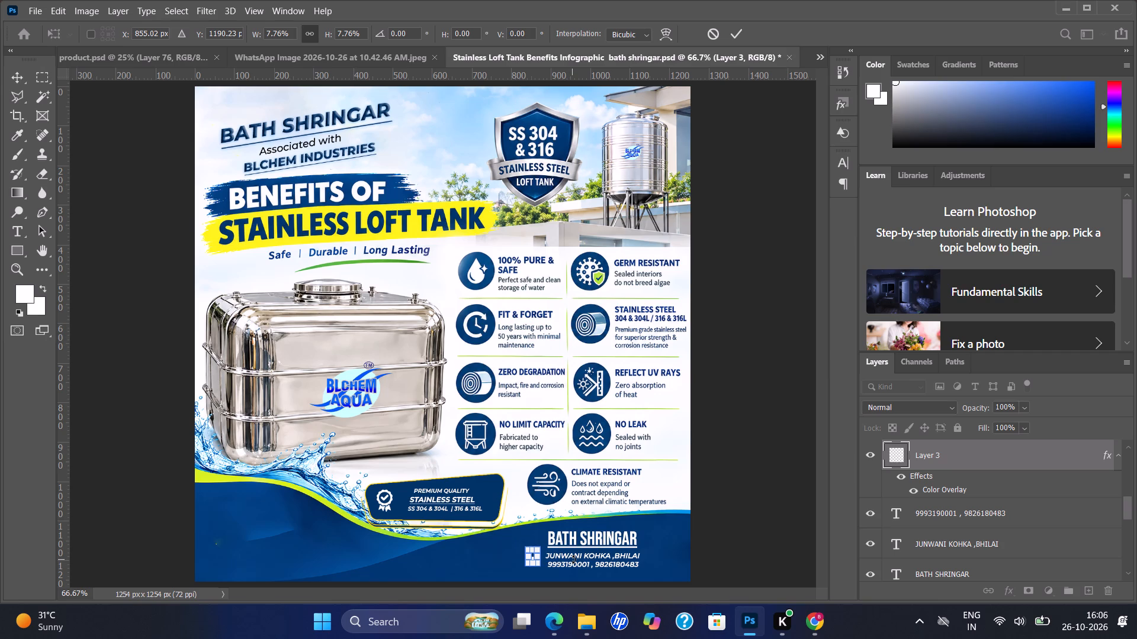
key("Return")
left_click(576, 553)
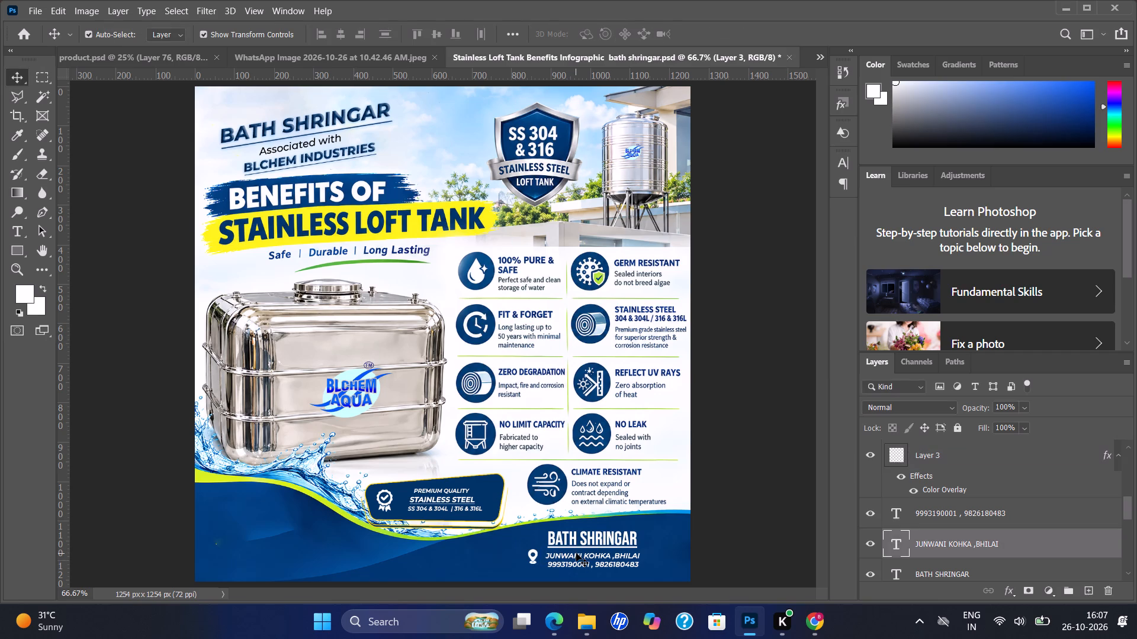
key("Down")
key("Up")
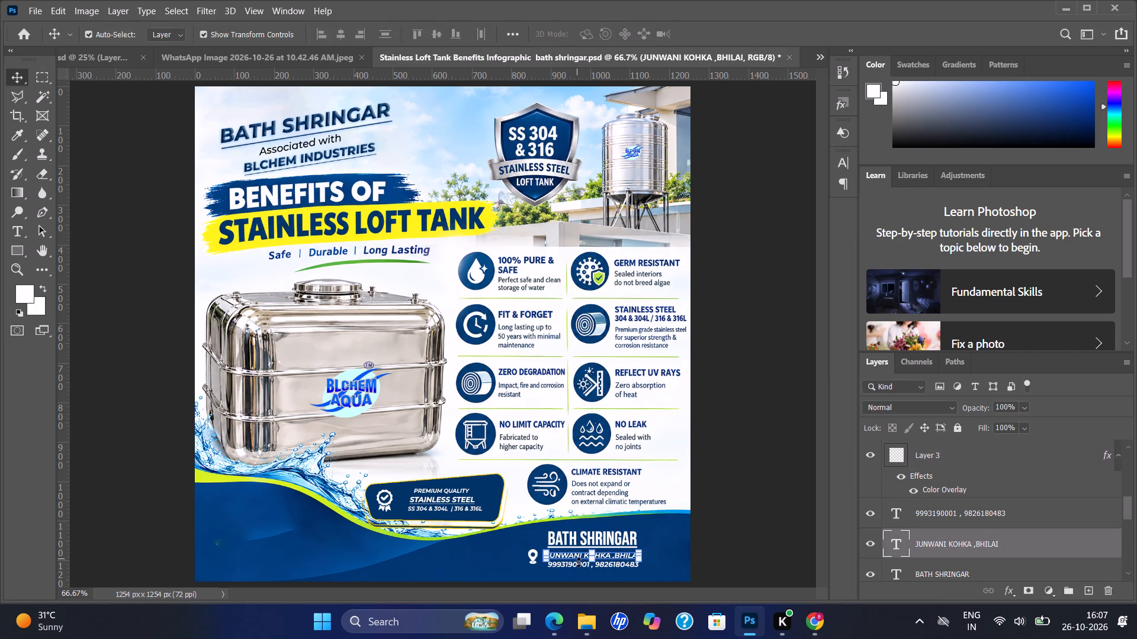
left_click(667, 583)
Move the phone number line in the footer slightly down to widen its gap below the address line.
left_click(941, 514)
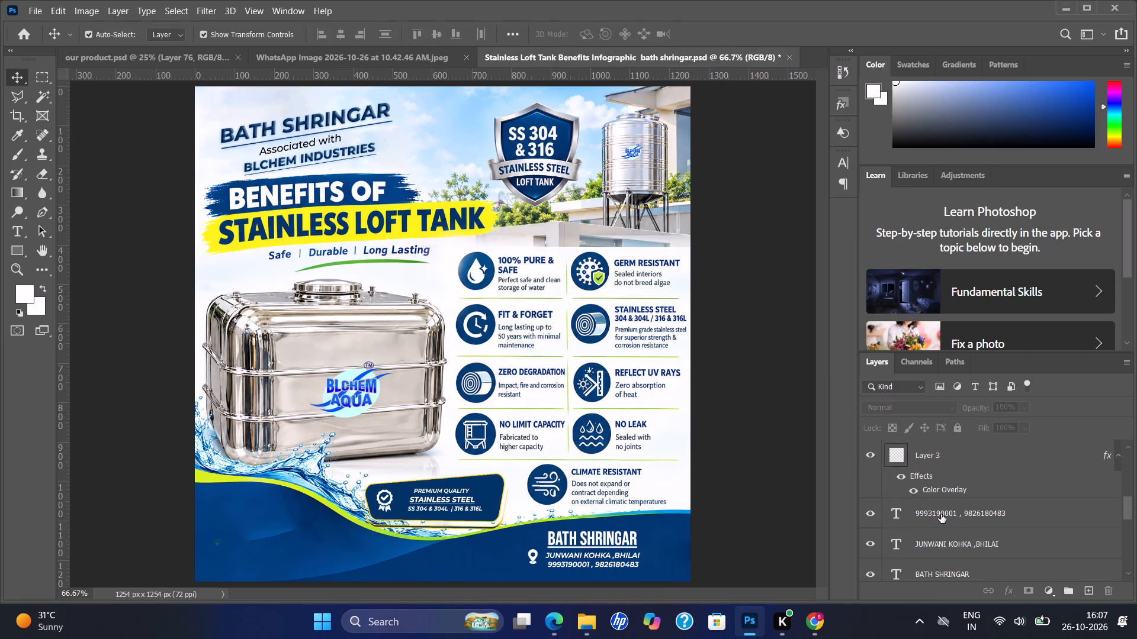
key("Down")
key("Down")
key("Down")
key("Down")
key("Down")
key("Down")
key("Down")
key("Down")
key("Down")
key("Down")
key("Down")
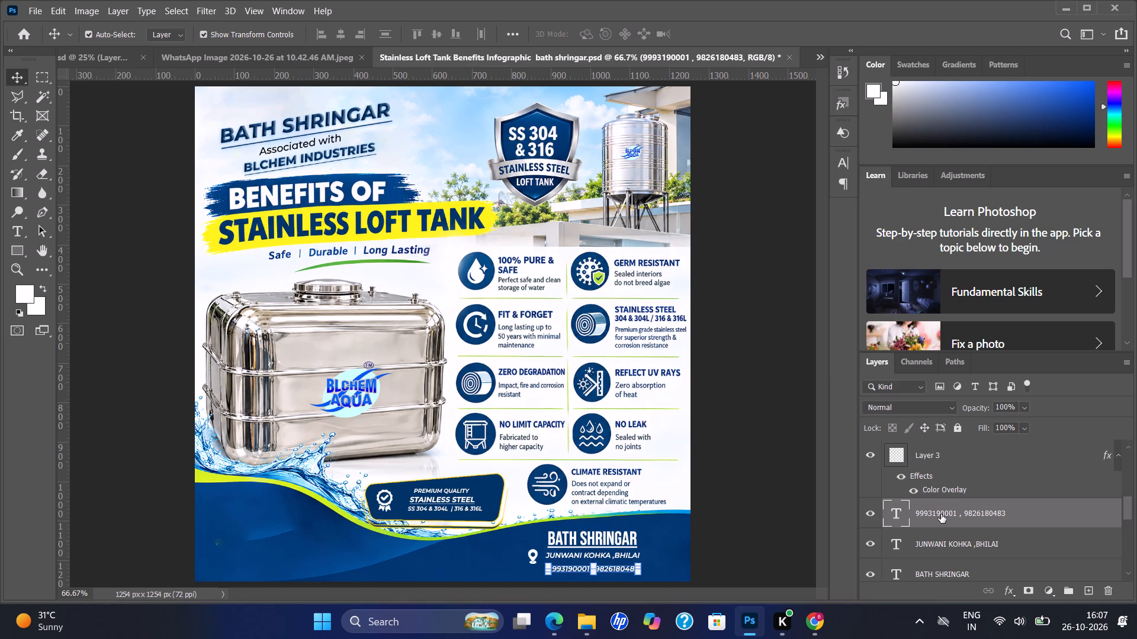
key("Left")
key("Right")
key("Down")
key("Down")
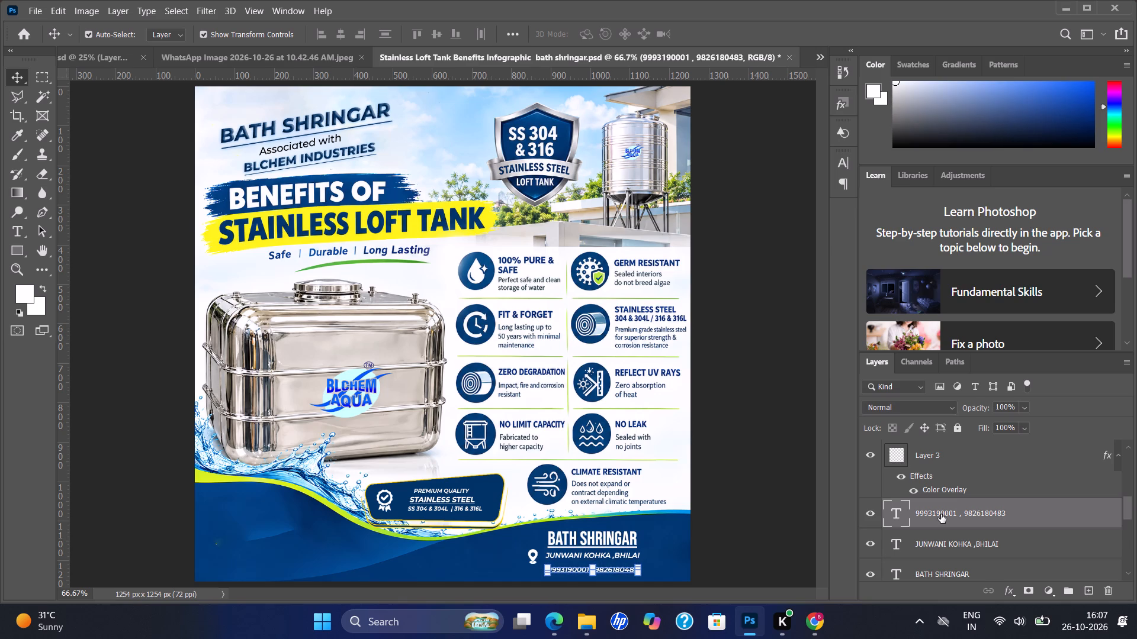
Copy a black telephone handset image from Pinterest in Chrome and paste it into the Photoshop poster.
left_click(818, 621)
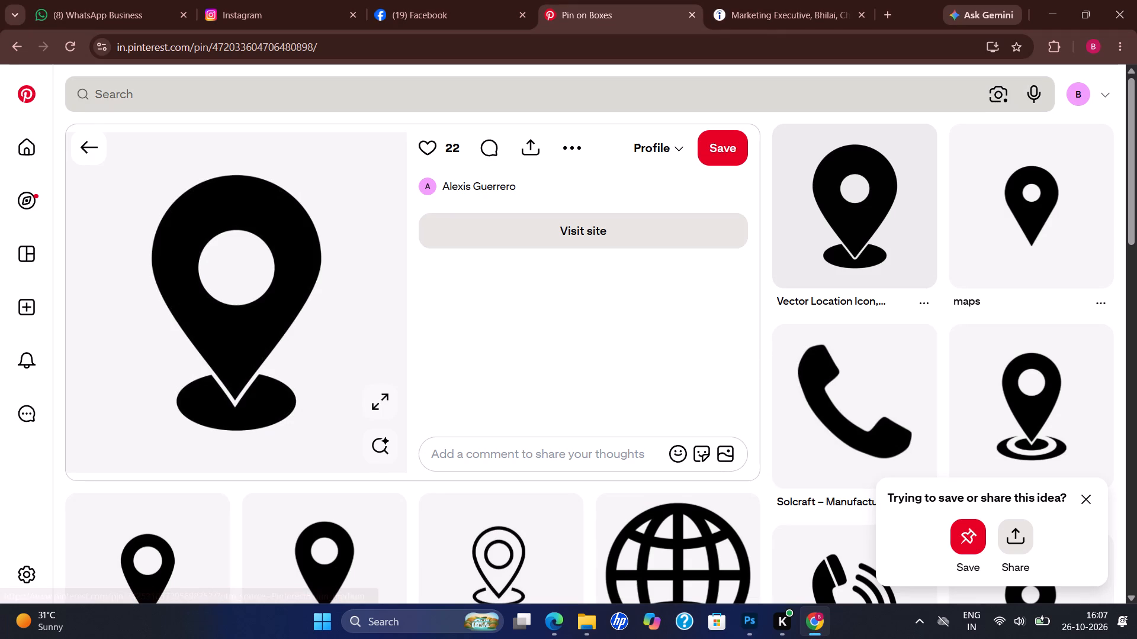
left_click(493, 96)
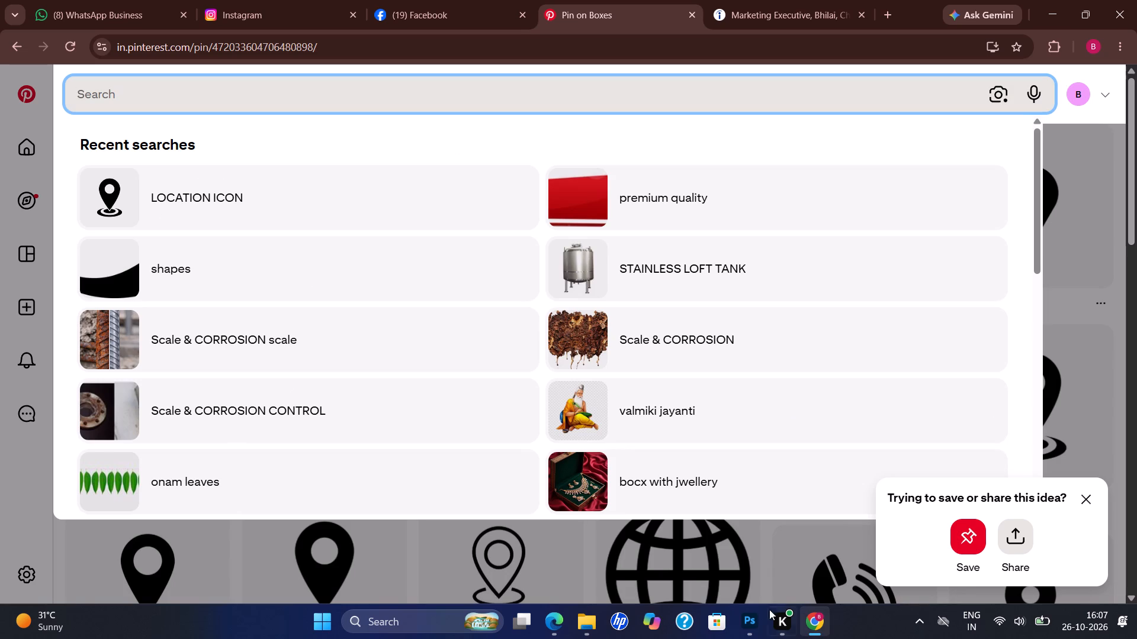
left_click(827, 588)
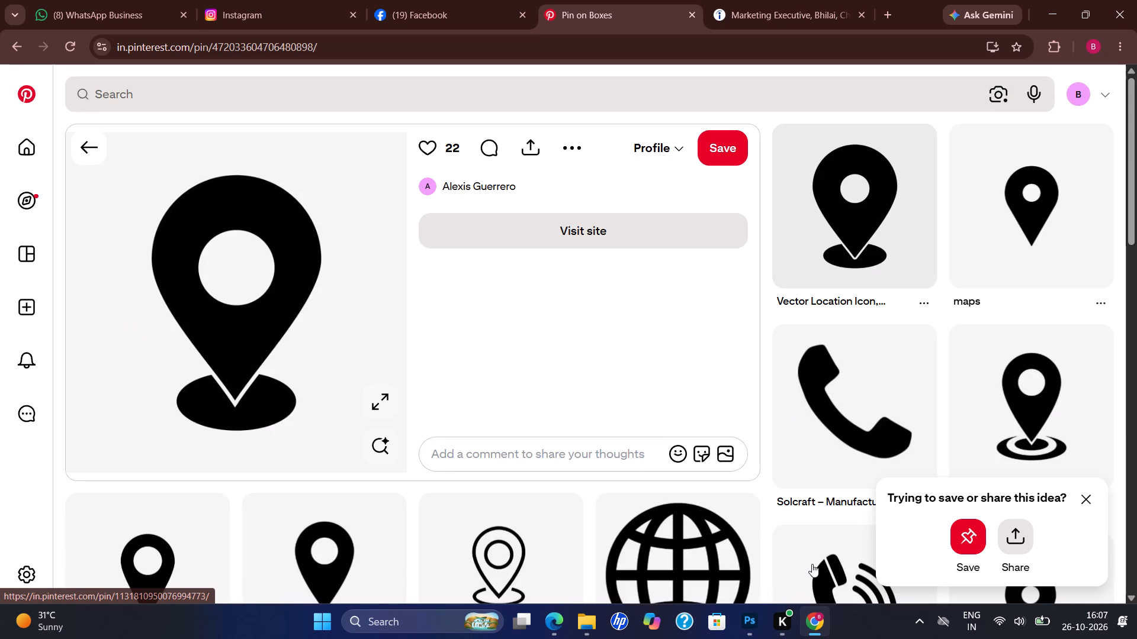
left_click(833, 401)
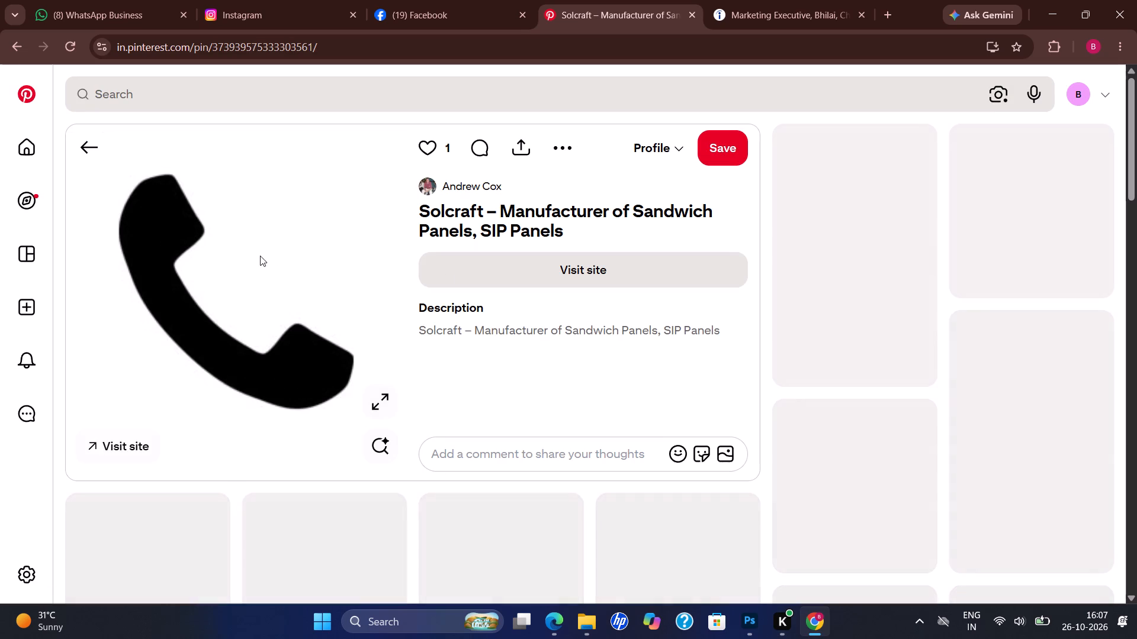
right_click(252, 262)
left_click(298, 321)
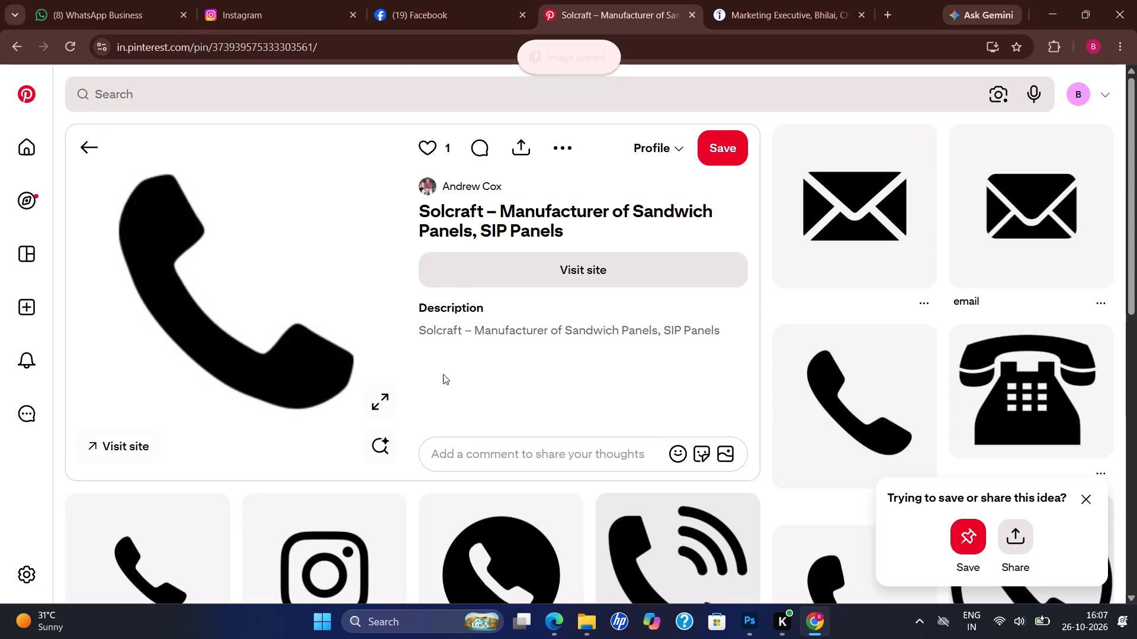
left_click(753, 633)
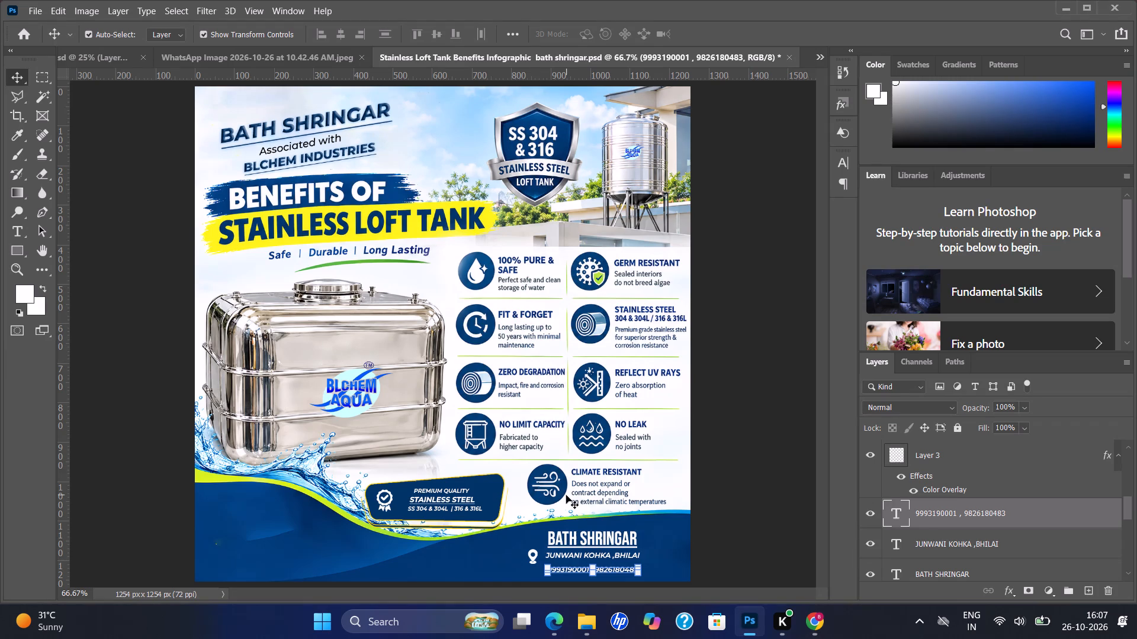
key("ctrl+v")
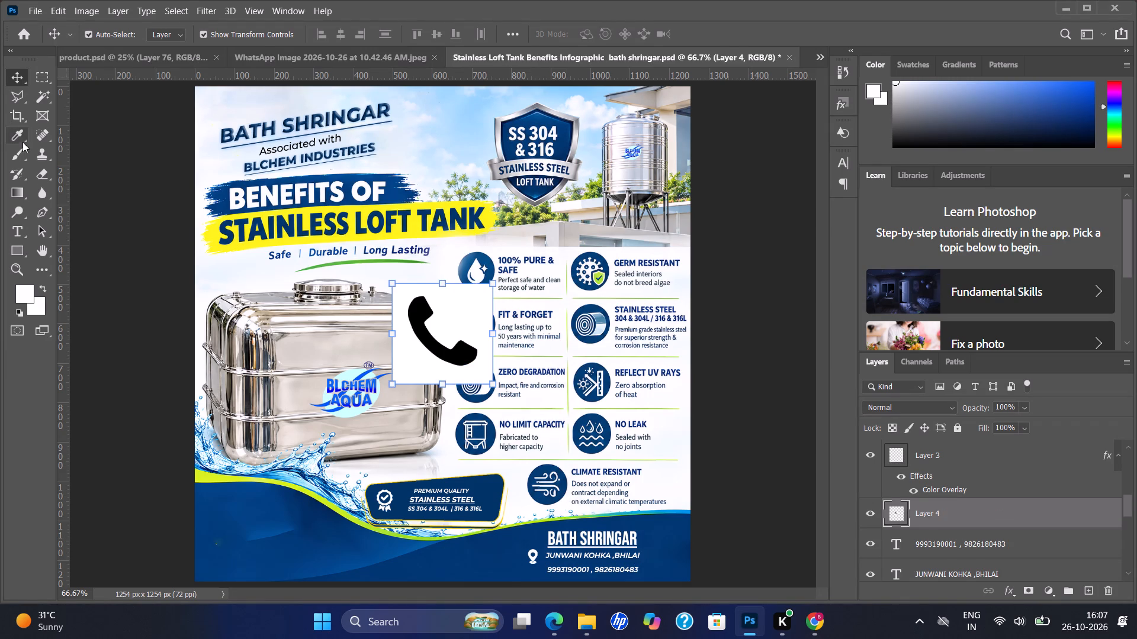
Remove the white background around the pasted phone handset with the Magic Wand, then deselect.
left_click(40, 98)
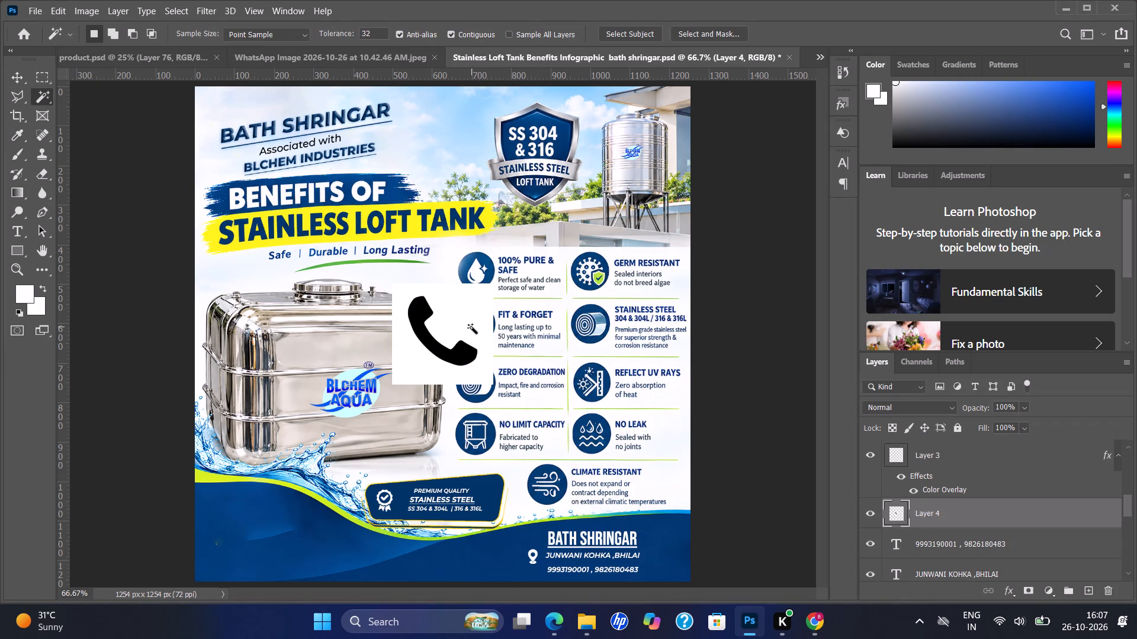
left_click(471, 327)
key("BackSpace")
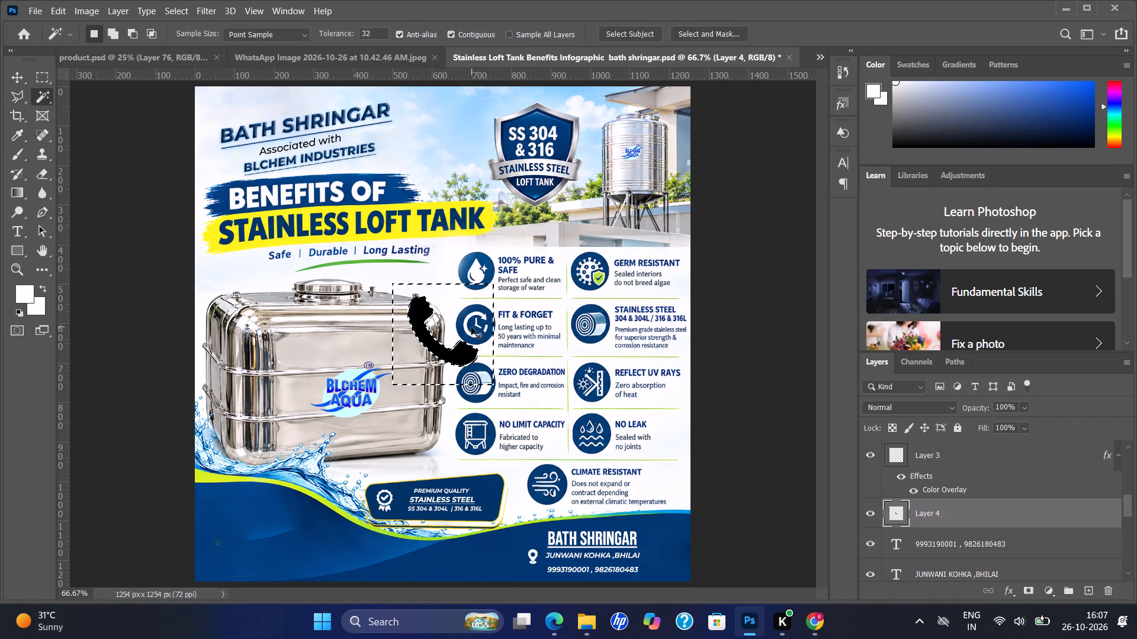
key("ctrl+d")
Apply a white Color Overlay to the phone handset layer.
double_click(972, 513)
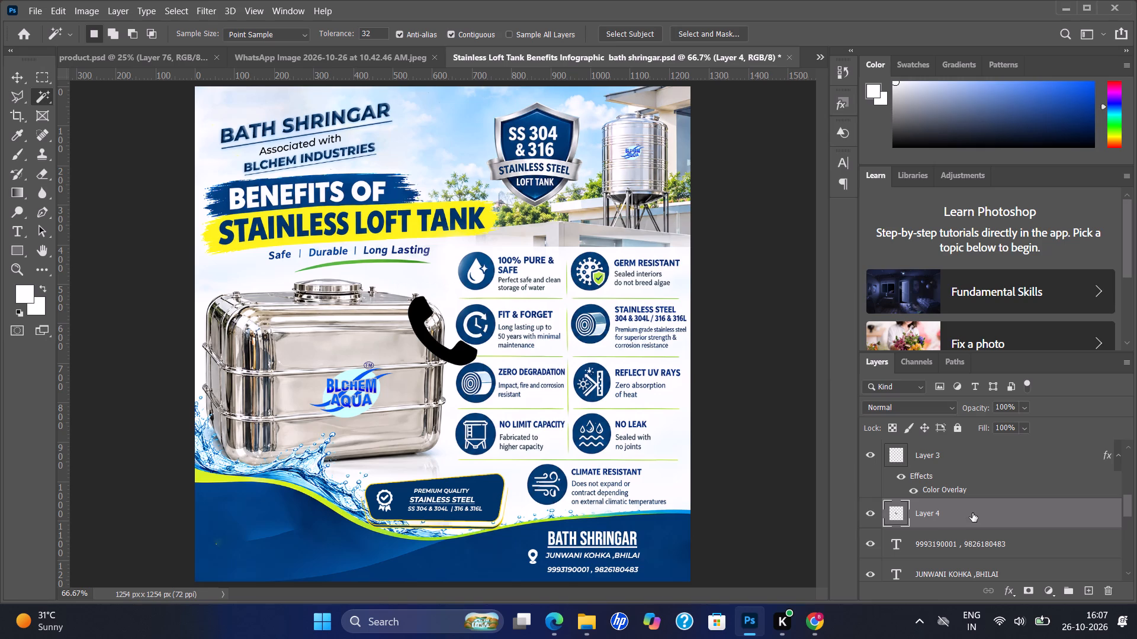
left_click(563, 227)
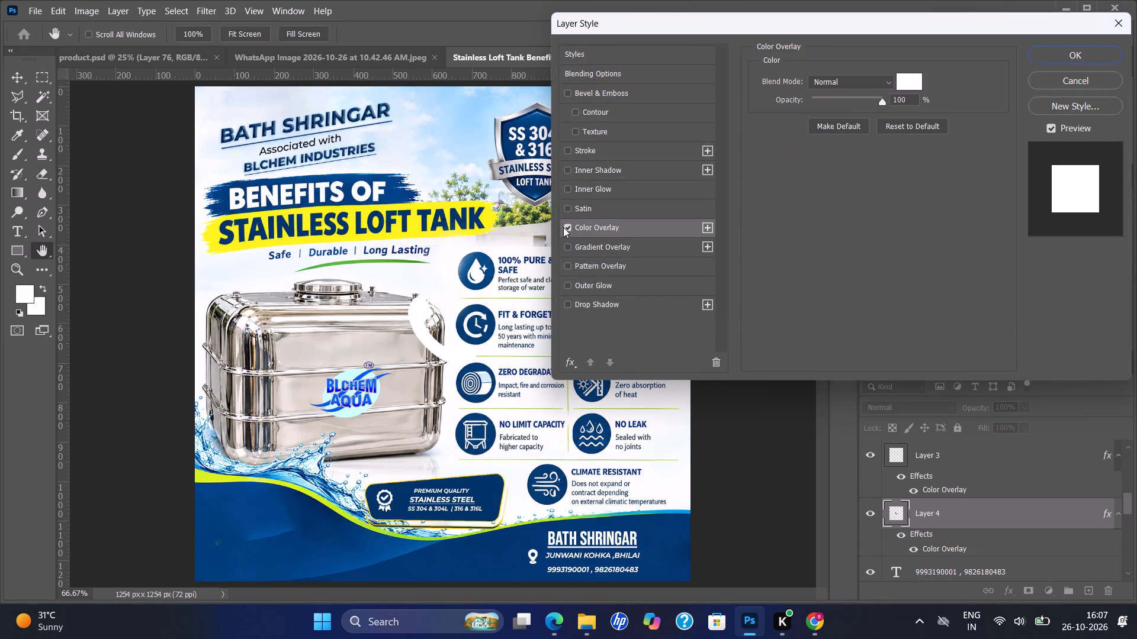
left_click(1033, 56)
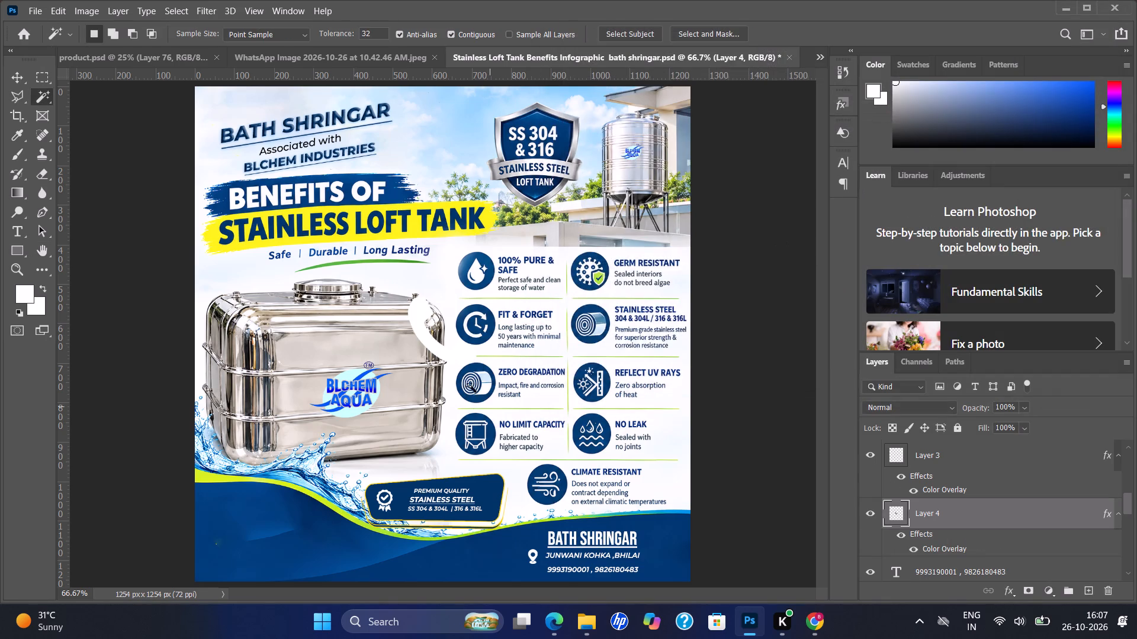
Scale the white phone handset to about 29.4% and move it into the footer in front of the phone number line.
key("ctrl+t")
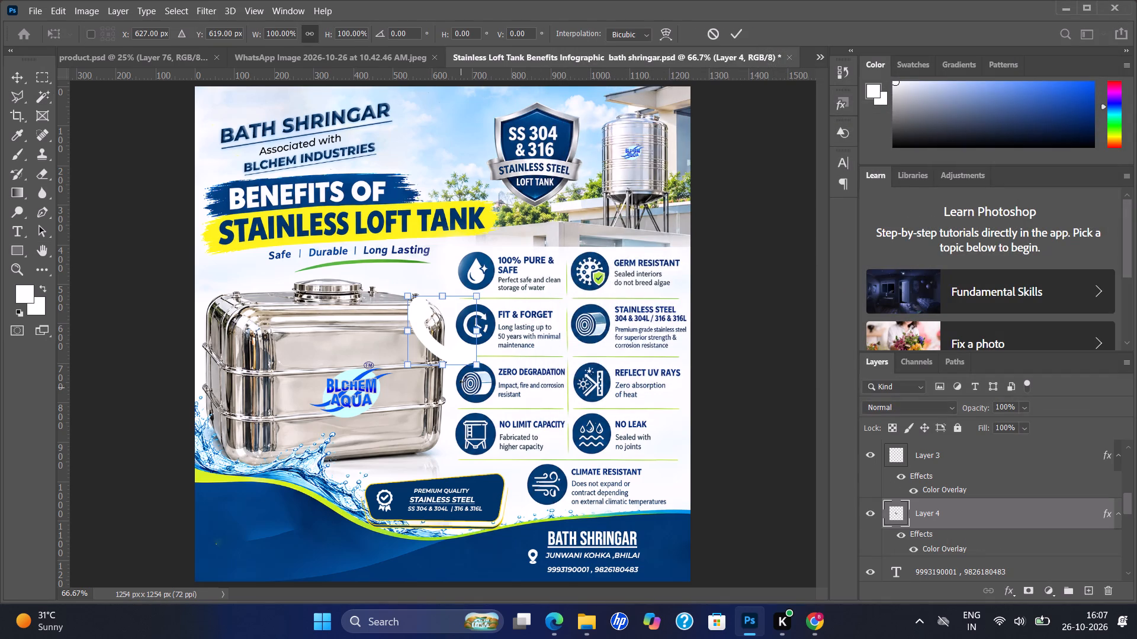
left_click_drag(480, 365, 441, 322)
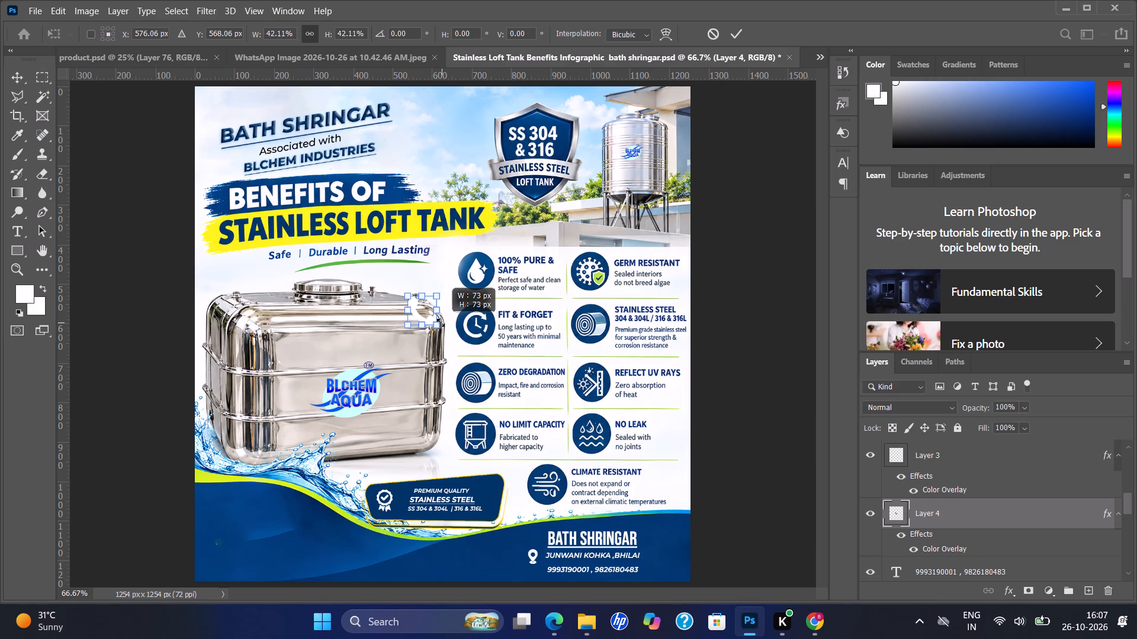
left_click_drag(441, 322, 431, 317)
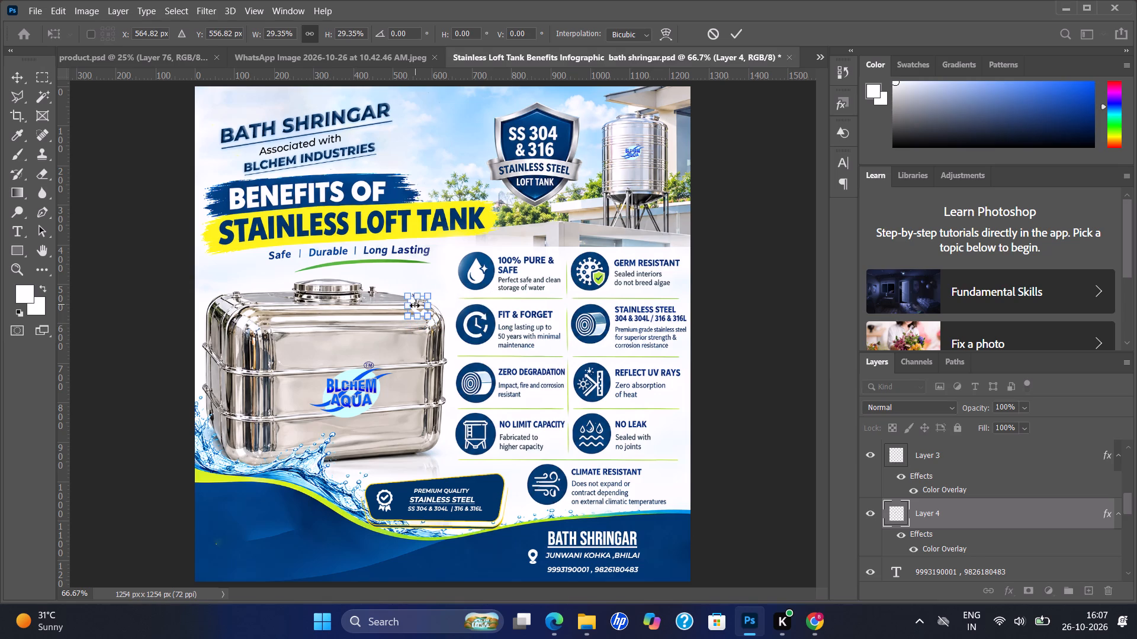
key("Up")
key("Up")
key("Down")
key("Down")
key("Down")
key("Down")
key("Down")
key("Down")
key("Down")
key("Down")
key("Down")
key("Down")
key("Down")
key("Down")
key("Down")
key("Down")
key("Down")
key("Down")
key("Down")
key("Down")
key("Down")
key("Down")
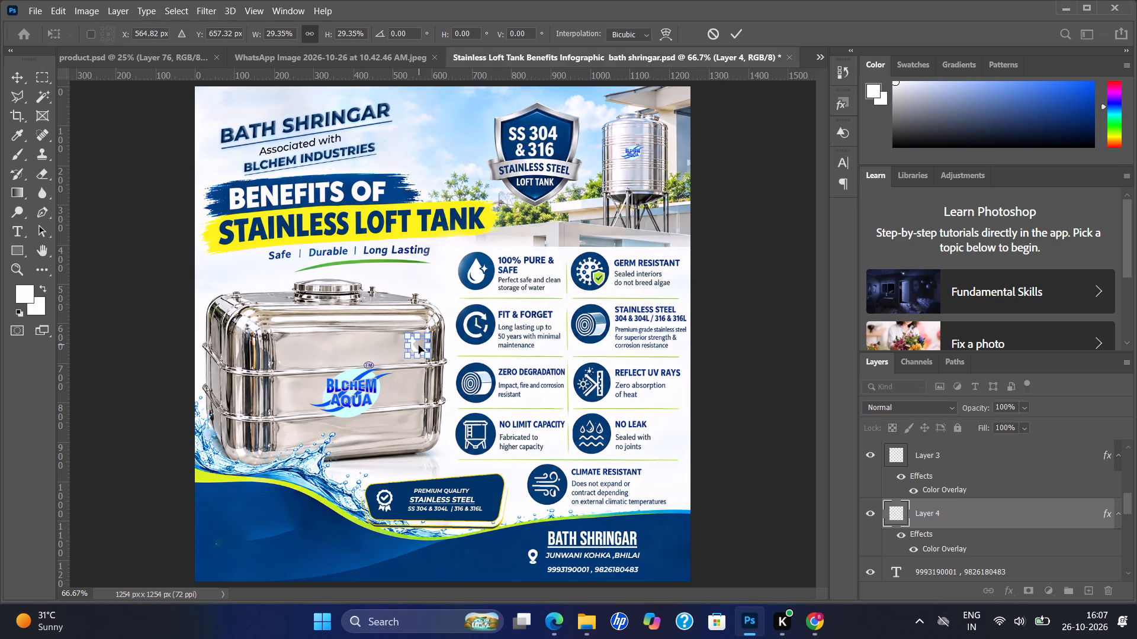
left_click_drag(419, 346, 537, 573)
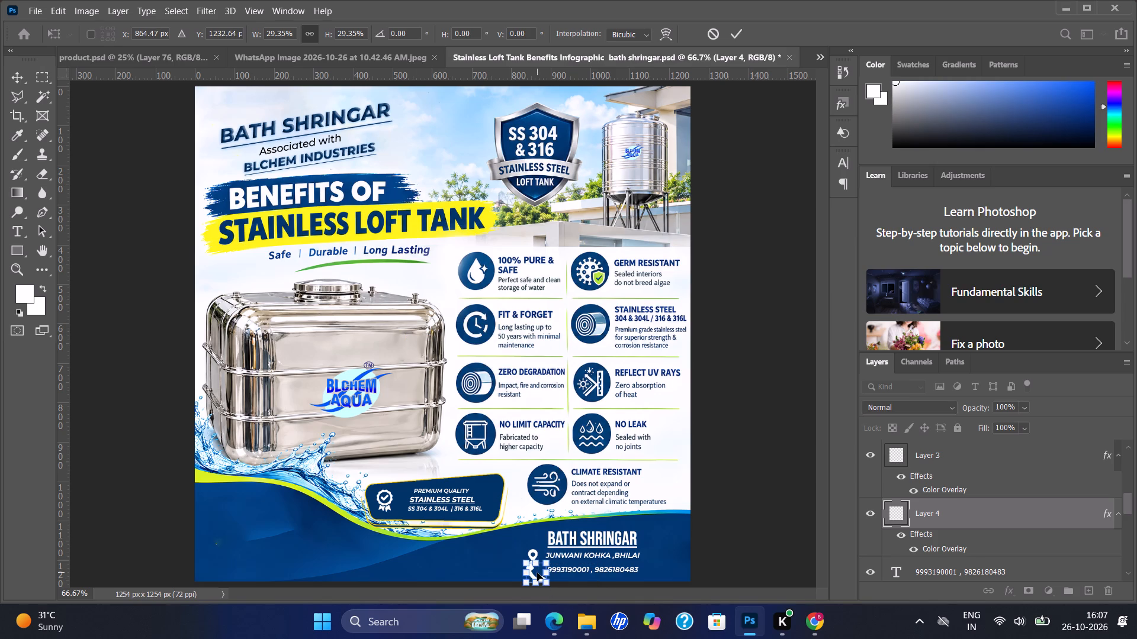
Shrink the phone icon further to about 18.7% and nudge it slightly down and right, just below the location pin.
left_click_drag(546, 583, 541, 575)
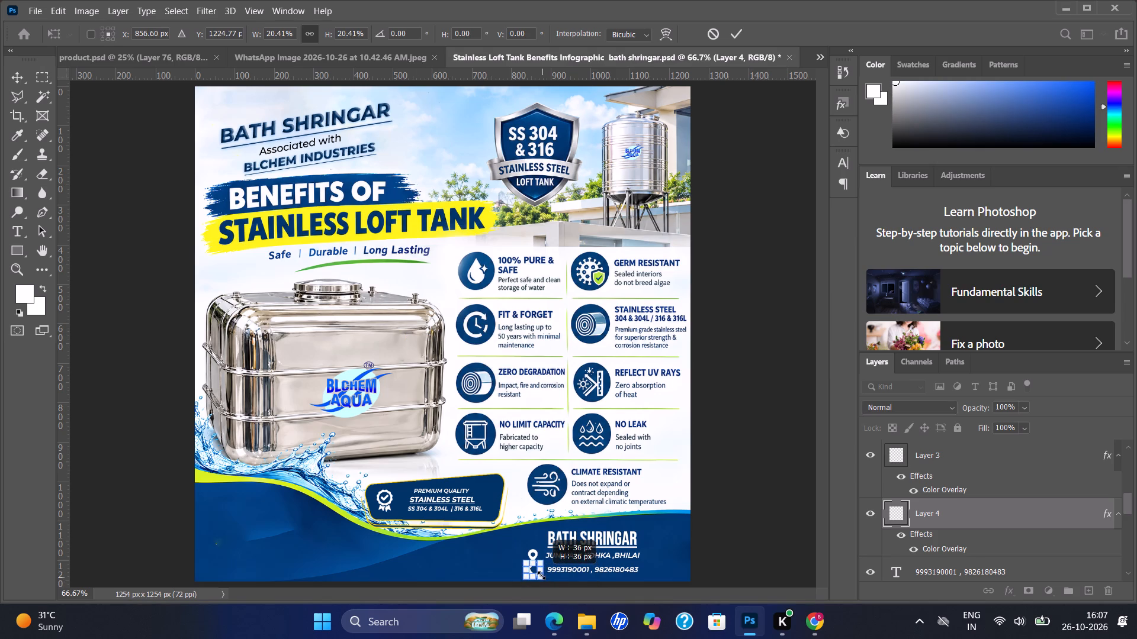
left_click_drag(541, 575, 539, 575)
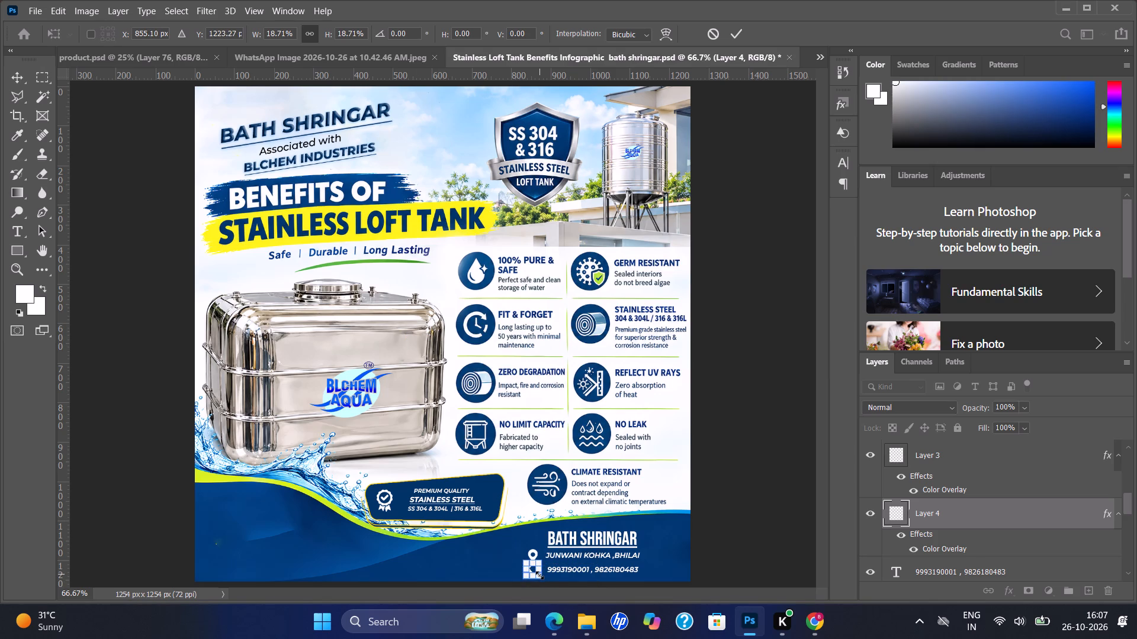
key("Down")
key("Down")
key("Down")
key("Down")
key("Down")
key("Right")
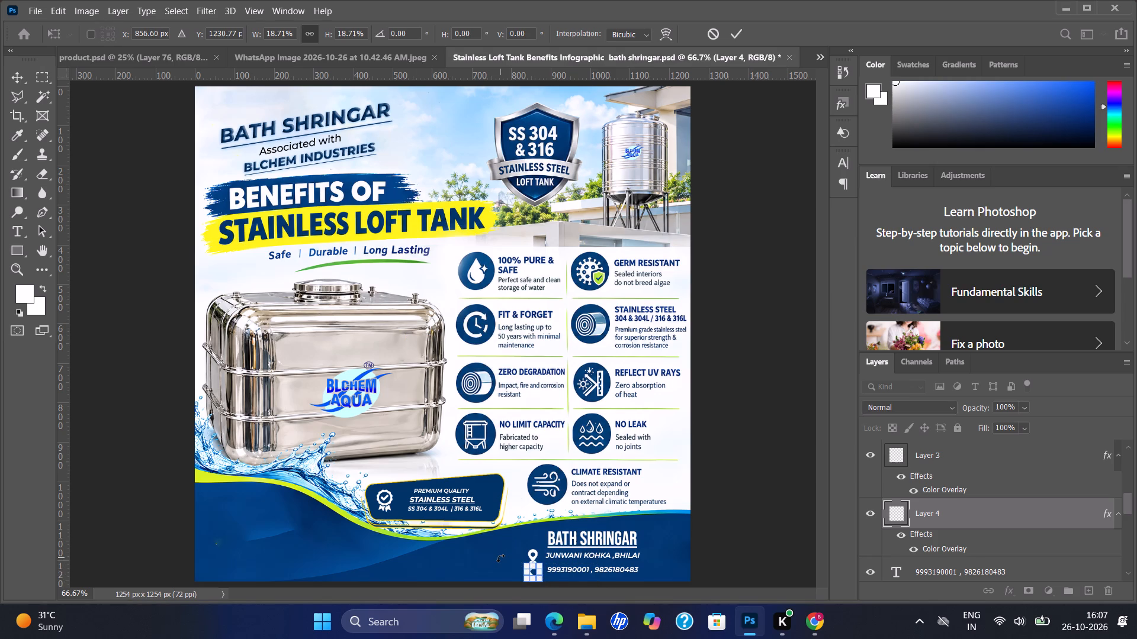
left_click(500, 558)
scroll(768, 356, "down", 2)
left_click_drag(733, 37, 682, 260)
scroll(682, 260, "down", 2)
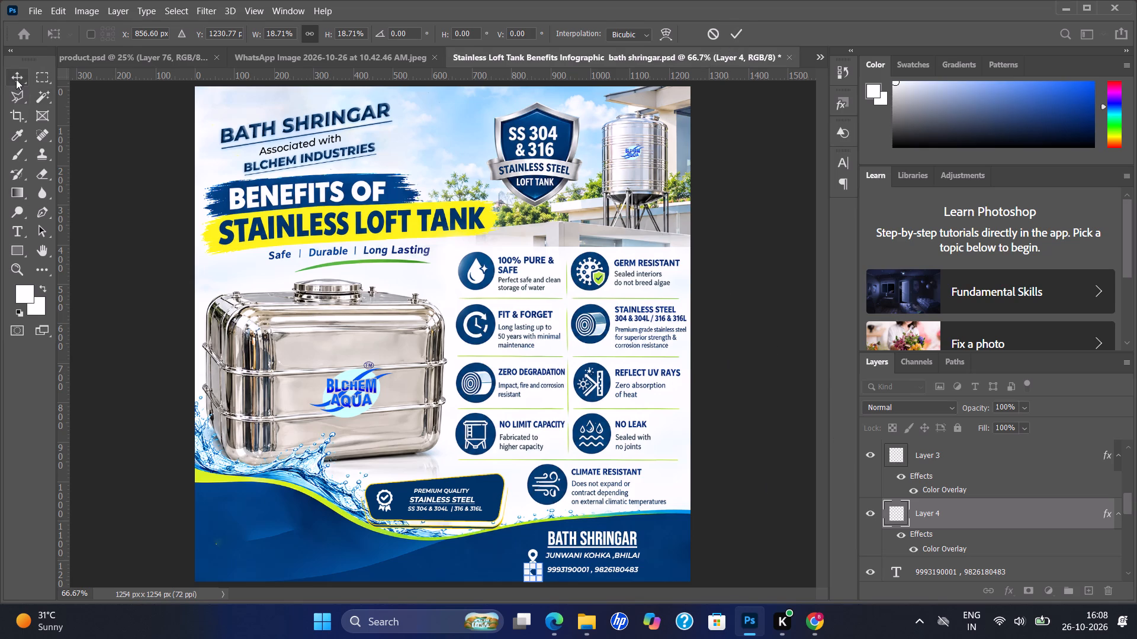
left_click(16, 79)
left_click(960, 473)
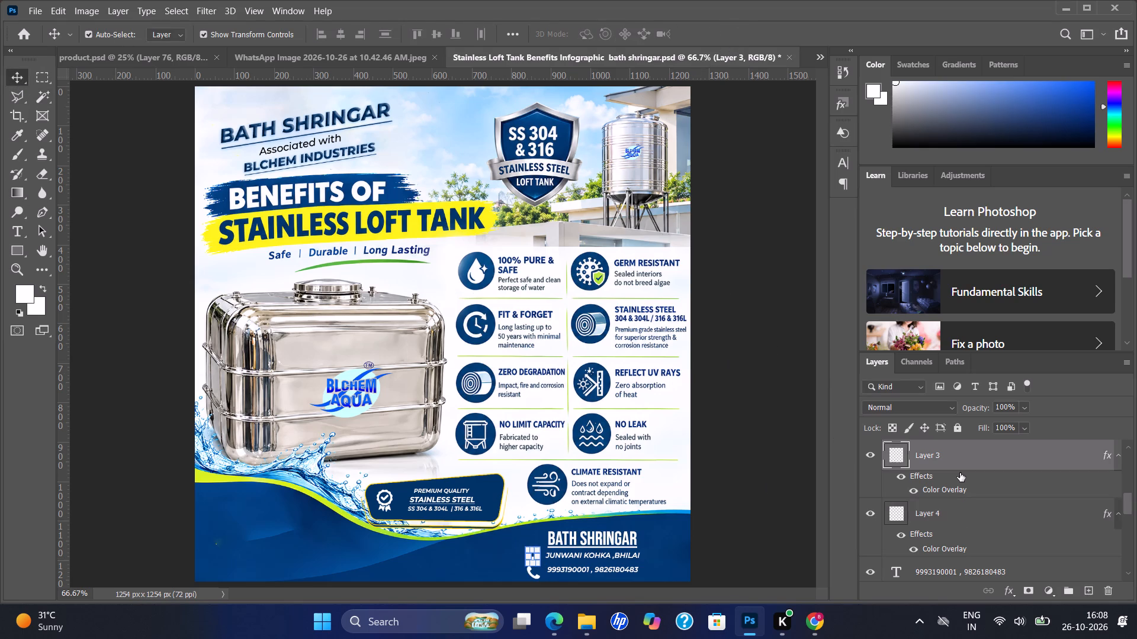
left_click(792, 538)
Scale the phone icon down to about 88.7% of its size and nudge it slightly up beside the phone numbers.
left_click(943, 457)
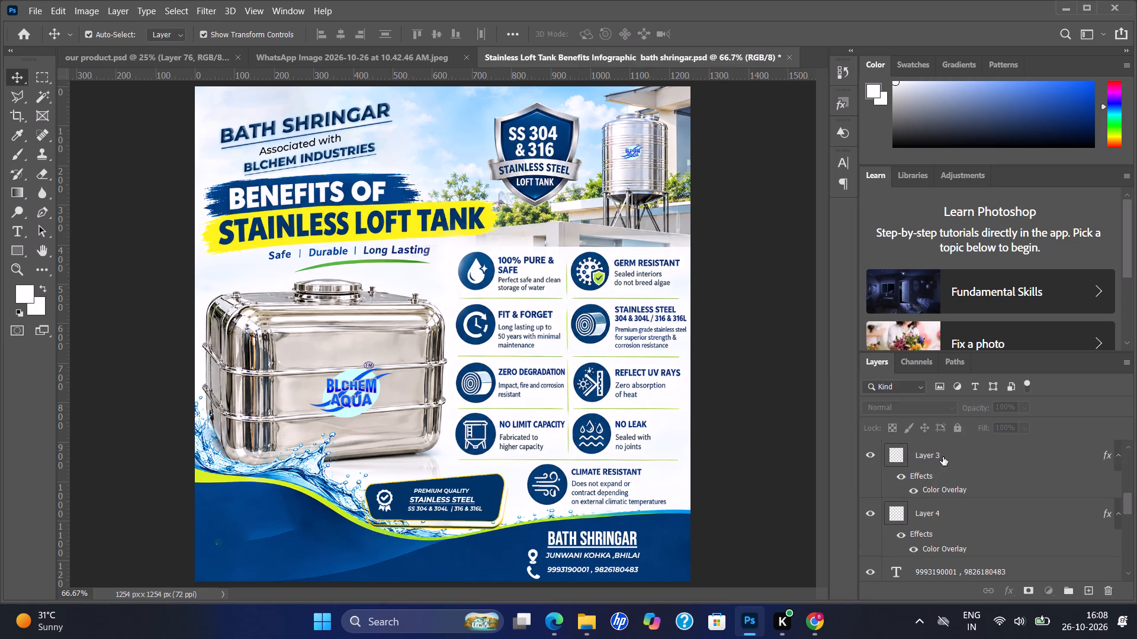
left_click(927, 512)
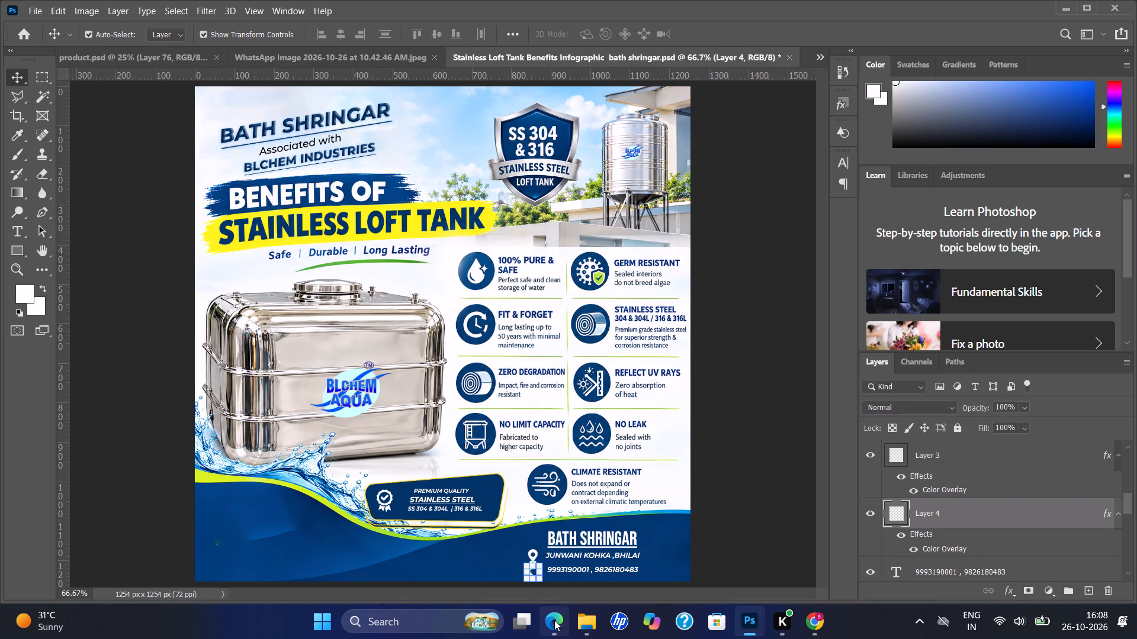
left_click(525, 566)
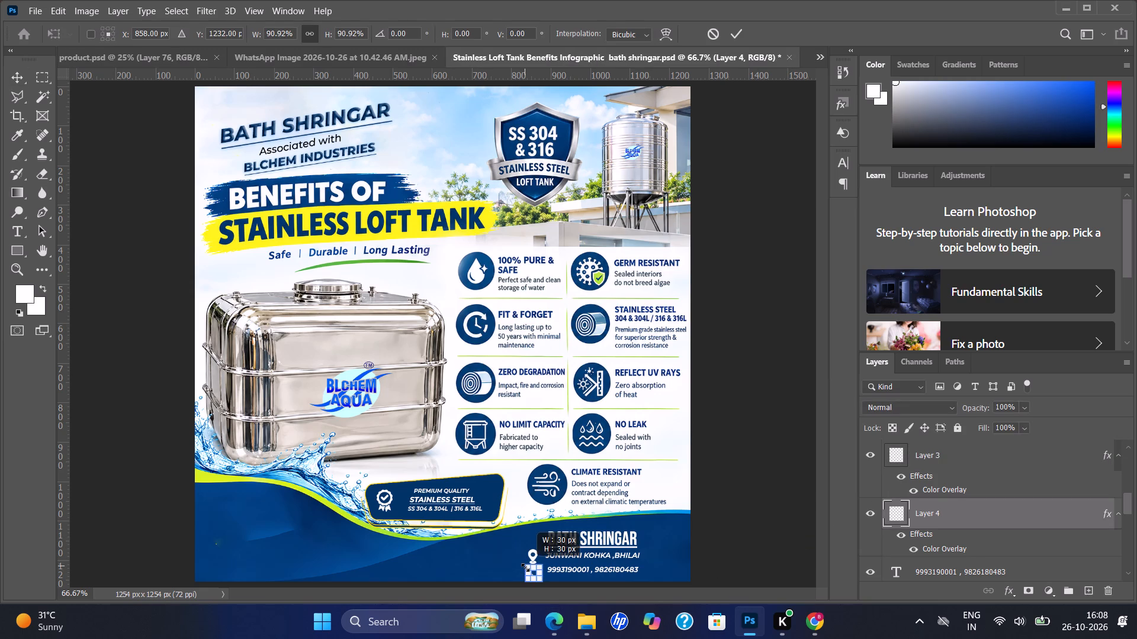
key("Up")
key("Up")
key("Left")
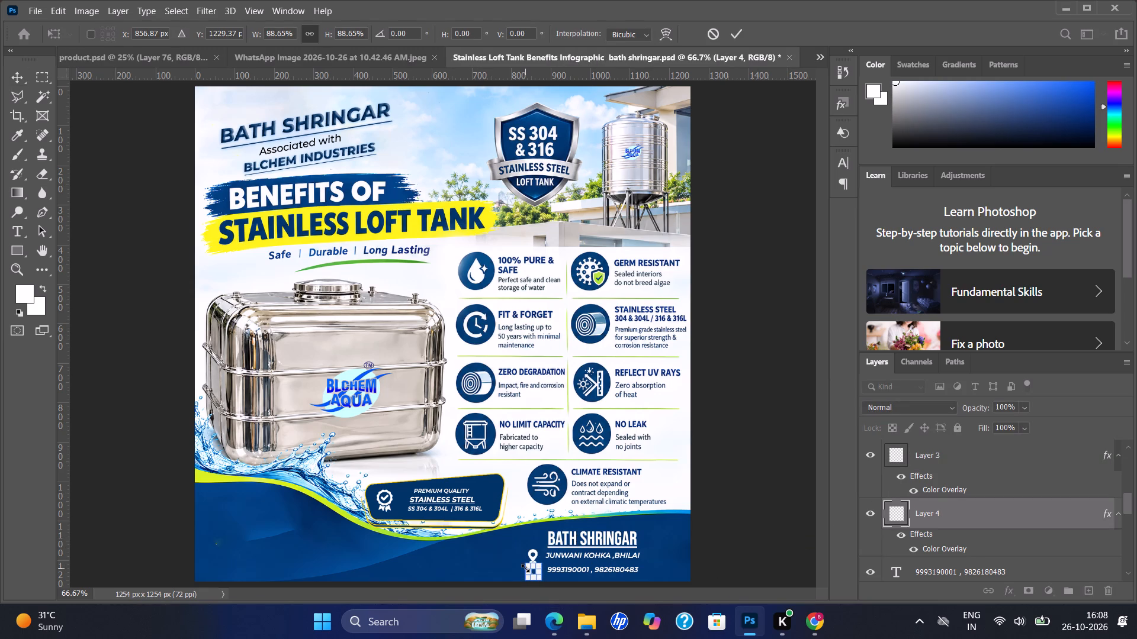
key("Right")
key("Up")
Nudge the phone number text line slightly down to align it with the phone icon.
left_click(925, 570)
key("Down")
key("Down")
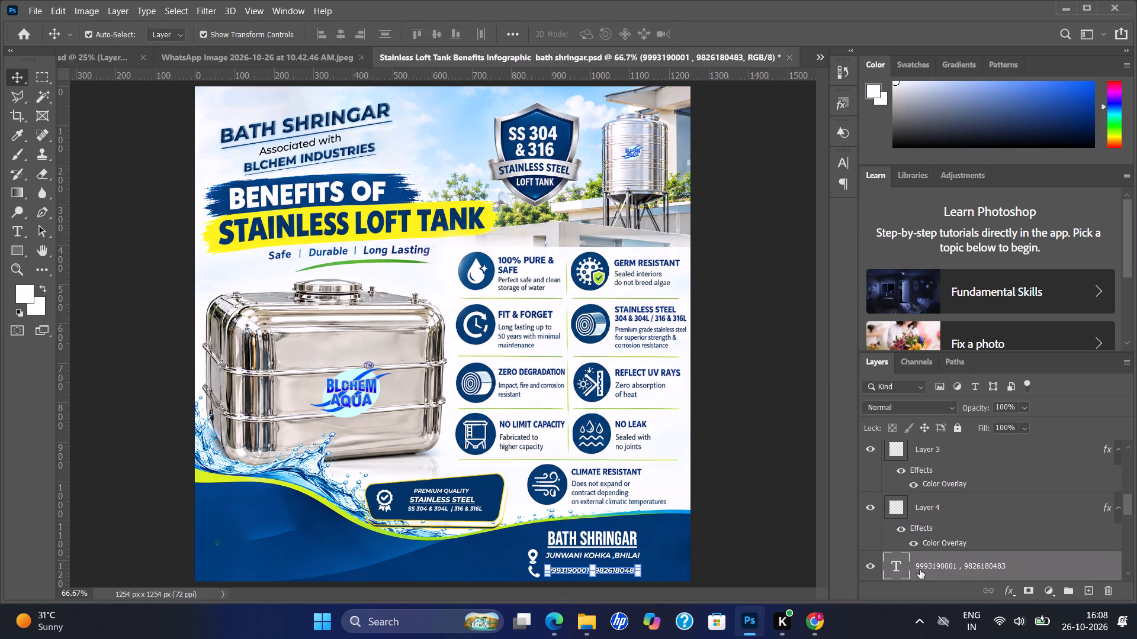
key("Down")
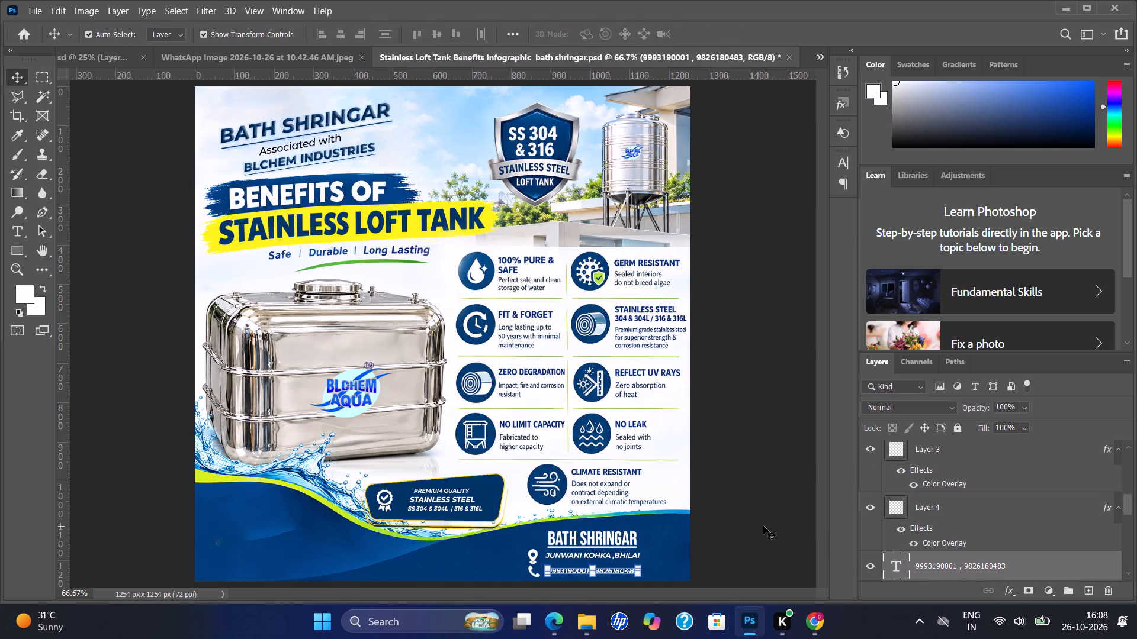
Check the original tagline wording by briefly hiding the Background copy layer, and show the layer again.
scroll(884, 548, "down", 4)
left_click(878, 540)
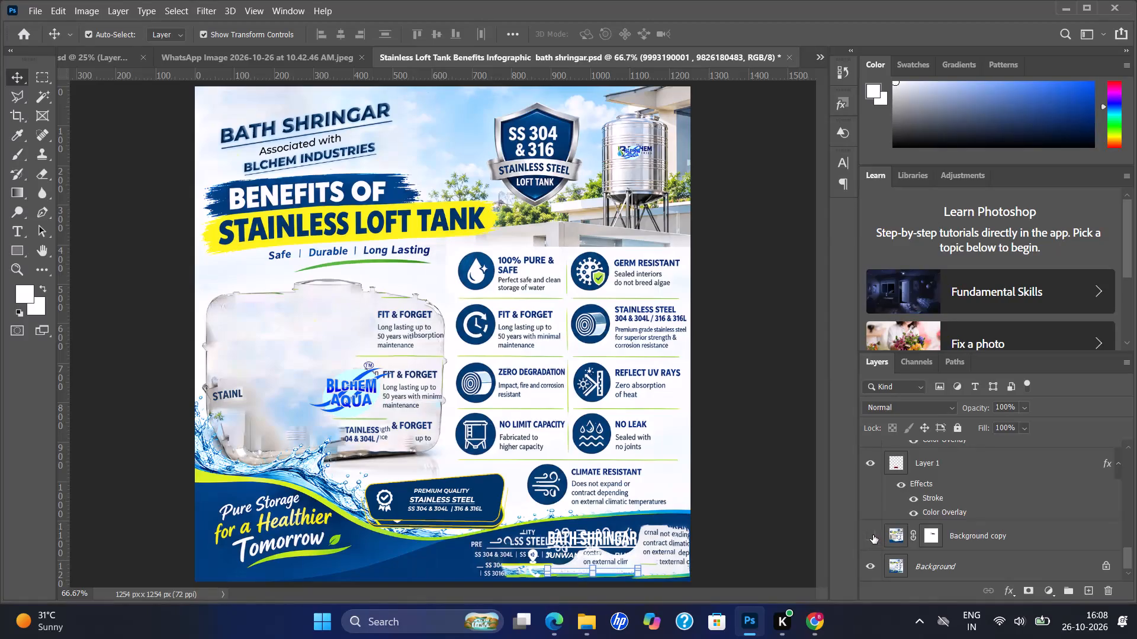
left_click(873, 534)
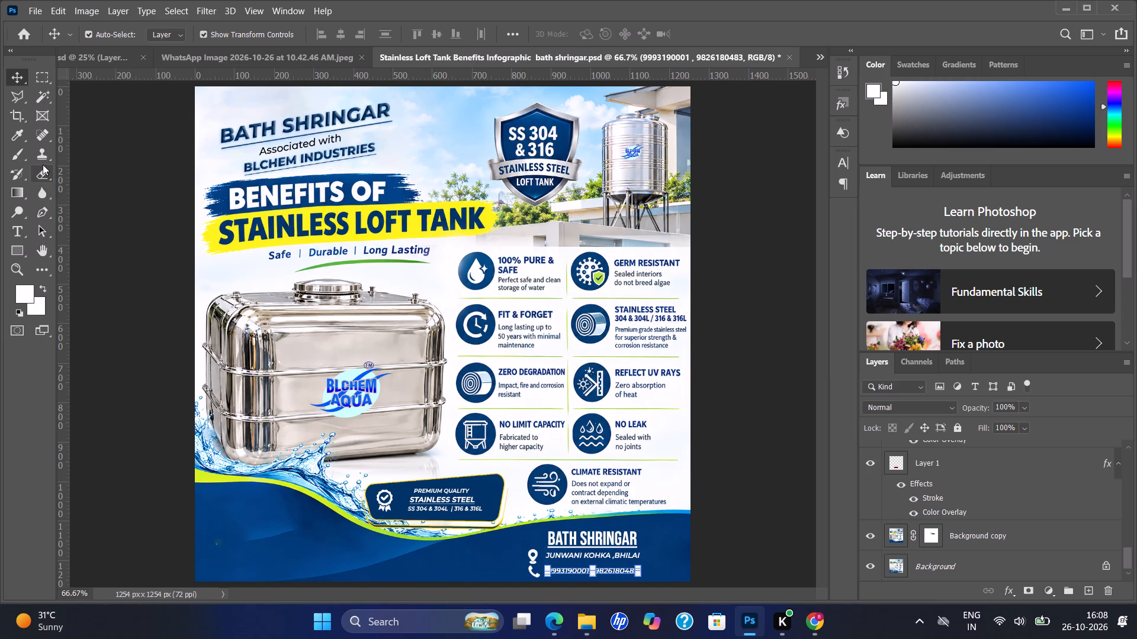
Add the tagline "PURE STORAGE FOR A / HEALTHIER TOMORROW" as two lines of white text in the blue wave below the tank.
left_click(12, 231)
left_click(291, 510)
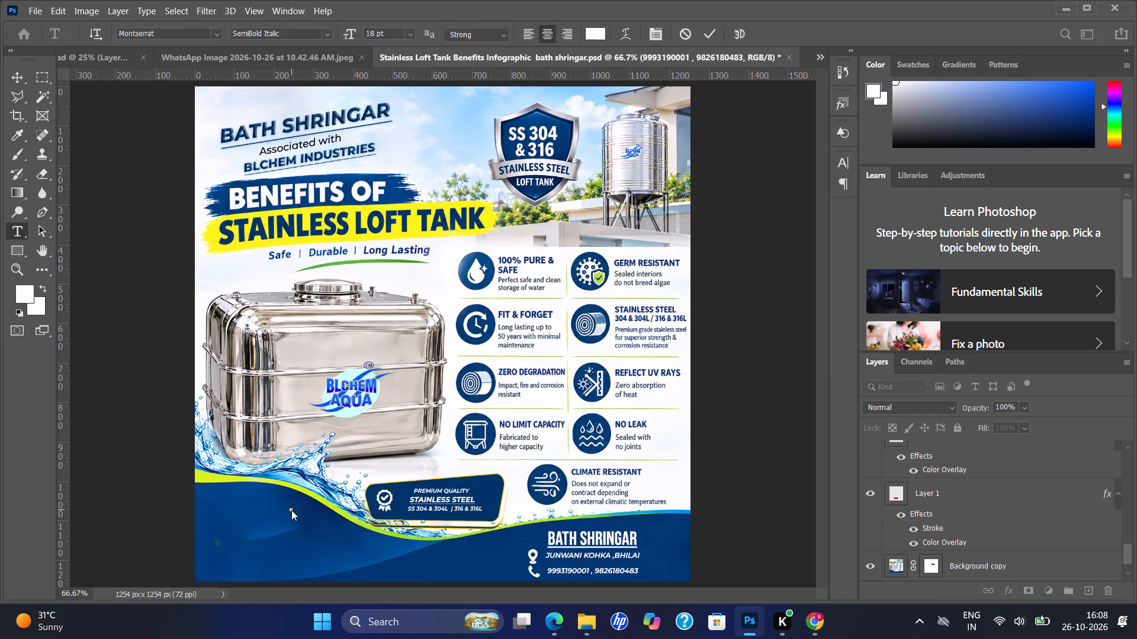
type("ure")
key("space")
type("tora")
key("g")
key("BackSpace")
key("BackSpace")
key("BackSpace")
key("BackSpace")
key("BackSpace")
key("BackSpace")
key("BackSpace")
key("BackSpace")
key("BackSpace")
key("BackSpace")
key("BackSpace")
key("BackSpace")
key("BackSpace")
key("BackSpace")
key("BackSpace")
key("BackSpace")
key("BackSpace")
key("BackSpace")
key("BackSpace")
key("BackSpace")
key("BackSpace")
key("BackSpace")
key("BackSpace")
key("BackSpace")
key("BackSpace")
key("BackSpace")
key("BackSpace")
key("p")
type("URE STORAGE FOR A")
key("Return")
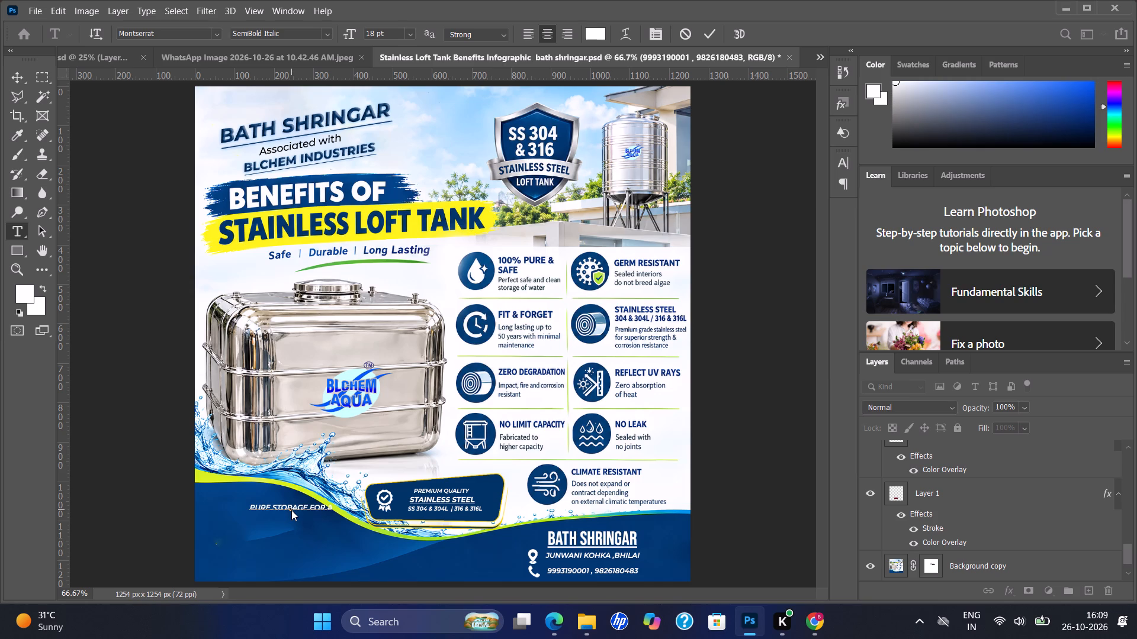
type("HEAL")
type("THIER TOMMO")
key("BackSpace")
key("BackSpace")
type("ORROW")
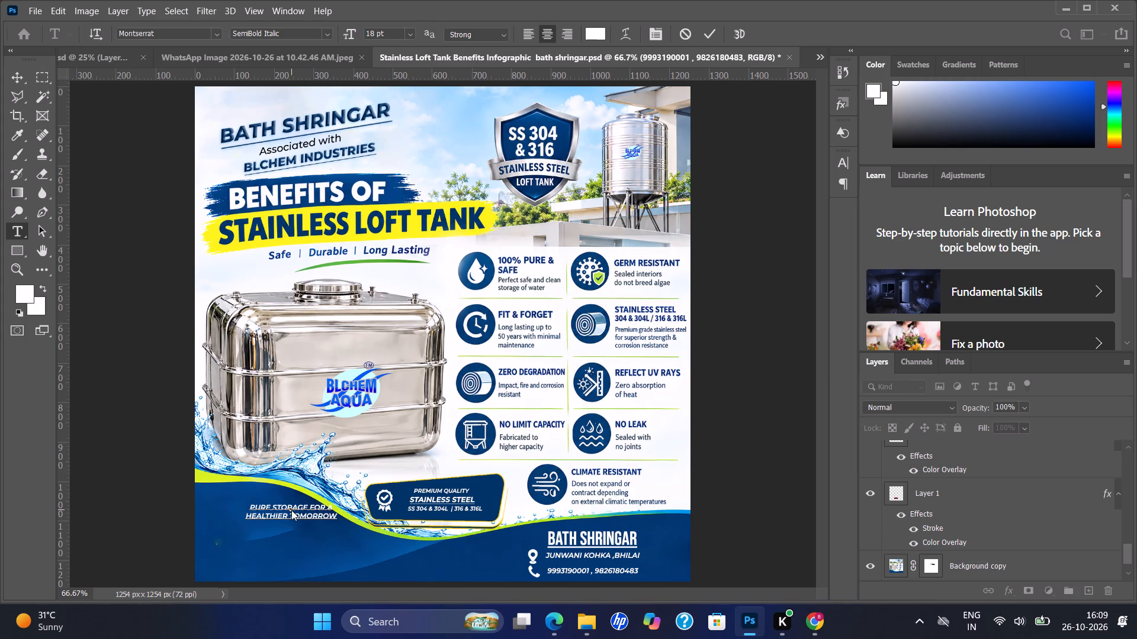
left_click(707, 35)
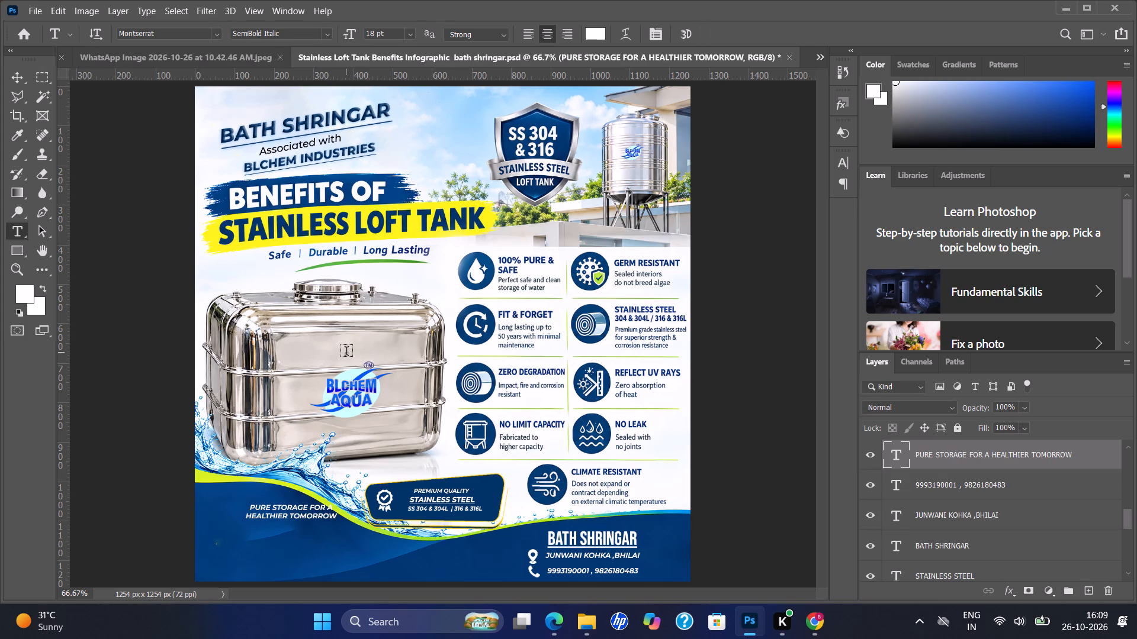
Scale the new tagline to about 183%, rotate it to about -17.3° and move it into the poster's lower-left blue area.
key("ctrl+t")
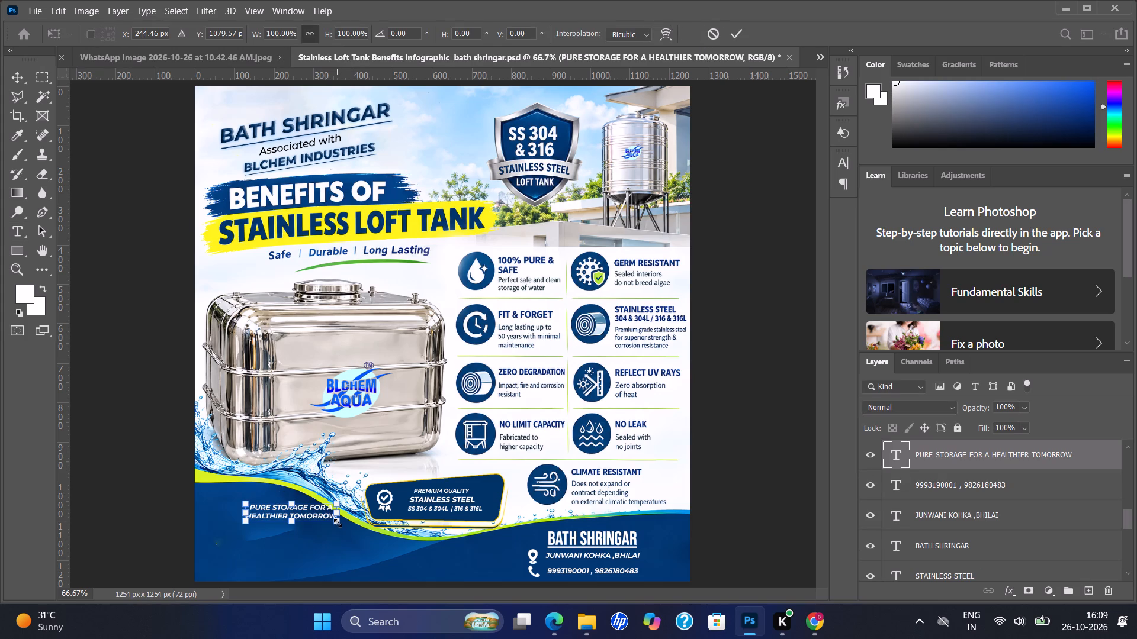
left_click_drag(338, 523, 369, 564)
left_click_drag(388, 550, 404, 526)
left_click_drag(326, 506, 313, 517)
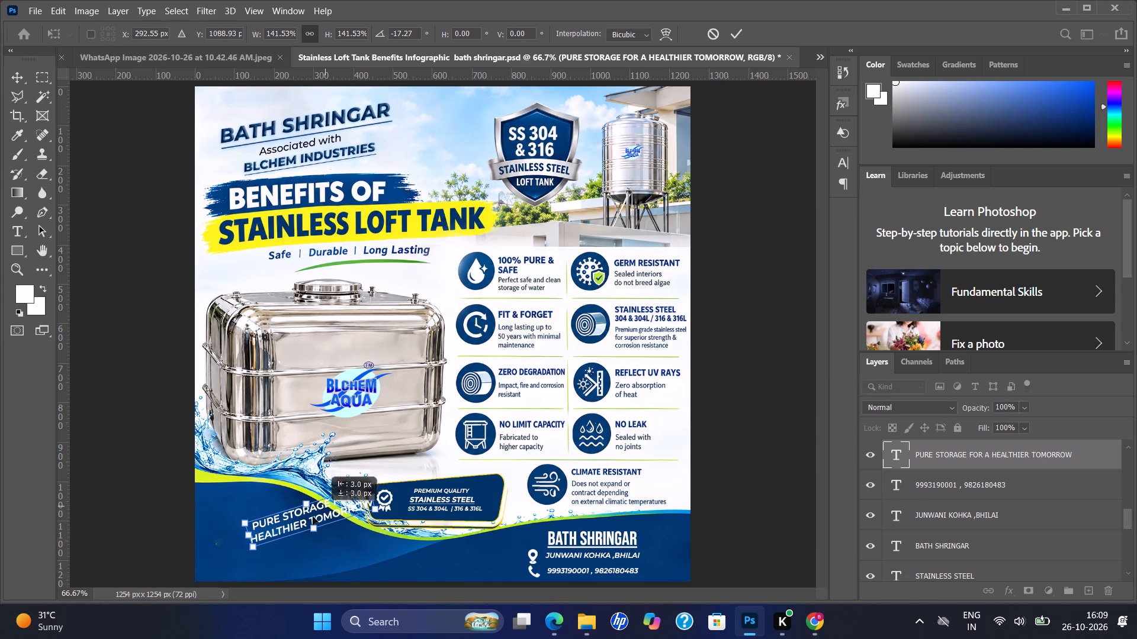
left_click_drag(313, 517, 287, 529)
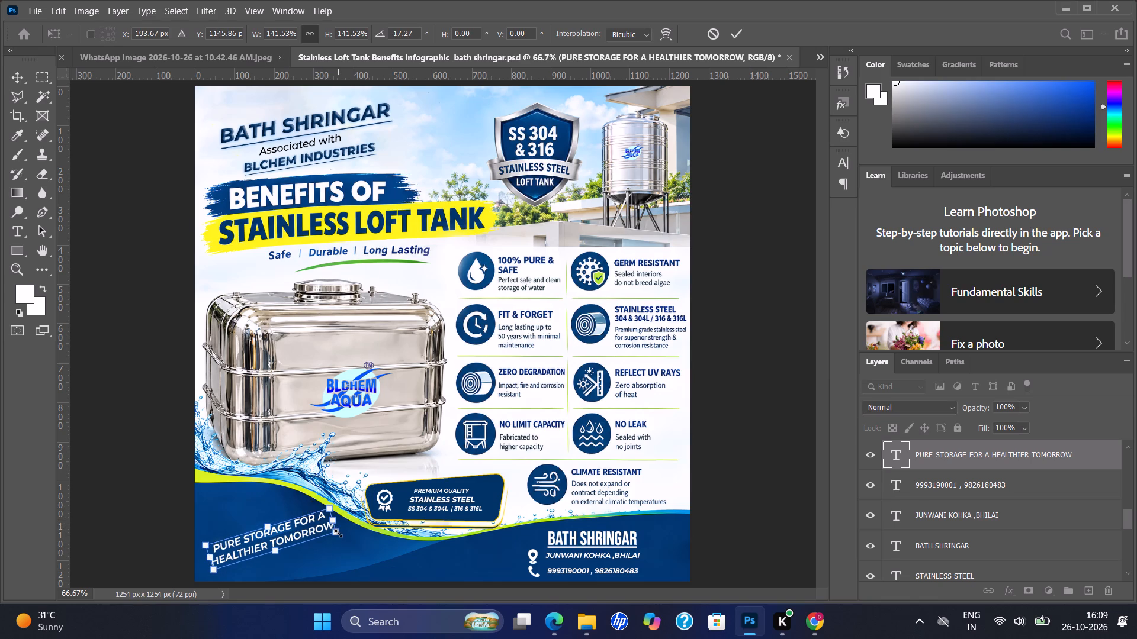
left_click_drag(338, 533, 380, 556)
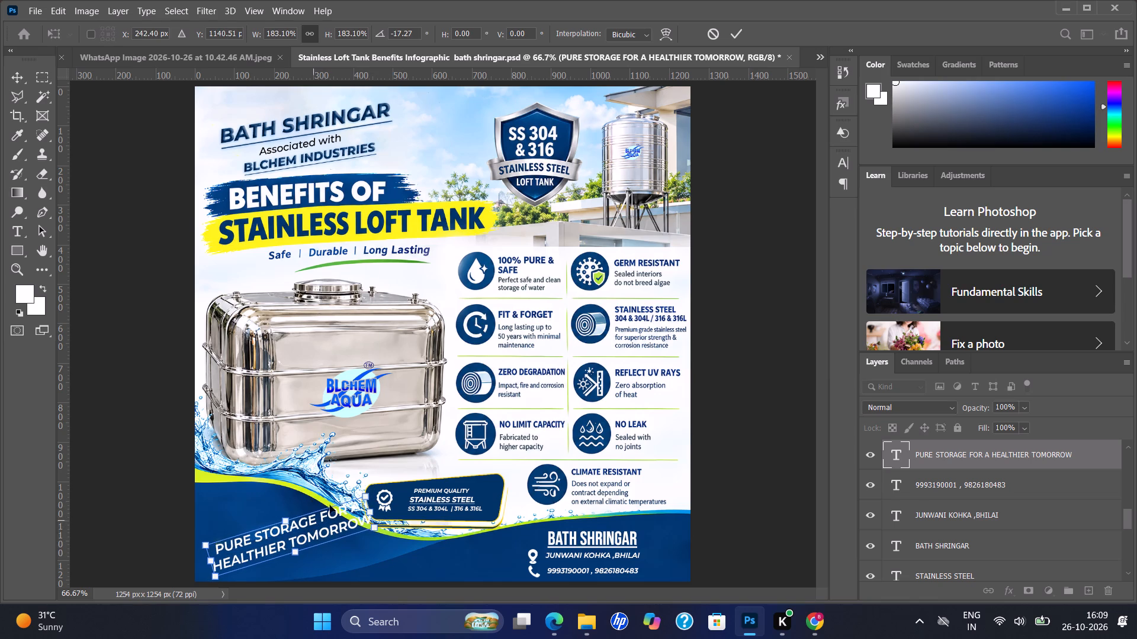
double_click(322, 520)
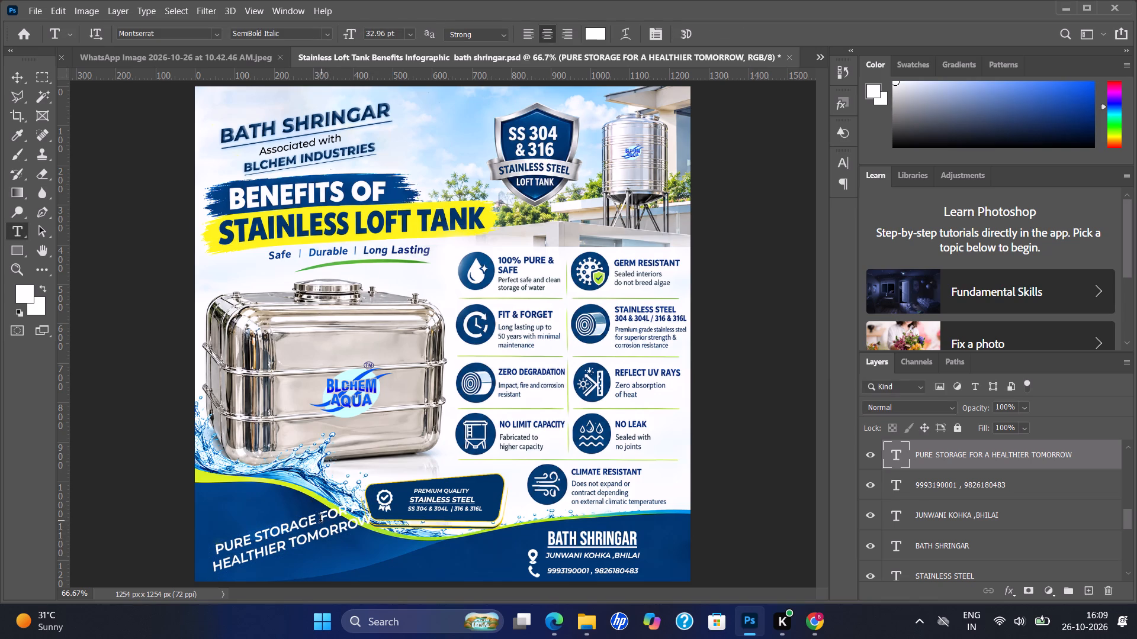
Break the tagline into three lines: PURE STORAGE, FOR A, and HEALTHIER TOMORROW.
left_click(318, 518)
key("Return")
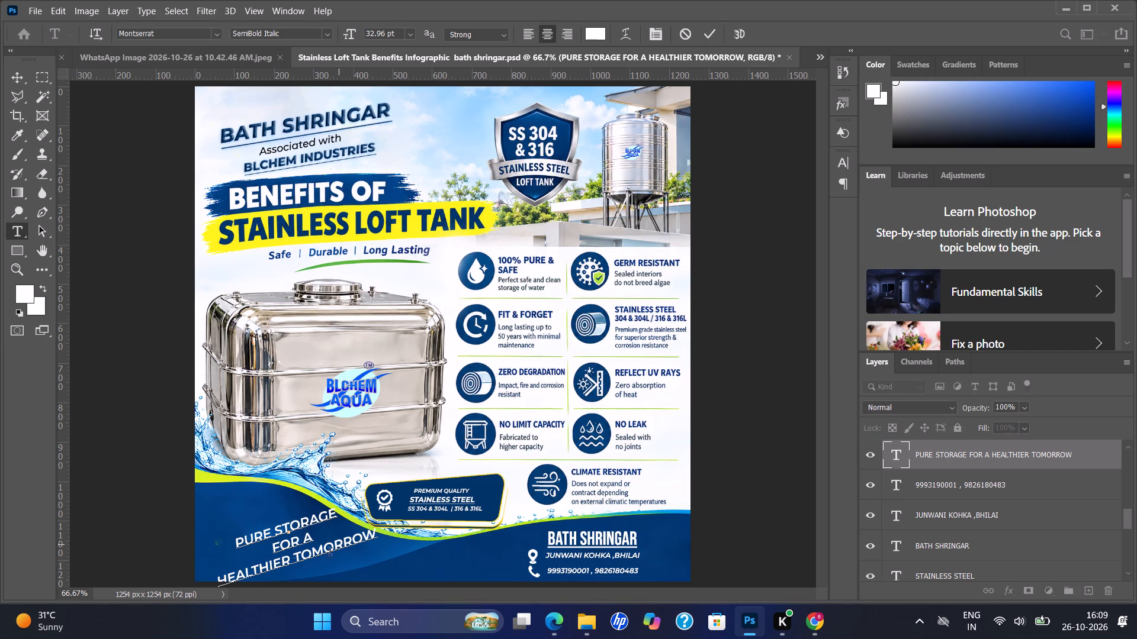
left_click(215, 586)
key("BackSpace")
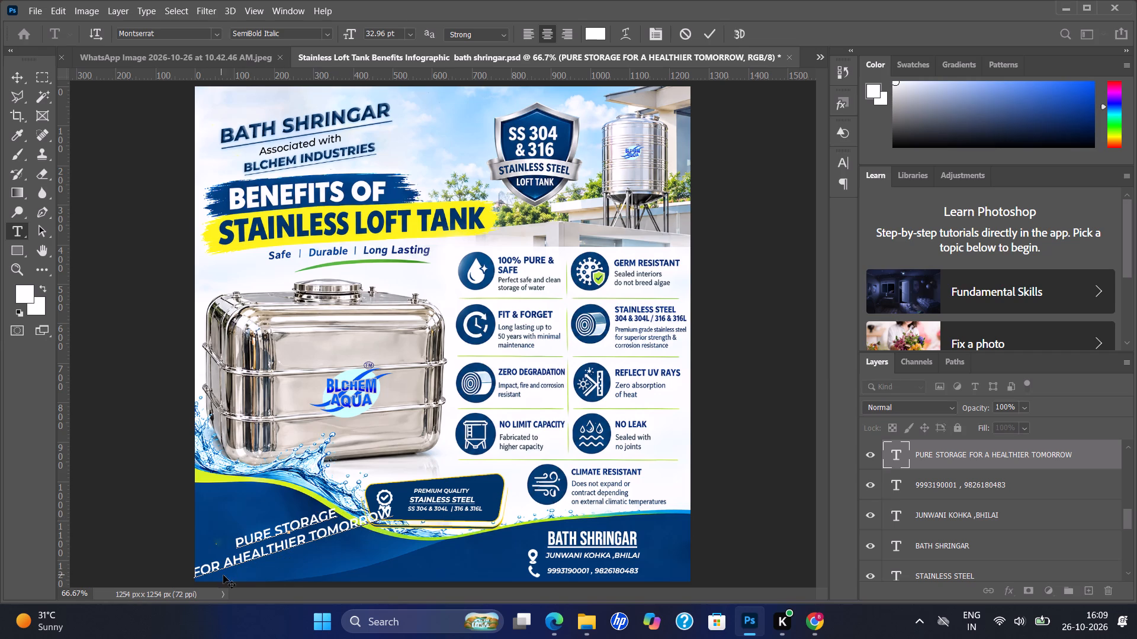
key("Right")
key("Left")
key("space")
key("Return")
key("BackSpace")
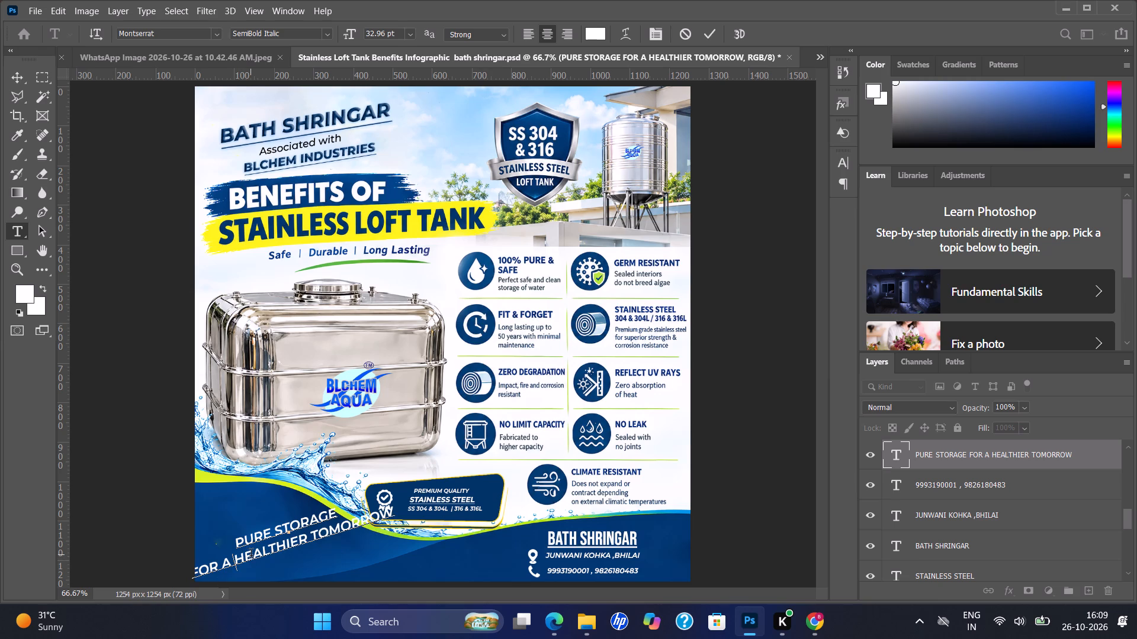
key("Return")
key("BackSpace")
key("Return")
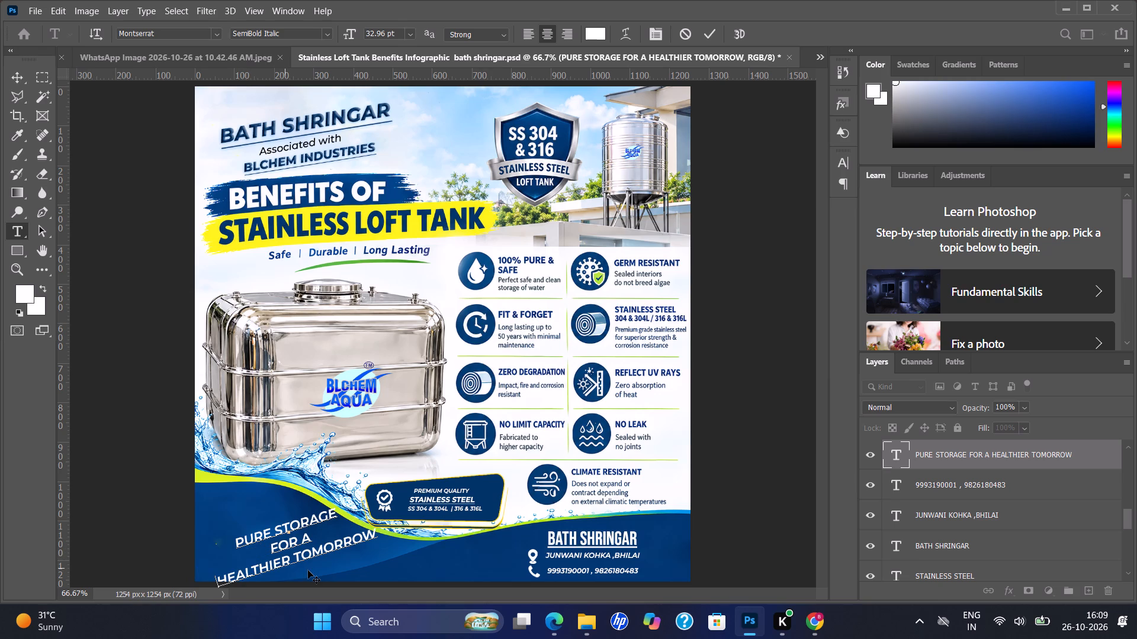
left_click(710, 35)
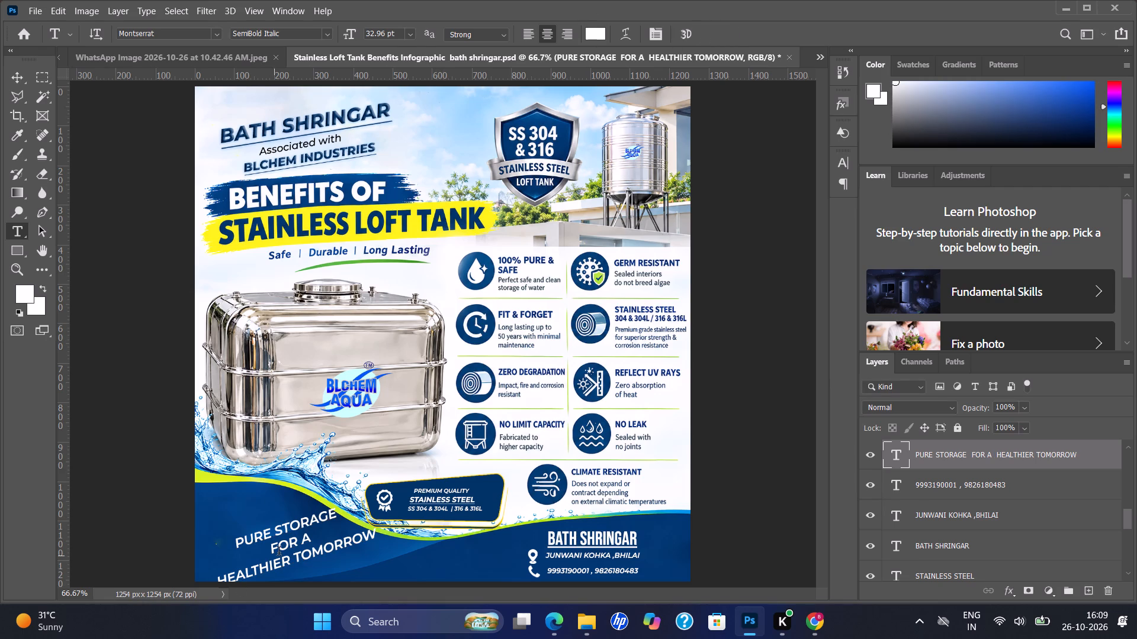
Left-align all of the tagline text.
triple_click(279, 553)
key("ctrl+a")
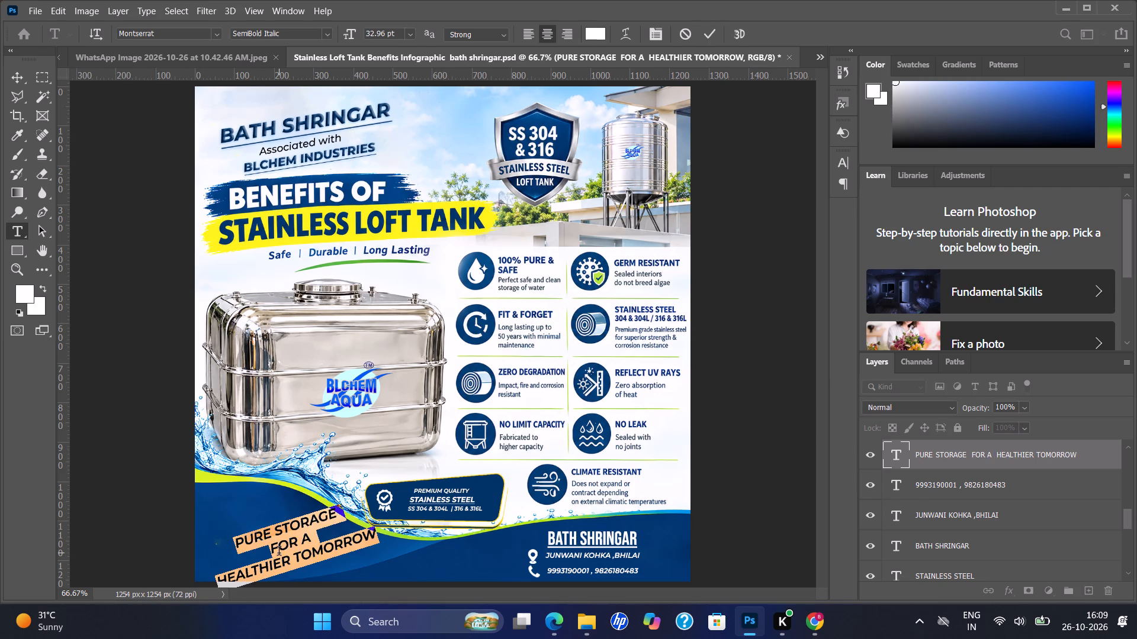
left_click(522, 31)
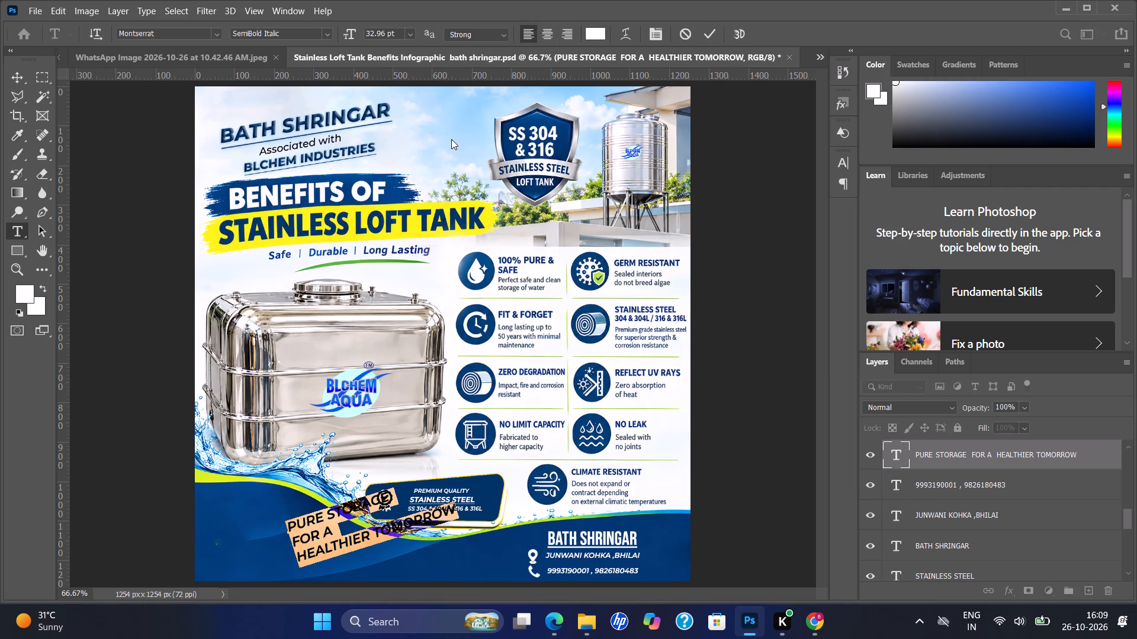
Rearrange the tagline's line breaks to read PURE STORAGE, FOR A HEALTHIER, and TOMORROW.
left_click(330, 532)
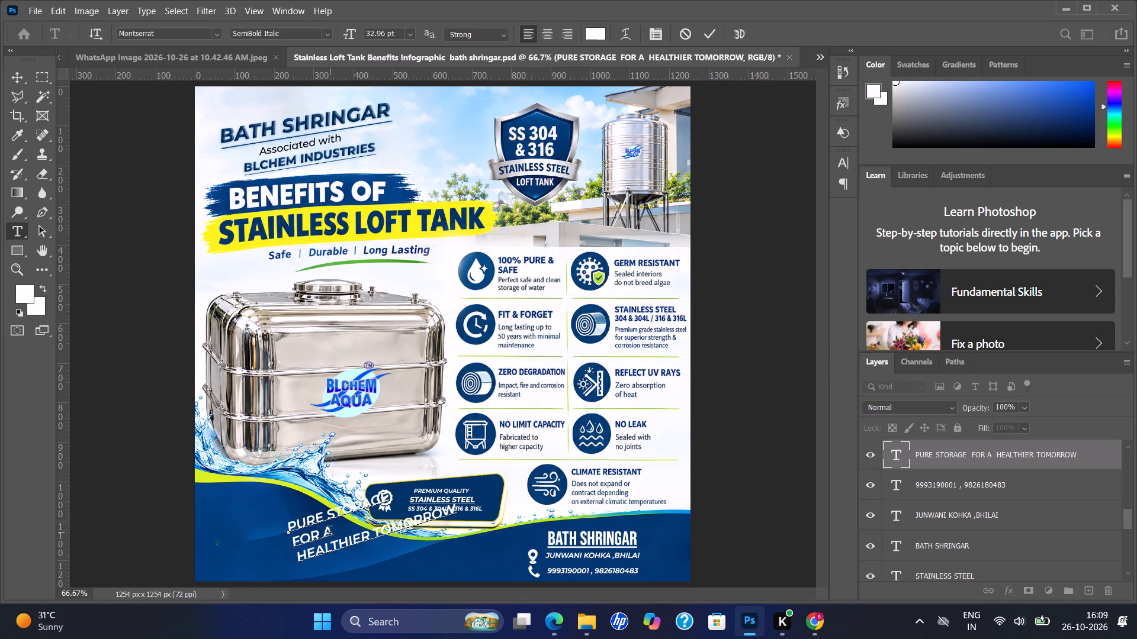
left_click(300, 560)
key("BackSpace")
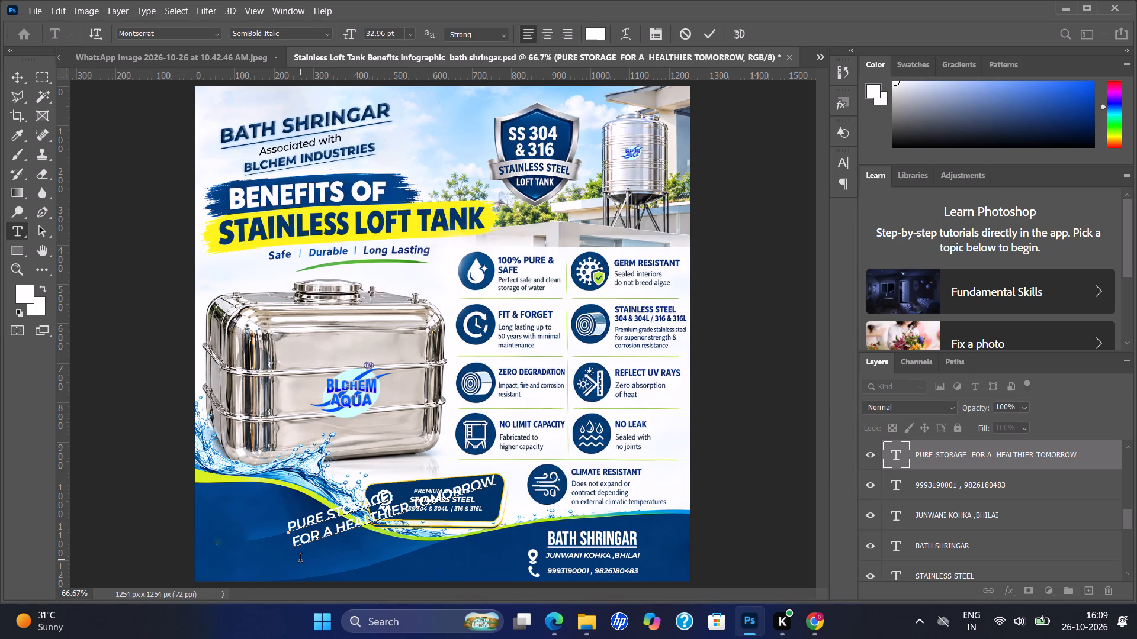
left_click(413, 505)
key("Return")
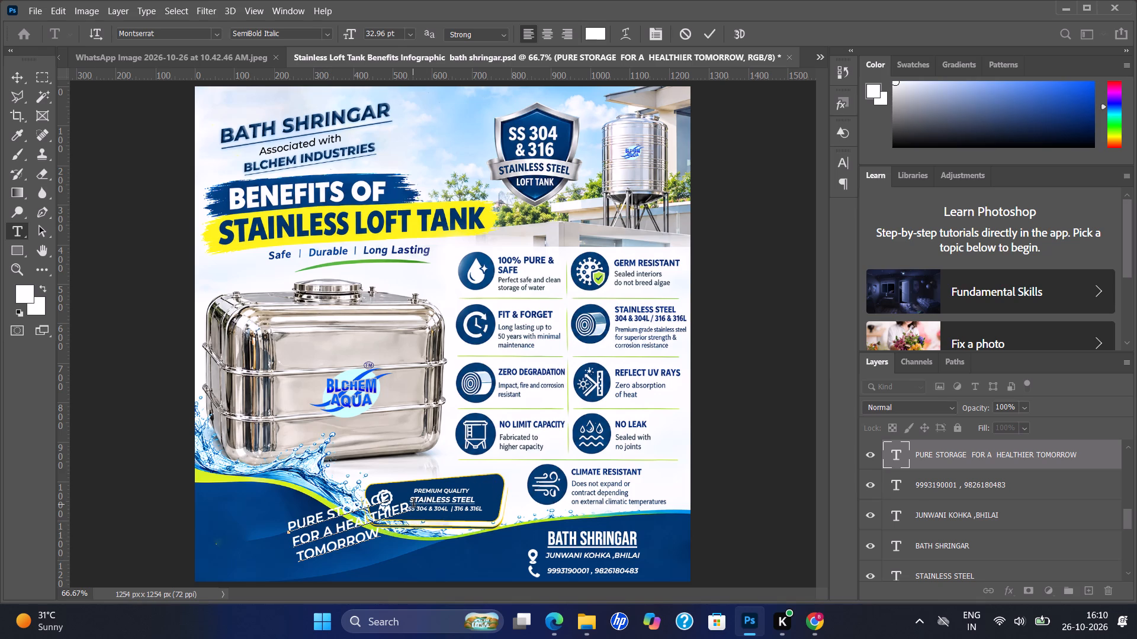
left_click(722, 32)
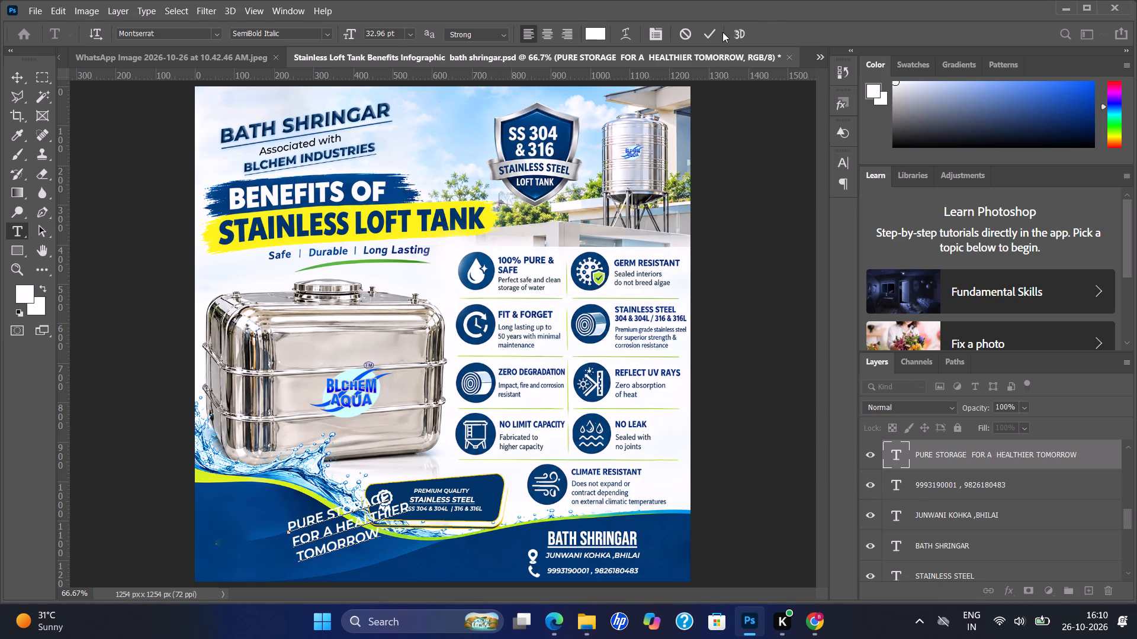
left_click(720, 34)
left_click(705, 38)
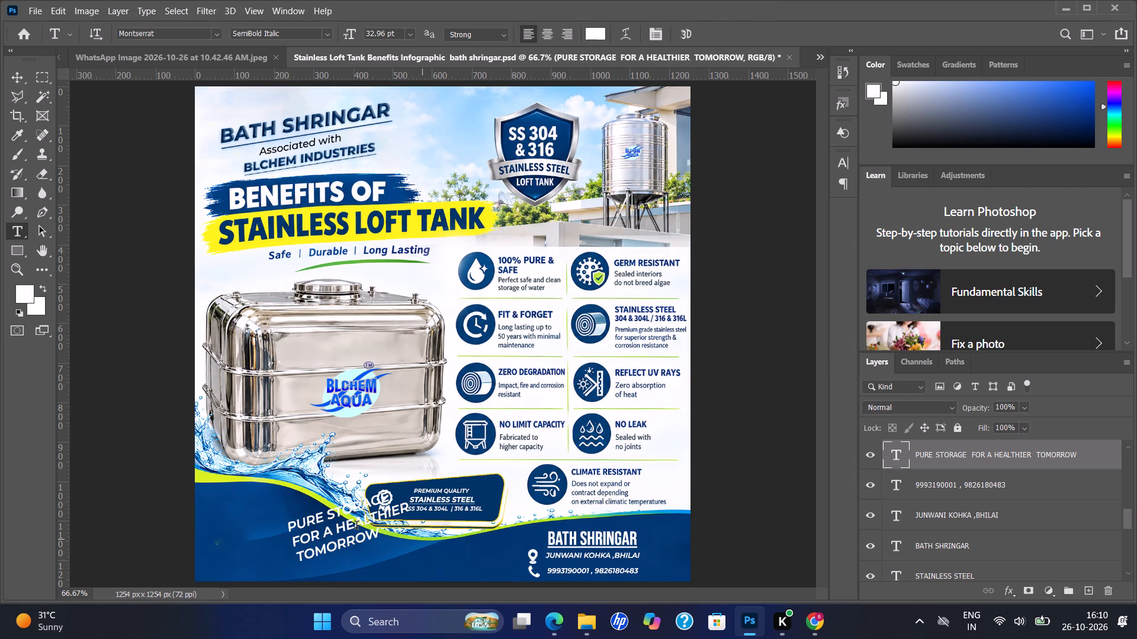
Move the three-line tagline into the blue wave at the poster's lower-left corner, clear of the premium quality badge.
key("v")
left_click_drag(342, 522, 264, 536)
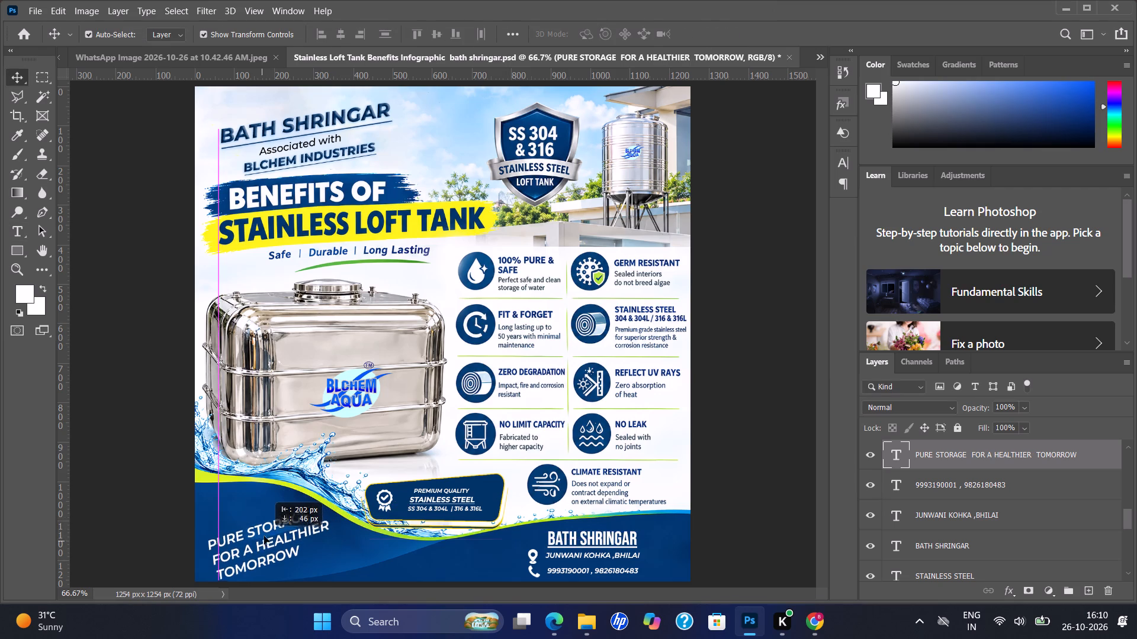
left_click_drag(264, 536, 262, 535)
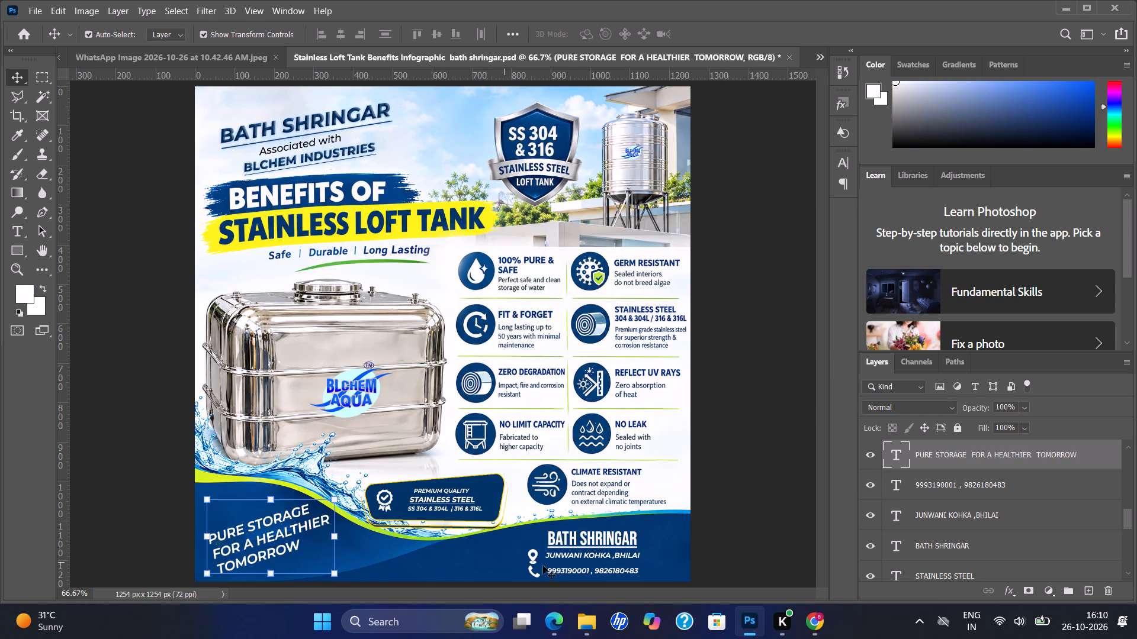
Nudge the footer's BATH SHRINGAR heading slightly upward, away from the address line.
left_click(572, 539)
key("Up")
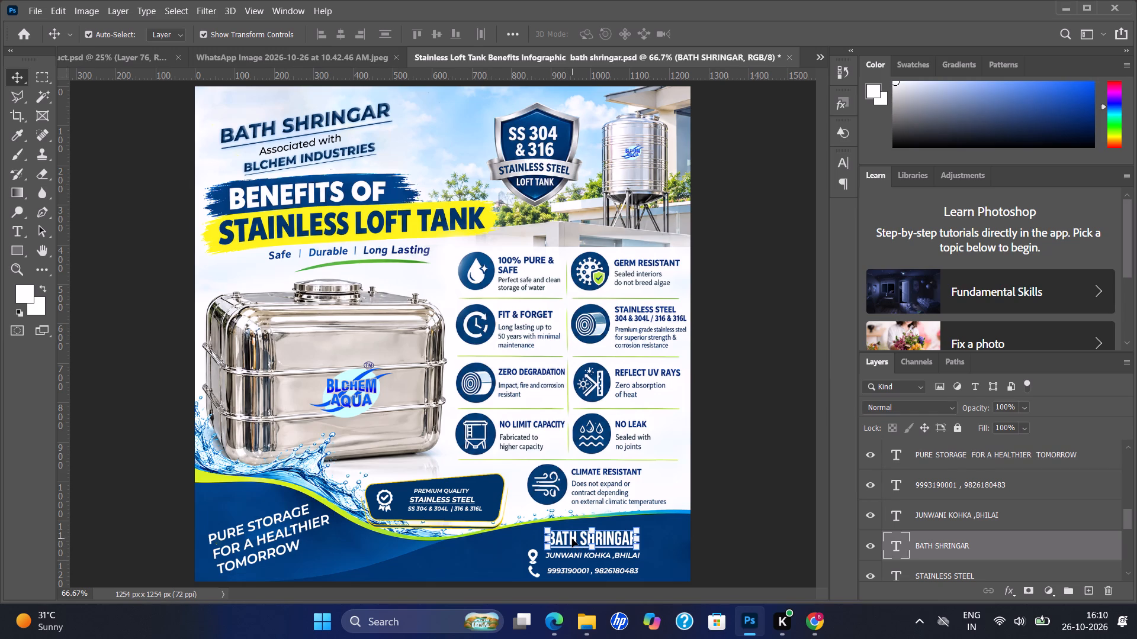
key("Up")
key("Up")
key("Up")
key("Up")
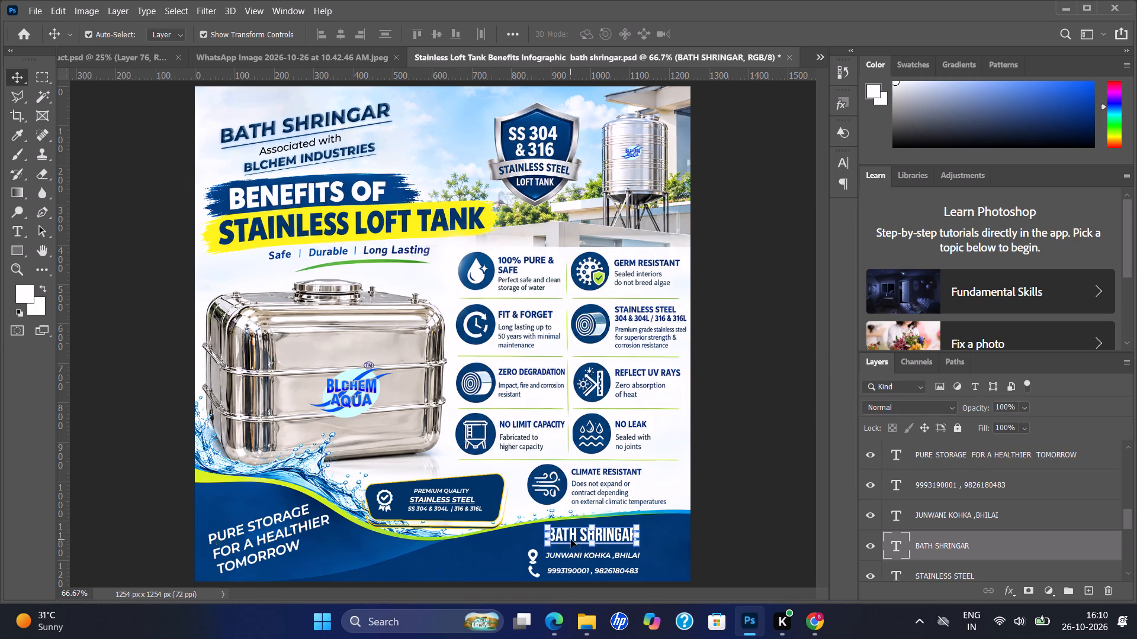
Recolour the footer's BATH SHRINGAR heading with the yellow sampled from the STAINLESS LOFT TANK banner.
triple_click(571, 540)
double_click(594, 540)
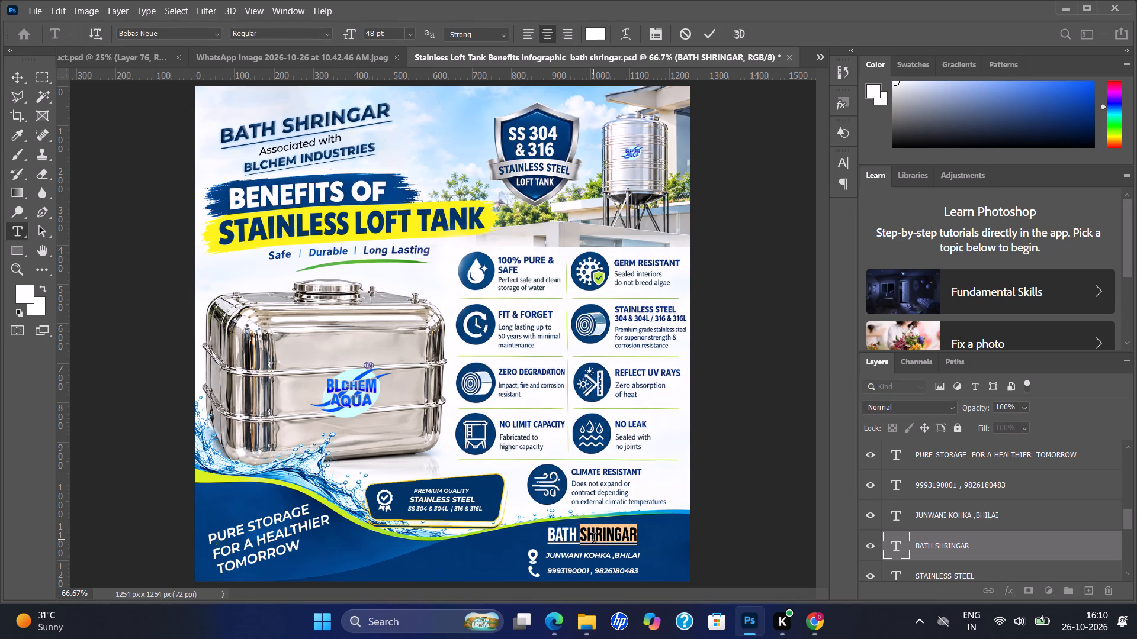
key("ctrl+a")
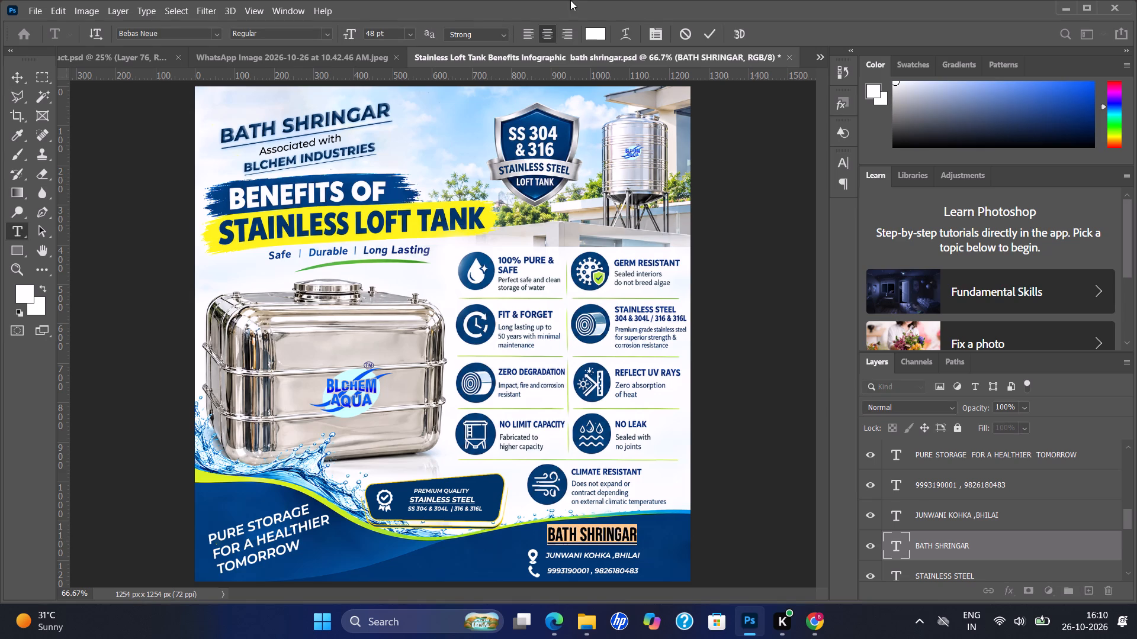
left_click(592, 28)
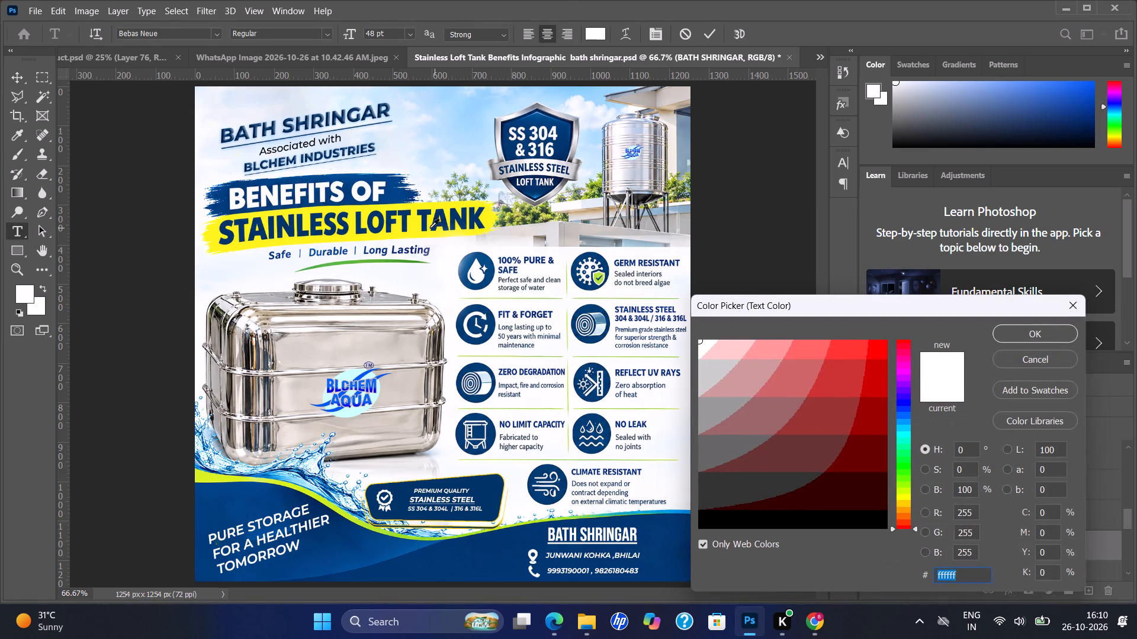
left_click(415, 228)
key("Return")
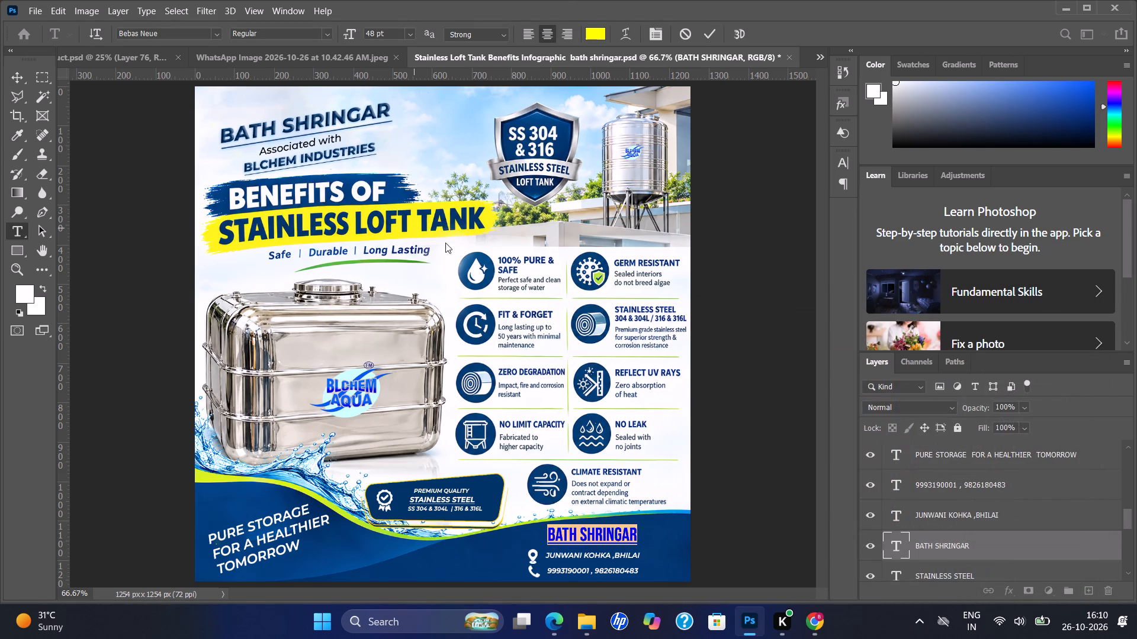
key("Return")
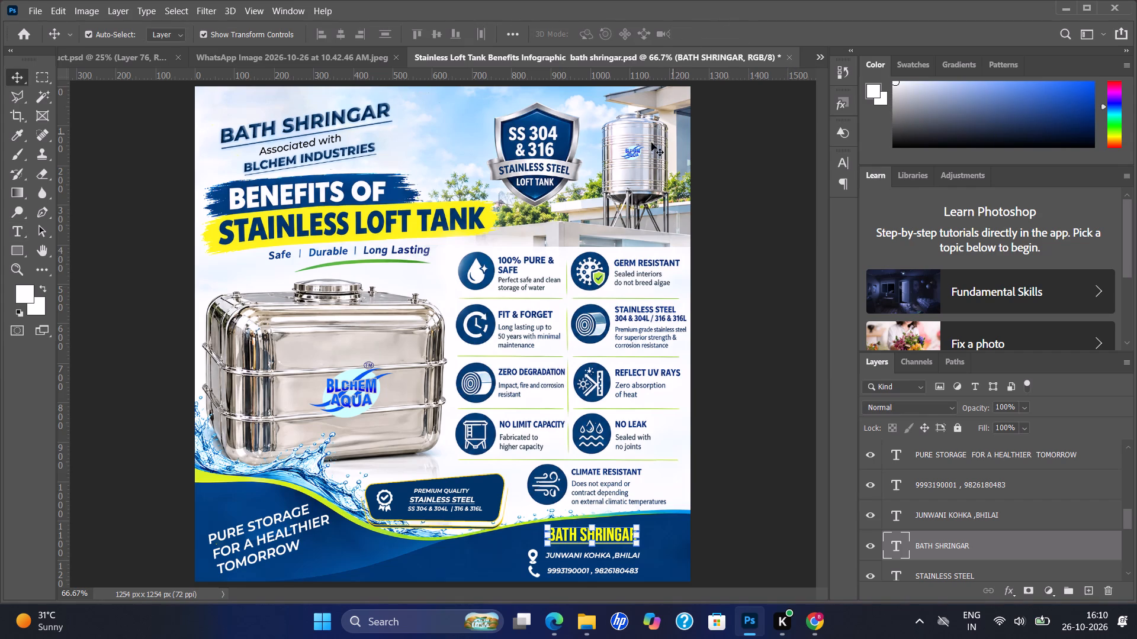
Nudge the footer's BATH SHRINGAR heading slightly to the left above the address line.
key("Left")
key("Left")
key("Left")
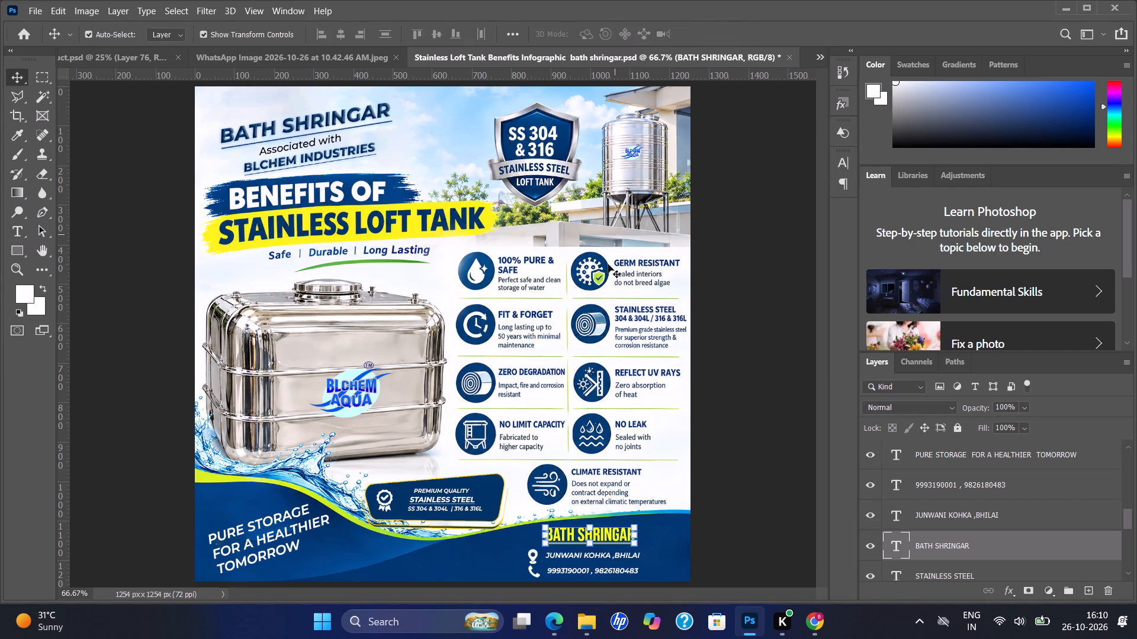
left_click(534, 560)
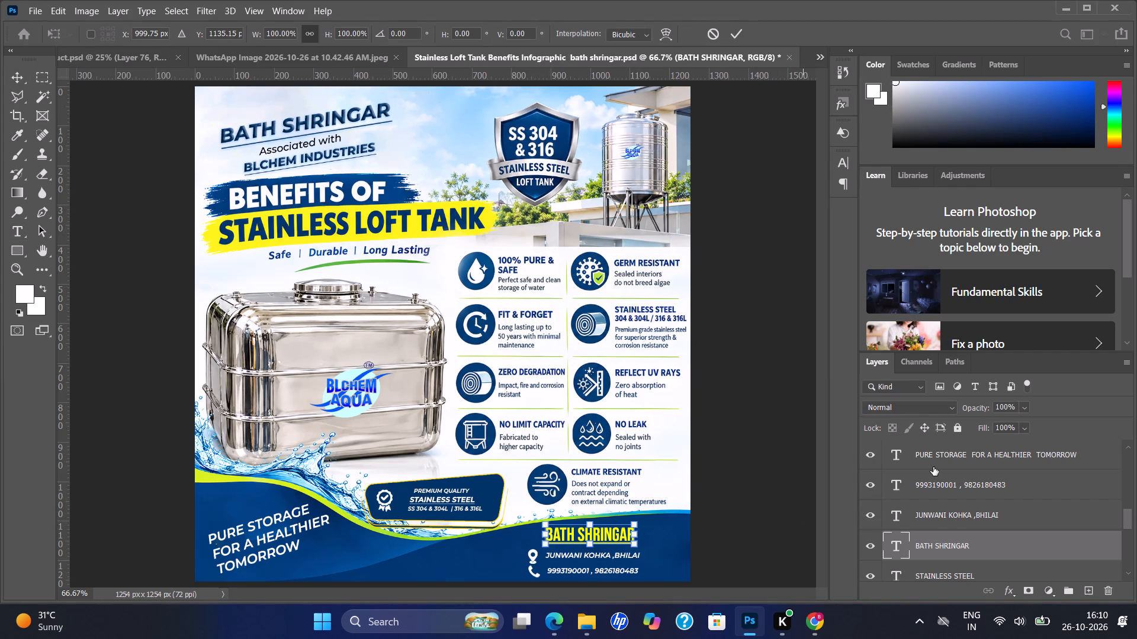
scroll(933, 467, "up", 3)
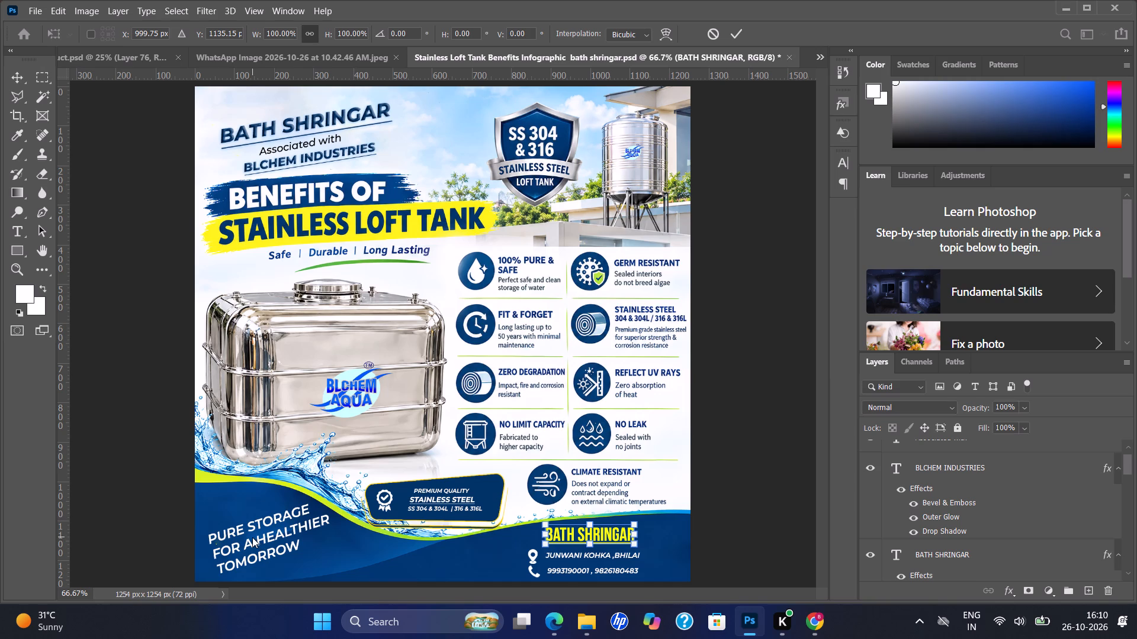
Recolour only the word HEALTHIER in the tagline with the yellow of the STAINLESS LOFT TANK banner.
double_click(270, 532)
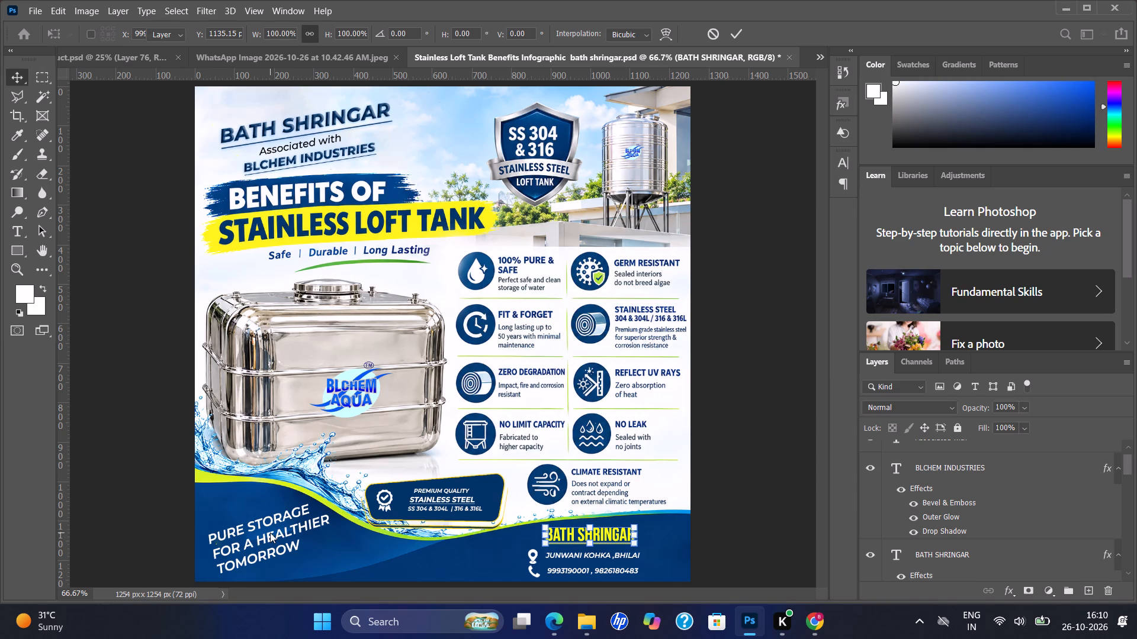
triple_click(259, 537)
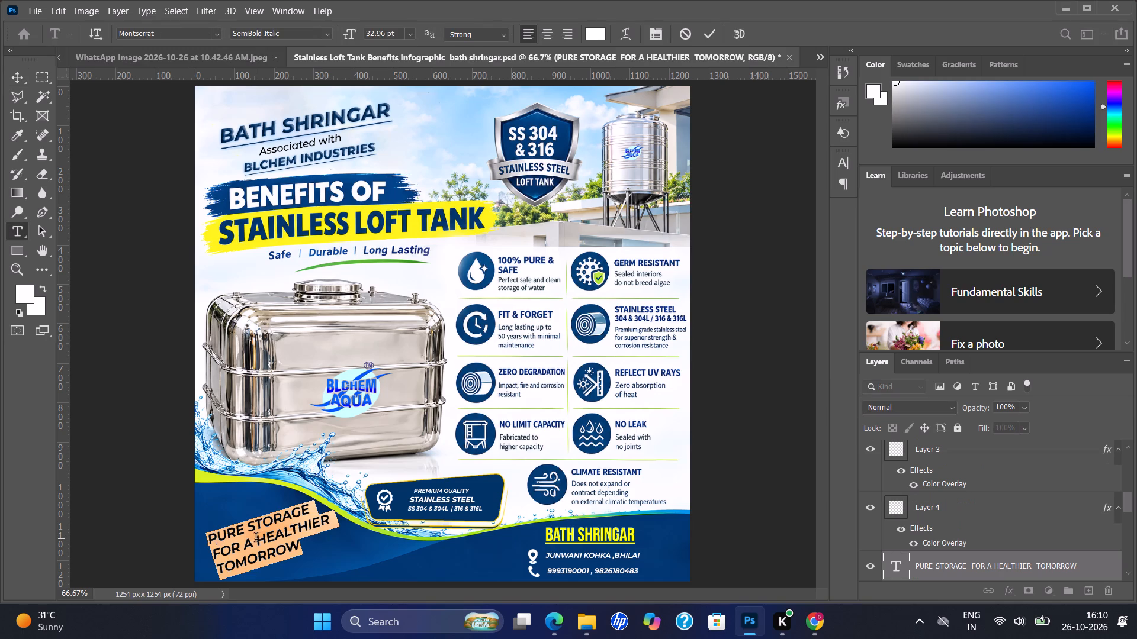
left_click_drag(255, 541, 338, 524)
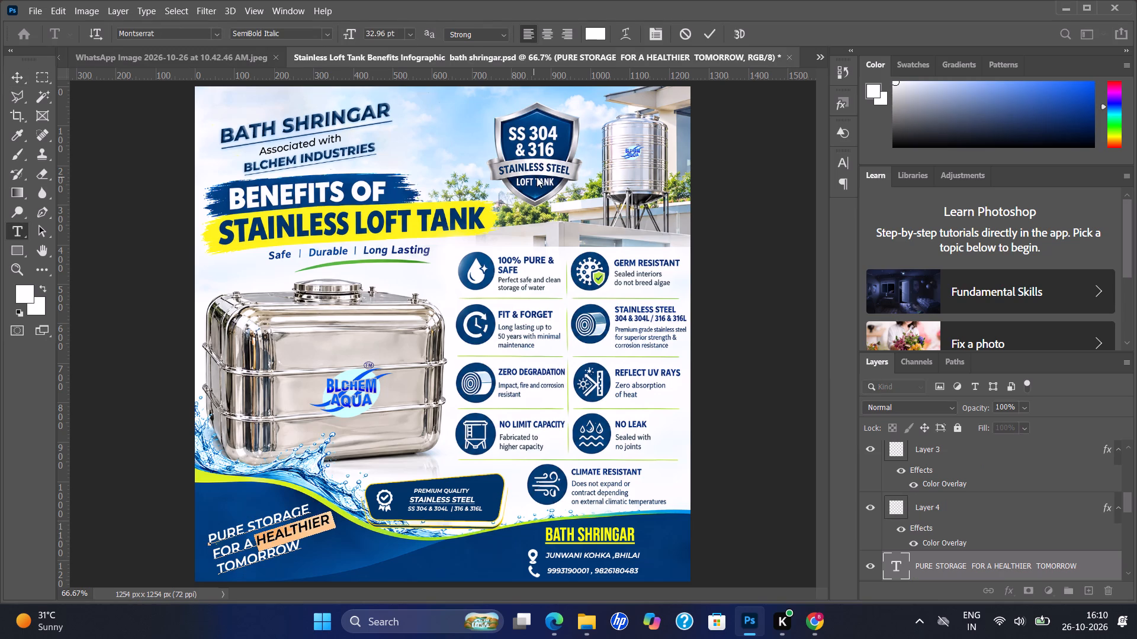
left_click(593, 30)
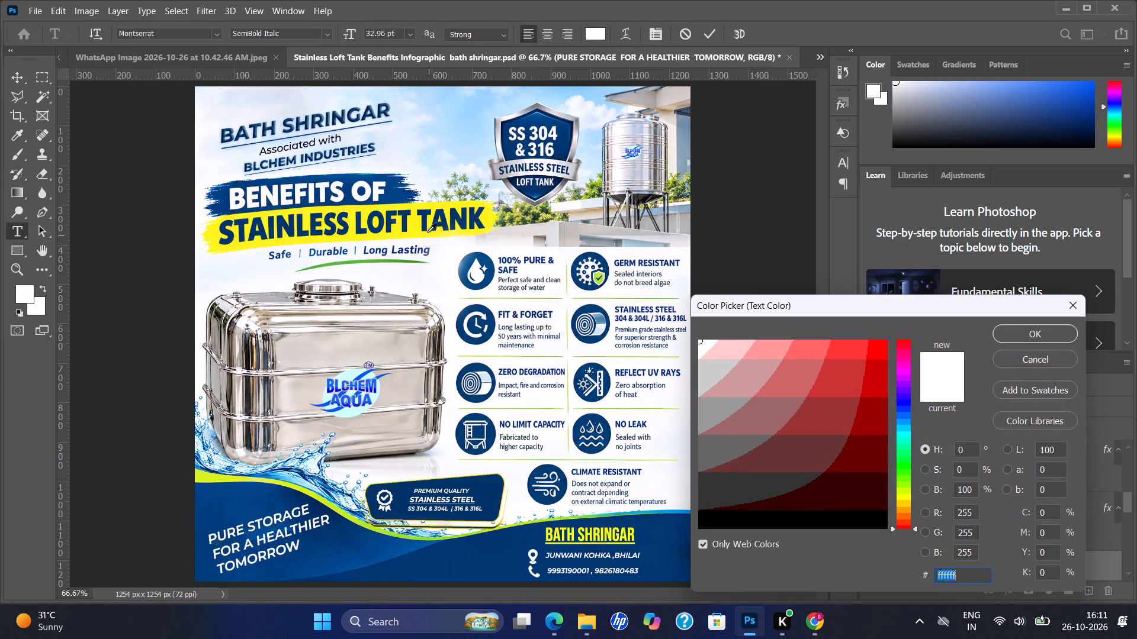
left_click(413, 231)
key("Return")
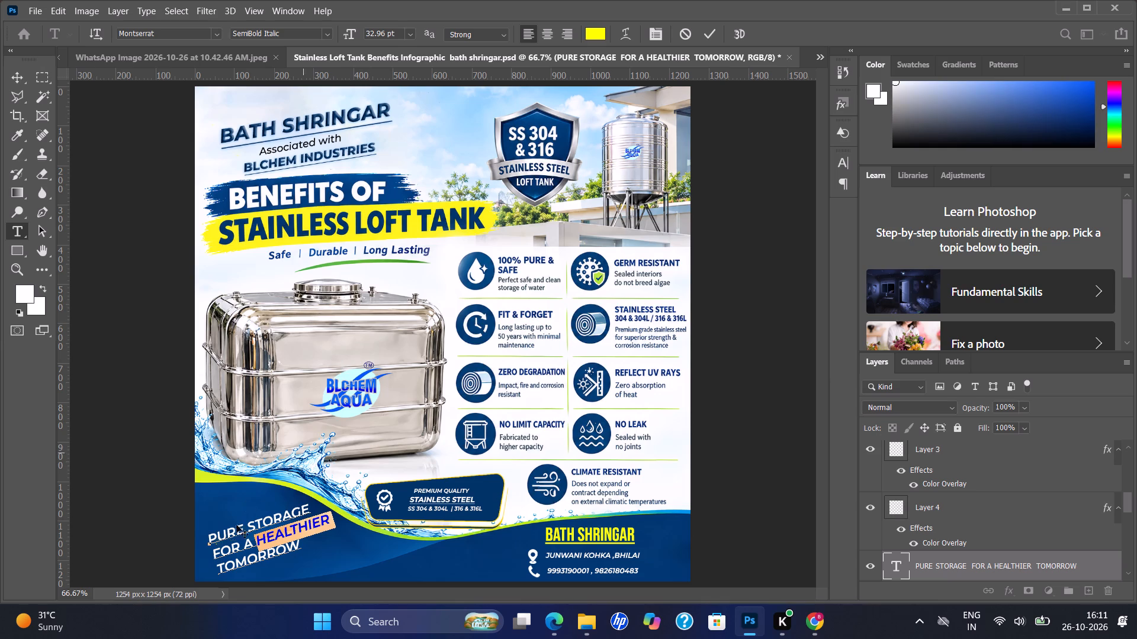
Recolour the word PURE in the tagline with the same banner yellow and commit the text edit.
double_click(230, 534)
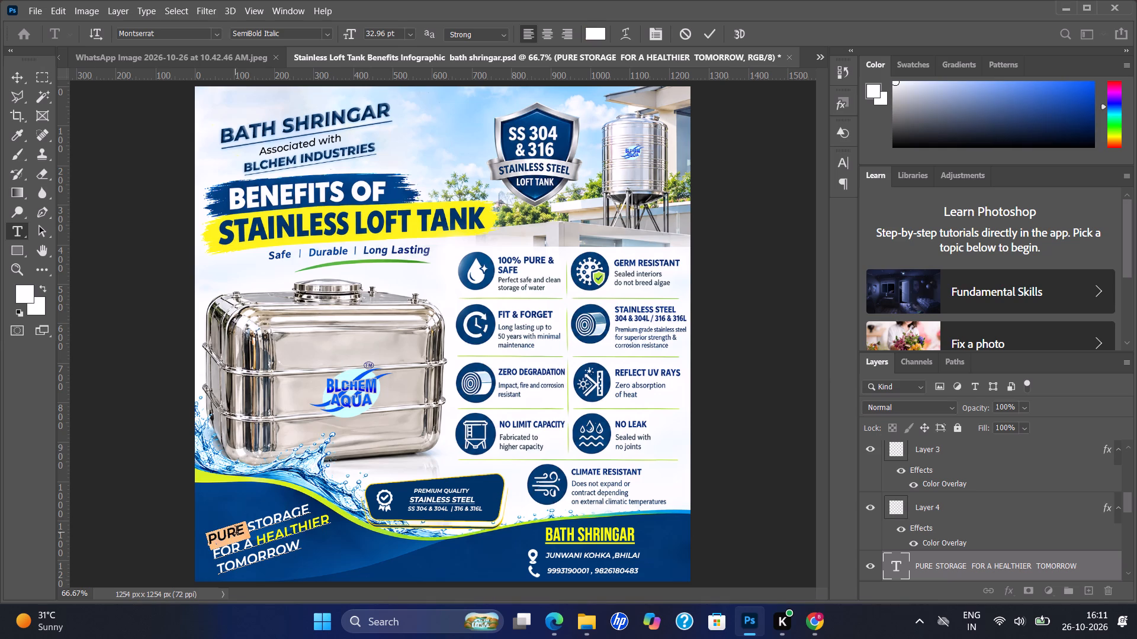
left_click(590, 34)
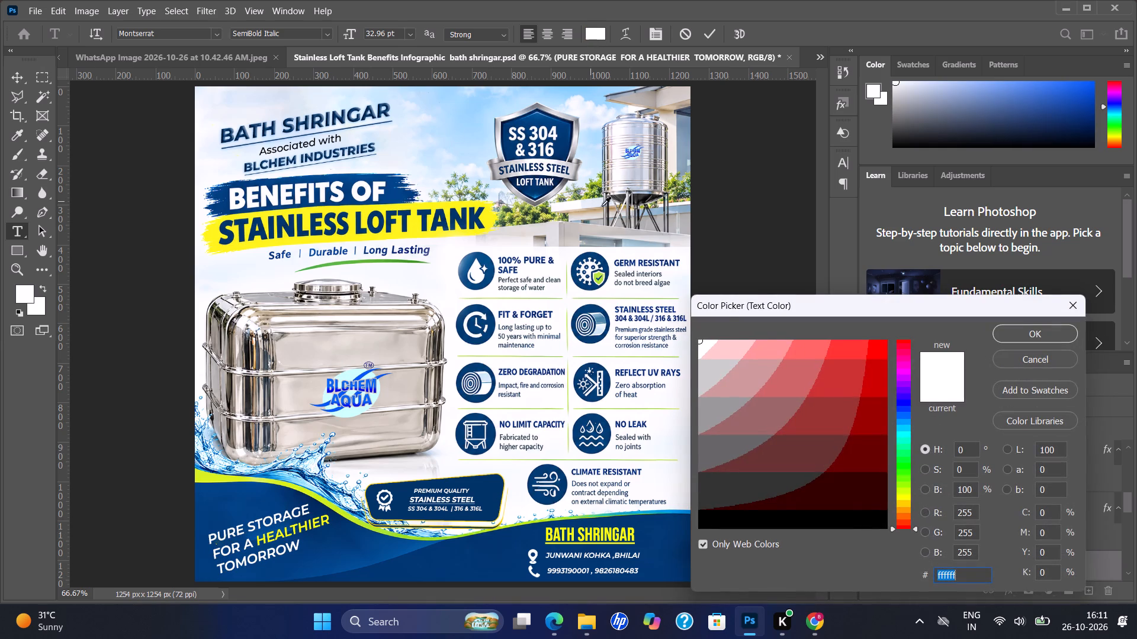
left_click(412, 222)
key("Return")
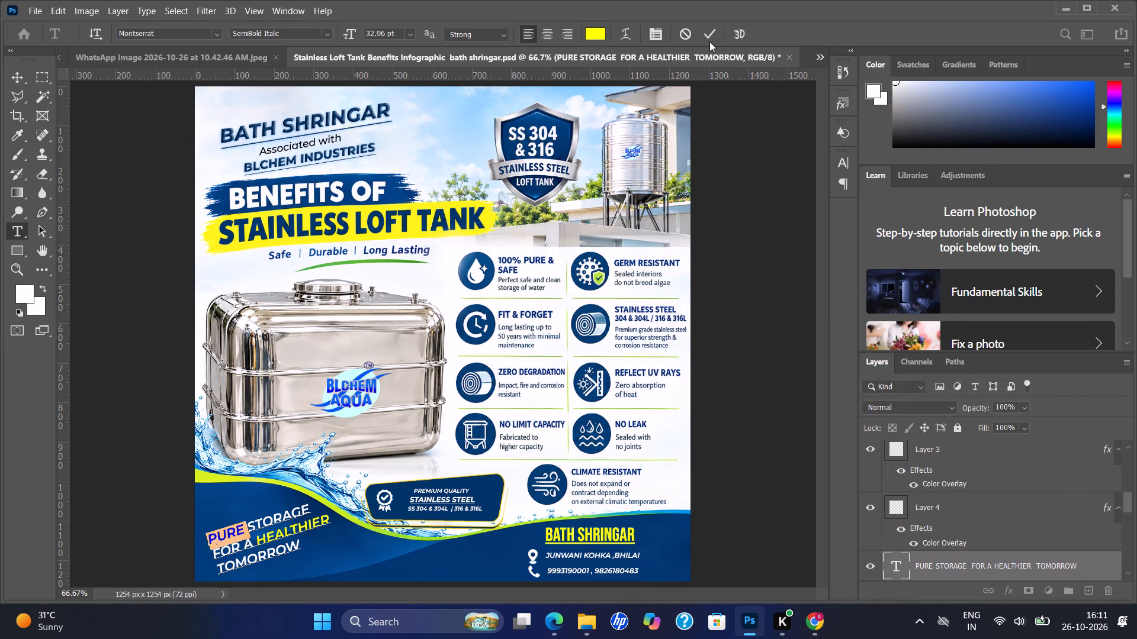
left_click(711, 41)
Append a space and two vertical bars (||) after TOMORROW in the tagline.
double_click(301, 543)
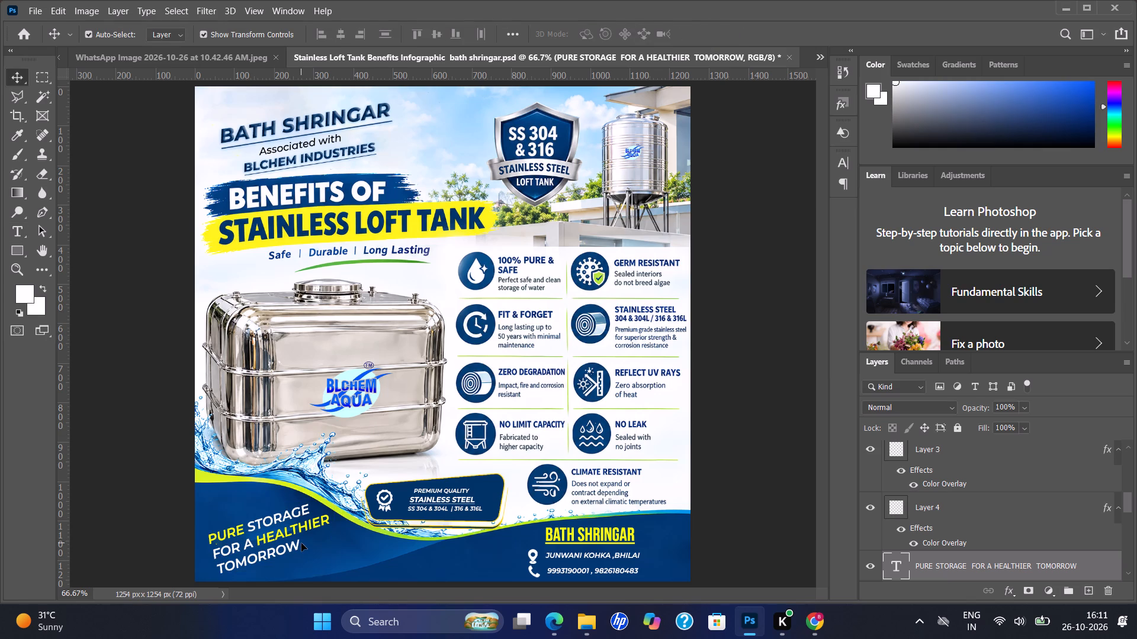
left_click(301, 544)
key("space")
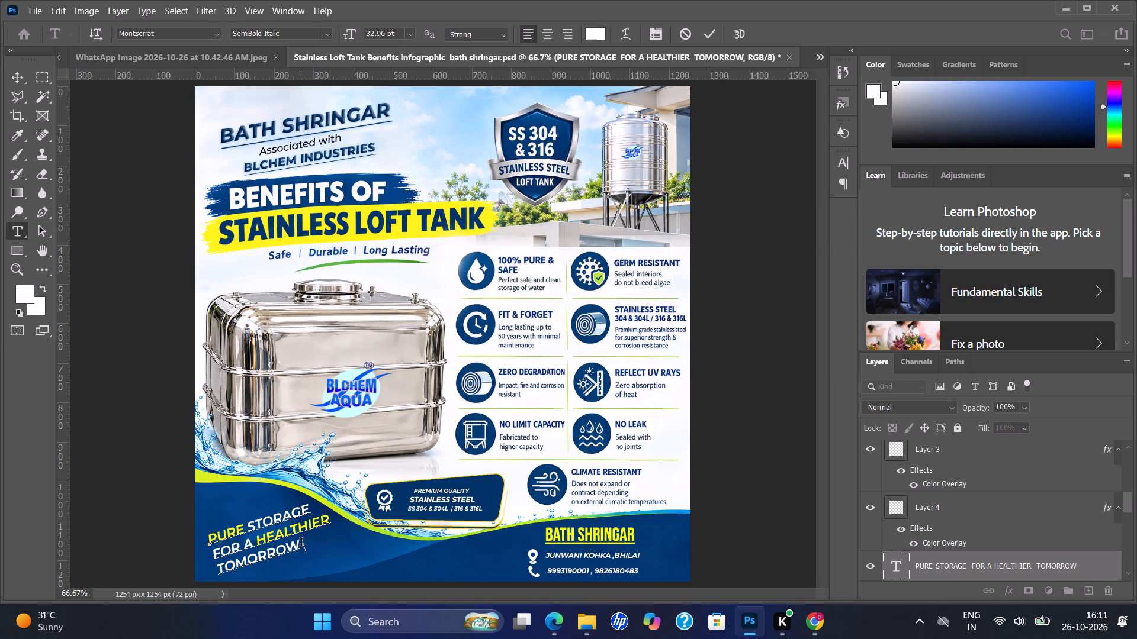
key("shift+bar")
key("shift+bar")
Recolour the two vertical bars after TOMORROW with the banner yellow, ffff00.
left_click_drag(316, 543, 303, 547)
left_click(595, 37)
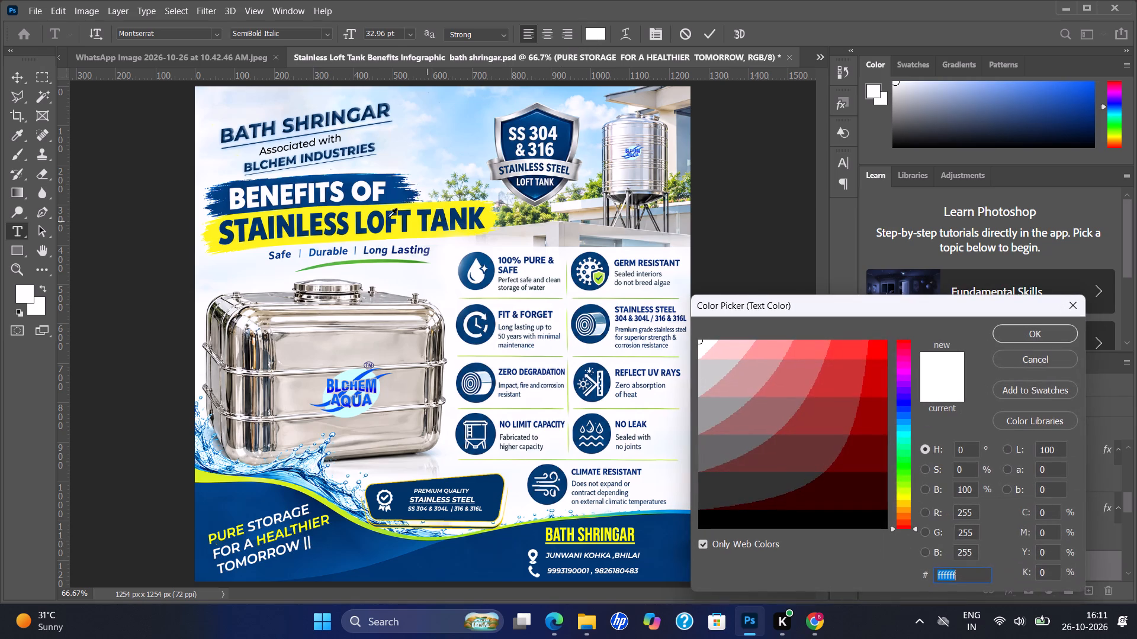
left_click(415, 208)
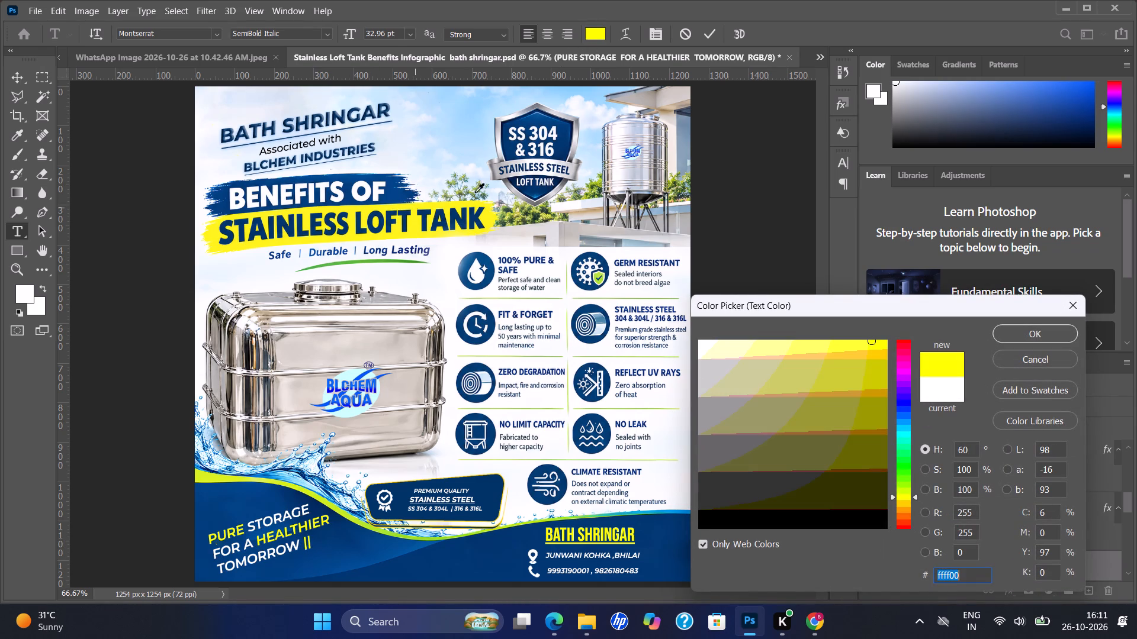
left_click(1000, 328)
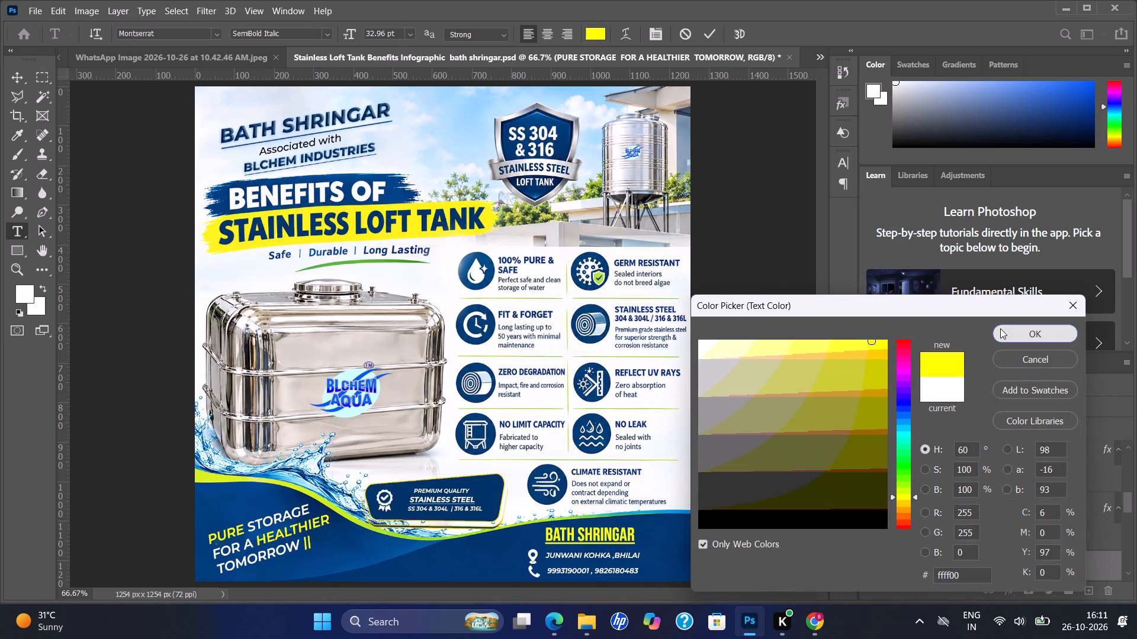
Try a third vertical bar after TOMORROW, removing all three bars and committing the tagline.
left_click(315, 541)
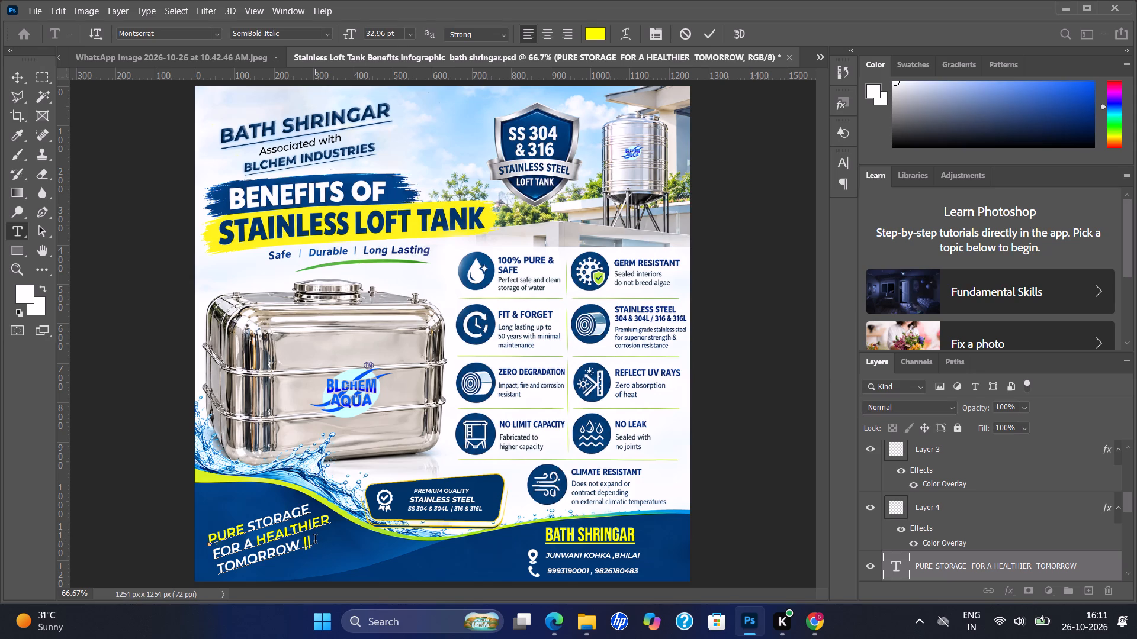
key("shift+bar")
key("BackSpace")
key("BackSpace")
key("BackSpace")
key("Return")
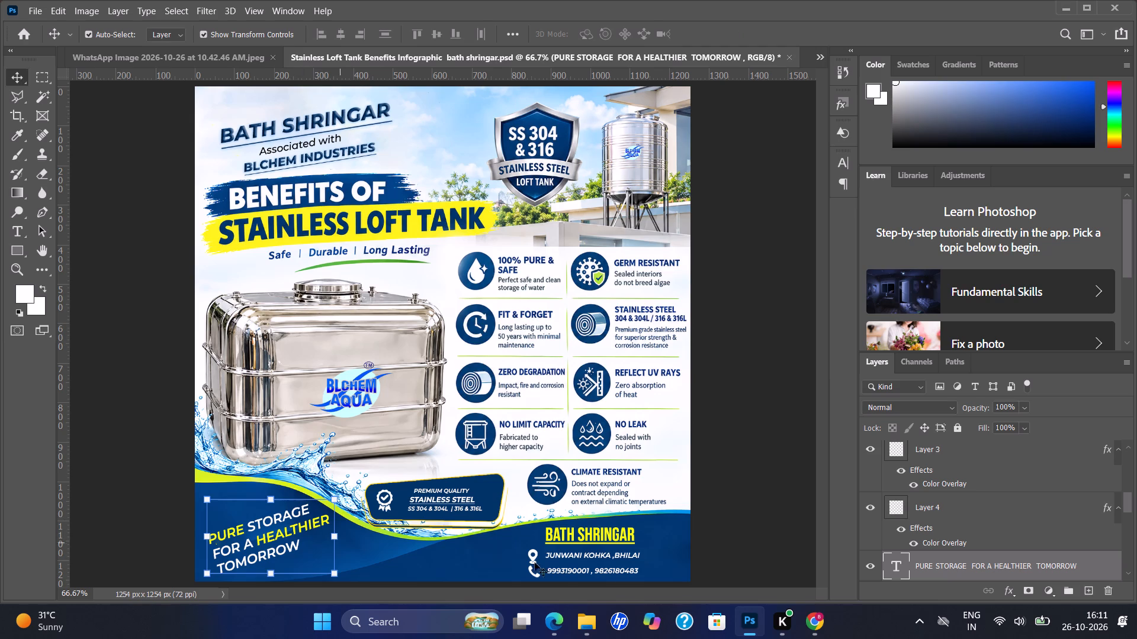
Switch to Pinterest in Chrome and search for "shape".
left_click(819, 618)
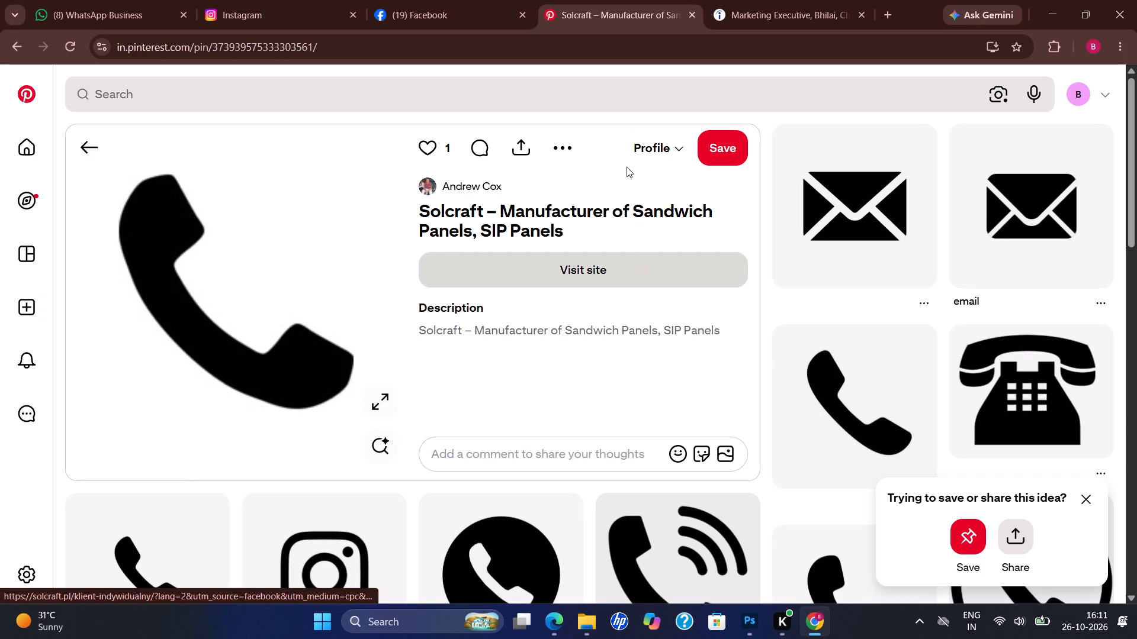
left_click(310, 98)
type("shape")
key("space")
key("Return")
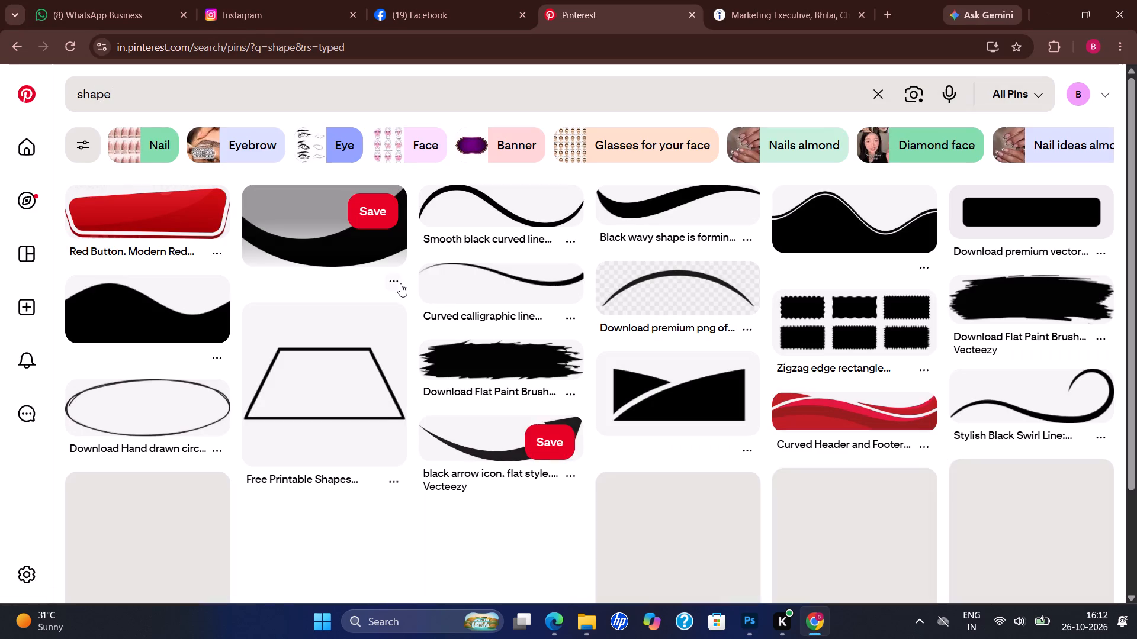
Open the smooth black curved line pin from the shape results and copy its image.
scroll(463, 306, "down", 4)
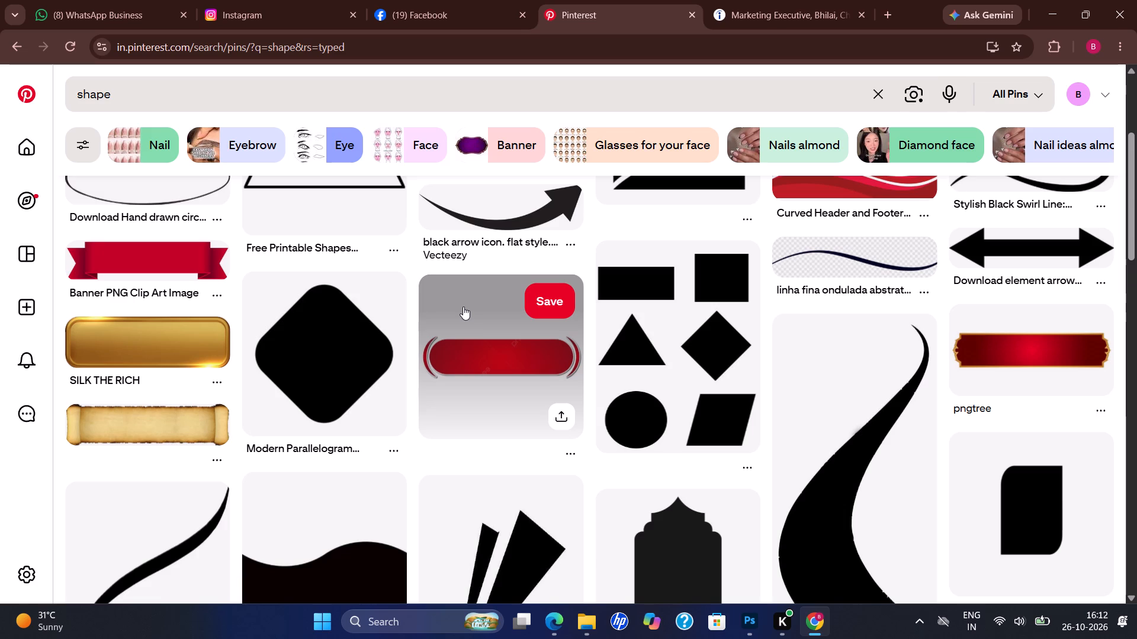
scroll(463, 306, "up", 9)
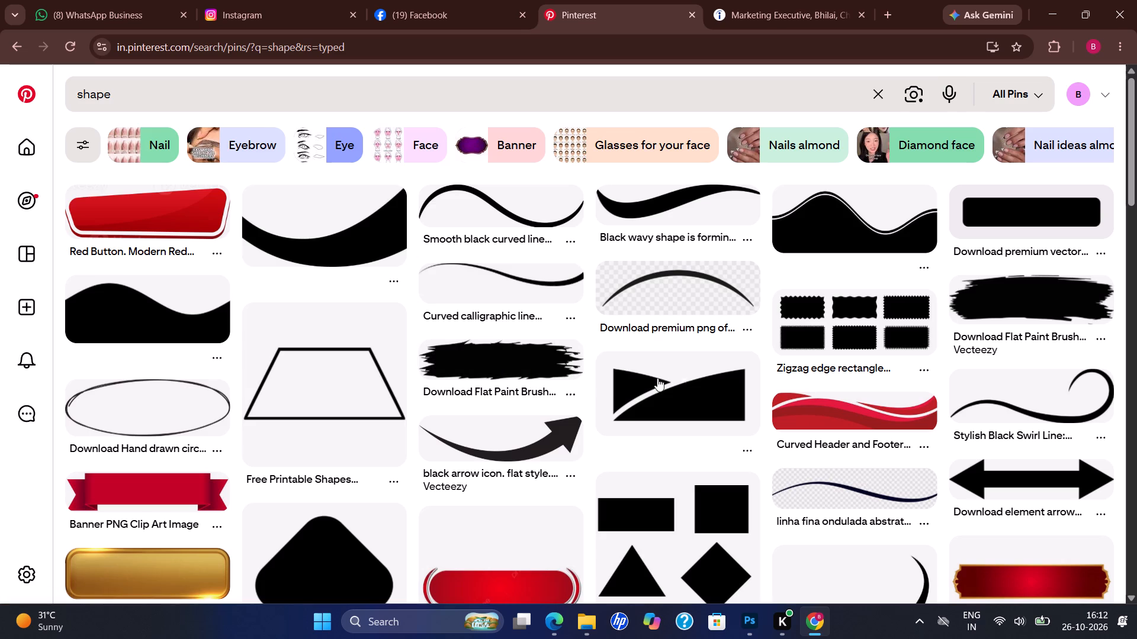
left_click(958, 284)
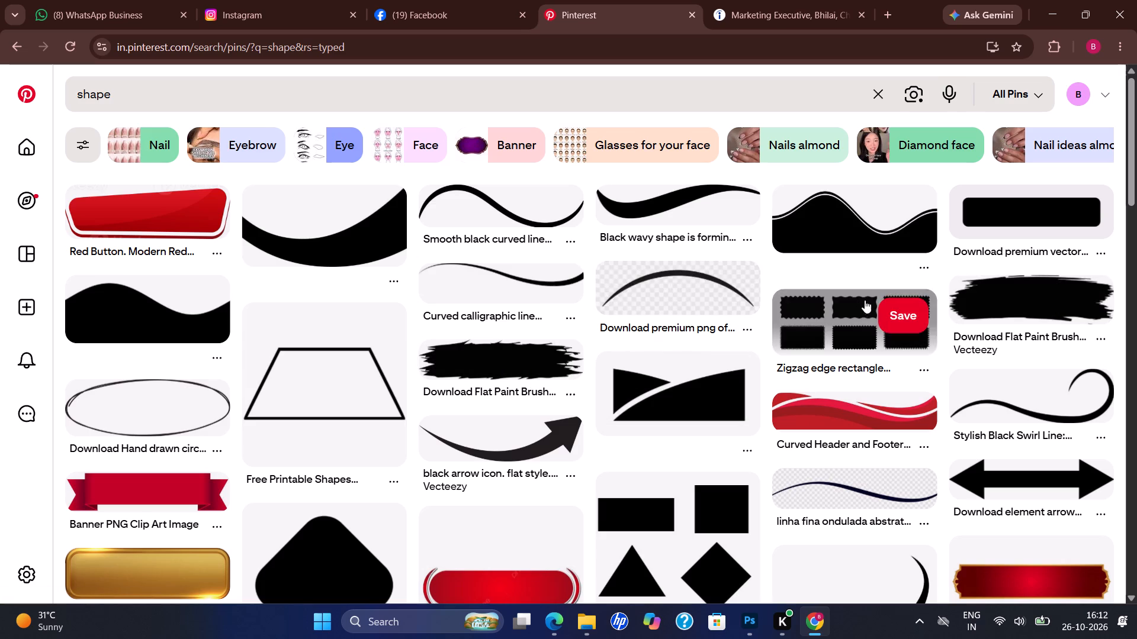
left_click(1011, 301)
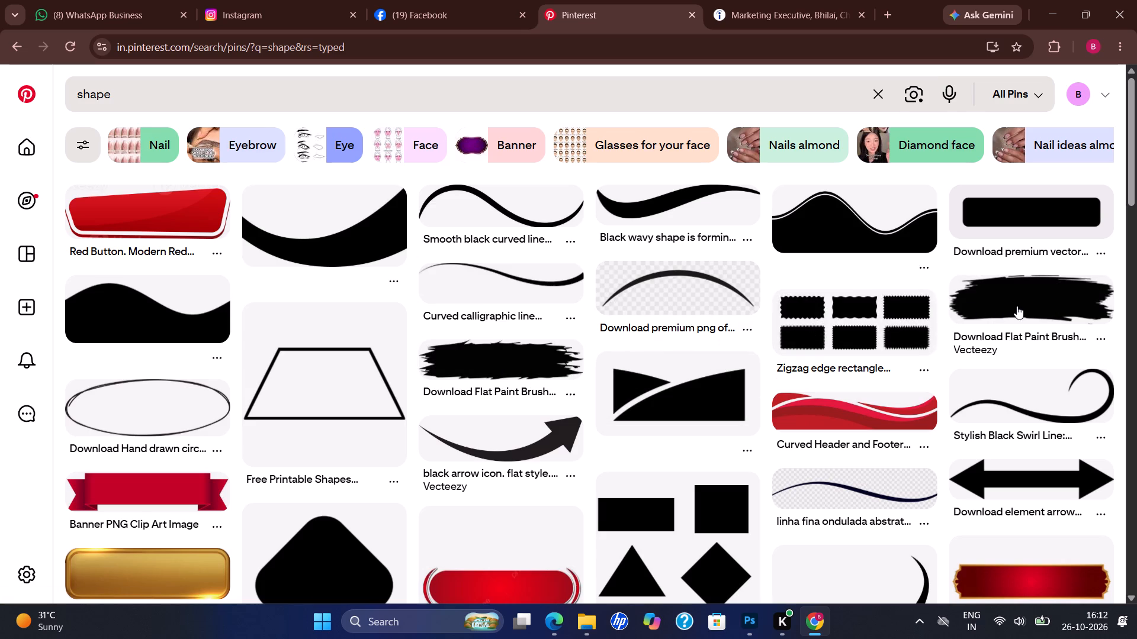
left_click(1017, 306)
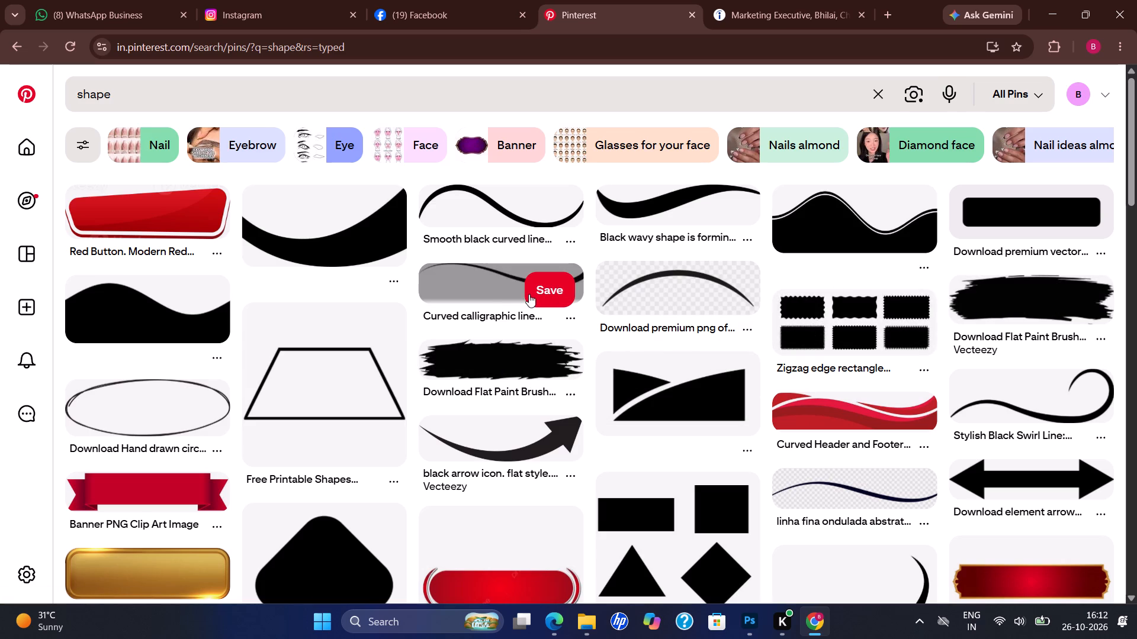
left_click(493, 295)
left_click(498, 214)
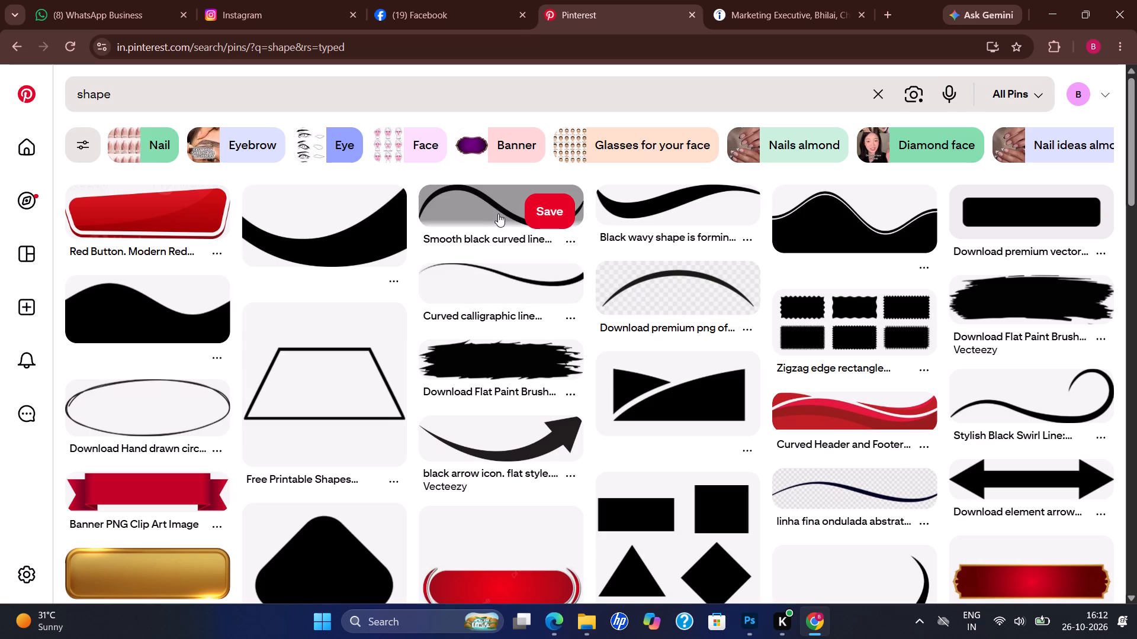
triple_click(498, 210)
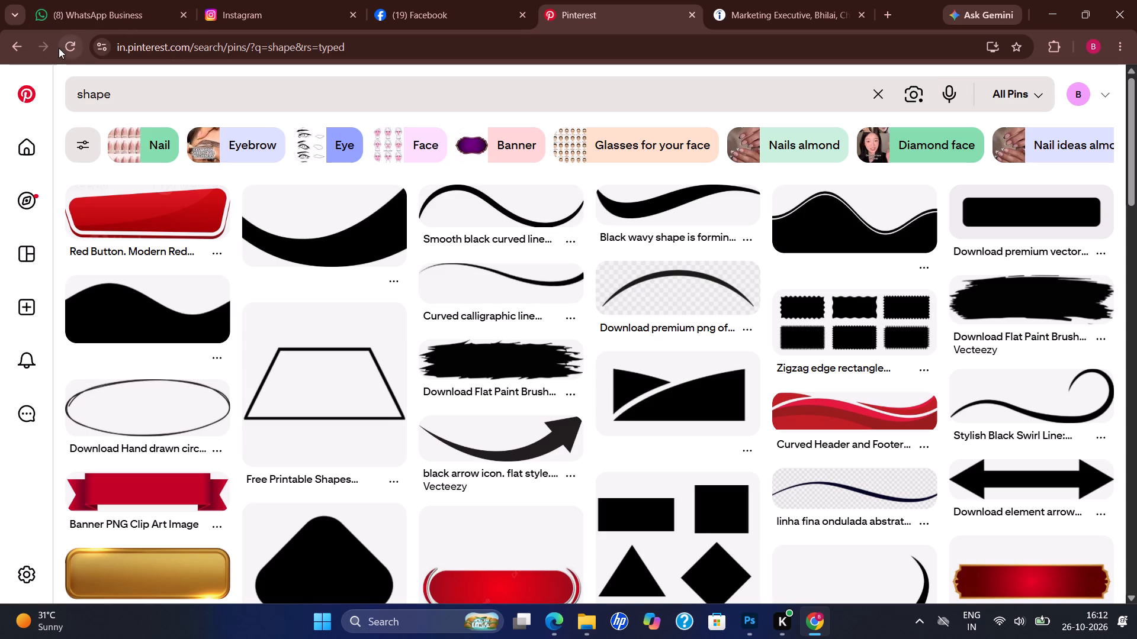
left_click(70, 48)
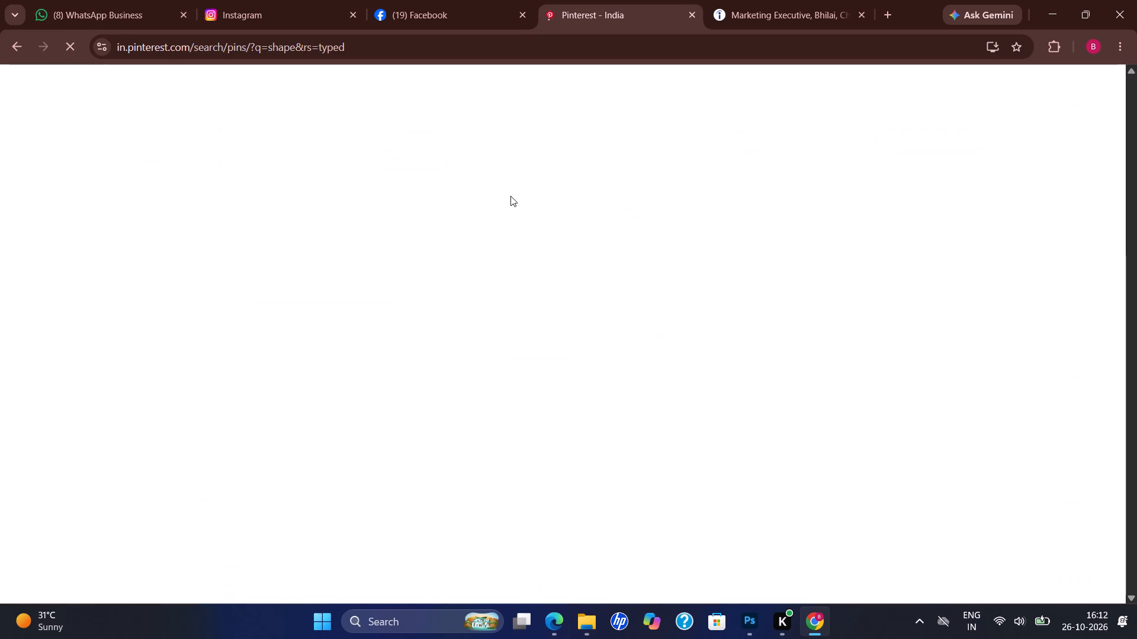
left_click(485, 188)
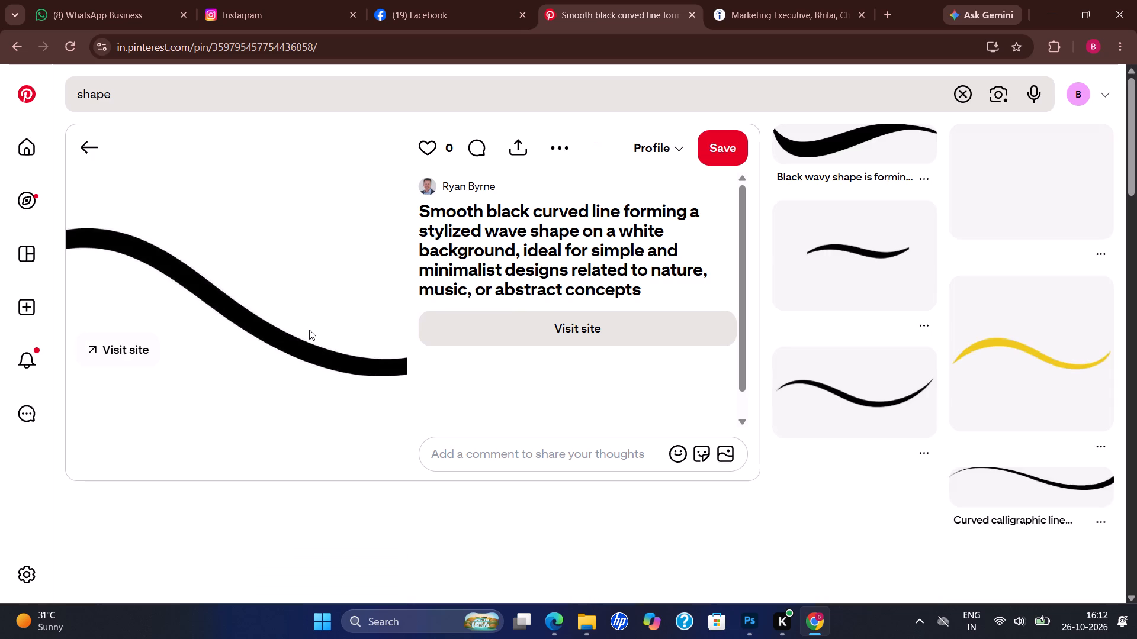
right_click(309, 330)
left_click(347, 390)
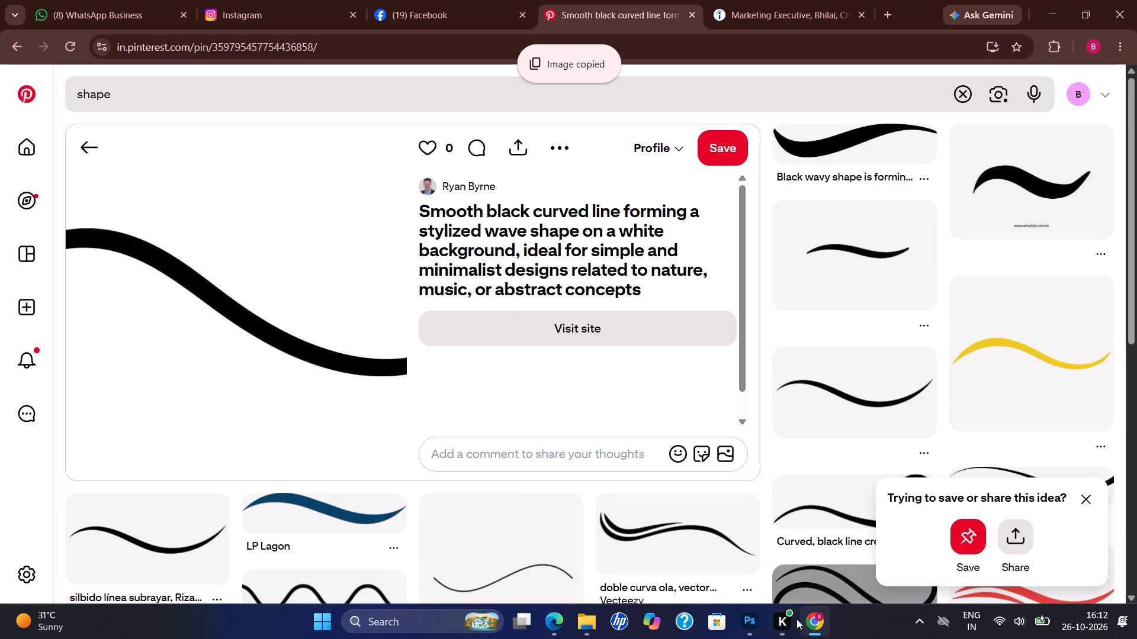
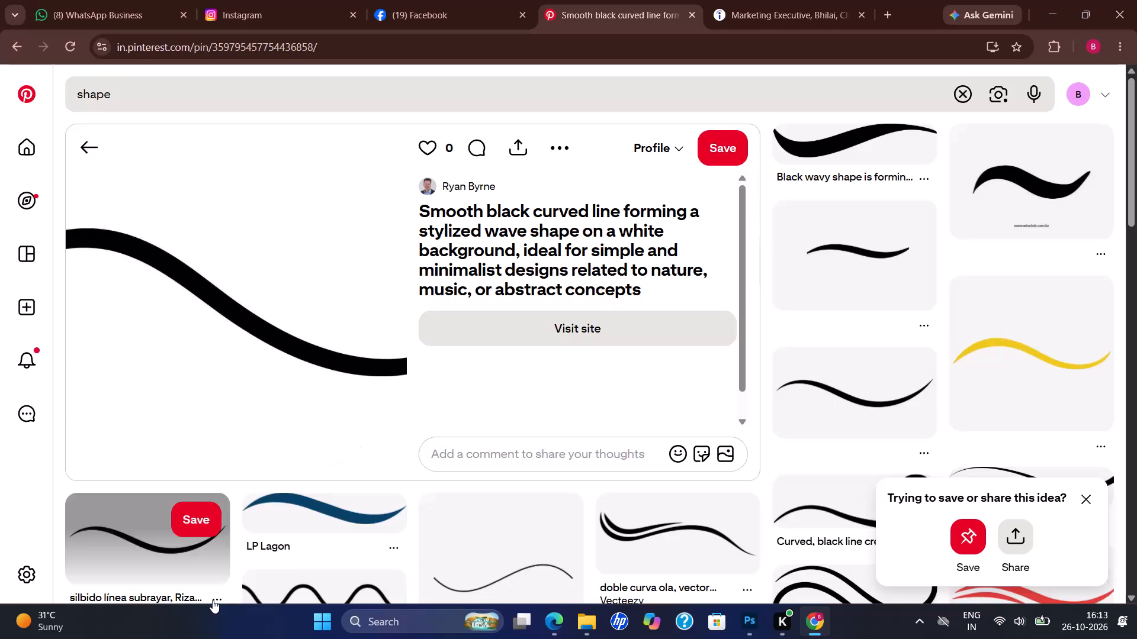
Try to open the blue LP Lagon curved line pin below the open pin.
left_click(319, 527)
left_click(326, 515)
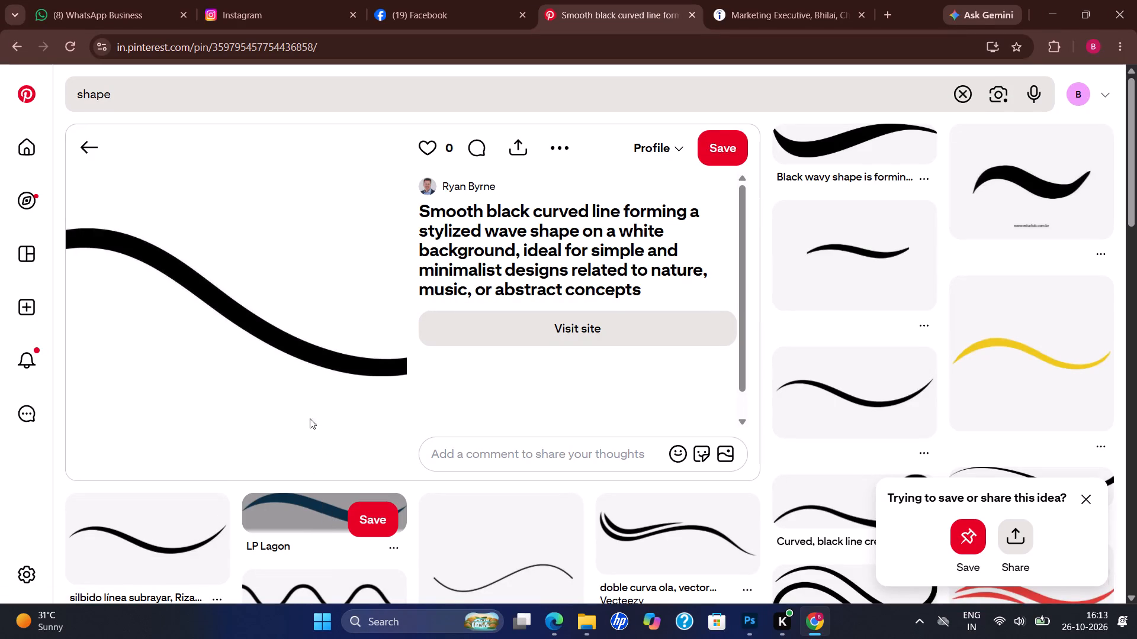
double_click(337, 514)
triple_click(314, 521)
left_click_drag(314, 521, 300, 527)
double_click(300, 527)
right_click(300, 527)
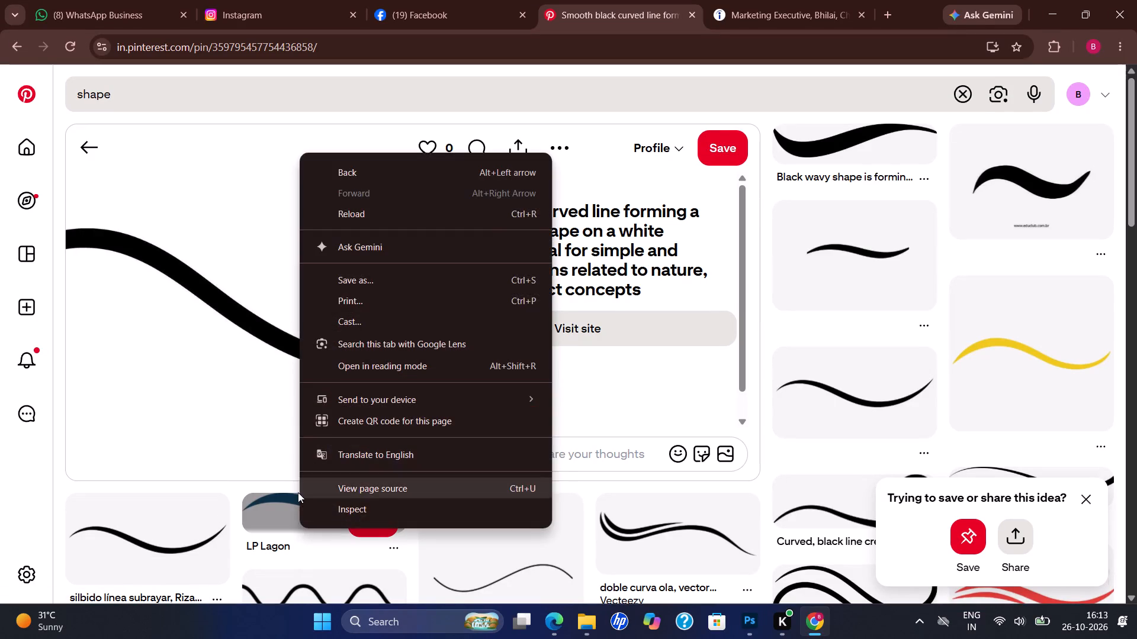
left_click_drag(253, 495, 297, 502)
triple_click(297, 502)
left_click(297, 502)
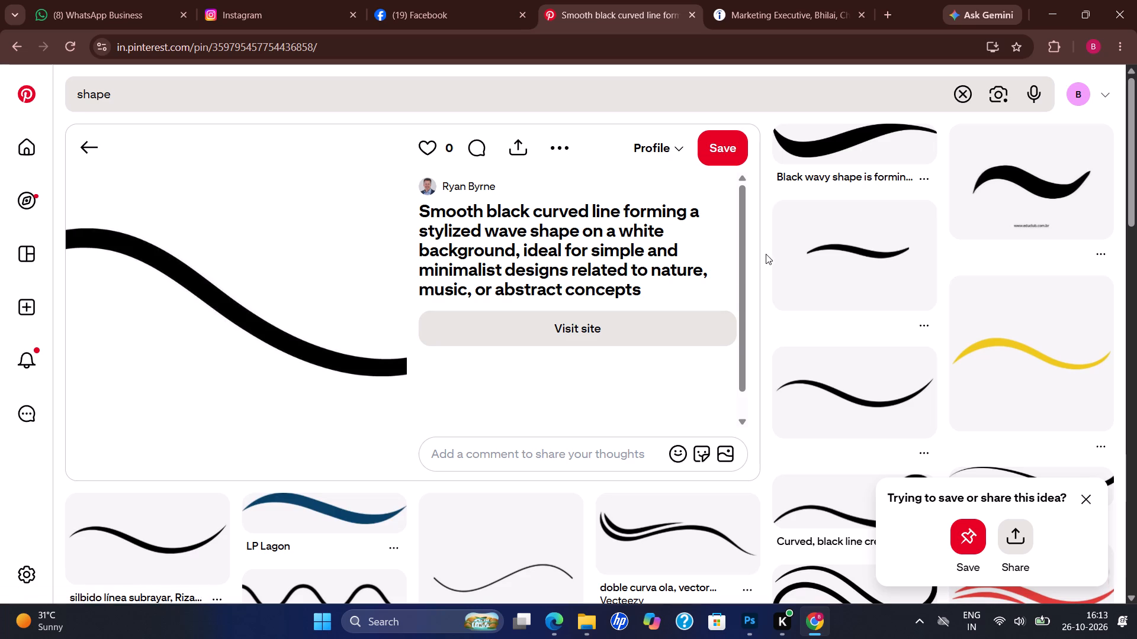
Open the yellow curved line pin from the related results and copy its image.
left_click(997, 347)
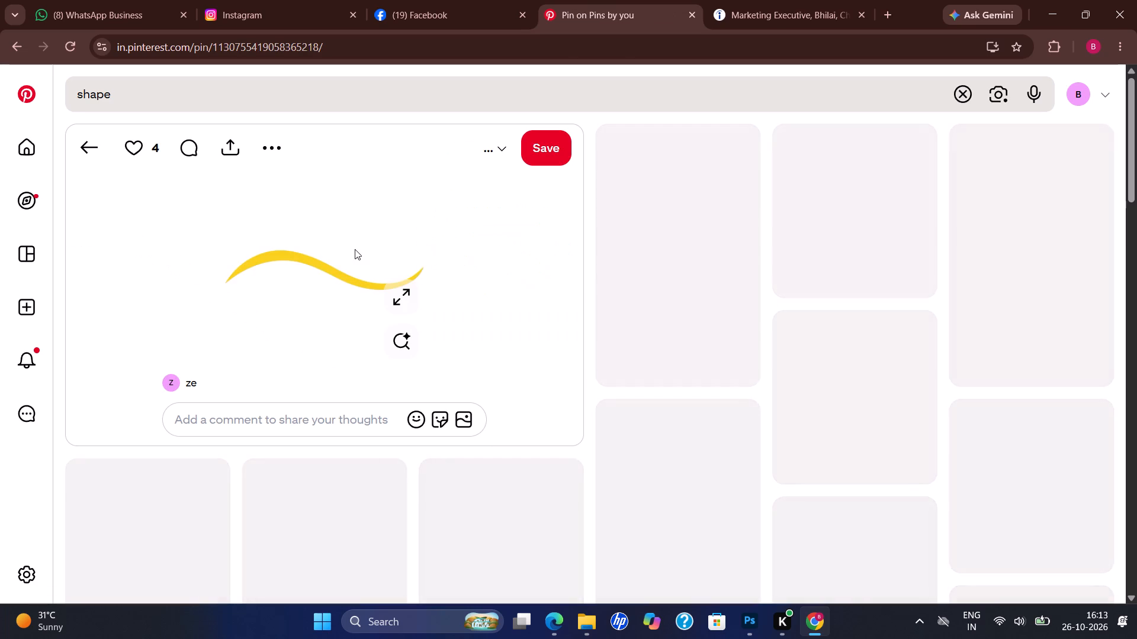
right_click(355, 249)
left_click(400, 317)
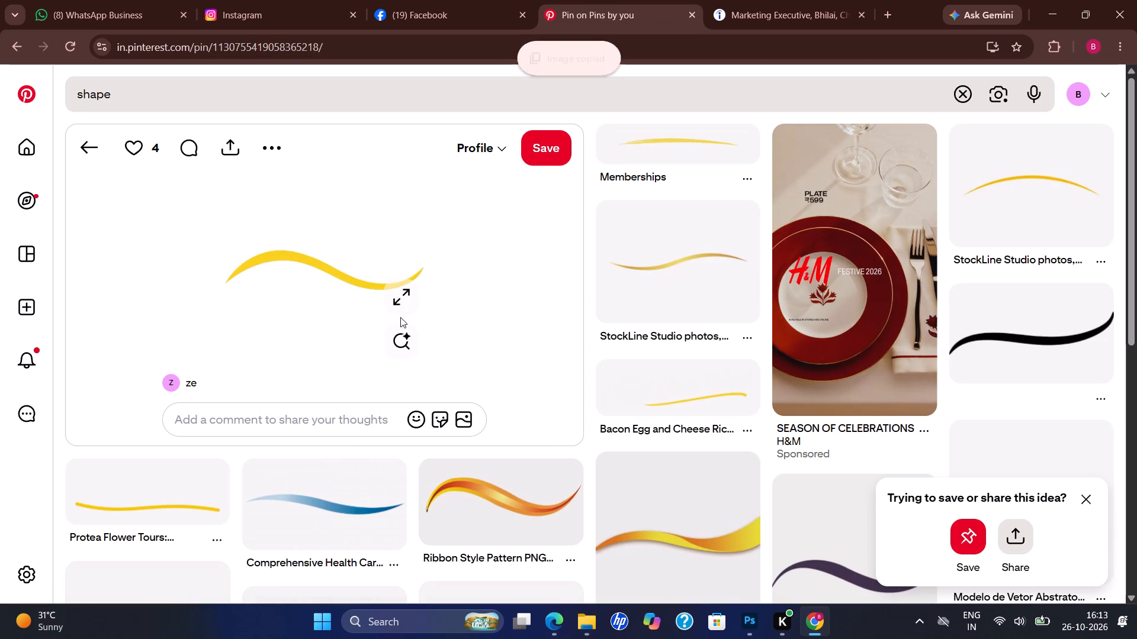
Switch to Photoshop, paste the yellow curve into the loft tank poster and delete its white background with the Magic Wand.
left_click(758, 624)
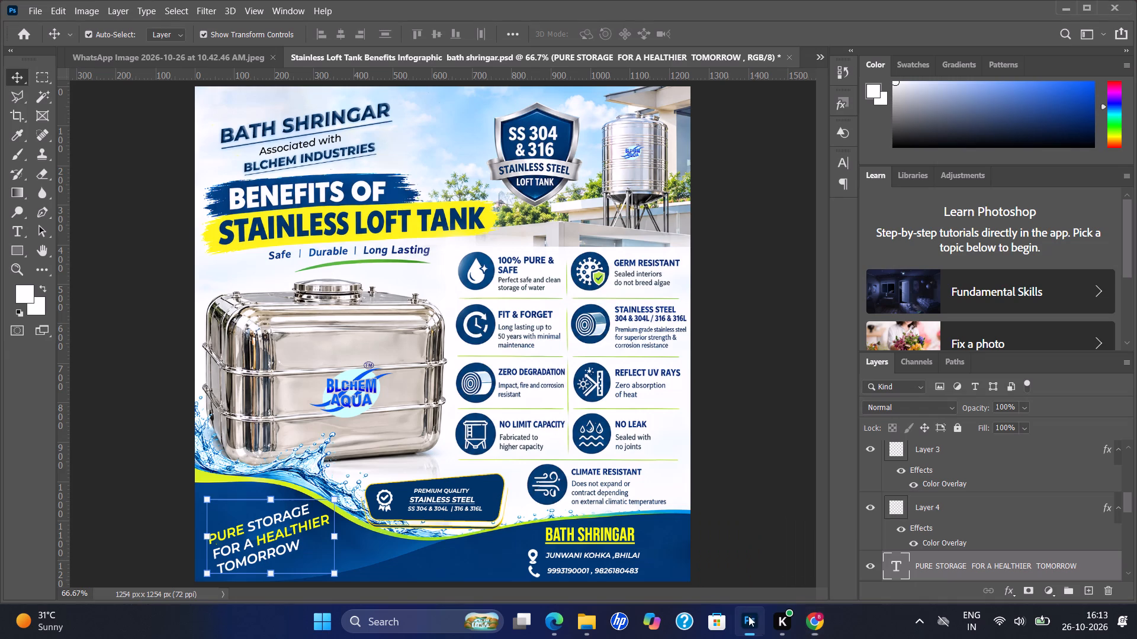
key("ctrl+v")
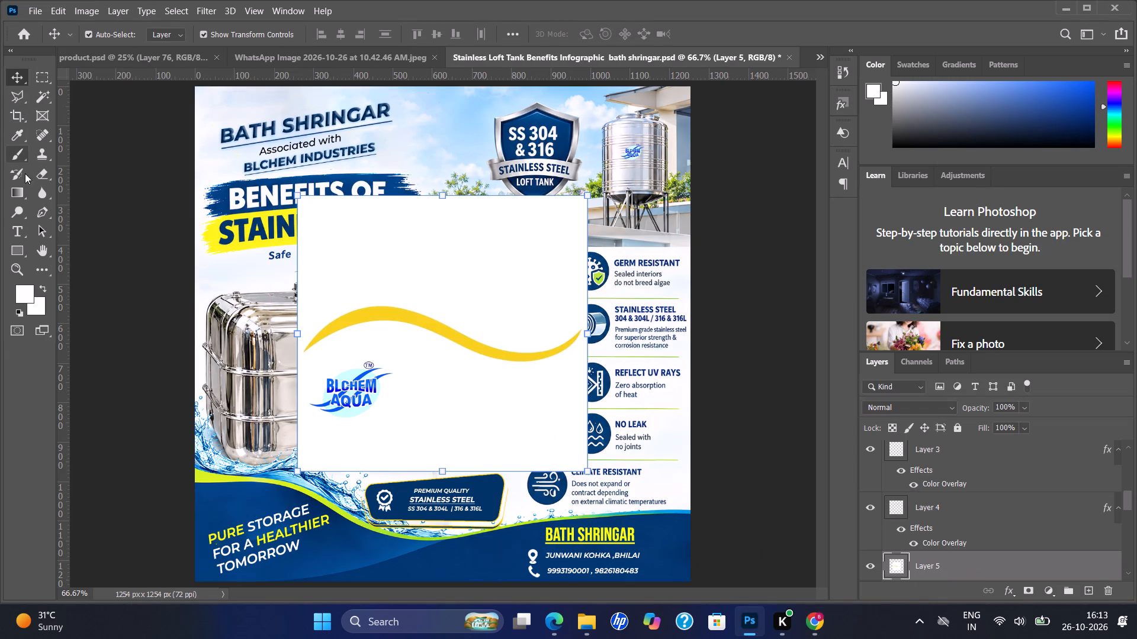
left_click(38, 98)
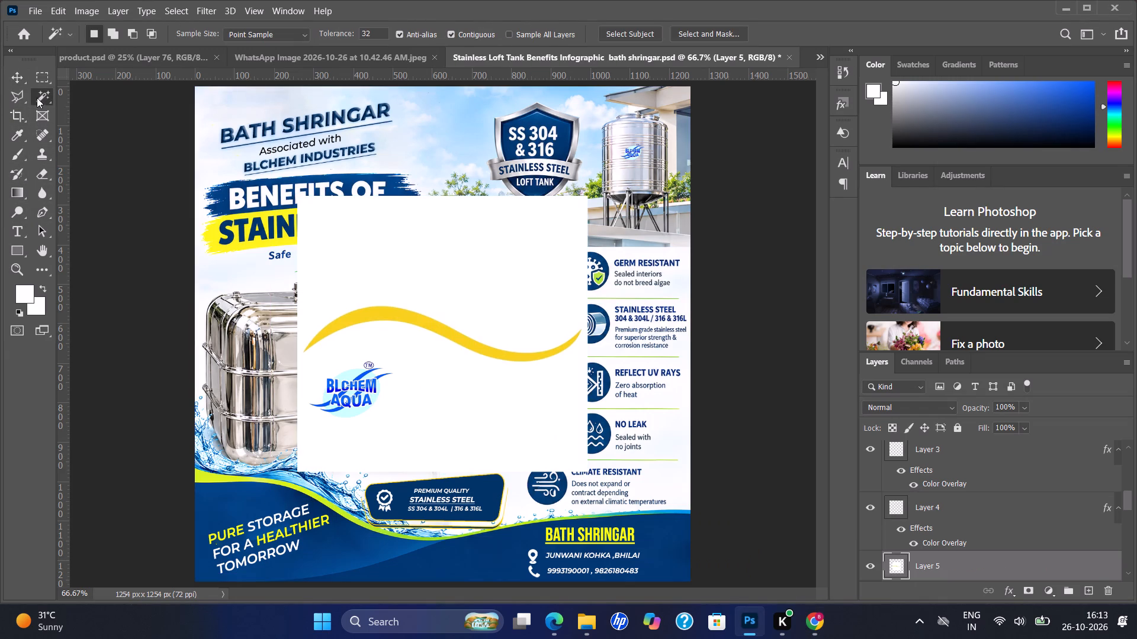
left_click(370, 247)
key("BackSpace")
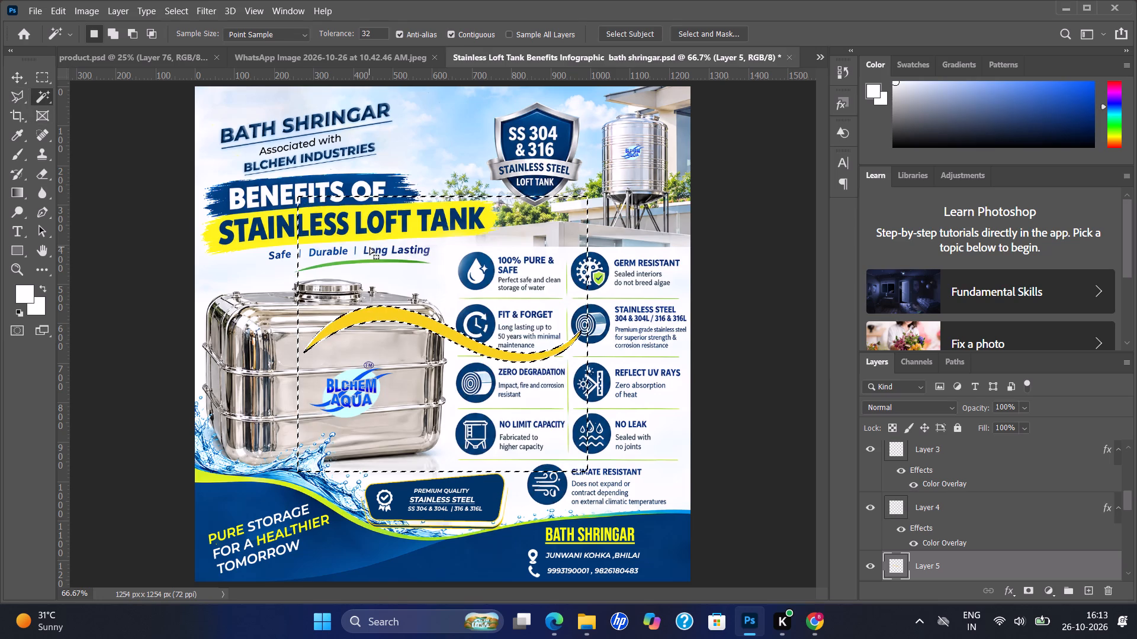
key("ctrl+d")
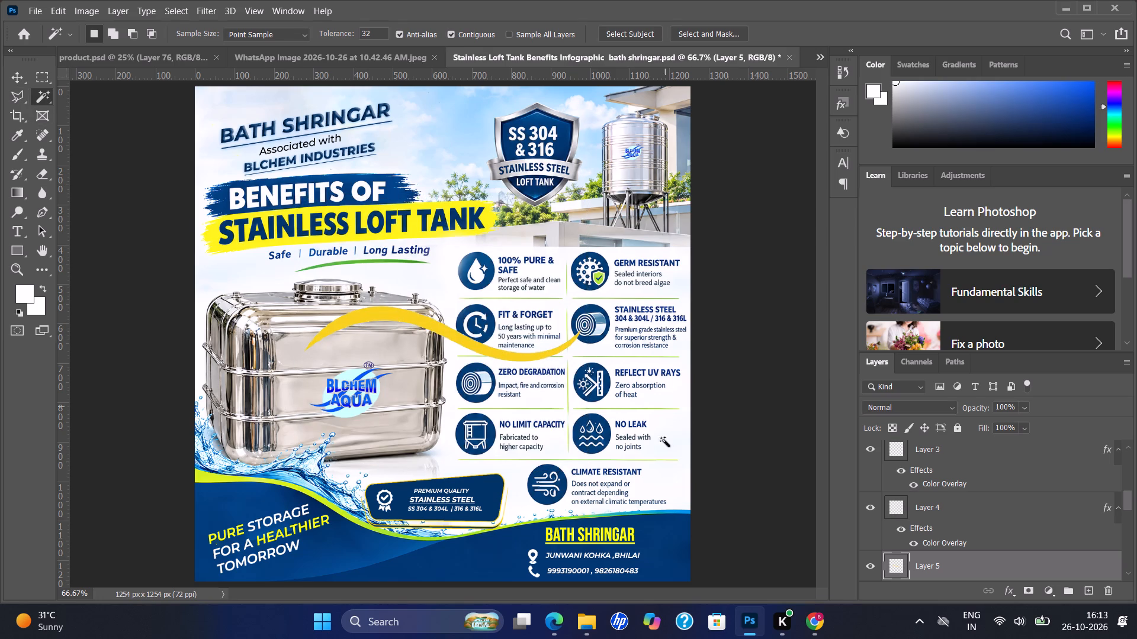
double_click(954, 559)
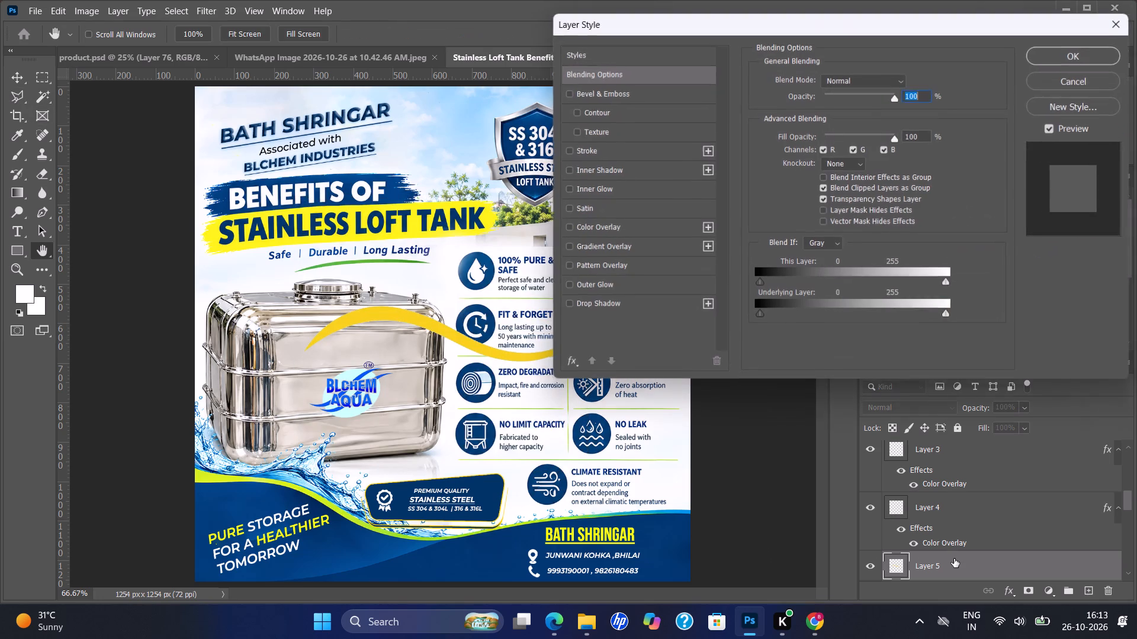
left_click(1042, 54)
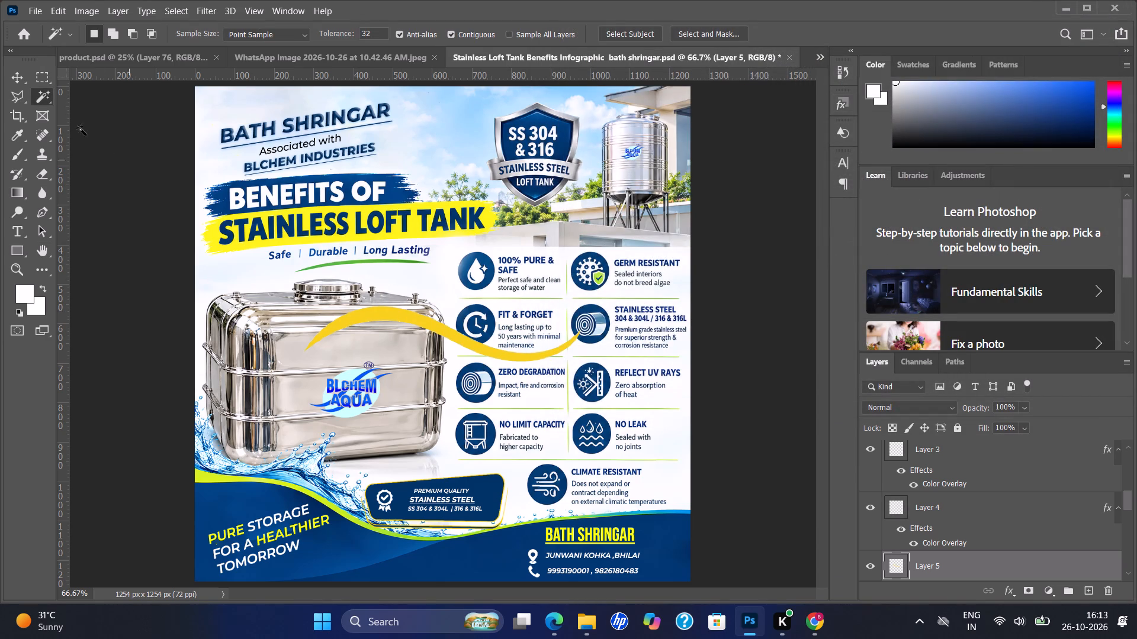
Move the yellow curve onto the PURE STORAGE FOR A HEALTHIER TOMORROW tagline in the footer.
left_click(17, 73)
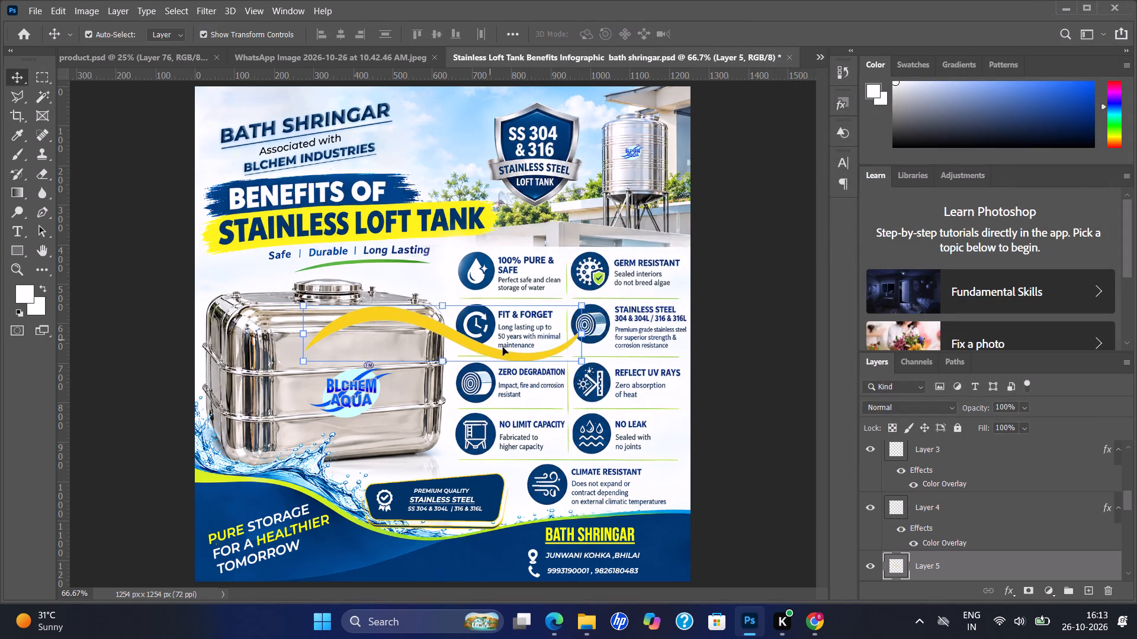
left_click_drag(499, 346, 426, 419)
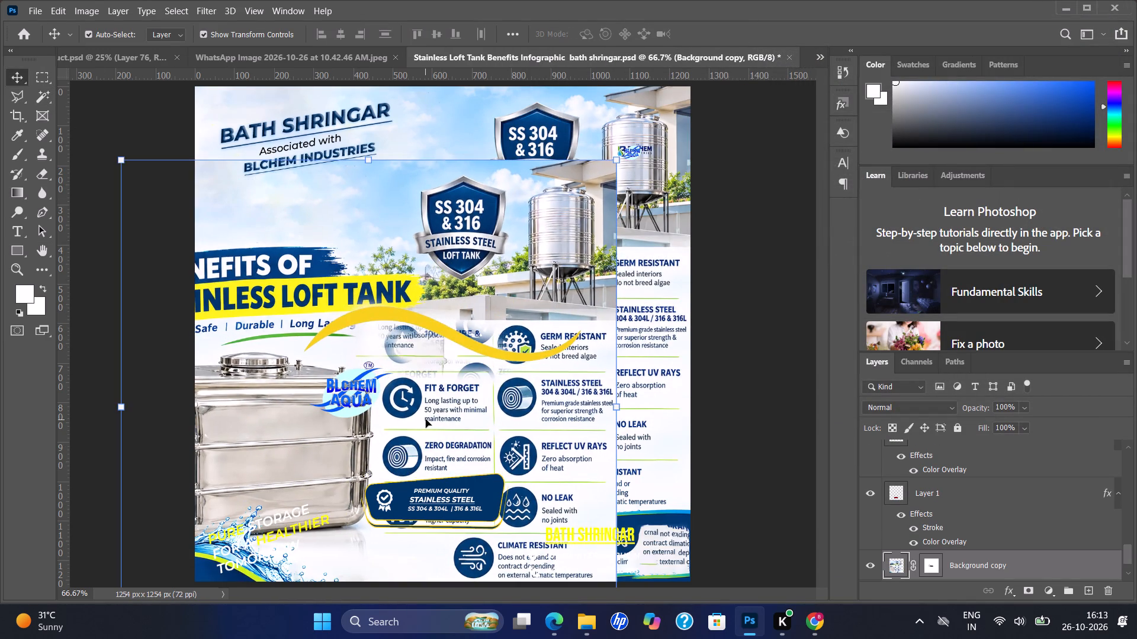
key("ctrl+z")
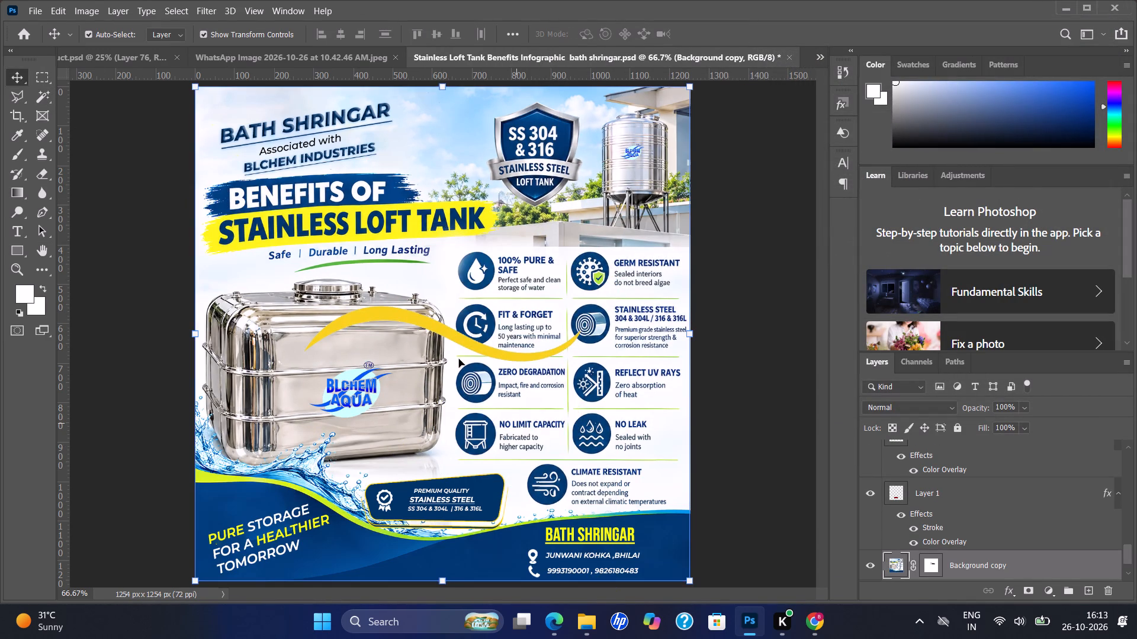
left_click(461, 335)
left_click_drag(469, 341, 330, 555)
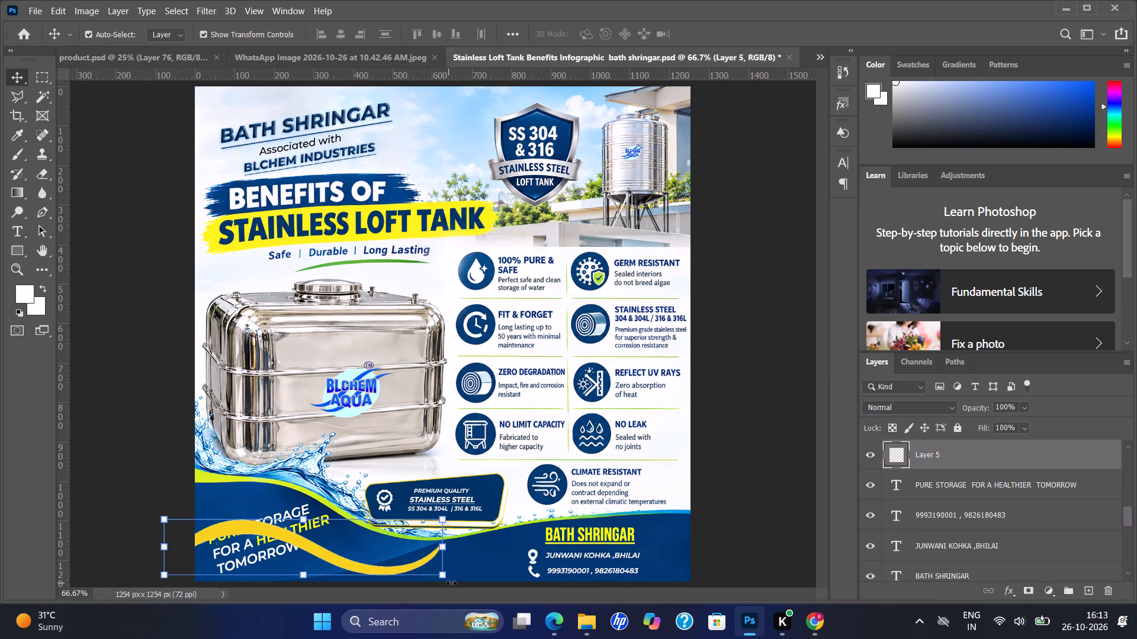
Rotate the yellow curve to about -15.8° and scale it down to 67%.
left_click_drag(458, 588, 465, 528)
left_click_drag(465, 528, 462, 580)
left_click_drag(454, 582, 458, 541)
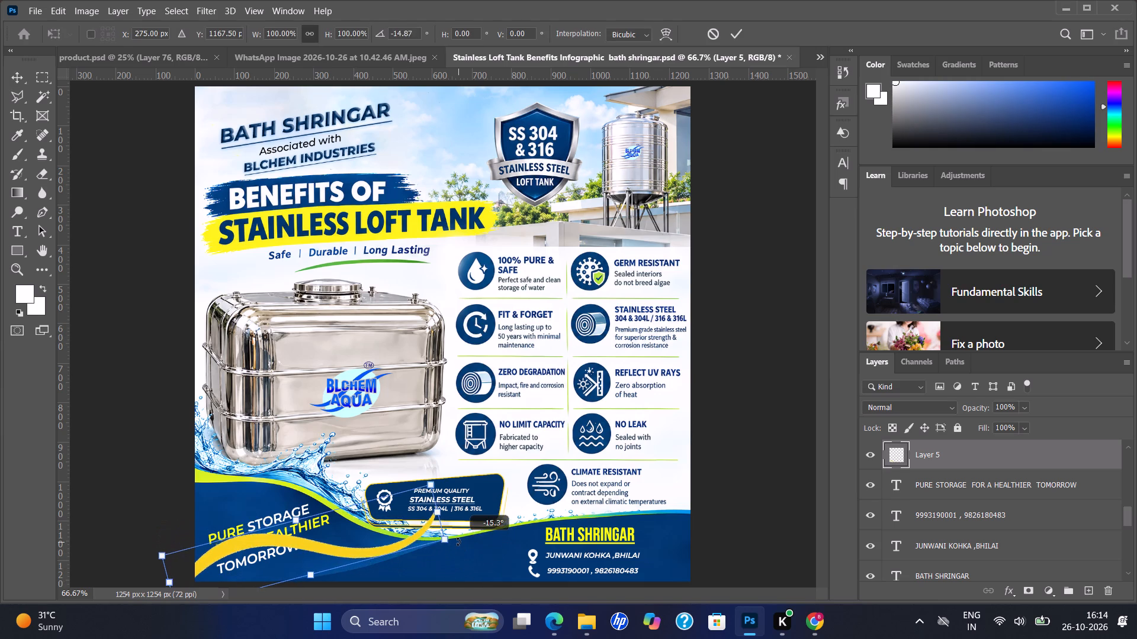
left_click_drag(458, 541, 458, 540)
left_click_drag(431, 482, 386, 526)
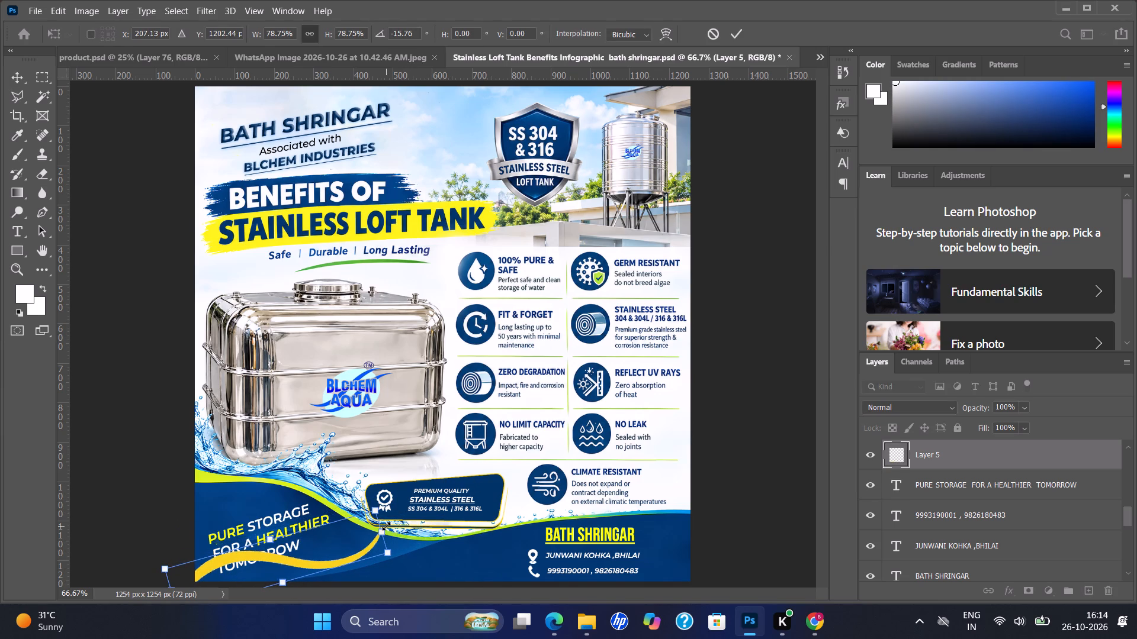
key("Down")
left_click_drag(162, 574, 194, 554)
Nudge the yellow curve left and up behind the tagline, to about X 217.7 px and Y 1163.3 px.
key("Left")
key("Left")
key("Left")
key("Left")
key("Left")
key("Left")
key("Left")
key("Left")
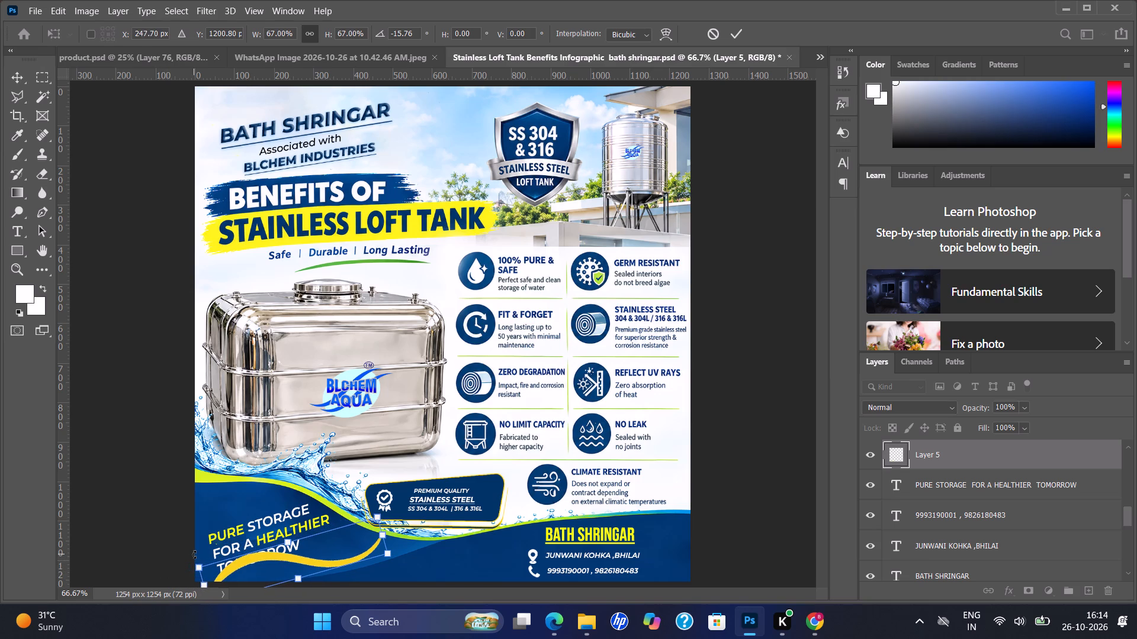
key("Up")
key("Up")
key("Up")
key("Up")
key("Up")
key("Up")
key("Up")
key("Up")
key("Up")
key("Up")
key("Up")
key("Up")
key("Up")
key("Up")
key("Up")
key("Up")
key("Up")
key("Up")
key("Up")
key("Up")
key("Up")
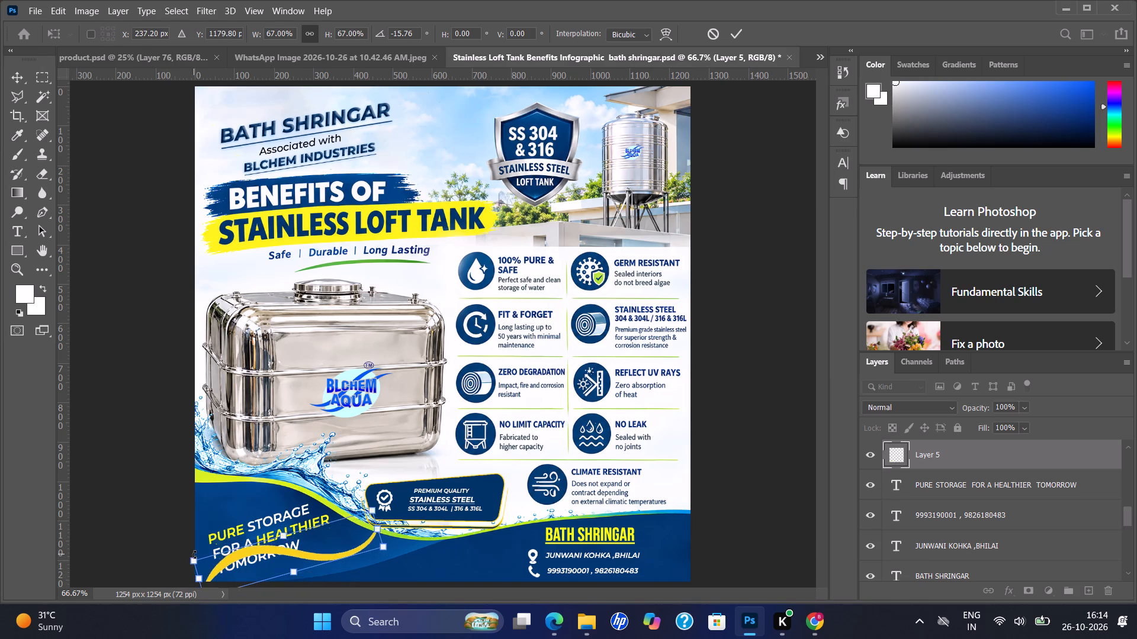
key("Left")
key("Left")
key("Left")
key("Left")
key("Left")
key("Left")
key("Left")
key("Left")
key("Left")
key("Left")
key("Left")
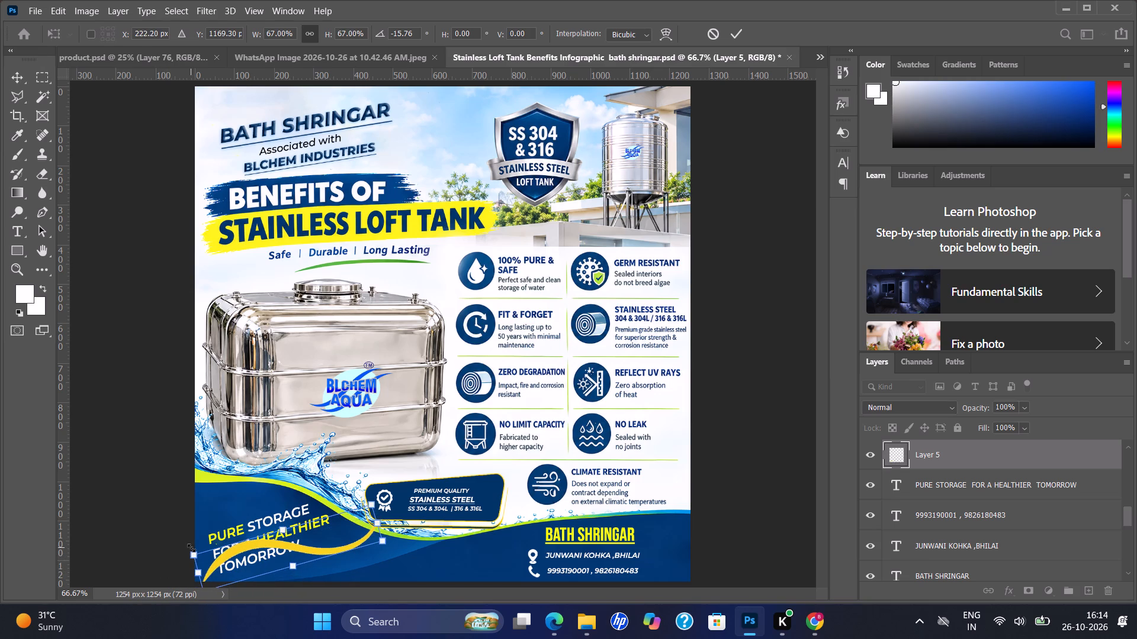
key("Left")
key("Left")
key("Up")
key("Up")
key("Up")
key("Up")
key("Up")
key("Up")
key("Up")
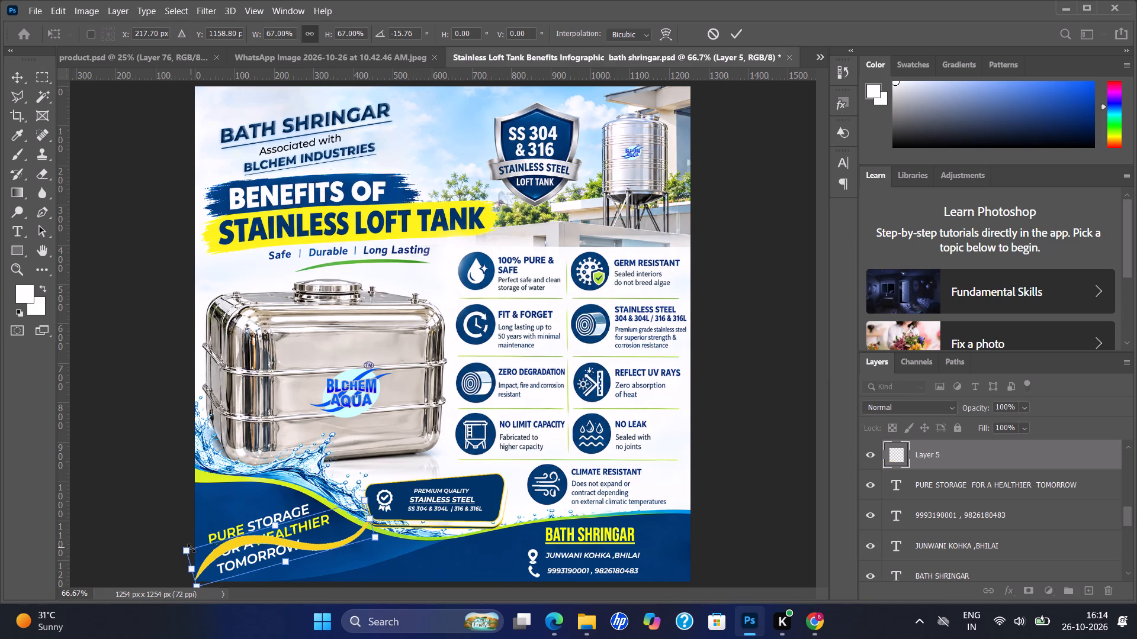
key("Down")
key("Down")
key("Down")
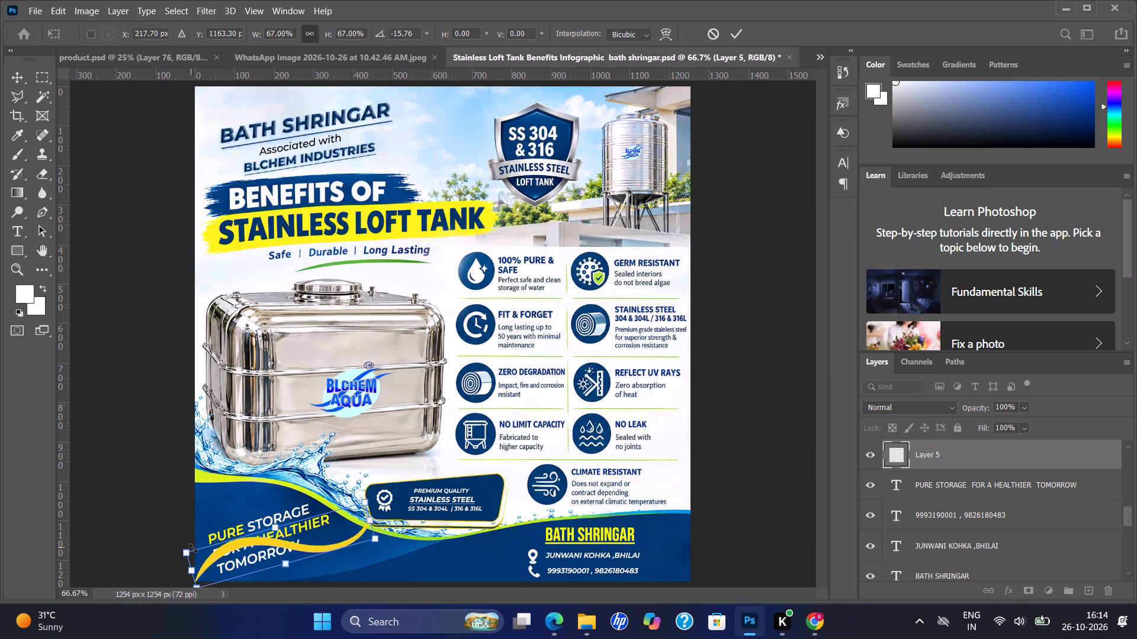
Scale the yellow curve to about 64.5% and adjust its vertical position to about Y 1168.9 px.
left_click_drag(362, 502, 356, 506)
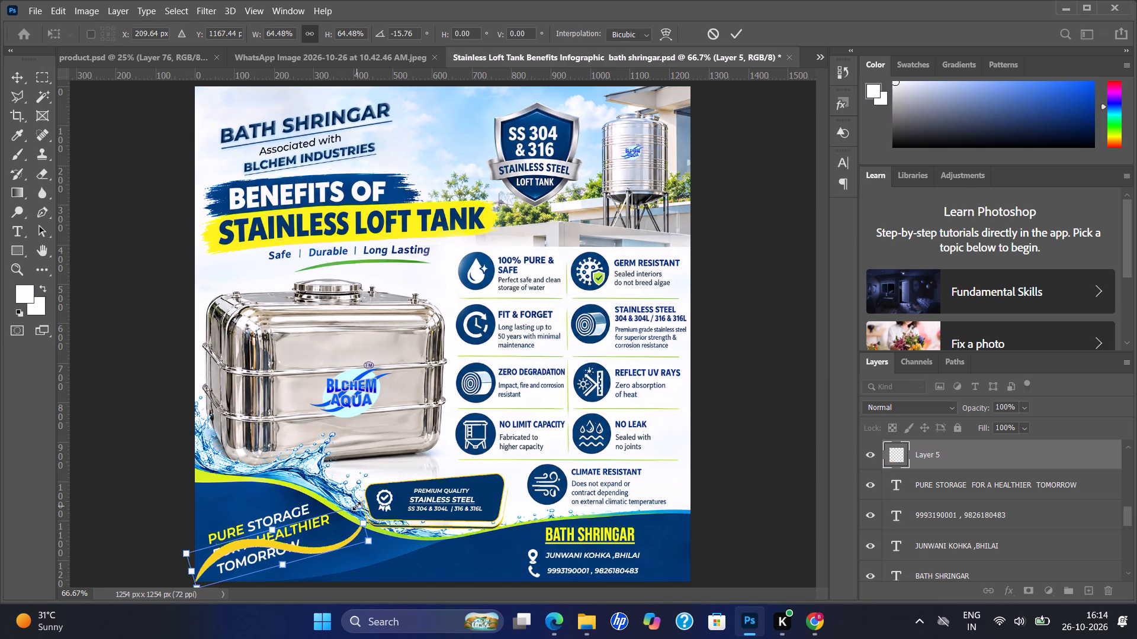
key("Up")
key("Up")
key("Up")
key("Up")
key("Up")
key("Up")
key("Up")
key("Up")
key("Up")
key("Up")
key("Up")
key("Up")
key("Up")
key("Down")
key("Down")
key("Down")
key("Down")
key("Down")
key("Down")
key("Down")
key("Down")
key("Down")
key("Down")
key("Down")
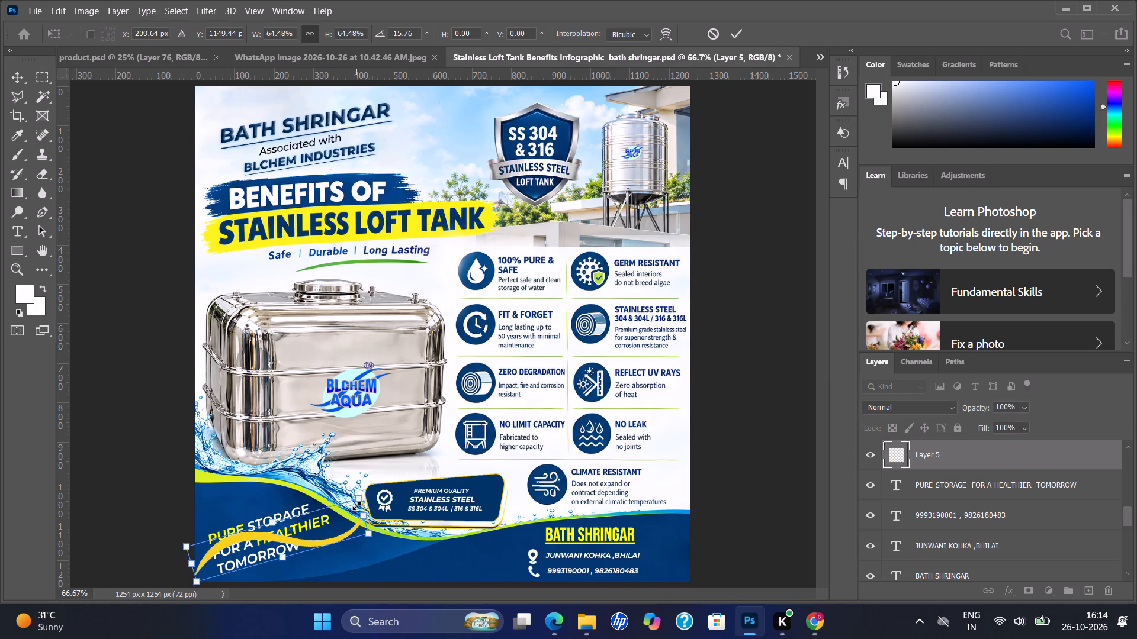
key("Down")
key("Down")
key("Down")
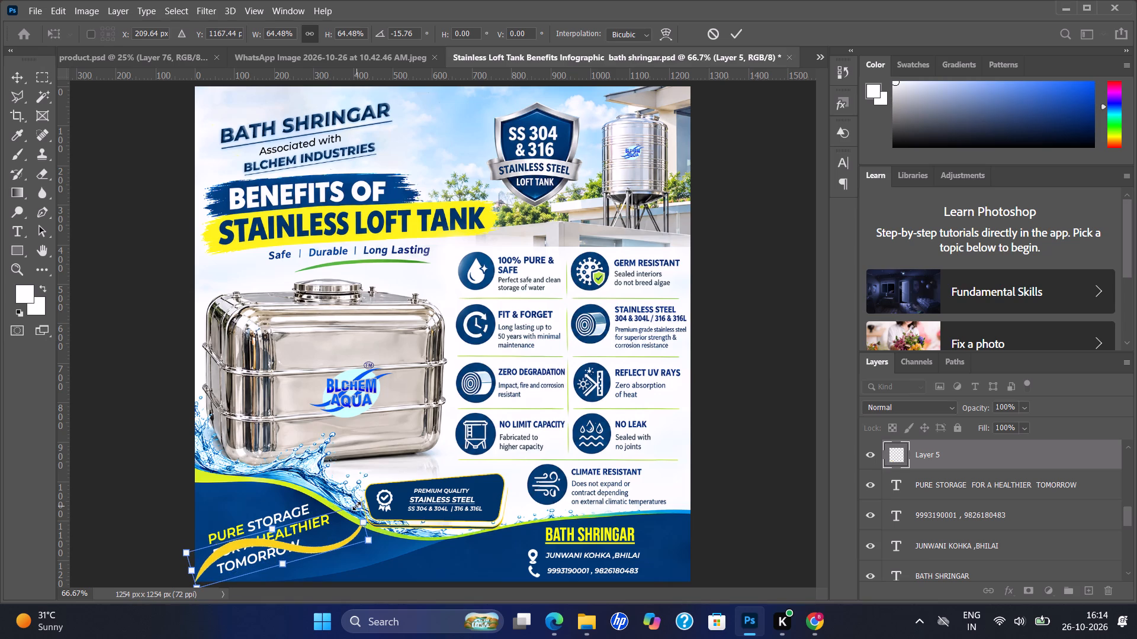
key("Down")
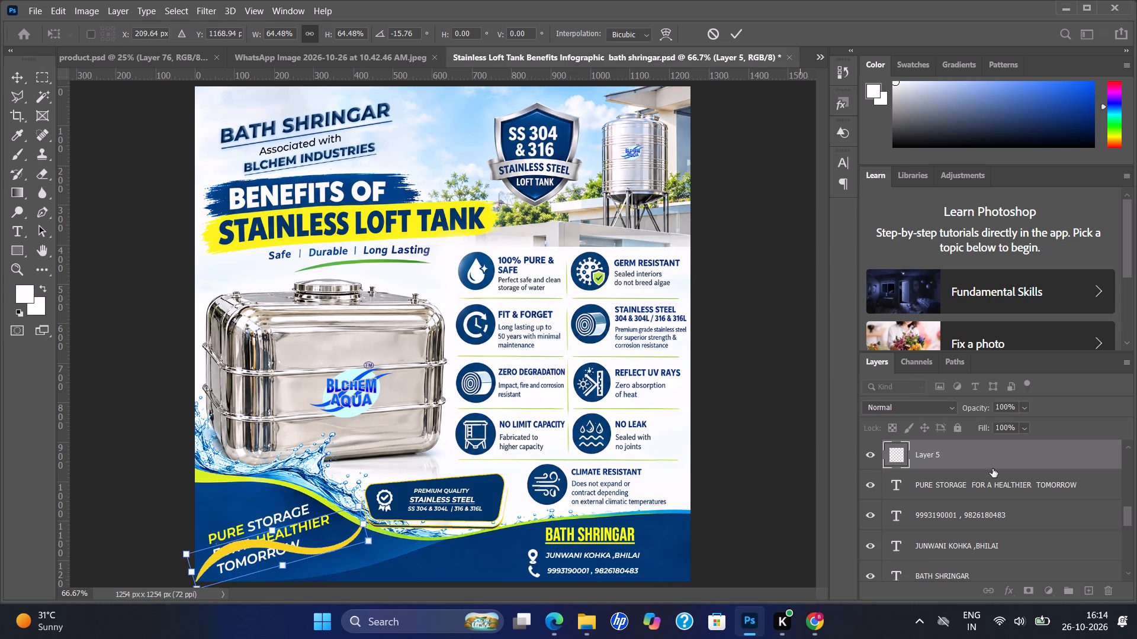
Move the yellow curve's Layer 5 directly beneath the PURE STORAGE tagline text layer.
left_click_drag(981, 459, 977, 489)
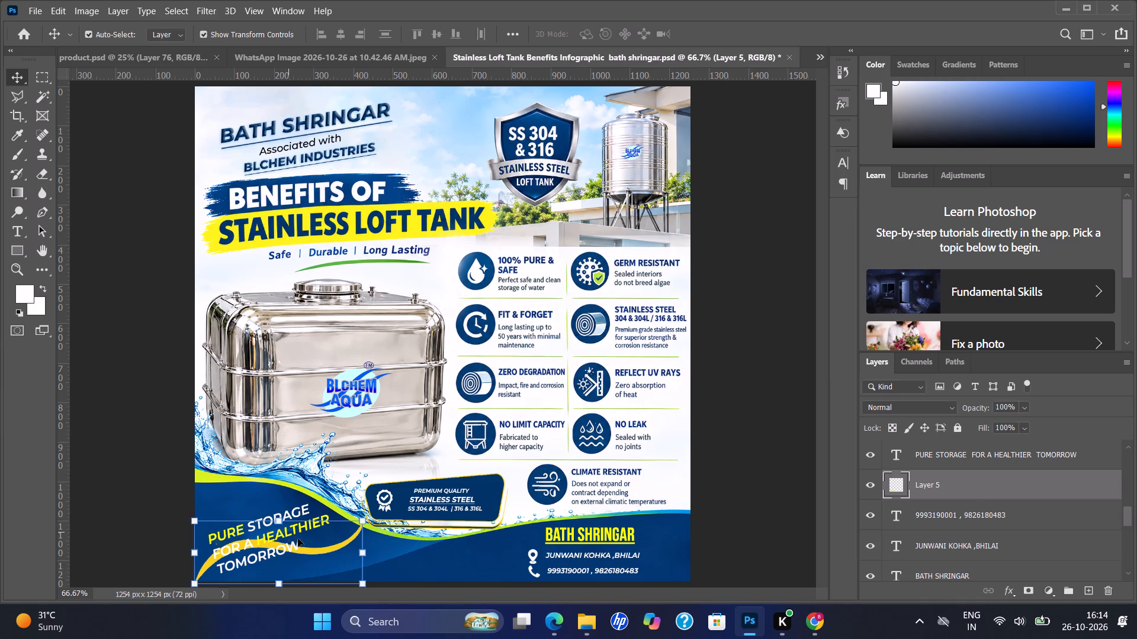
left_click(339, 544)
Set the yellow curve layer's opacity to 80%.
left_click_drag(1025, 411, 1027, 423)
left_click(1027, 423)
left_click(1007, 427)
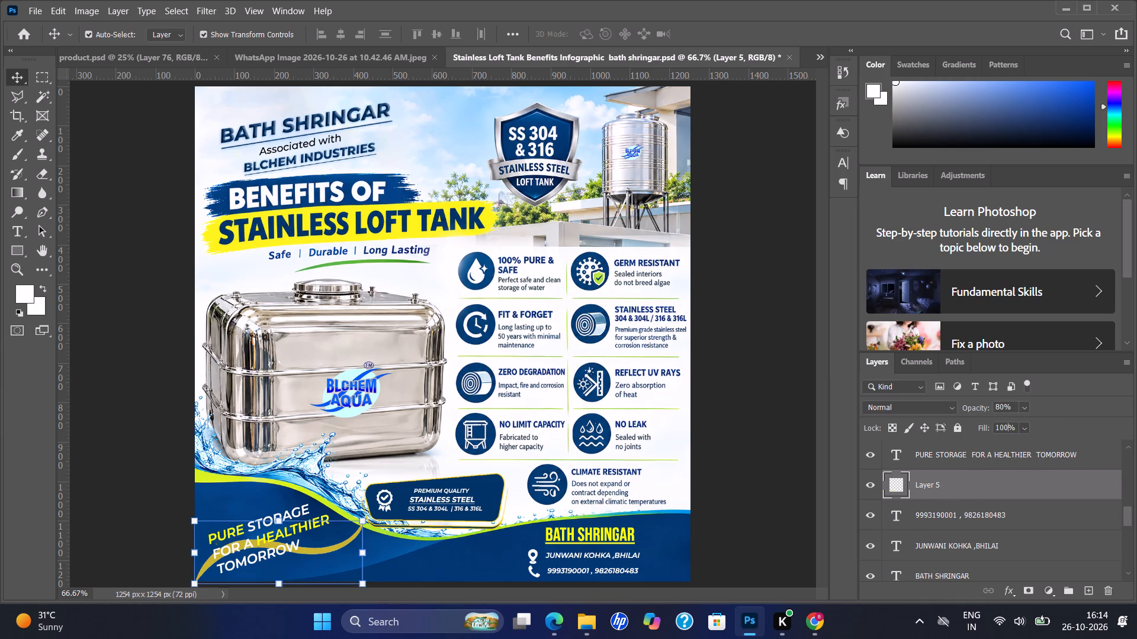
Set the yellow curve layer's fill to 68%.
left_click_drag(1023, 430, 1023, 441)
left_click(1023, 441)
left_click(1013, 443)
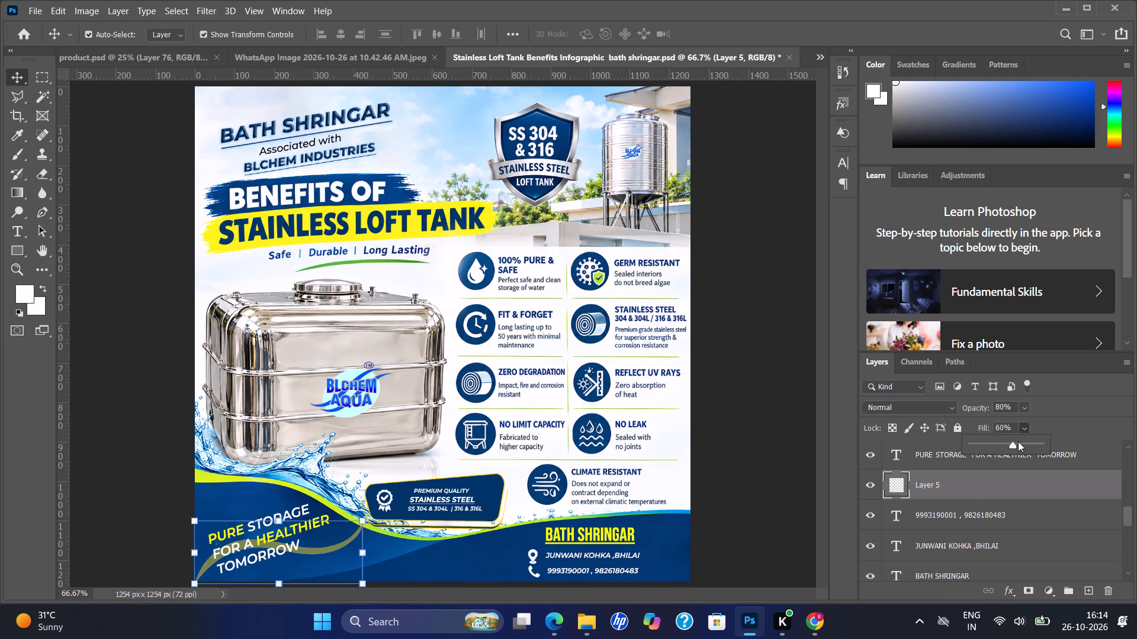
left_click(1018, 441)
left_click(1019, 441)
Nudge the PURE STORAGE tagline slightly upward within the blue footer, relative to the yellow curve.
left_click(751, 488)
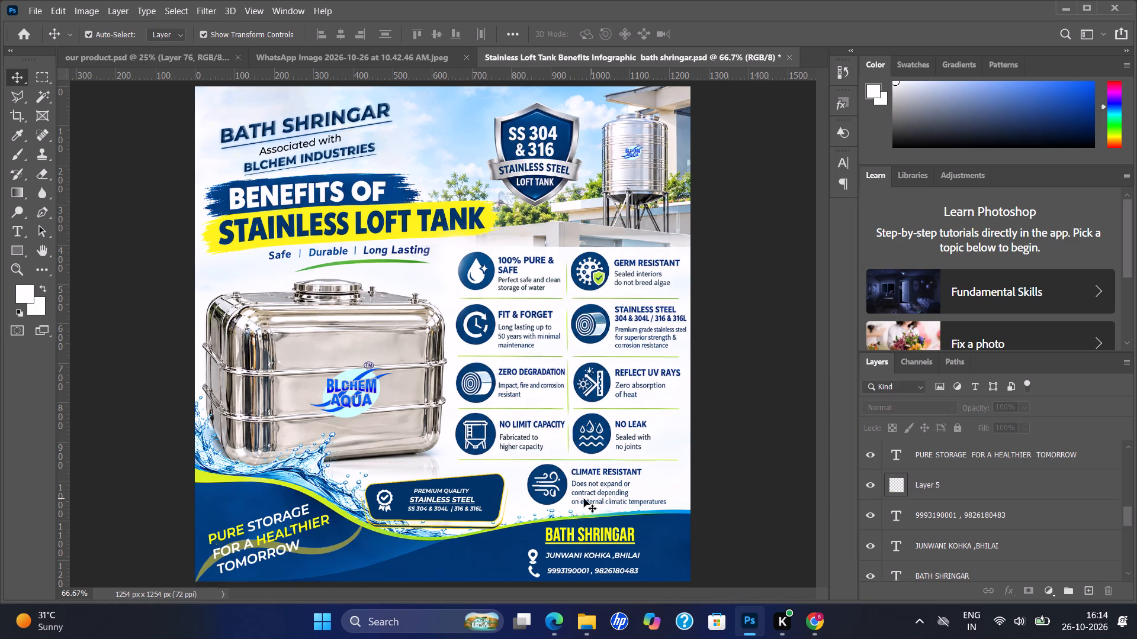
left_click(327, 547)
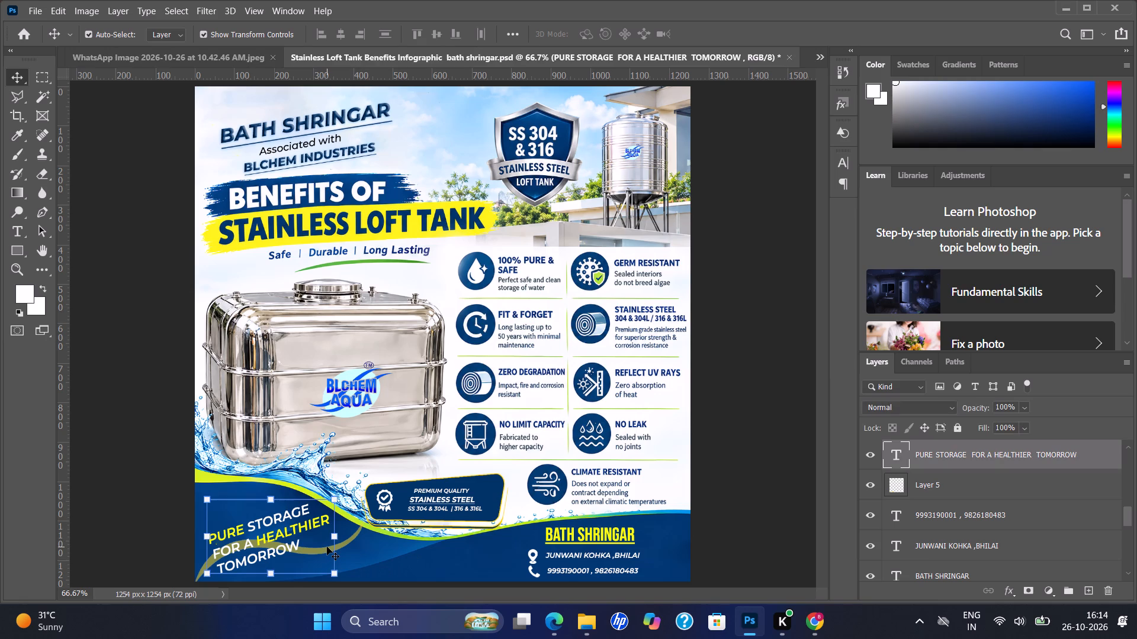
key("Down")
key("Down")
key("Down")
key("Down")
key("Down")
key("Down")
key("Down")
key("Down")
key("Down")
key("Down")
key("Down")
key("Down")
key("Down")
key("Down")
key("Down")
key("Down")
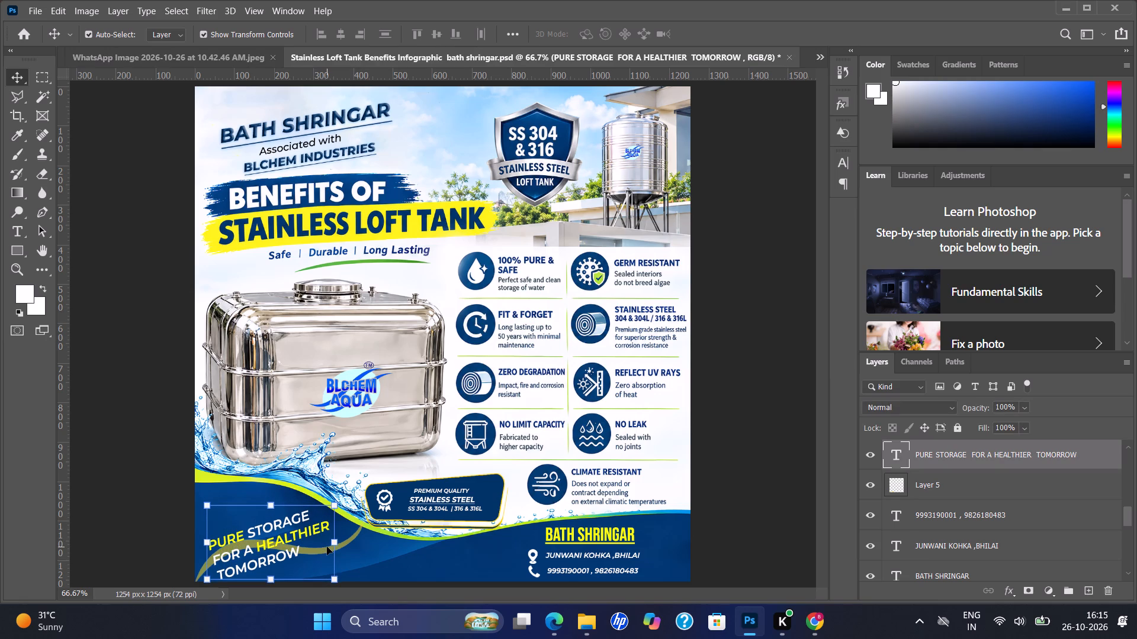
key("Up")
key("Up")
key("Up")
key("Up")
key("Up")
key("Up")
key("Up")
key("Up")
key("Up")
key("Up")
key("Up")
key("Up")
key("Up")
key("Up")
key("Up")
key("Up")
key("Up")
key("Up")
key("Up")
key("Up")
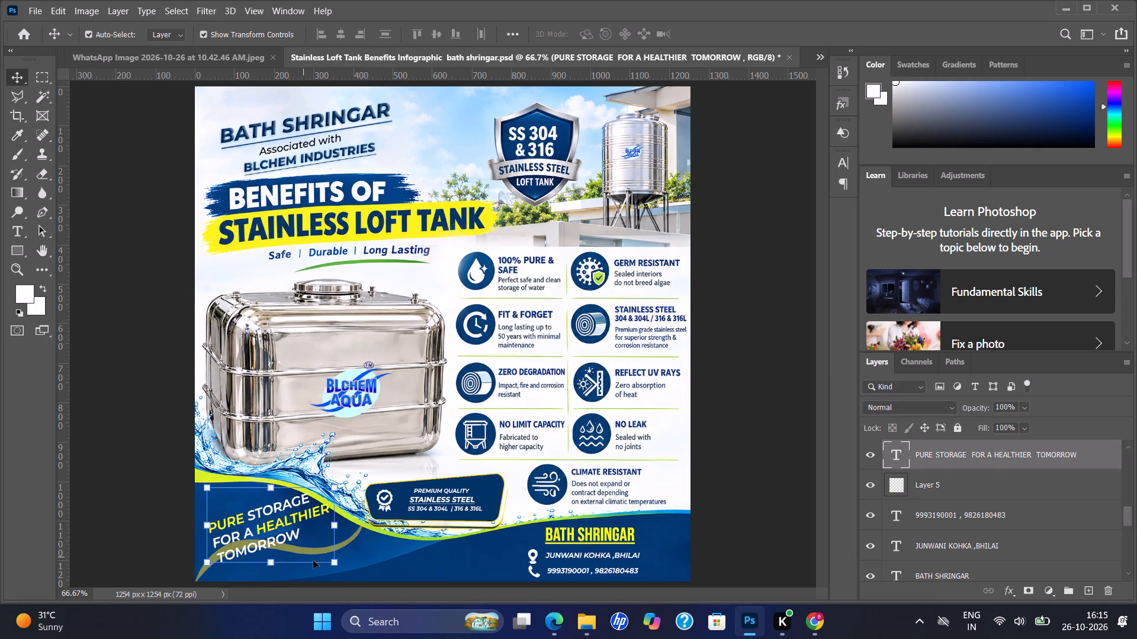
Scale the PURE STORAGE tagline to about 94.25% and position it around X 184, Y 1130 px.
left_click_drag(333, 566, 328, 566)
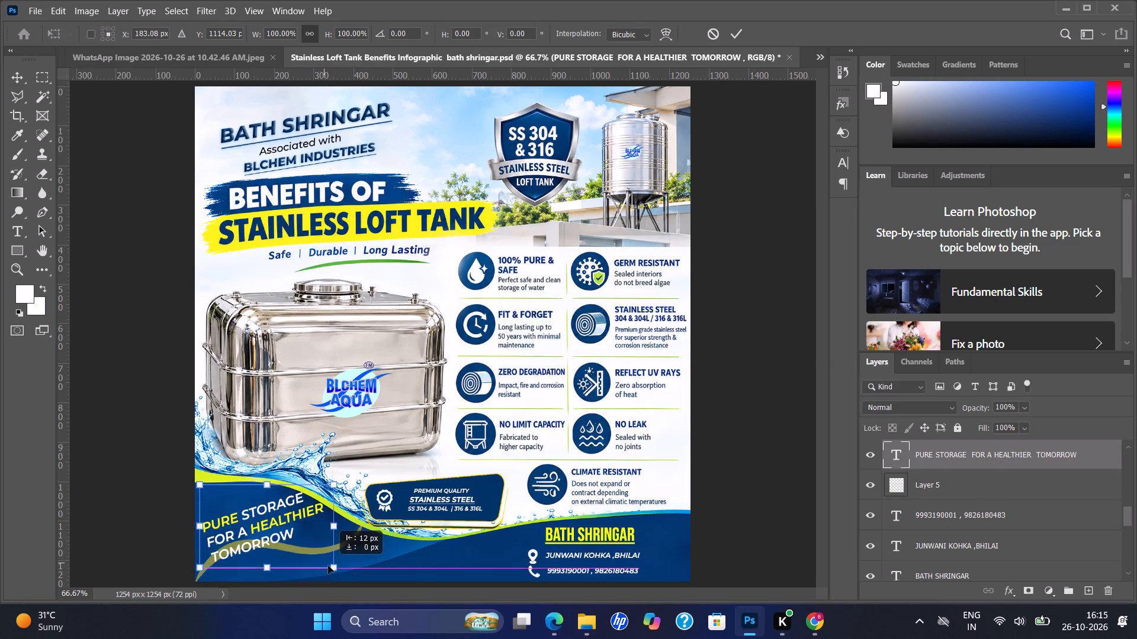
left_click_drag(328, 566, 331, 571)
left_click_drag(339, 573, 336, 569)
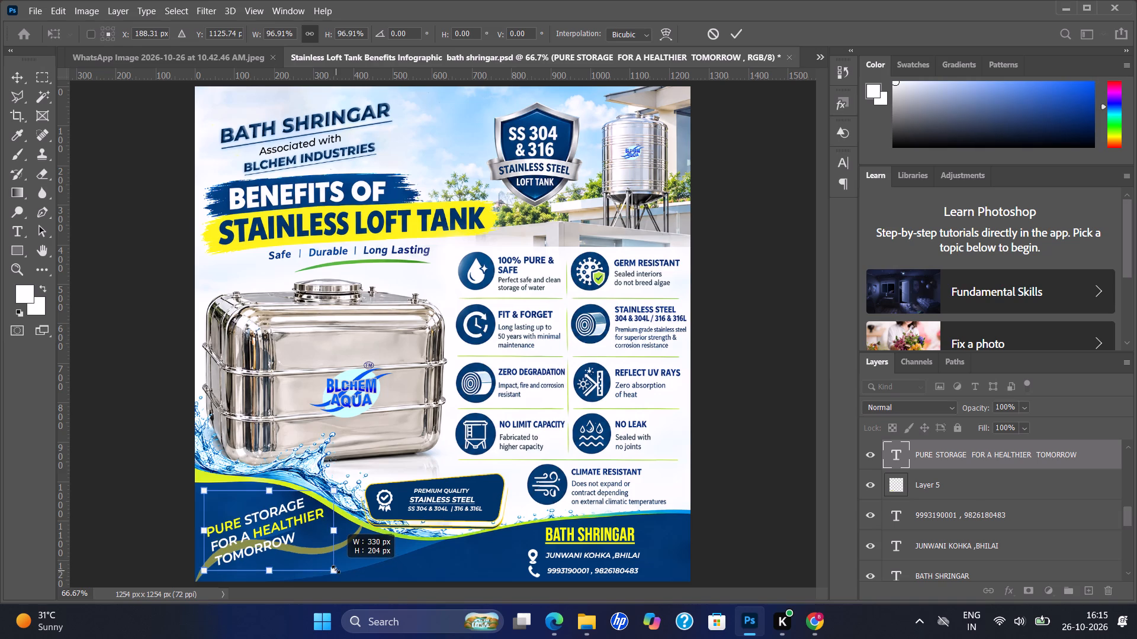
left_click_drag(336, 569, 333, 565)
key("Down")
key("Down")
key("Down")
key("Down")
key("Down")
key("Down")
key("Down")
key("Down")
key("Down")
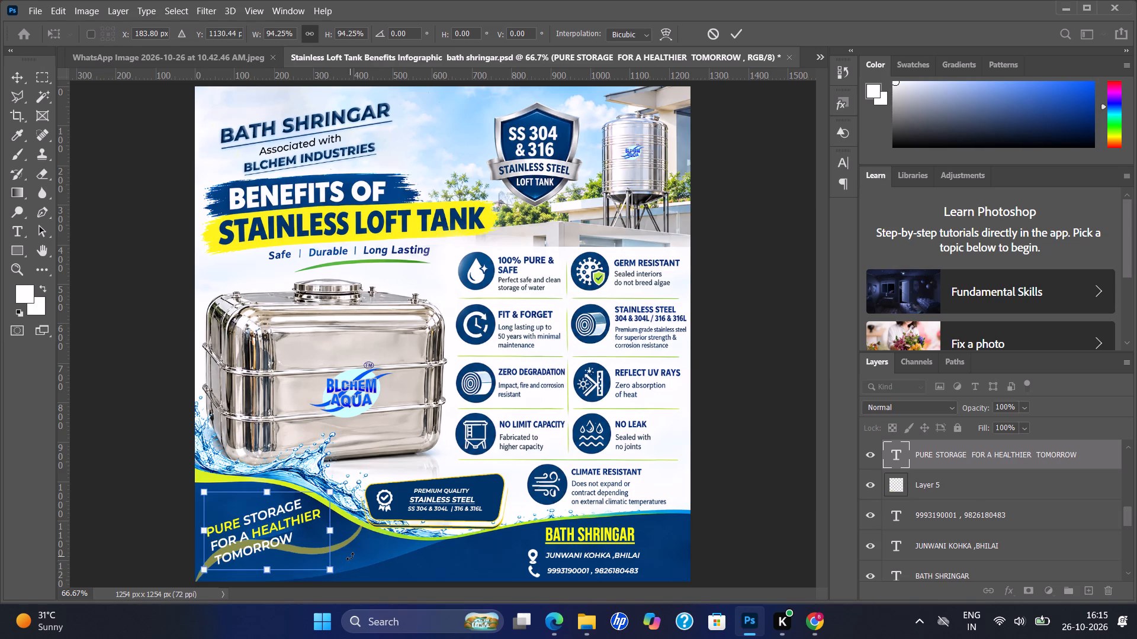
key("Up")
left_click(911, 488)
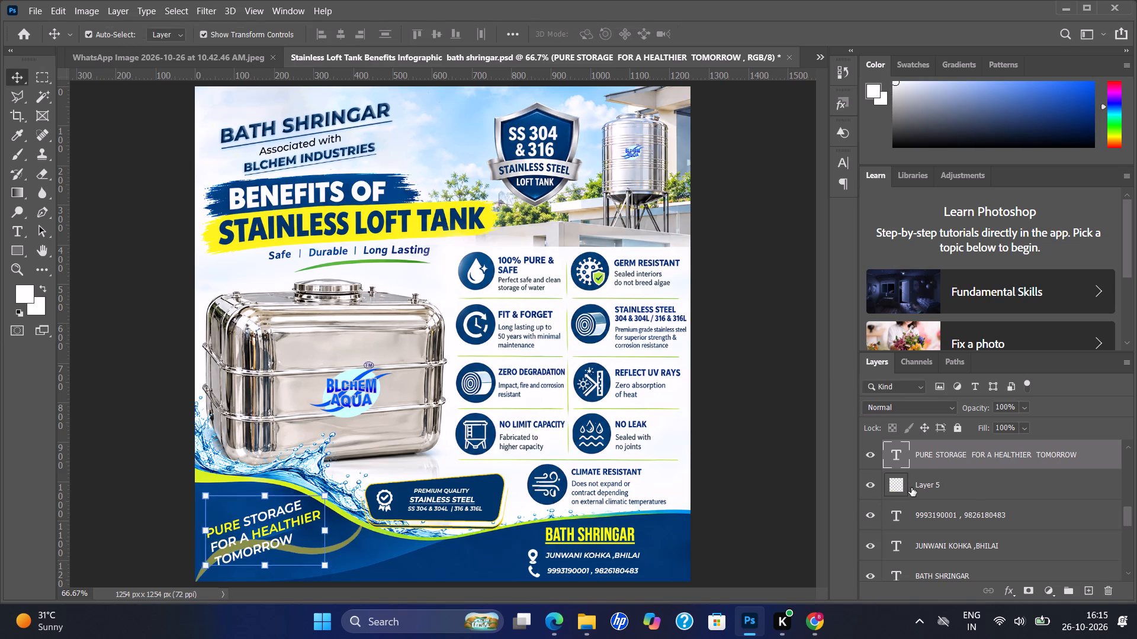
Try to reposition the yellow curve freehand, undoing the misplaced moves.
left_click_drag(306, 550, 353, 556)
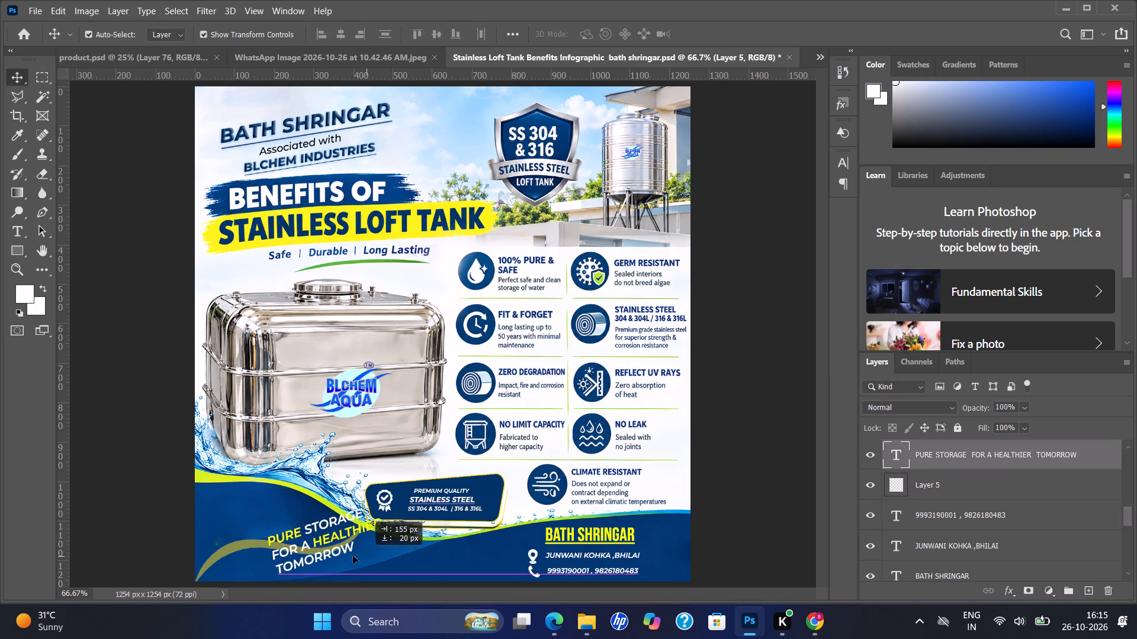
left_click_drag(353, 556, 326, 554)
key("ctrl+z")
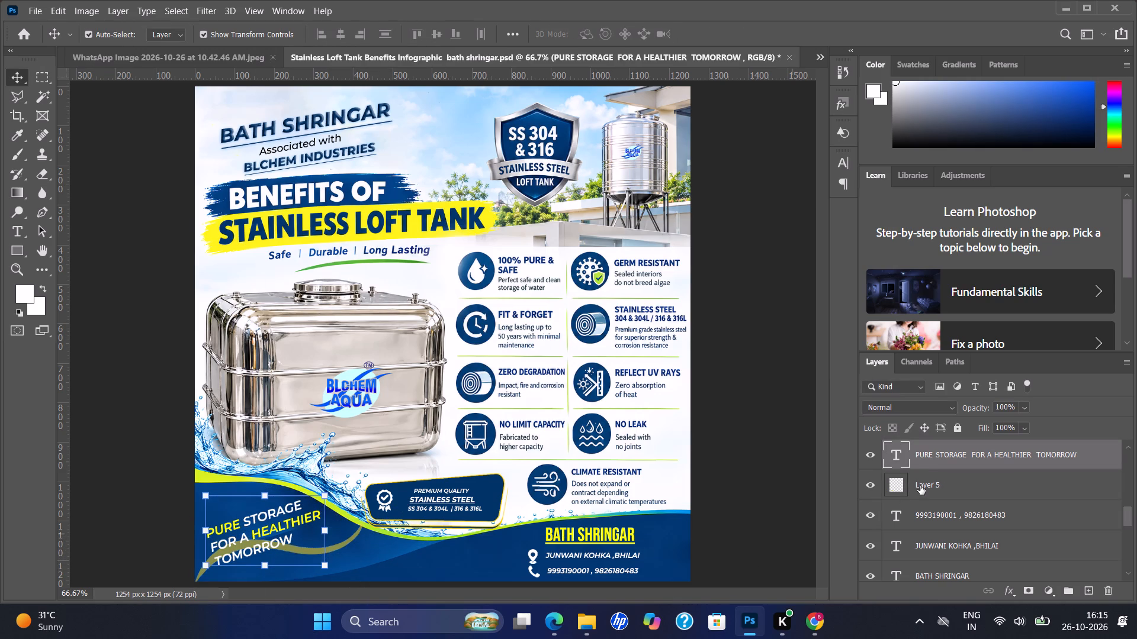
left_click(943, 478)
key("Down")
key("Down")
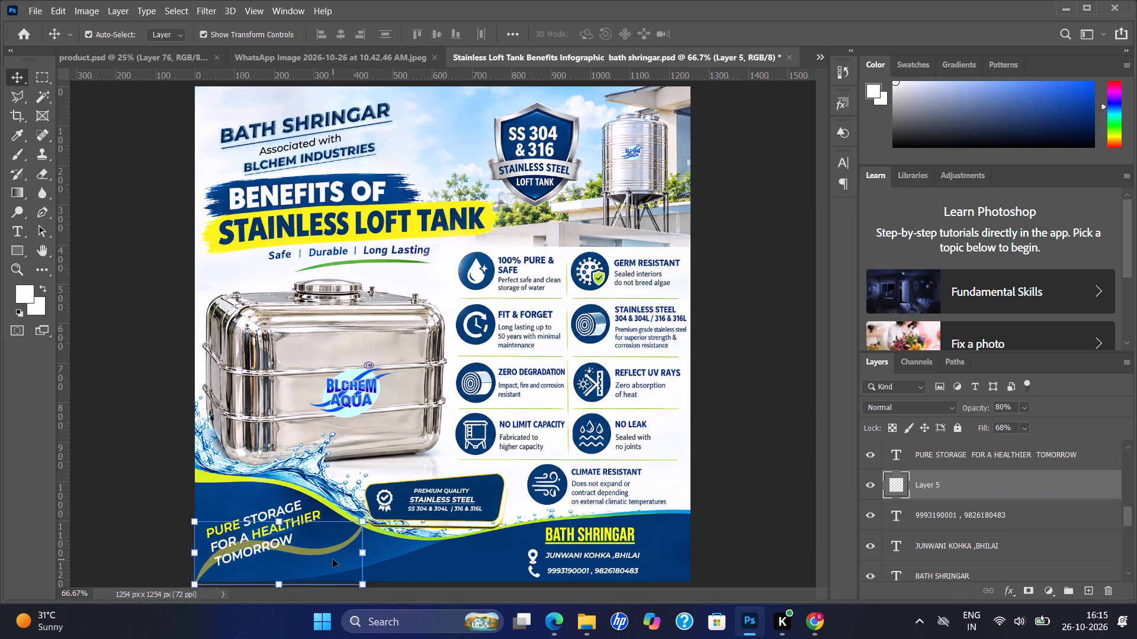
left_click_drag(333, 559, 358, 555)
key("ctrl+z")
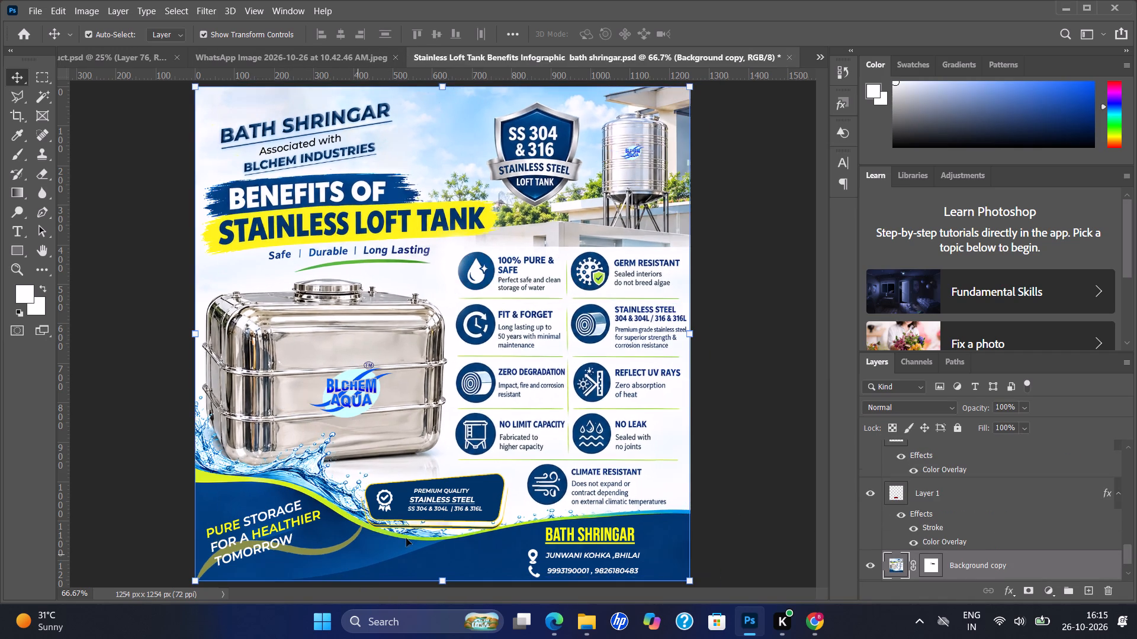
Nudge the yellow curve on Layer 5 down and to the right so it sweeps beneath the tagline's TOMORROW line.
left_click(307, 553)
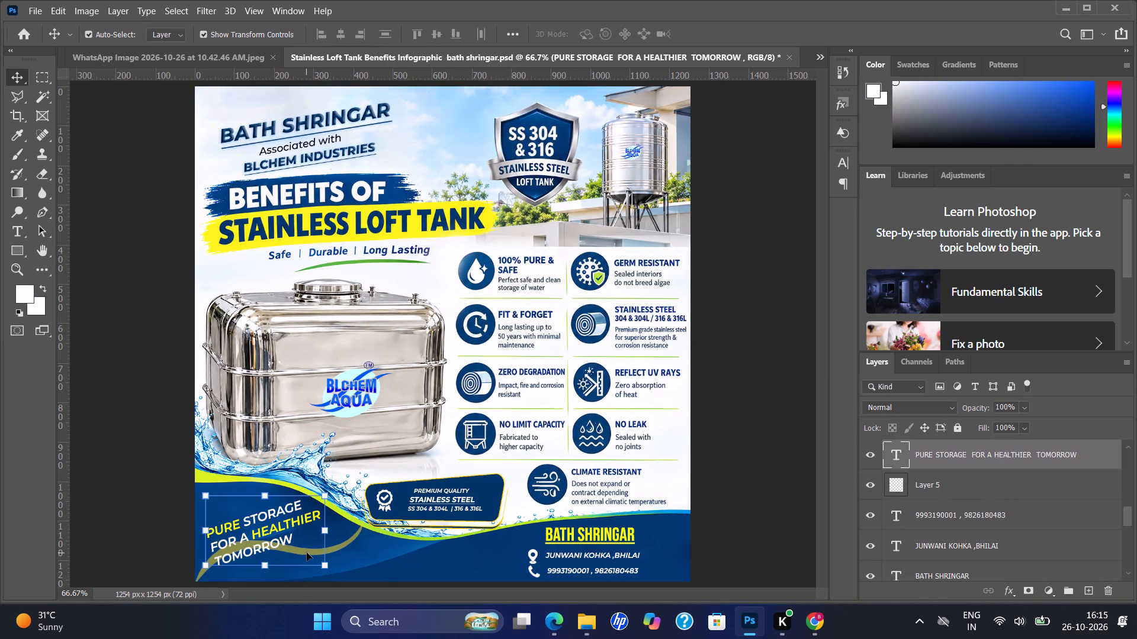
left_click(349, 546)
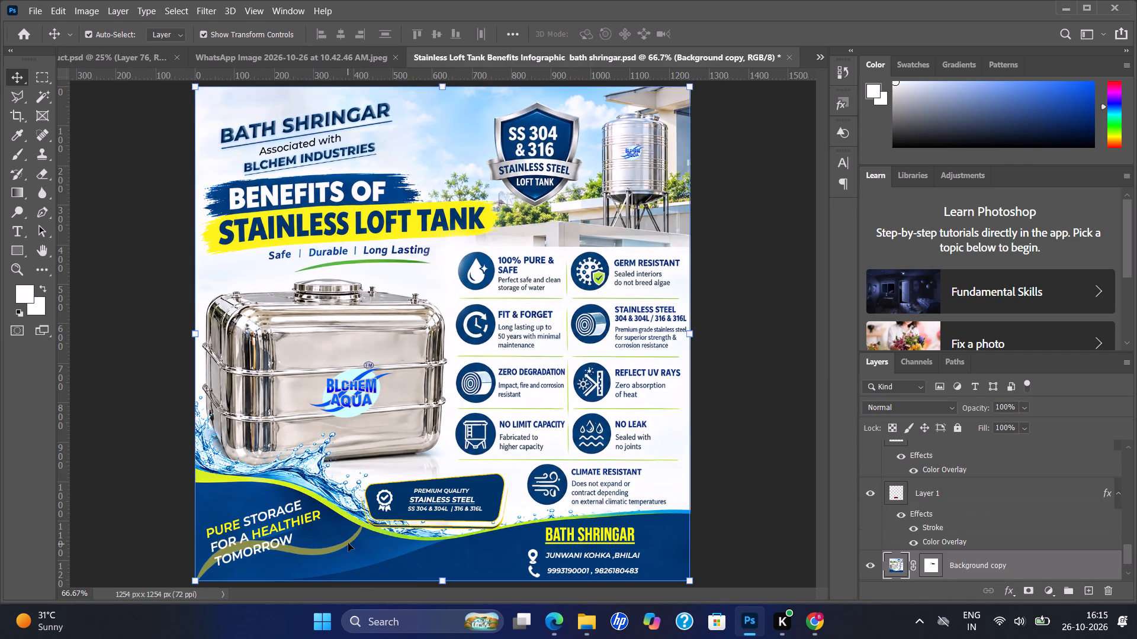
left_click(348, 543)
key("Down")
key("Down")
key("Down")
key("Down")
key("Down")
key("Down")
key("Down")
key("Down")
key("Down")
key("Down")
key("Down")
key("Down")
key("Down")
key("Down")
key("Down")
key("Down")
key("Down")
key("Down")
key("Down")
key("Down")
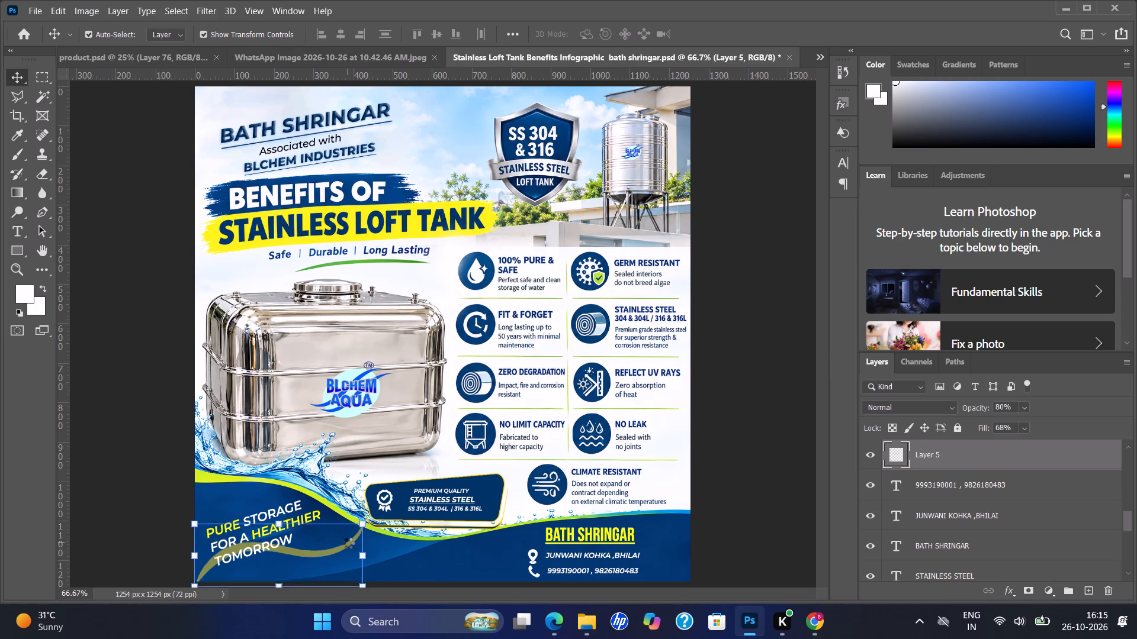
key("Right")
key("Right")
key("Right")
key("Right")
key("Right")
key("Right")
key("Right")
key("Right")
key("Right")
key("Right")
key("Right")
key("Right")
key("Right")
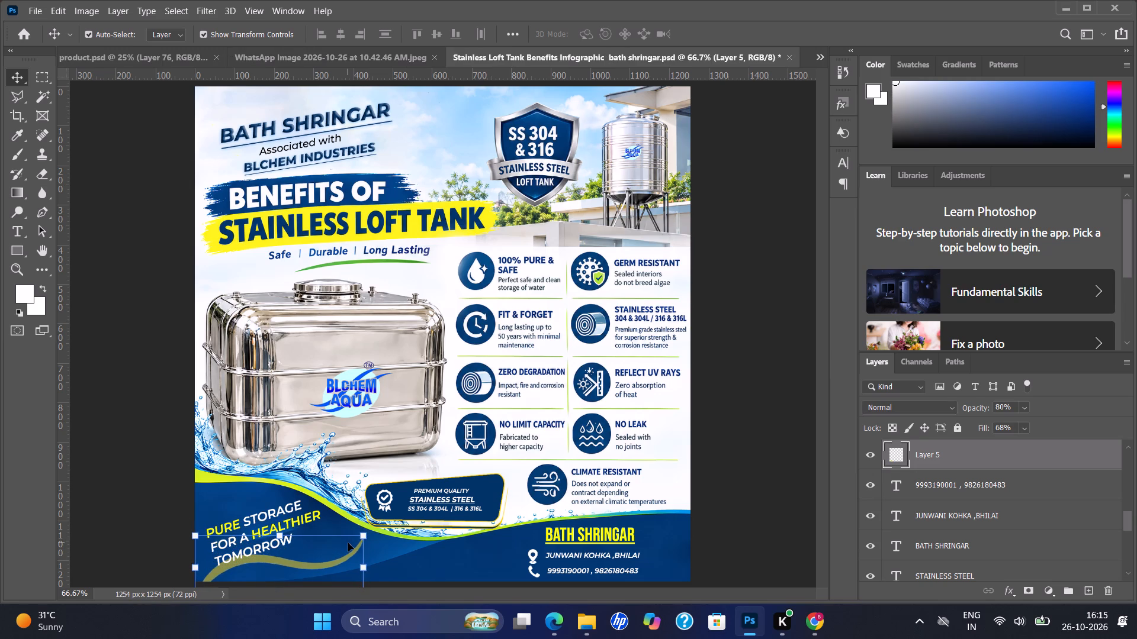
key("Right")
key("Right")
key("Right")
key("Right")
key("Right")
key("Right")
key("Right")
key("Right")
key("Right")
key("Right")
key("Right")
key("Right")
key("Right")
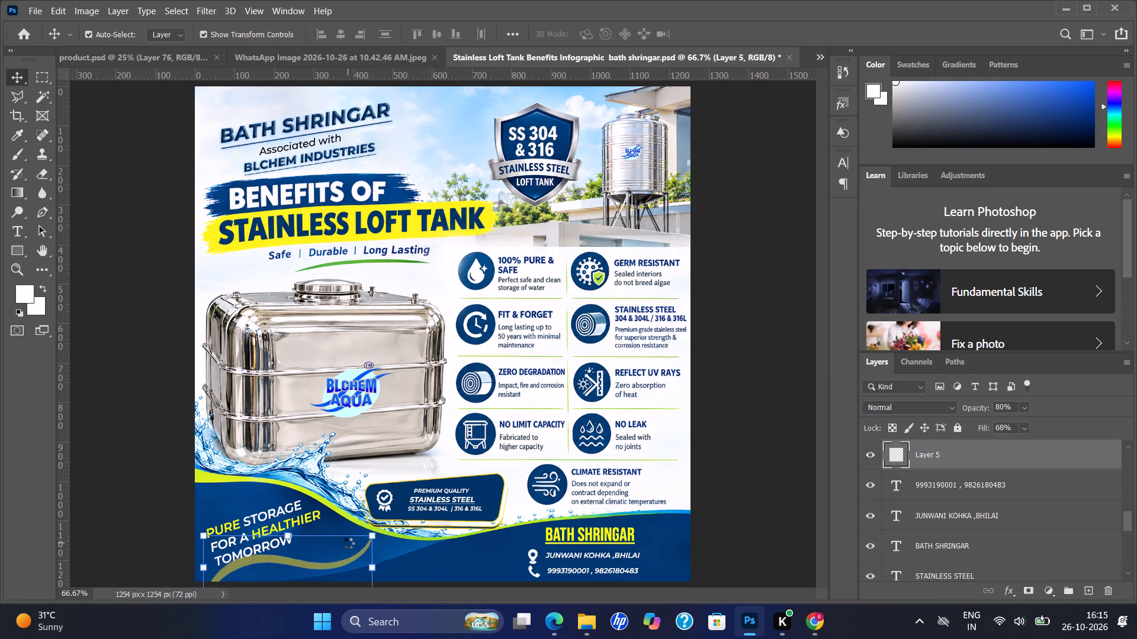
key("Up")
key("Right")
key("Right")
key("Right")
key("Right")
key("Right")
key("Right")
key("Right")
key("Right")
key("Right")
key("Right")
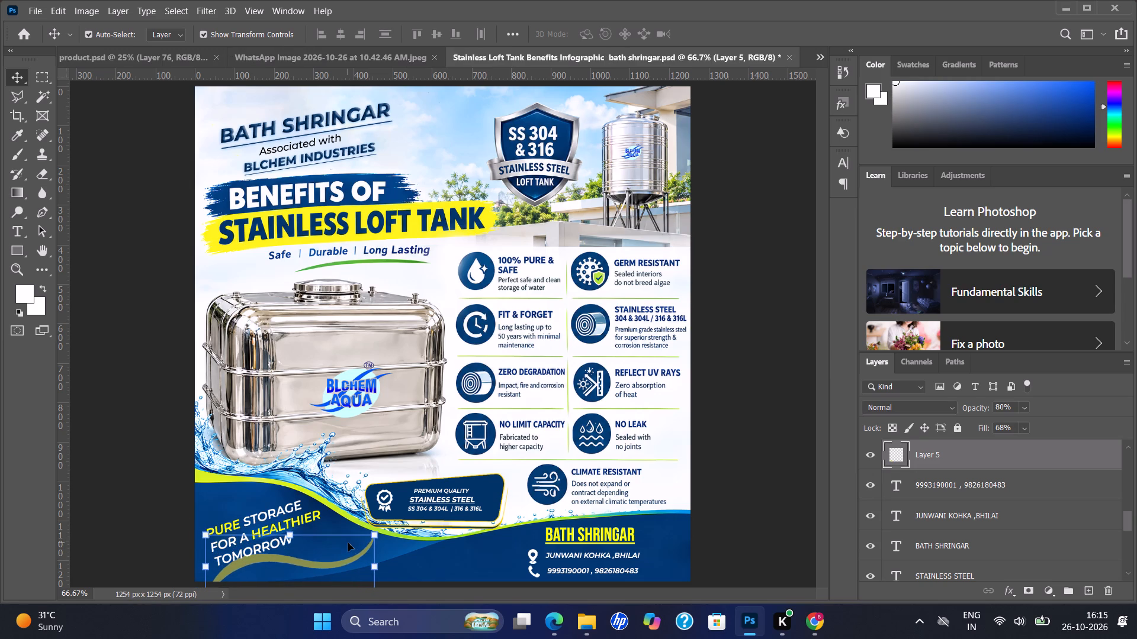
key("Up")
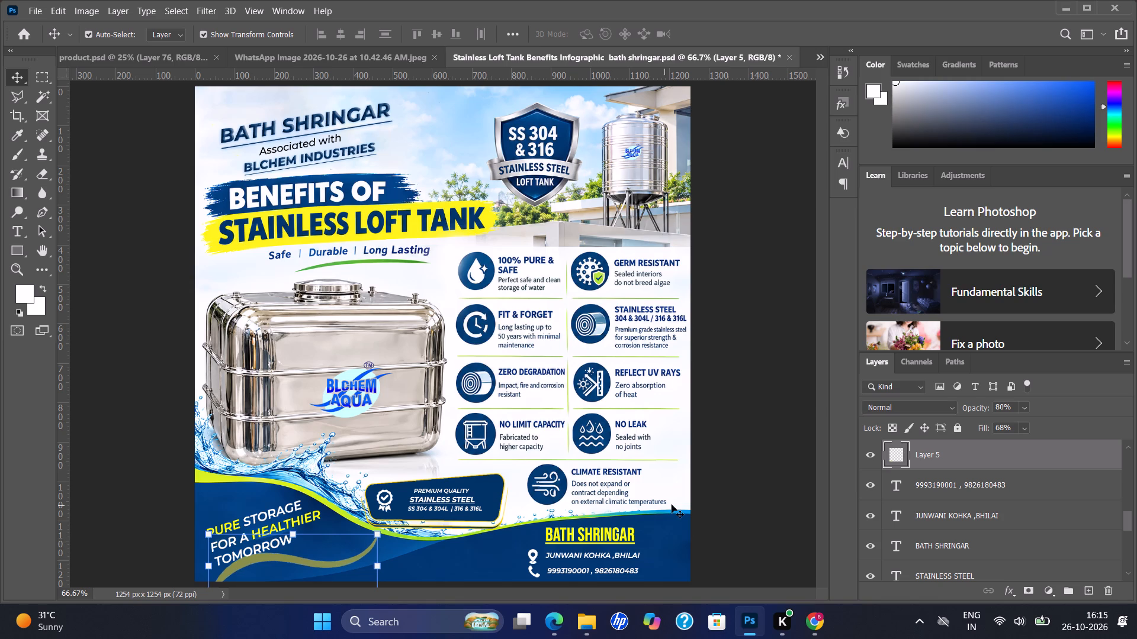
Set the yellow curve layer's opacity to 100%.
left_click(1023, 406)
left_click_drag(1035, 424, 1069, 426)
left_click(1091, 415)
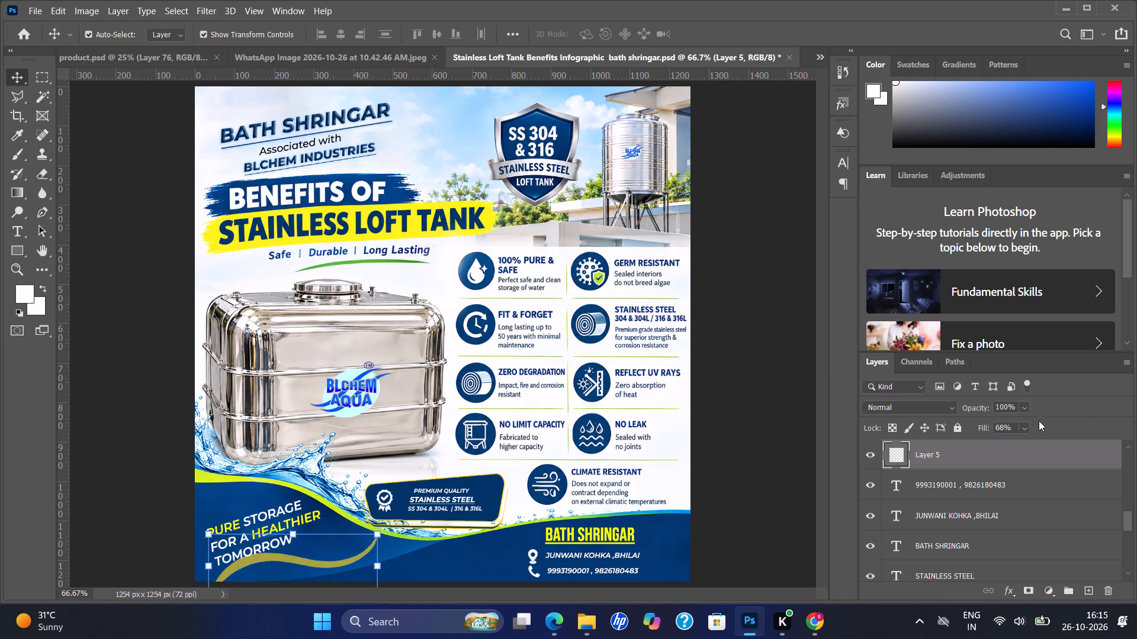
Set the yellow curve layer's fill to 100%.
left_click(1022, 428)
left_click_drag(1034, 443, 1097, 450)
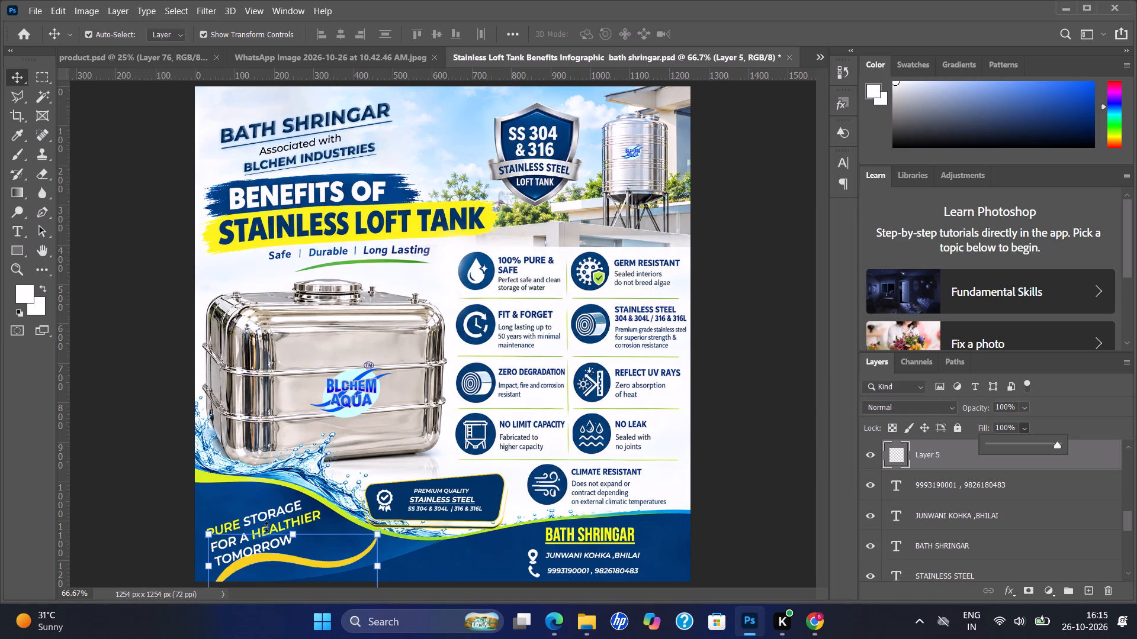
Nudge the PURE STORAGE tagline slightly upward to open a small gap above the yellow curve.
scroll(1023, 434, "up", 3)
scroll(1101, 526, "up", 11)
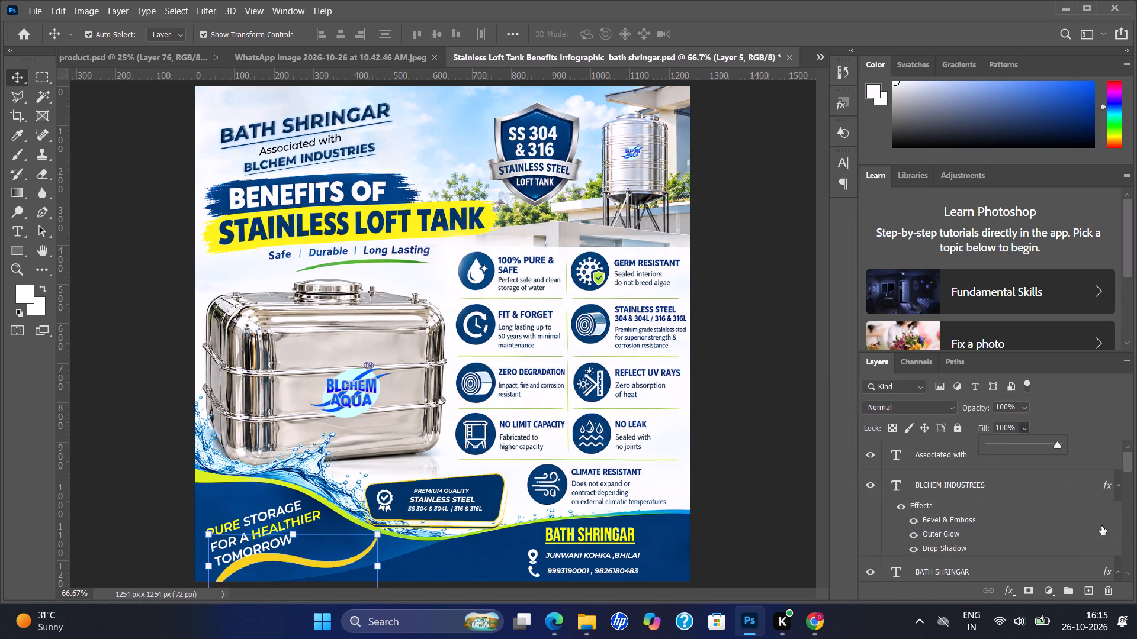
left_click(279, 515)
key("Up")
key("Up")
key("Up")
key("Up")
key("Up")
key("Up")
key("Up")
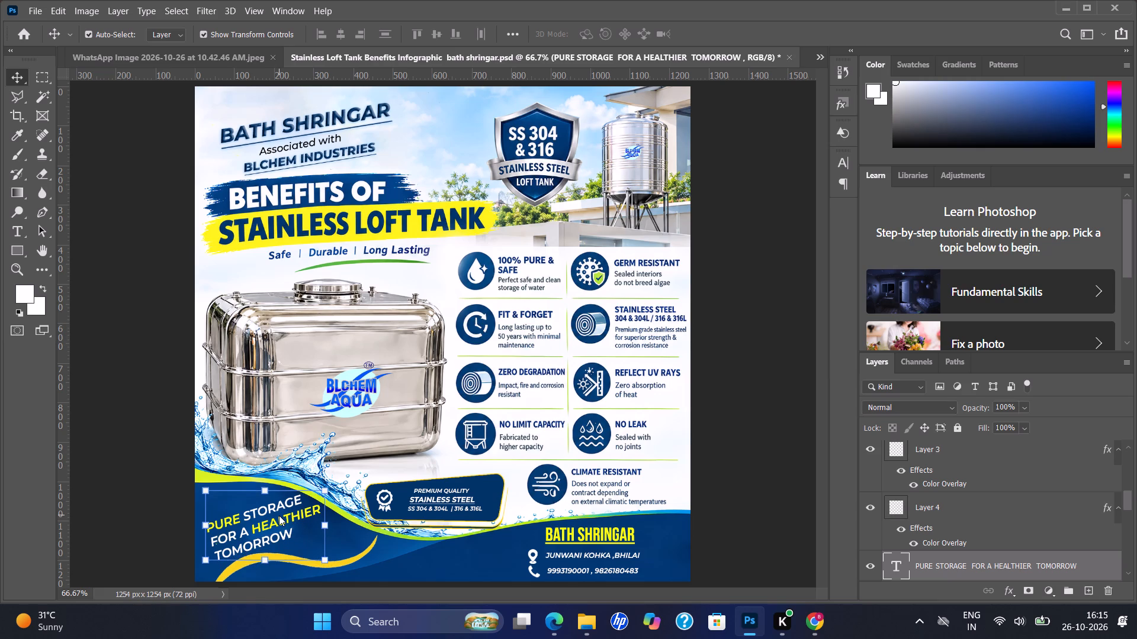
key("Up")
key("Down")
key("Down")
key("Down")
key("Down")
key("Down")
key("Down")
key("Down")
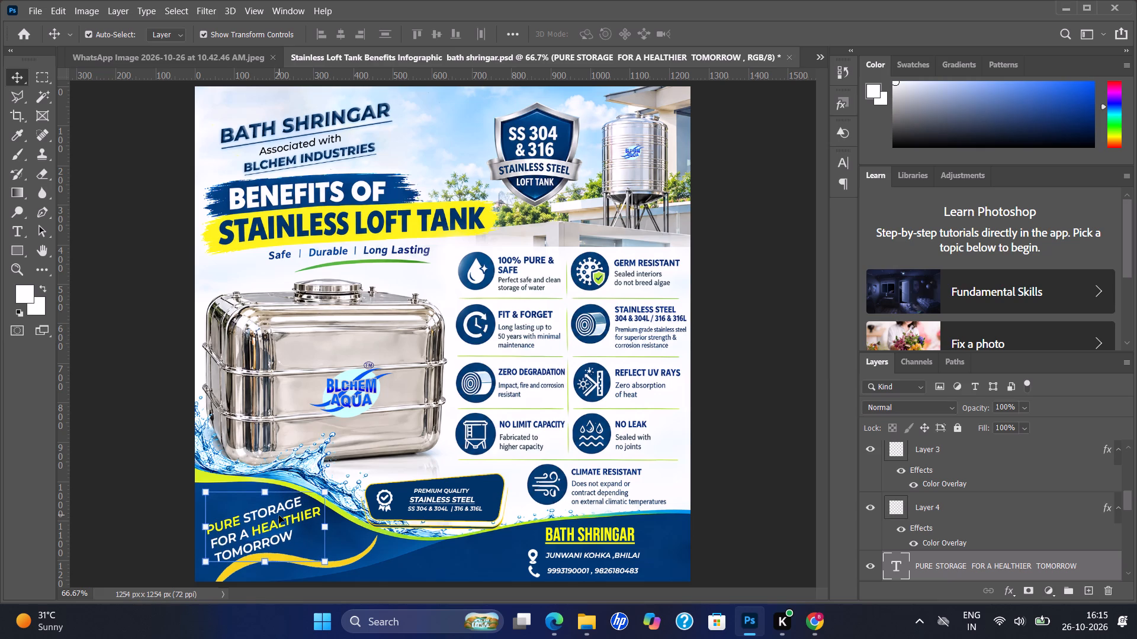
Apply a Drop Shadow layer style to the PURE STORAGE tagline, leaving Outer Glow off.
triple_click(279, 519)
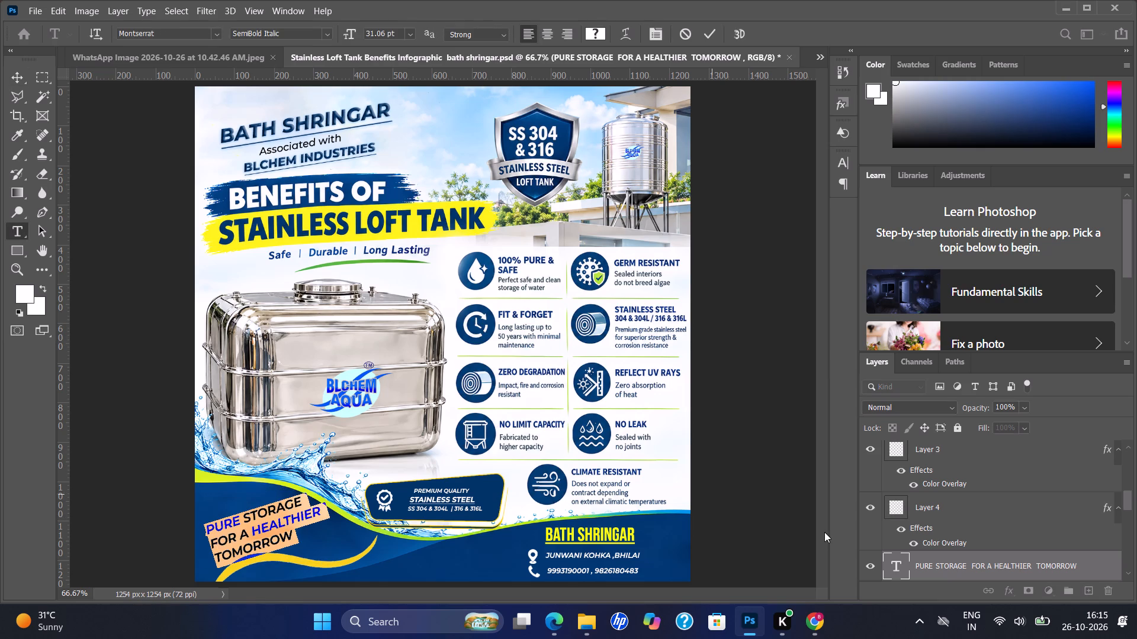
double_click(1093, 563)
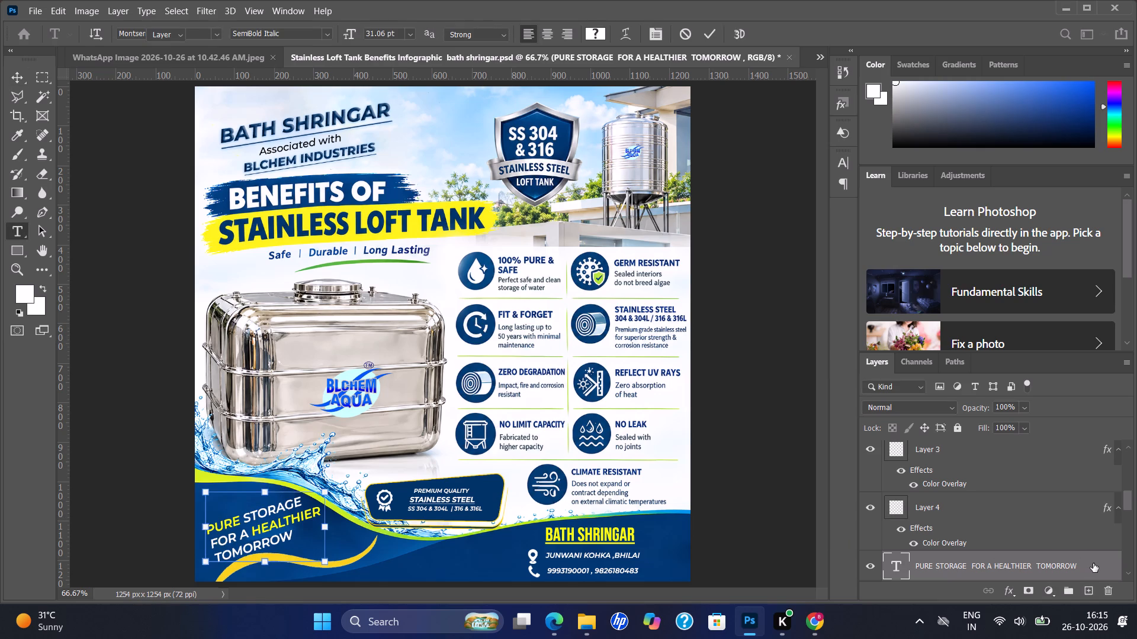
left_click(568, 304)
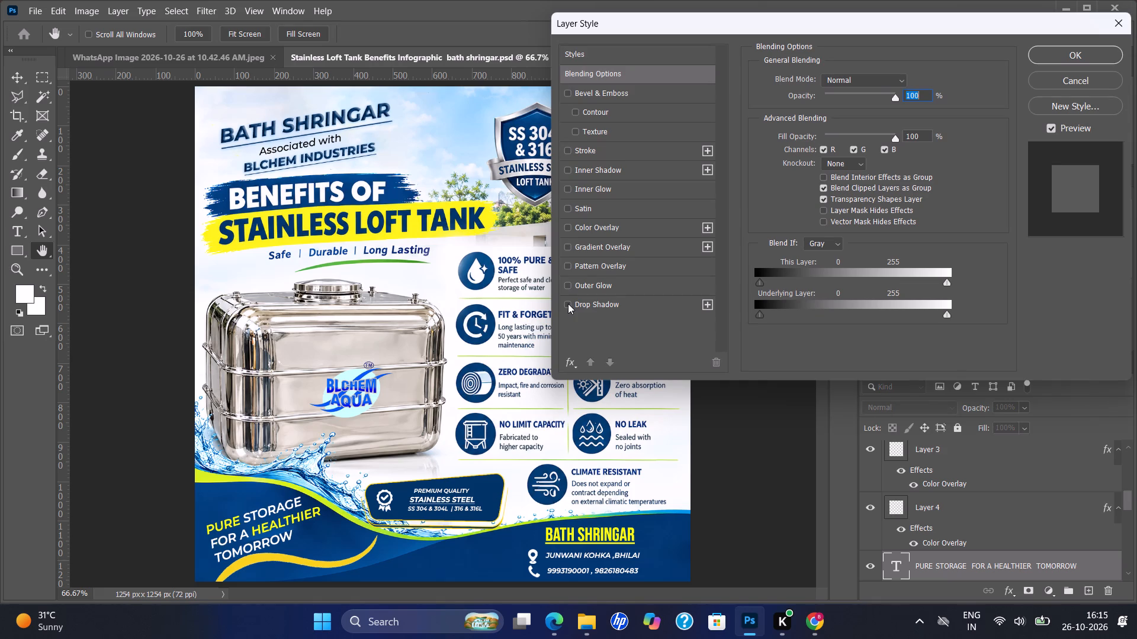
left_click(567, 290)
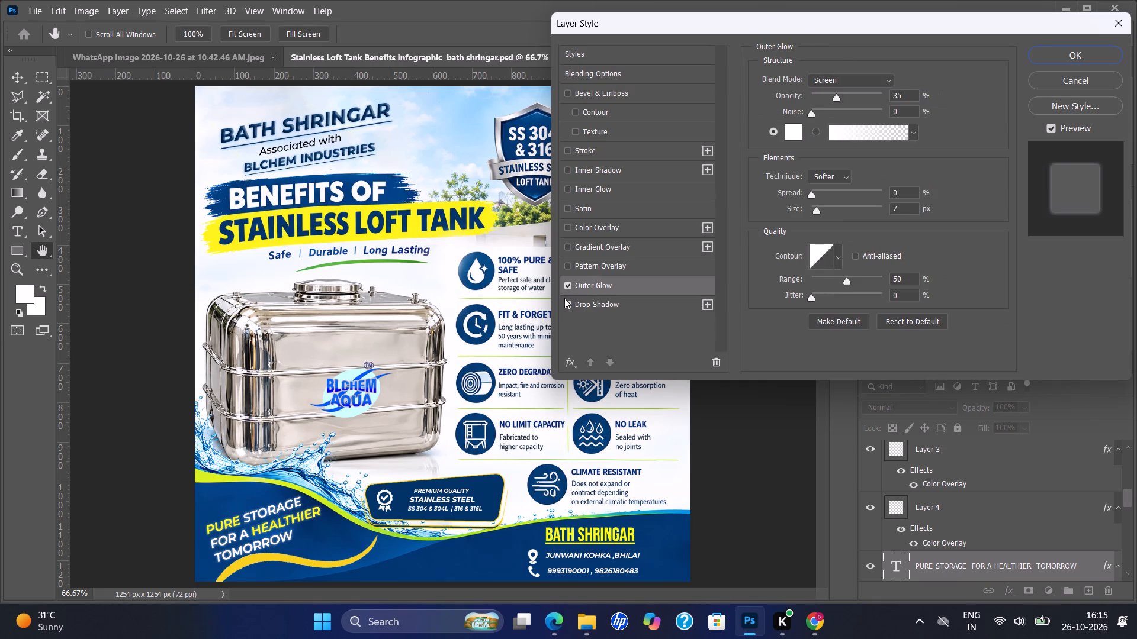
left_click(567, 285)
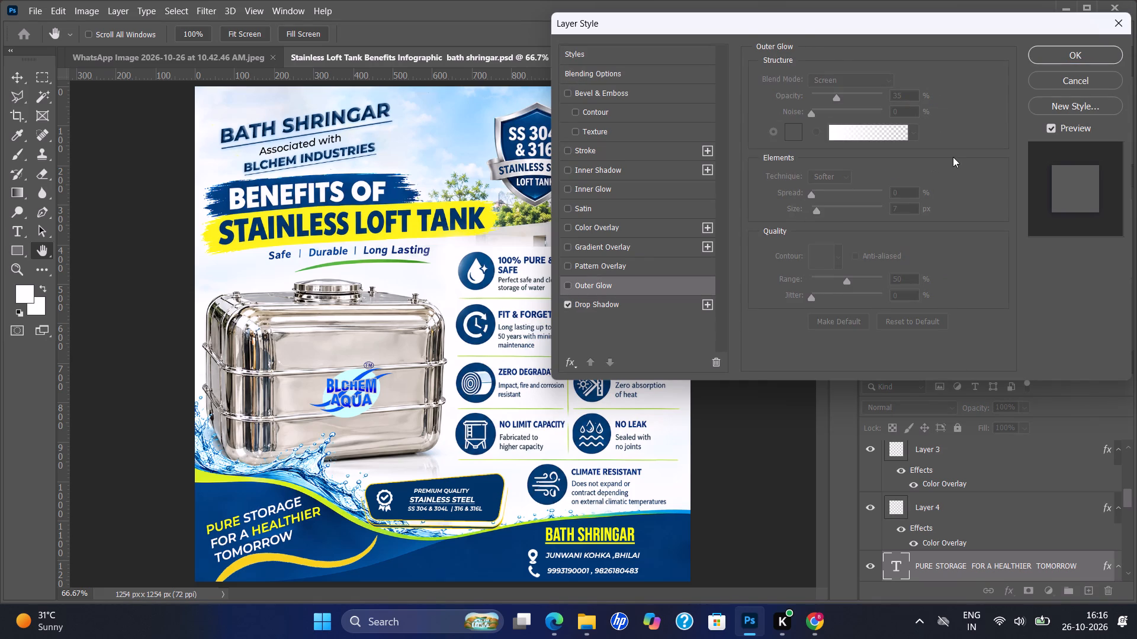
left_click(1054, 56)
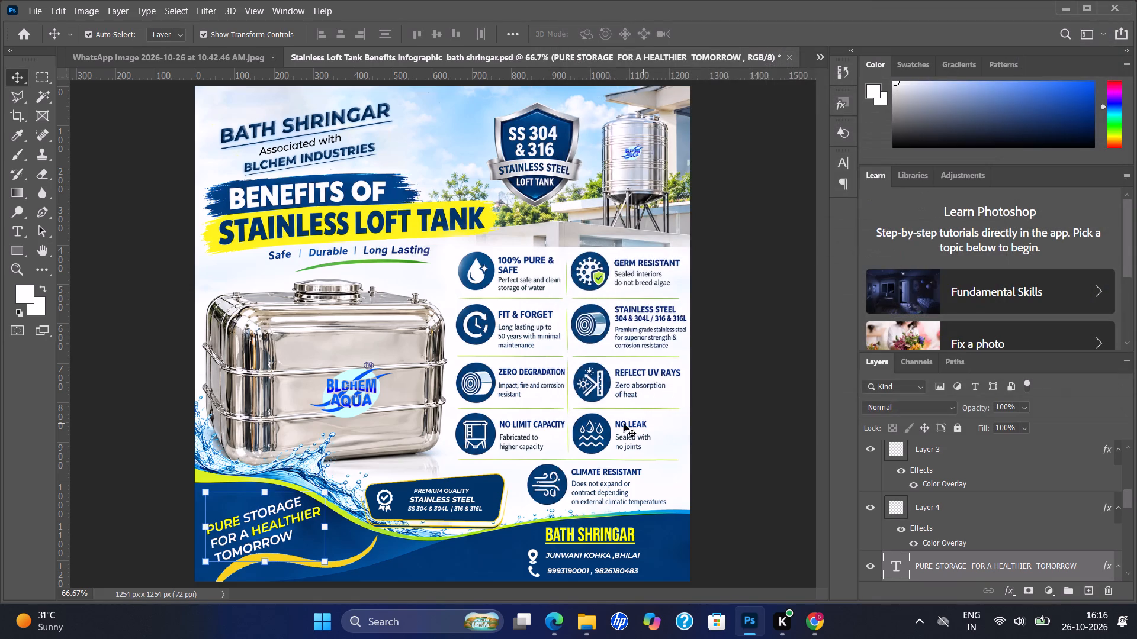
Scale the white location pin icon beside the address line to about 80%.
left_click(533, 553)
left_click(534, 552)
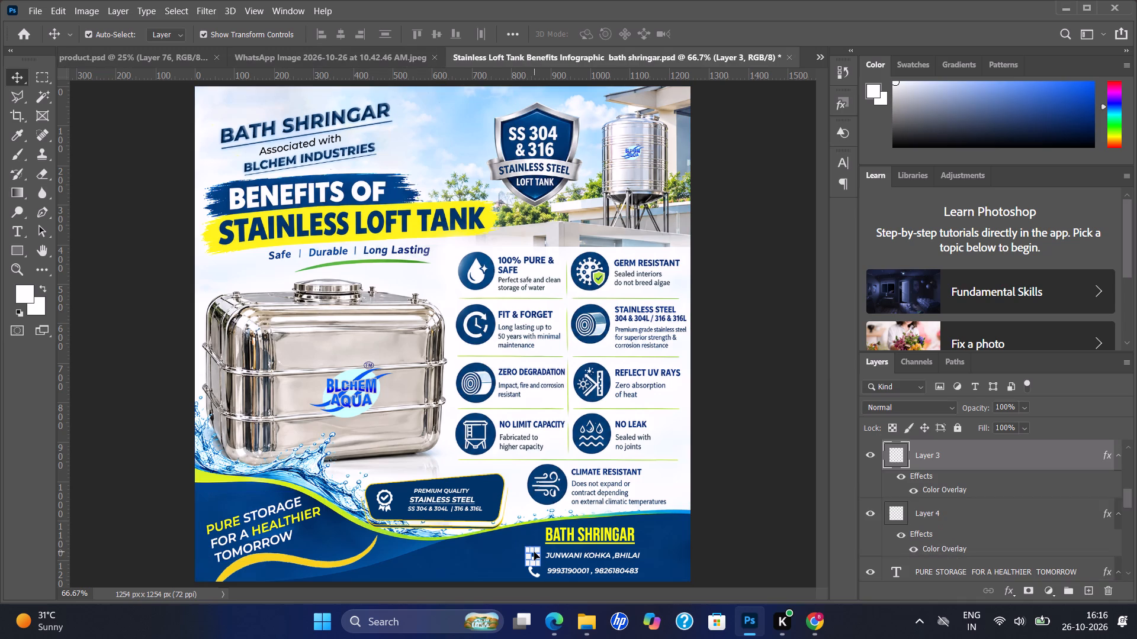
left_click(525, 564)
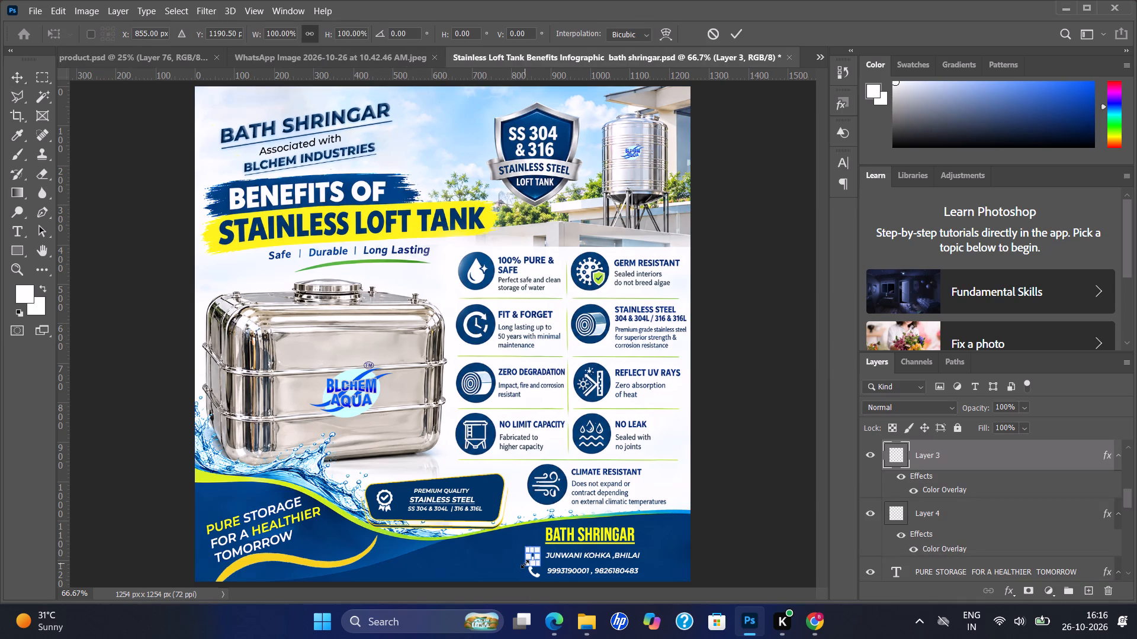
key("Return")
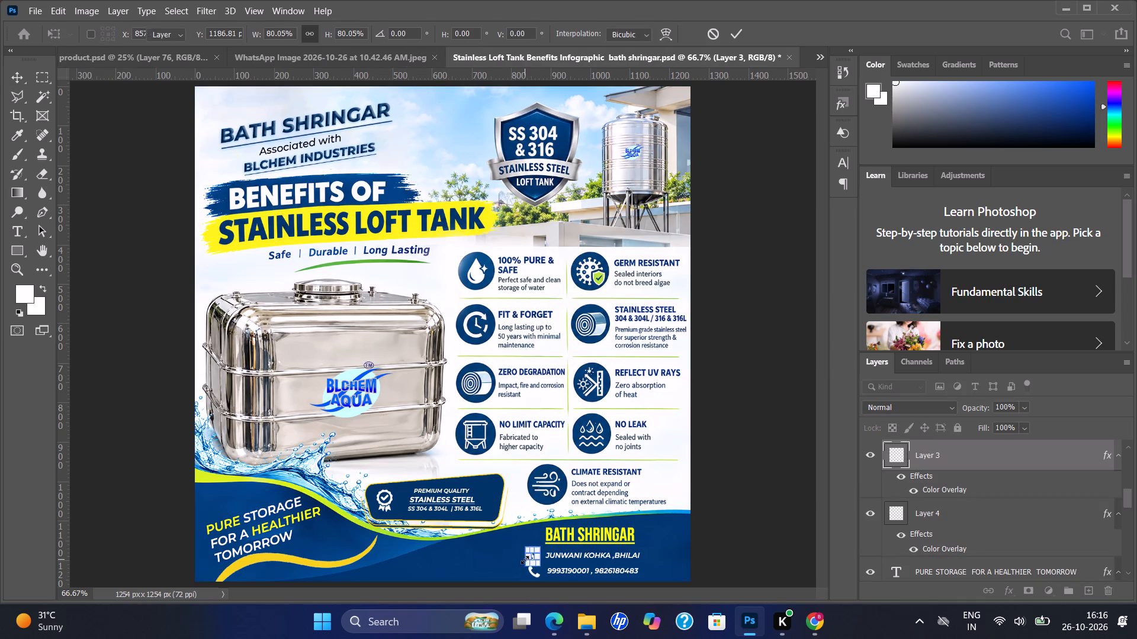
Scale the white phone icon beside the footer's contact-number line to about 85% and nudge it slightly left.
left_click(914, 528)
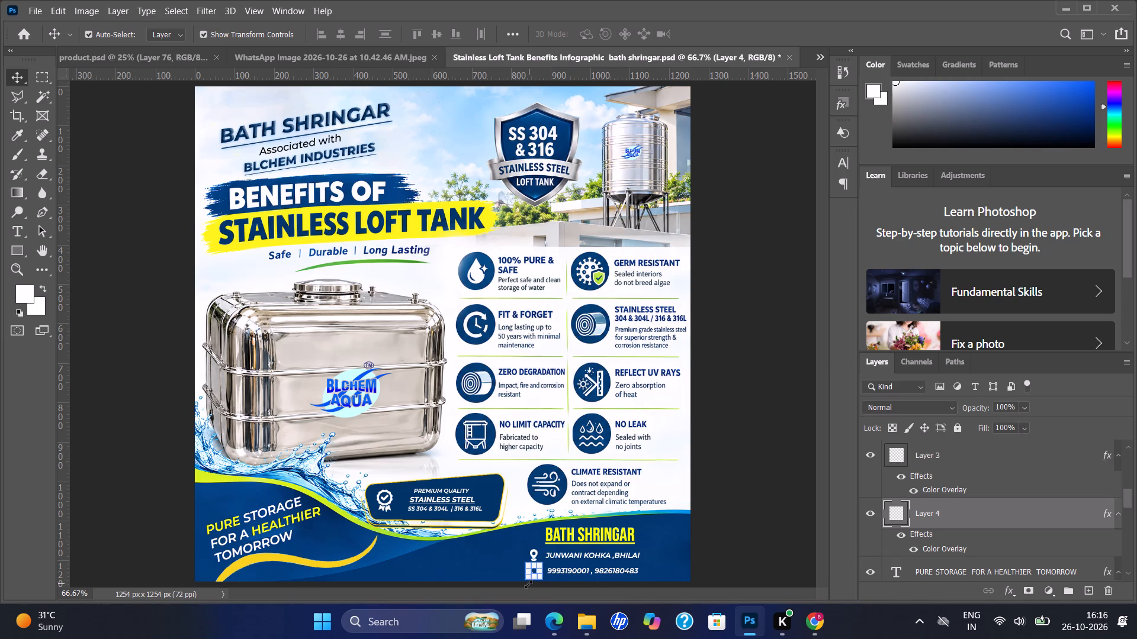
left_click(528, 584)
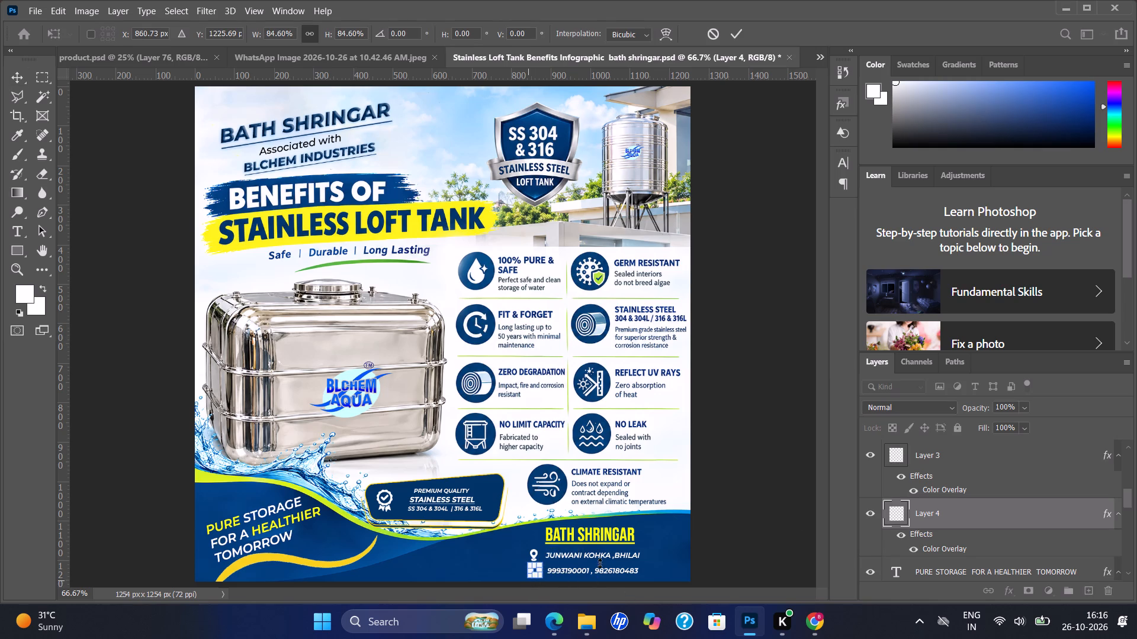
left_click(733, 42)
key("Left")
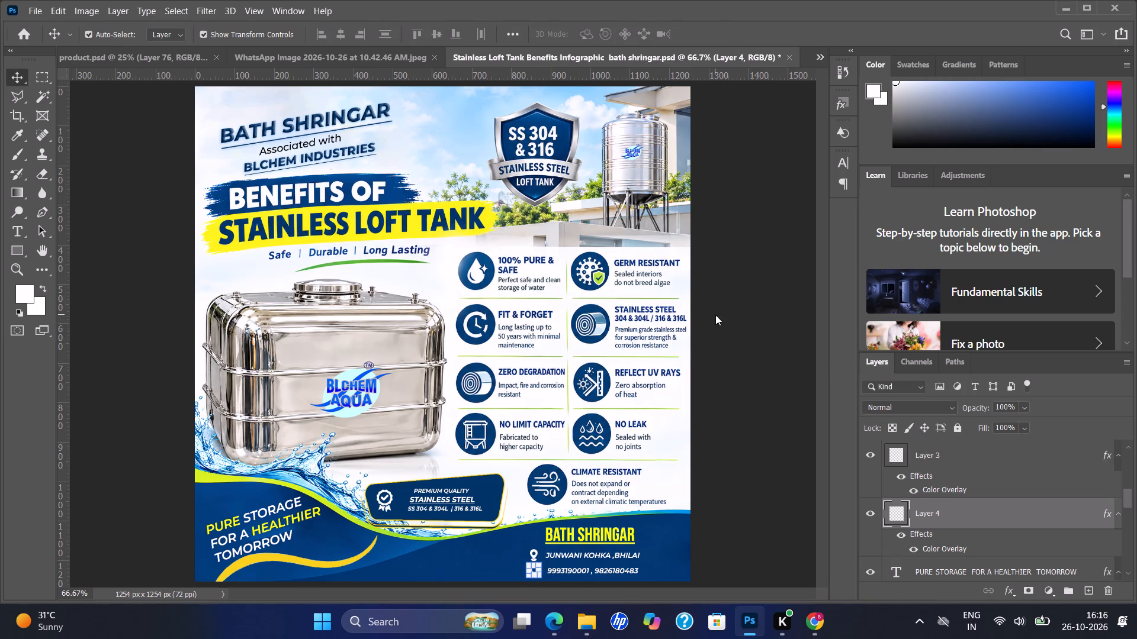
left_click(42, 80)
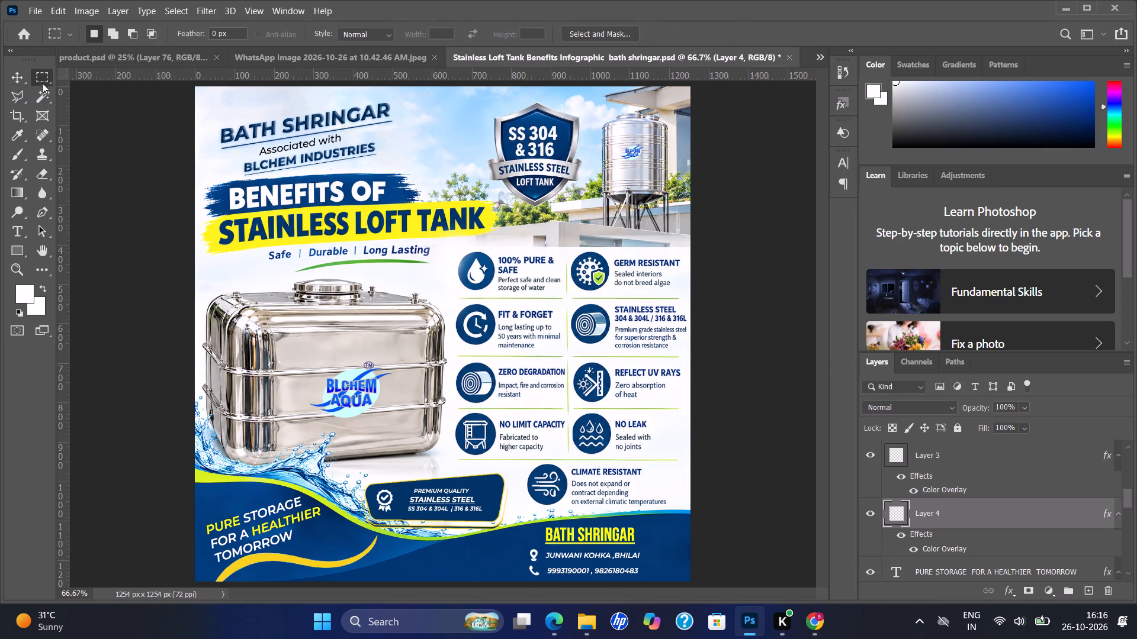
key("Left")
key("v")
key("Left")
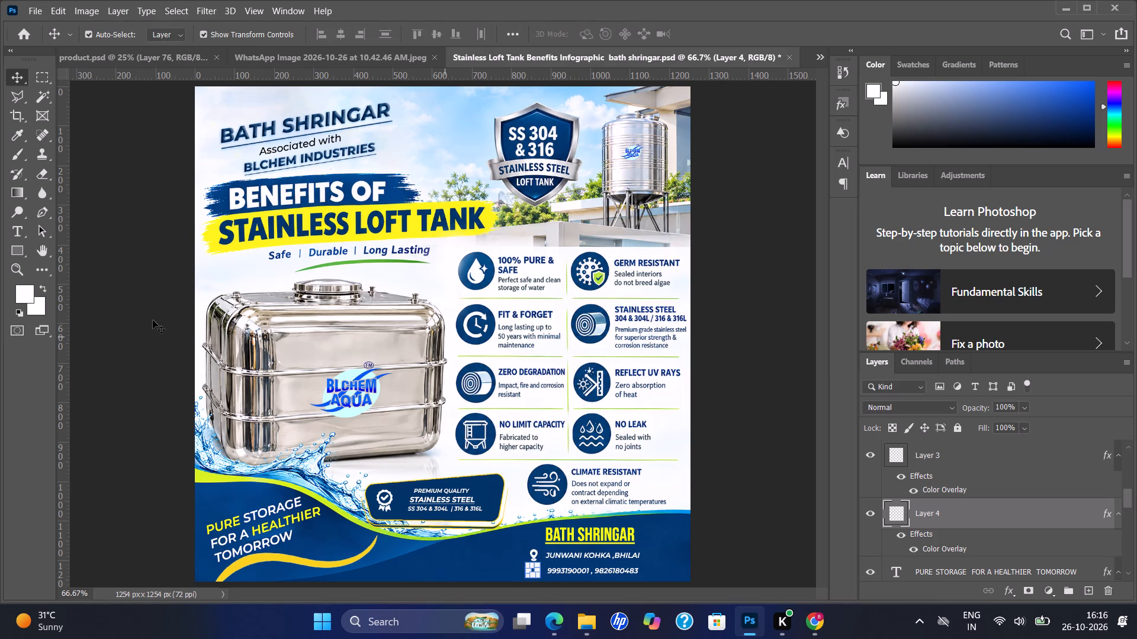
left_click(36, 82)
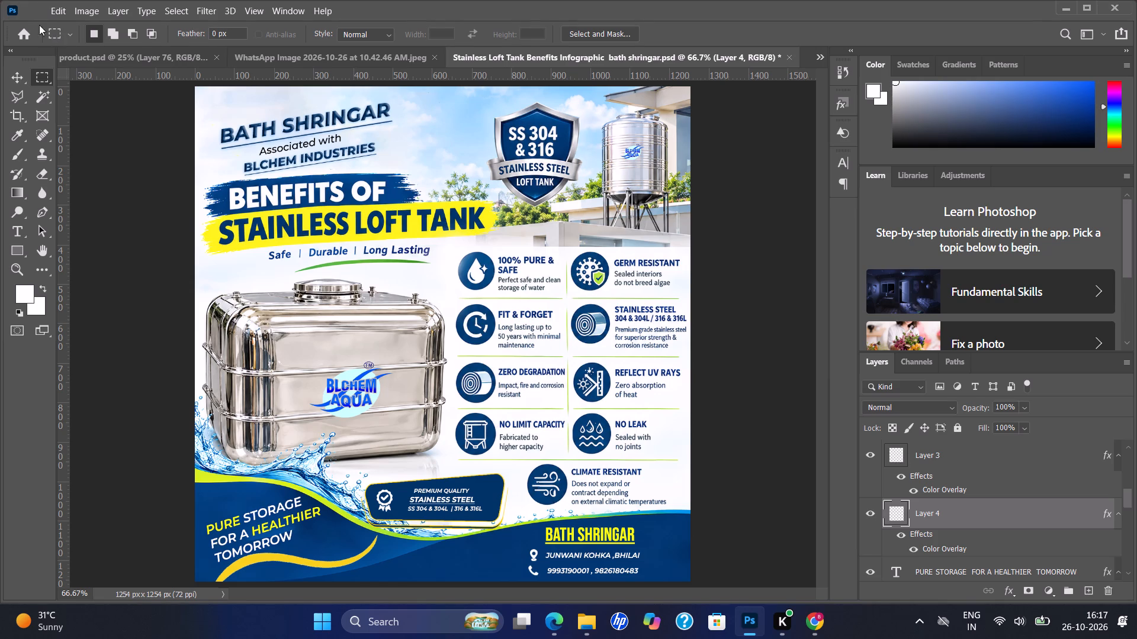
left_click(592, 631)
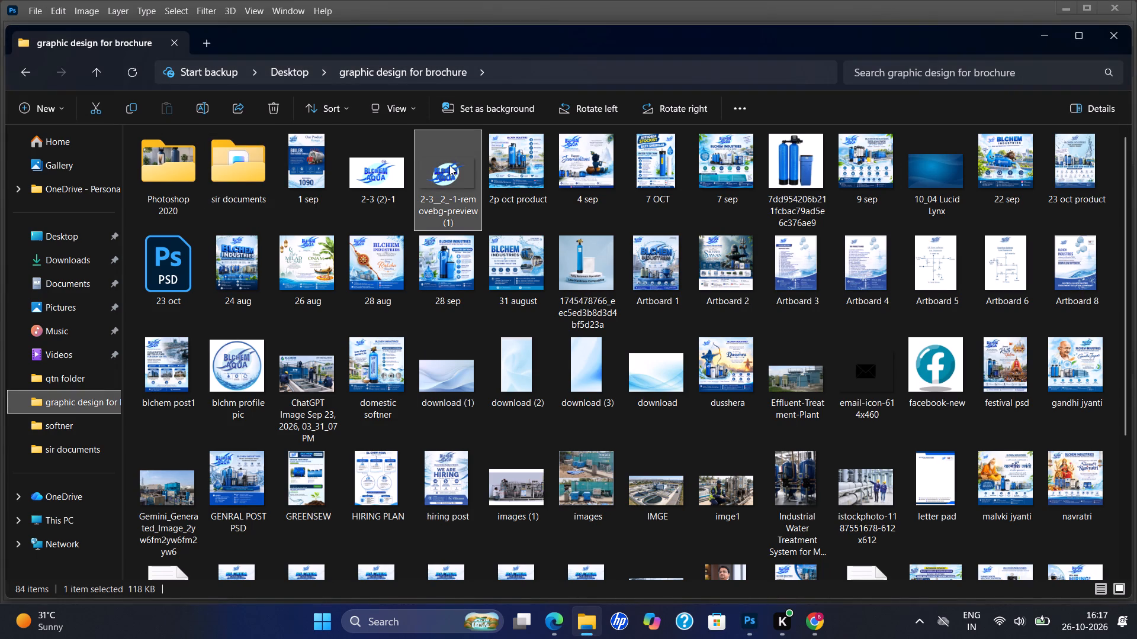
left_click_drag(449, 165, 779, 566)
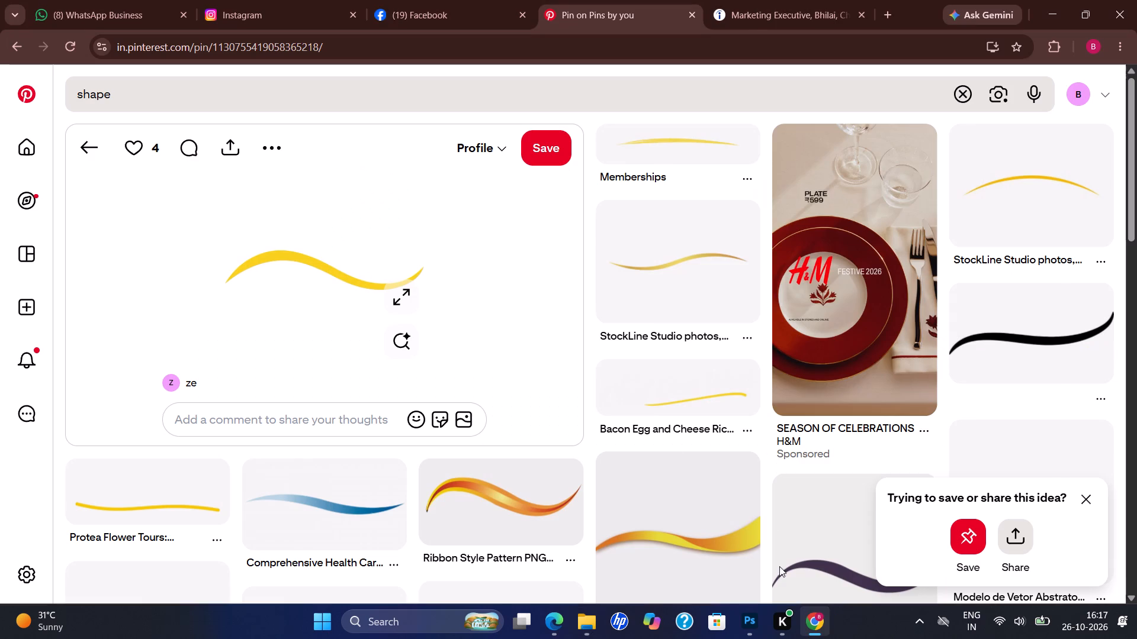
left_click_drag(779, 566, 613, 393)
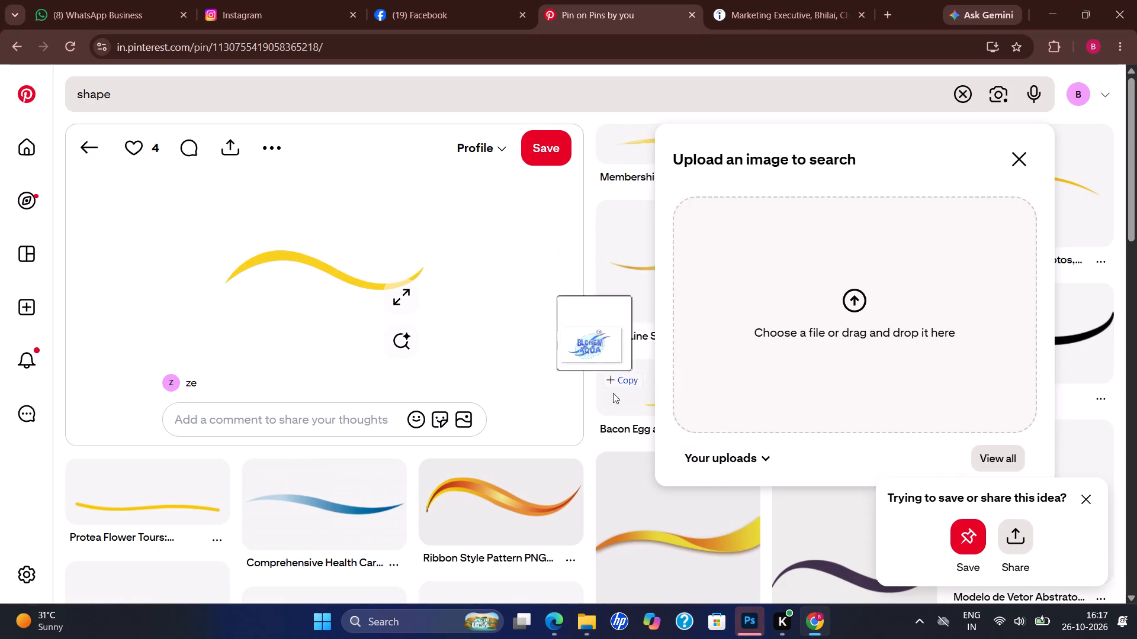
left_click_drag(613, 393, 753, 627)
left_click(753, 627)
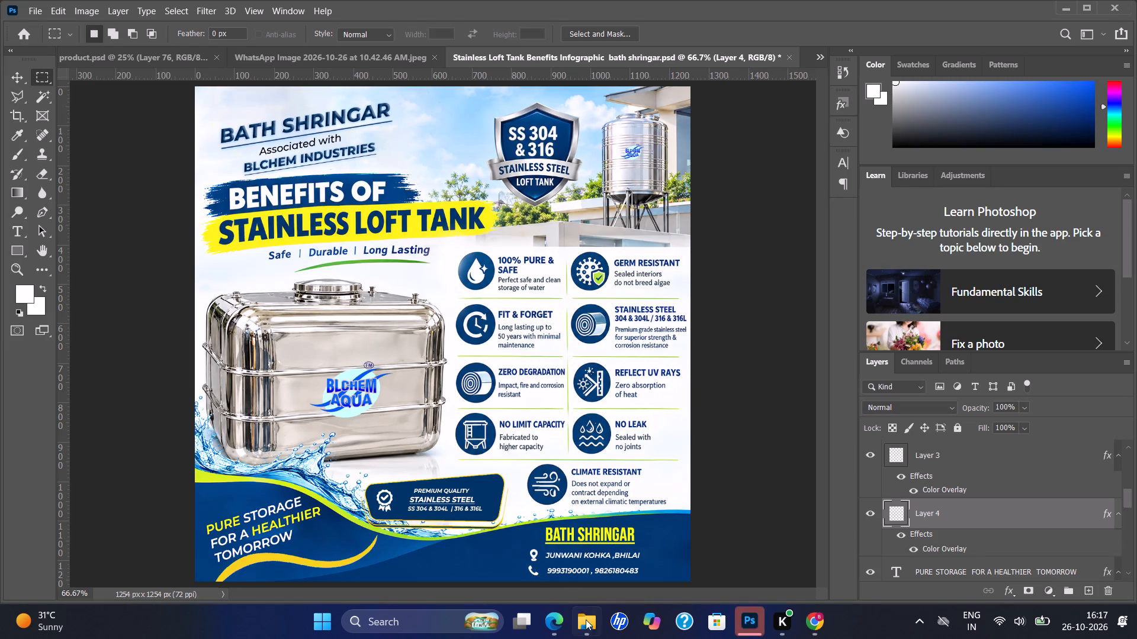
Place the Blchem Aqua logo image from the brochure folder, scaled to about 54%, between the BATH SHRINGAR heading and the SS 304 & 316 shield.
left_click(587, 622)
left_click_drag(441, 154, 611, 407)
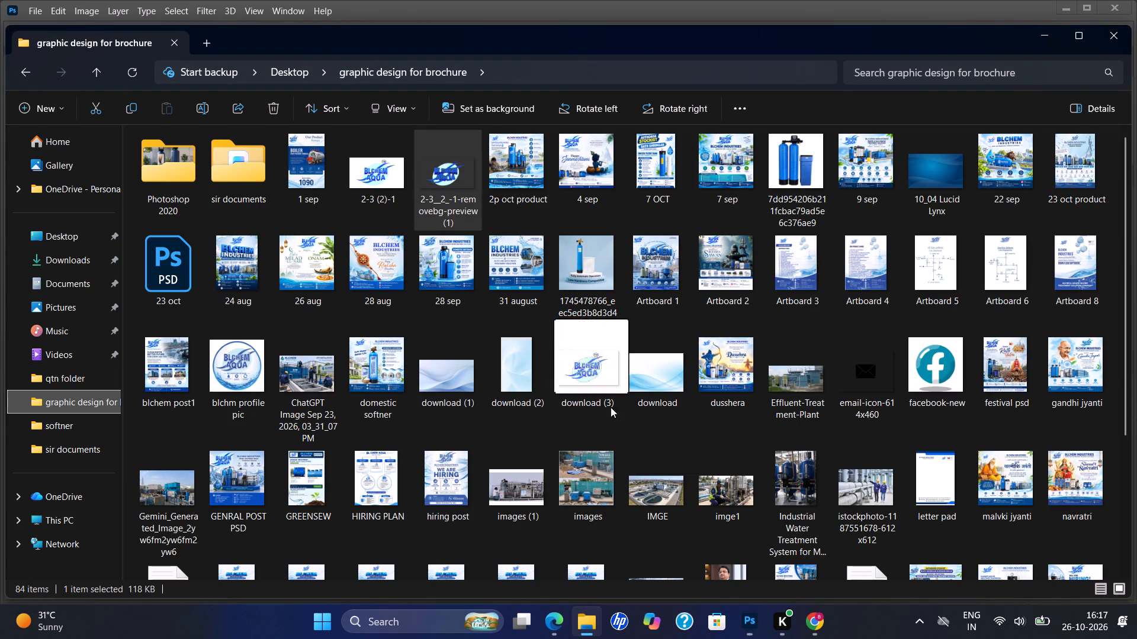
left_click_drag(611, 407, 448, 107)
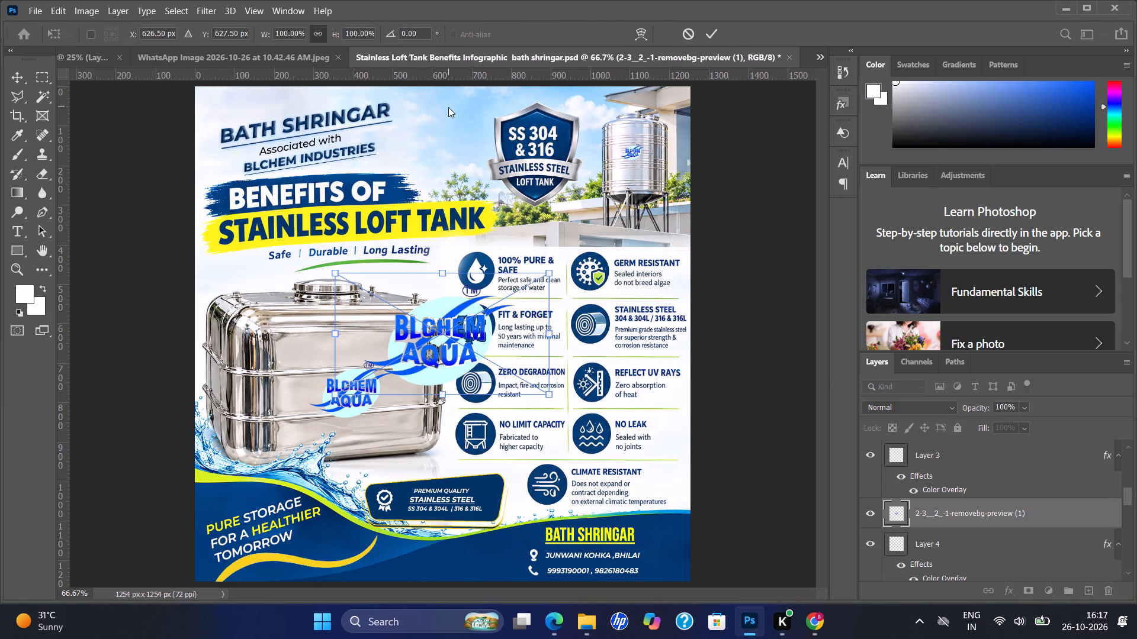
left_click_drag(436, 359, 432, 170)
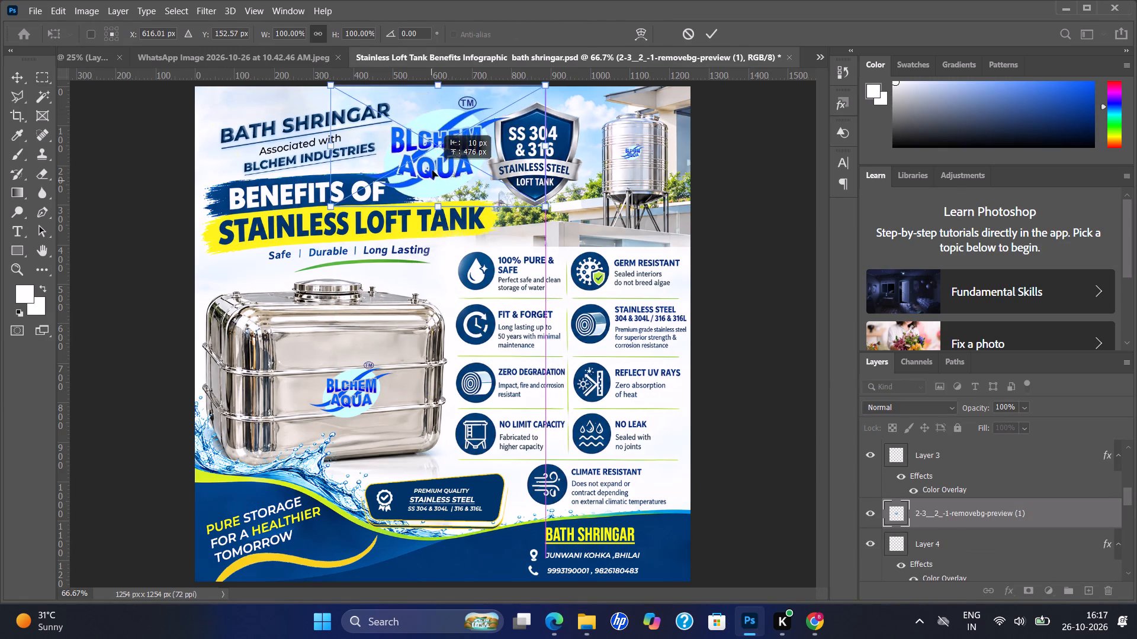
left_click_drag(432, 170, 432, 172)
left_click_drag(542, 203, 463, 125)
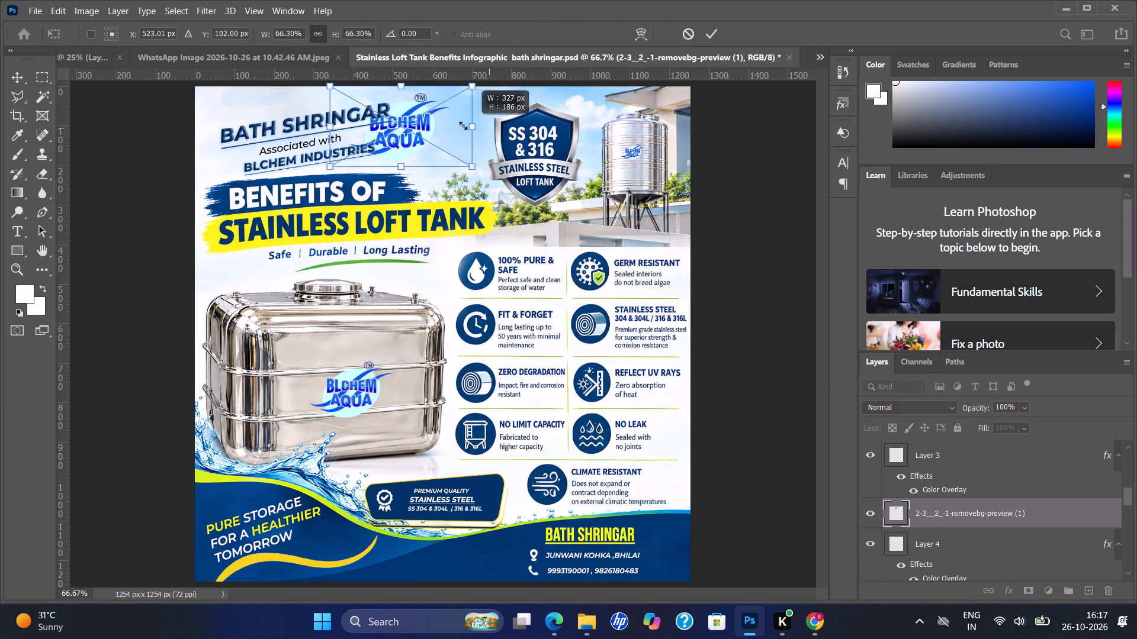
left_click_drag(463, 125, 455, 125)
left_click_drag(406, 131, 454, 143)
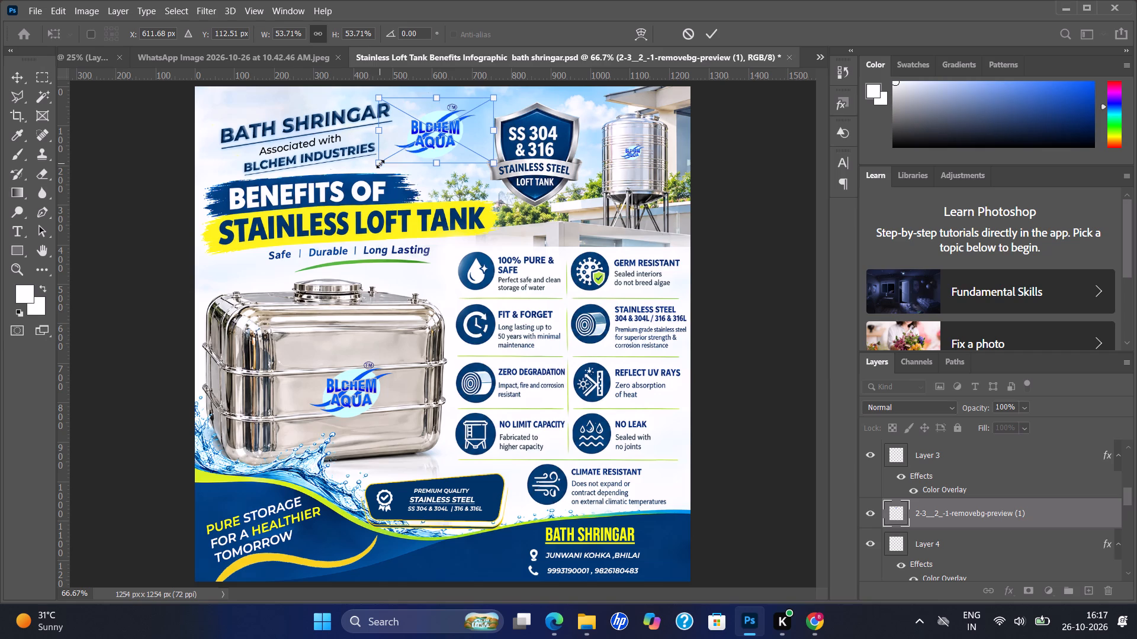
left_click(721, 34)
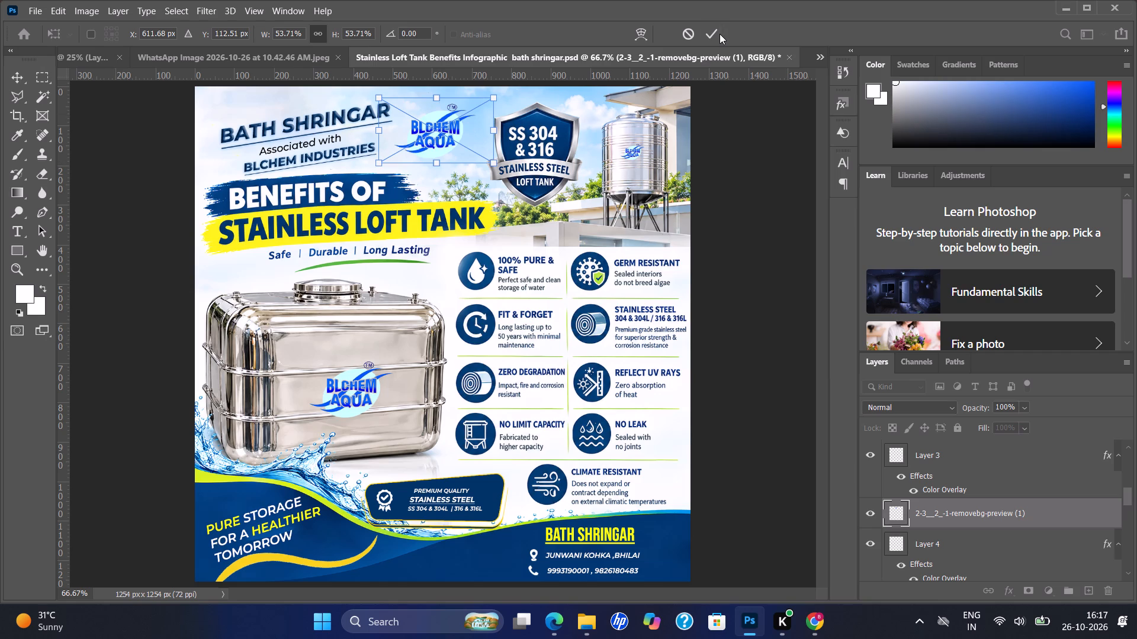
left_click(718, 33)
left_click(751, 237)
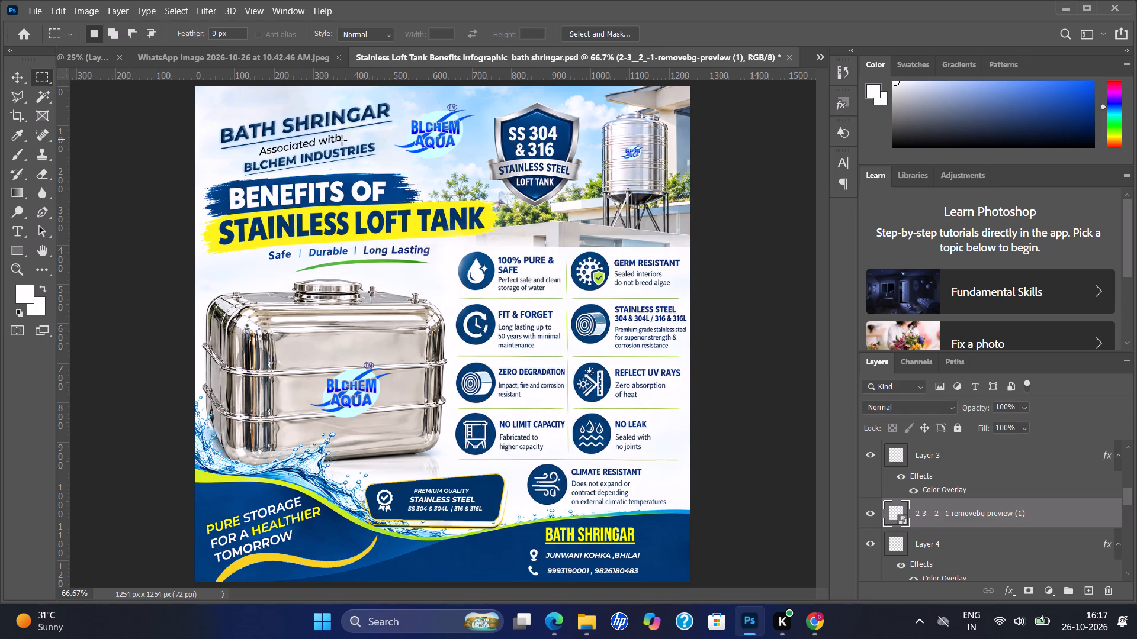
Save the poster document.
key("ctrl+s")
Export the poster as a 1254 x 1254 px PNG into the "graphic design for brochure" folder, keeping the suggested file name.
left_click(45, 5)
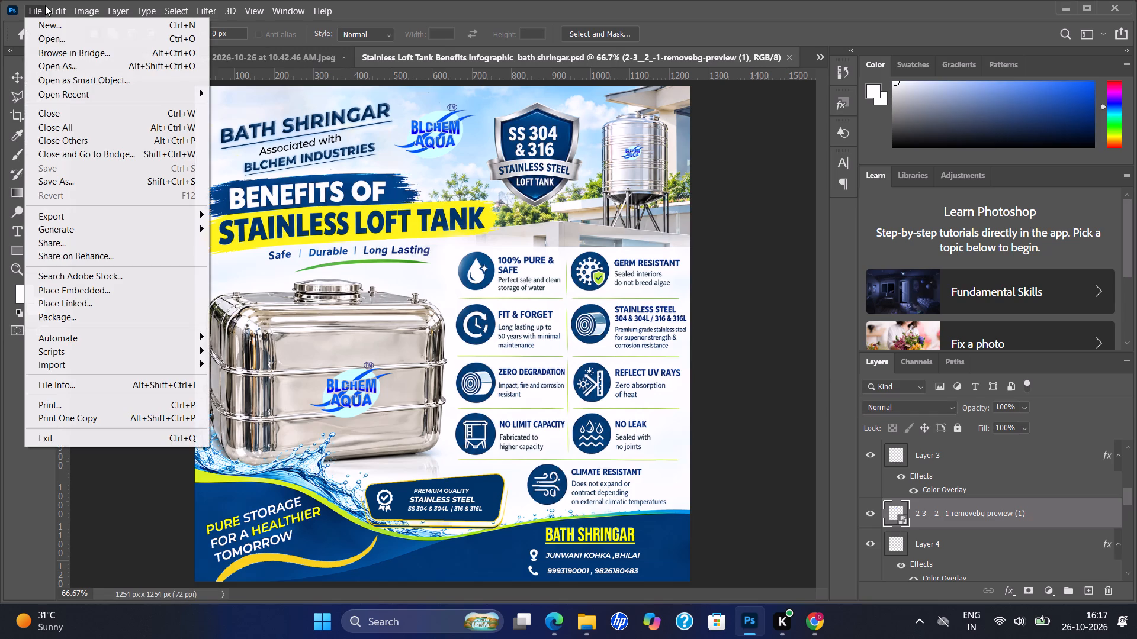
left_click(94, 217)
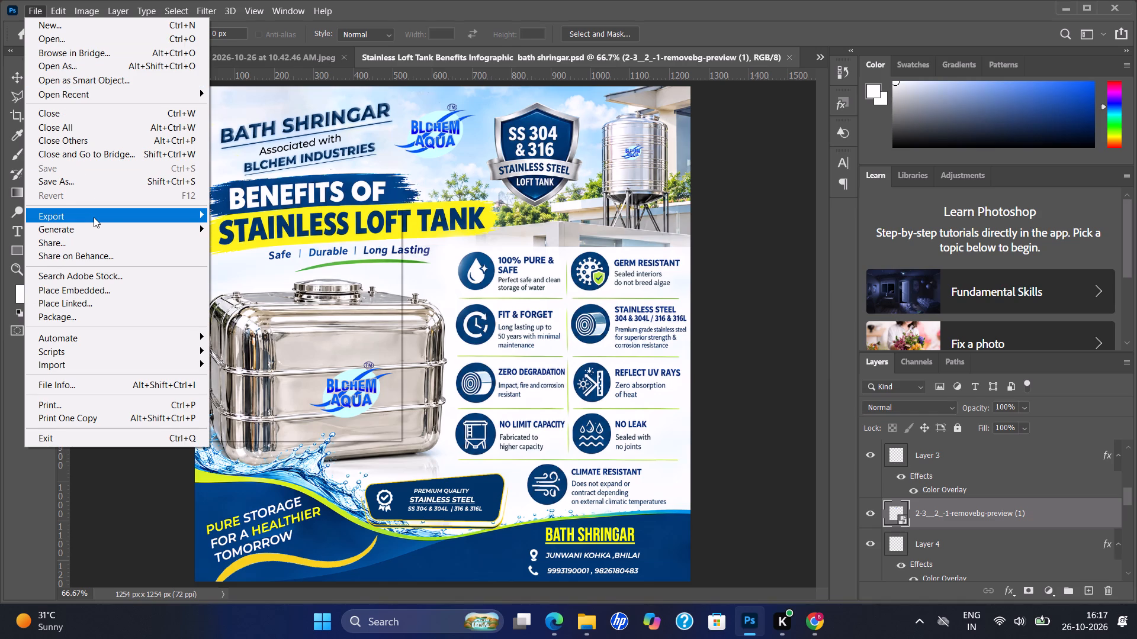
left_click(232, 226)
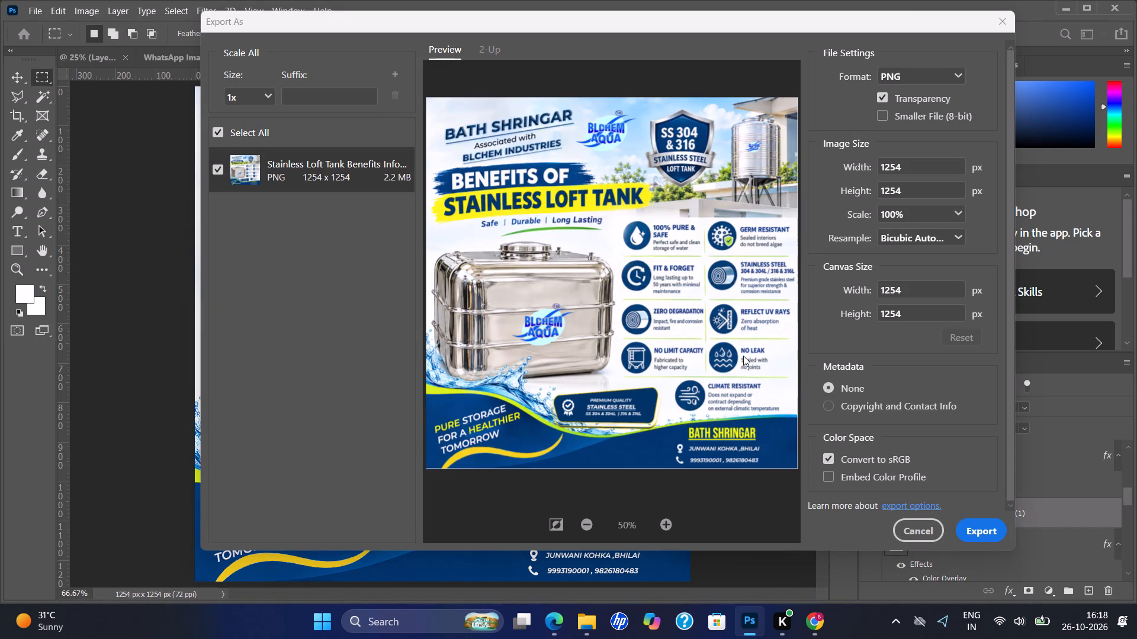
left_click(976, 524)
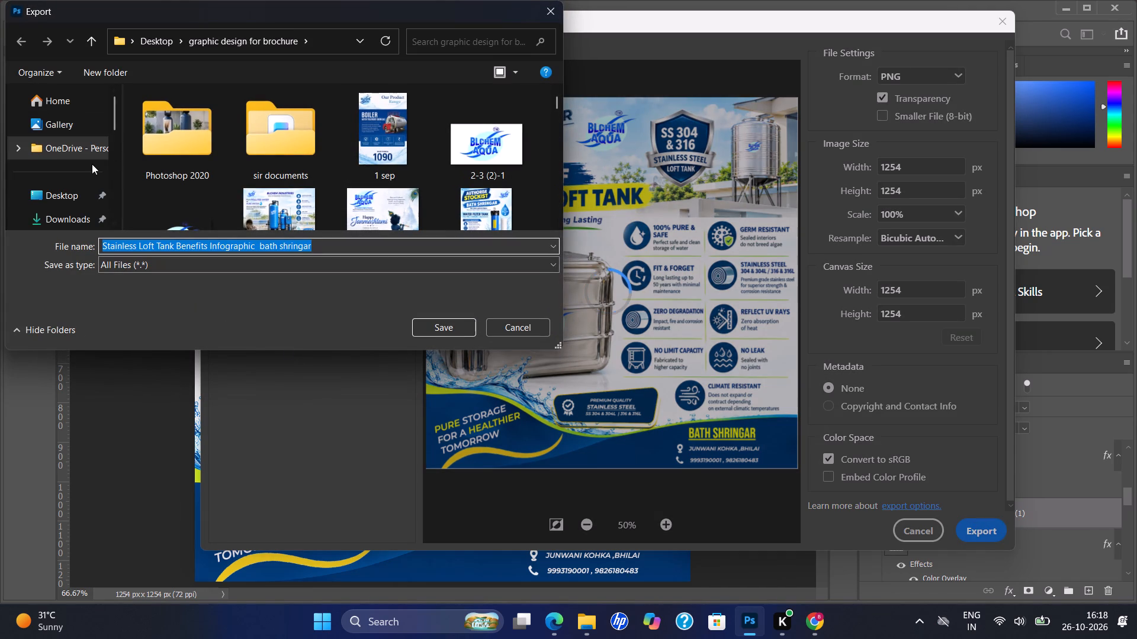
scroll(92, 164, "down", 1)
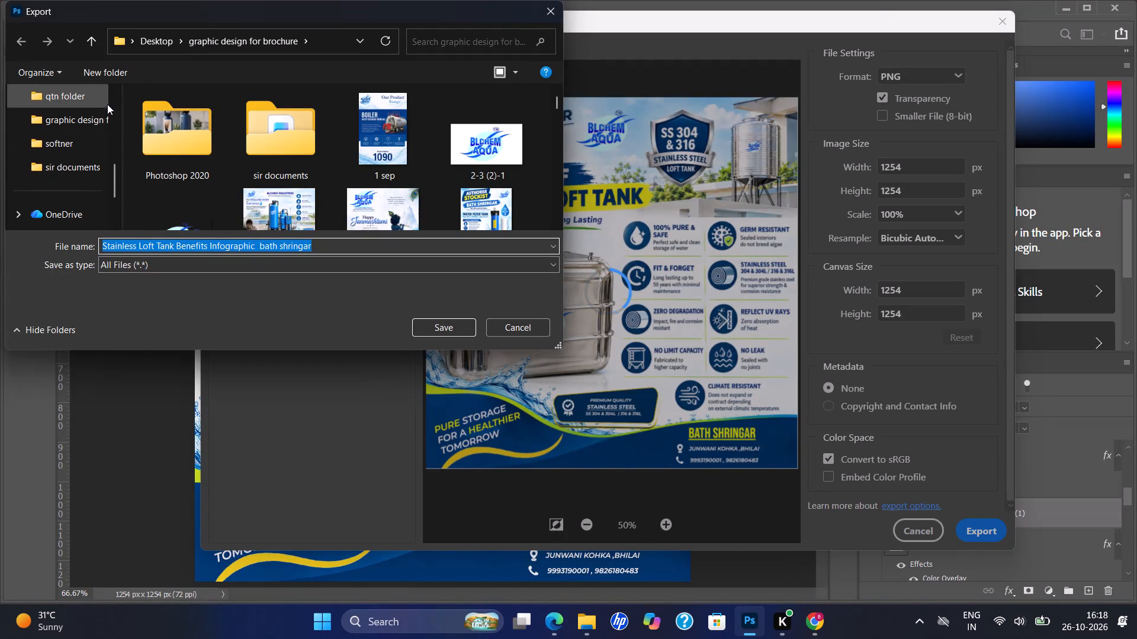
left_click(101, 117)
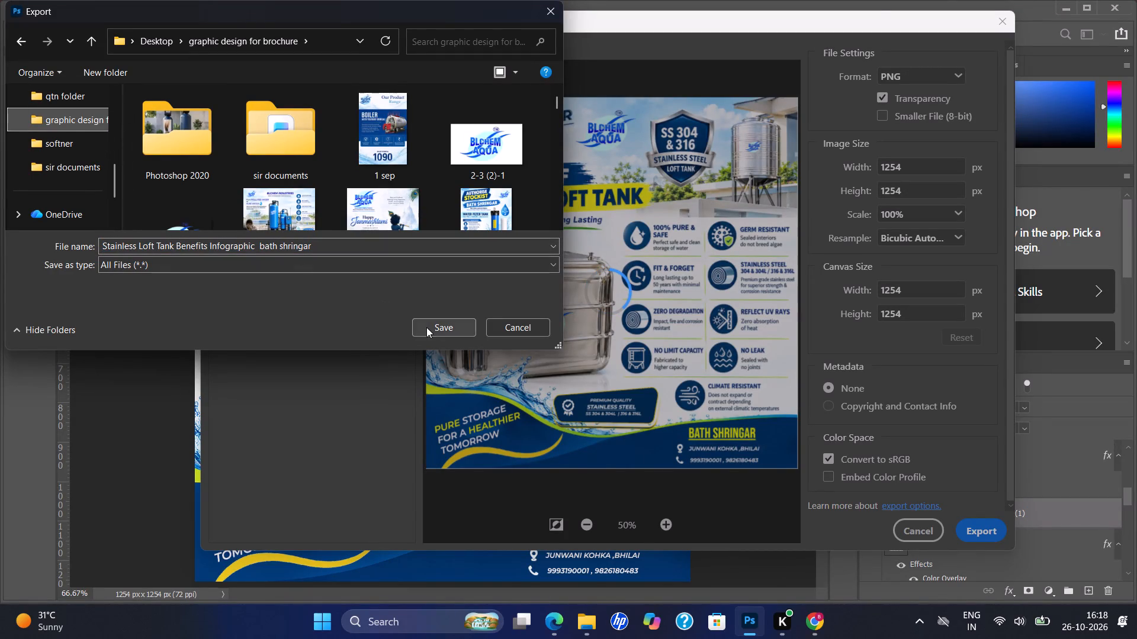
left_click_drag(256, 244, 217, 245)
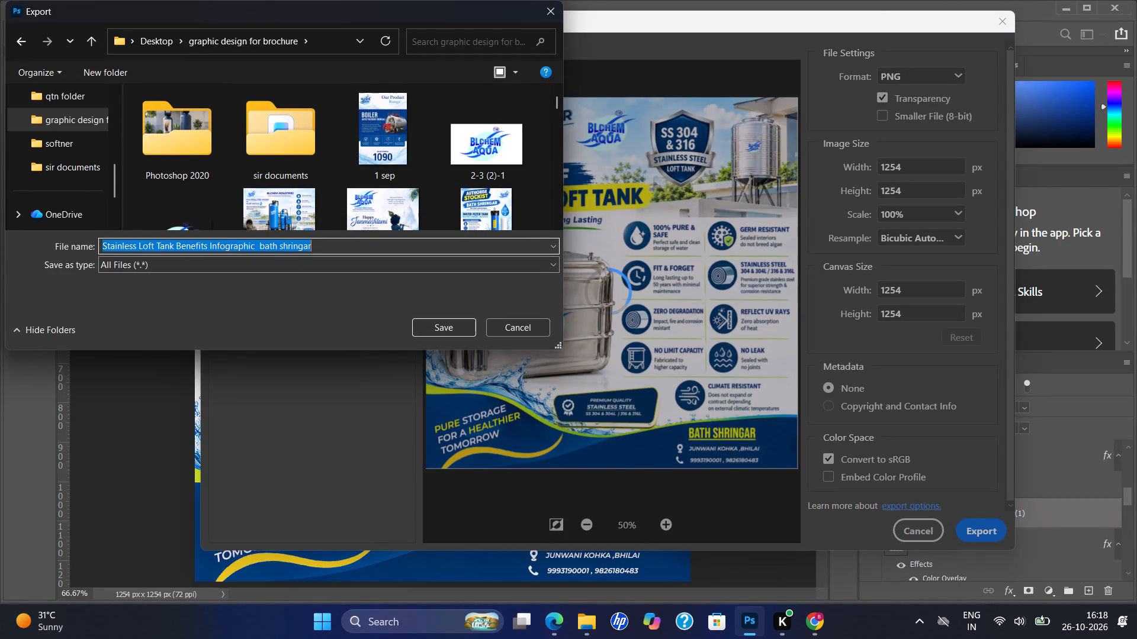
left_click_drag(217, 245, 206, 246)
left_click(206, 246)
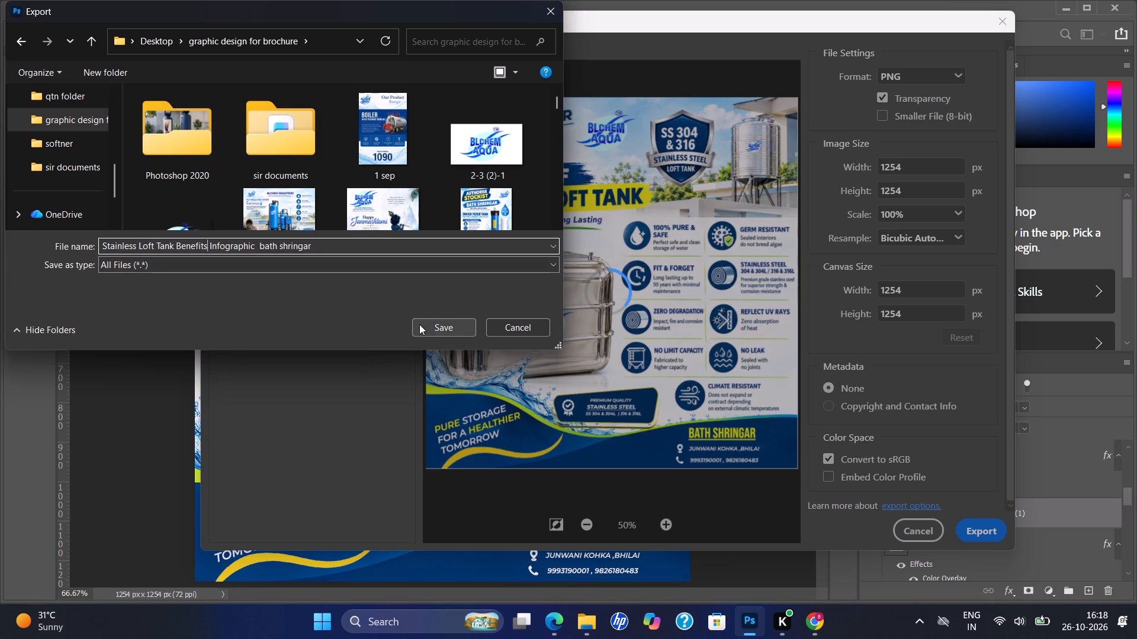
left_click(419, 324)
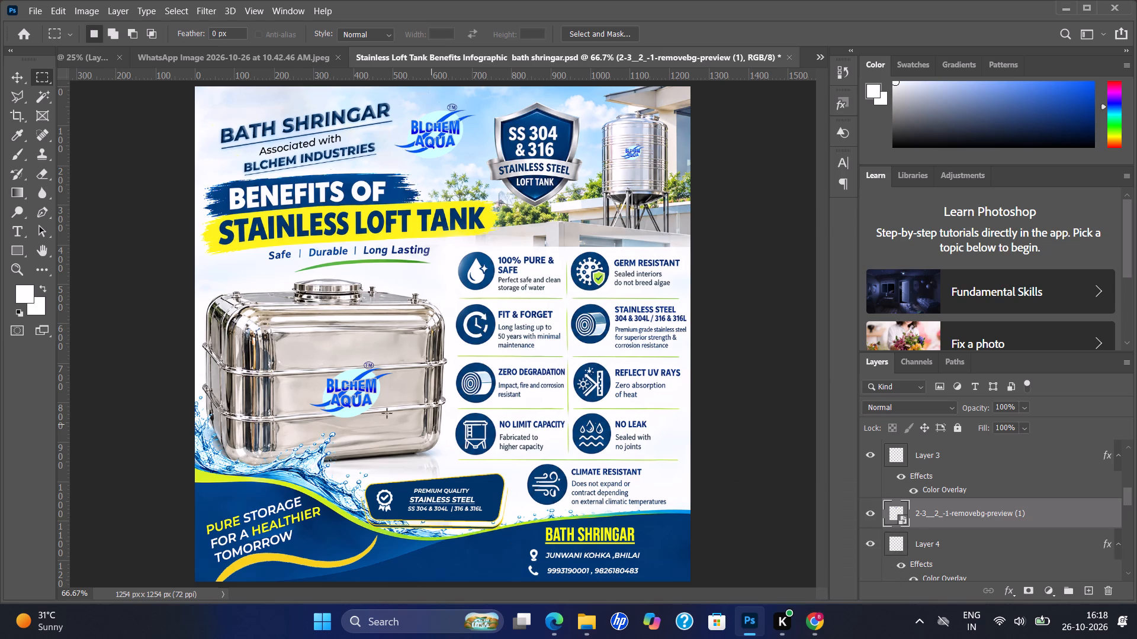
Shift the Blchem Aqua logo on the large loft tank slightly left and save the document.
type("bv")
left_click(359, 393)
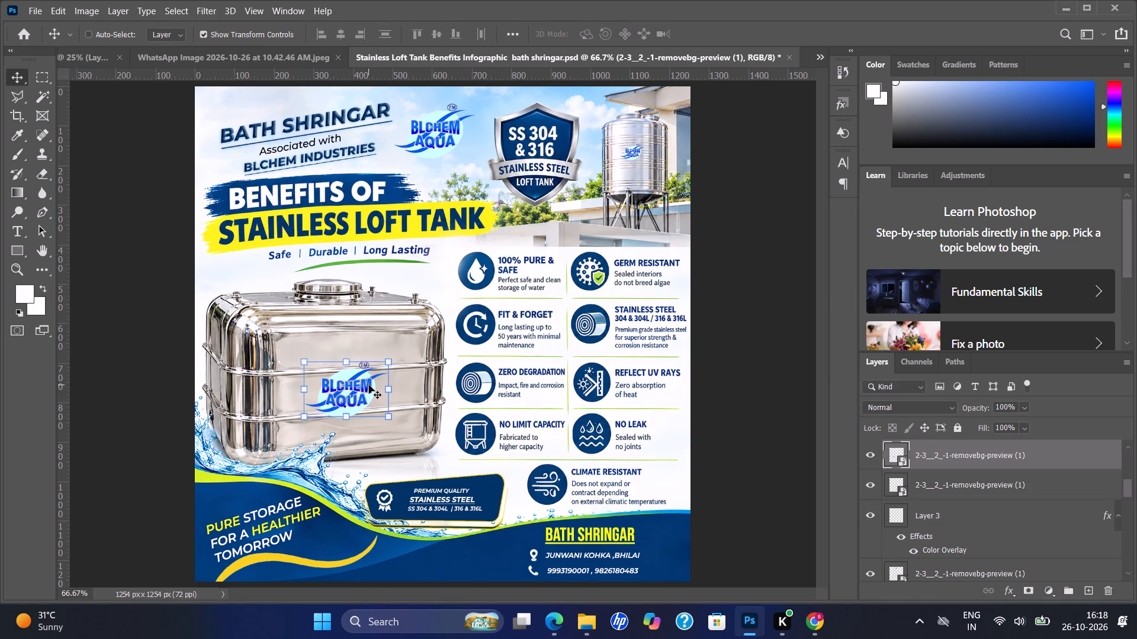
key("ctrl+s")
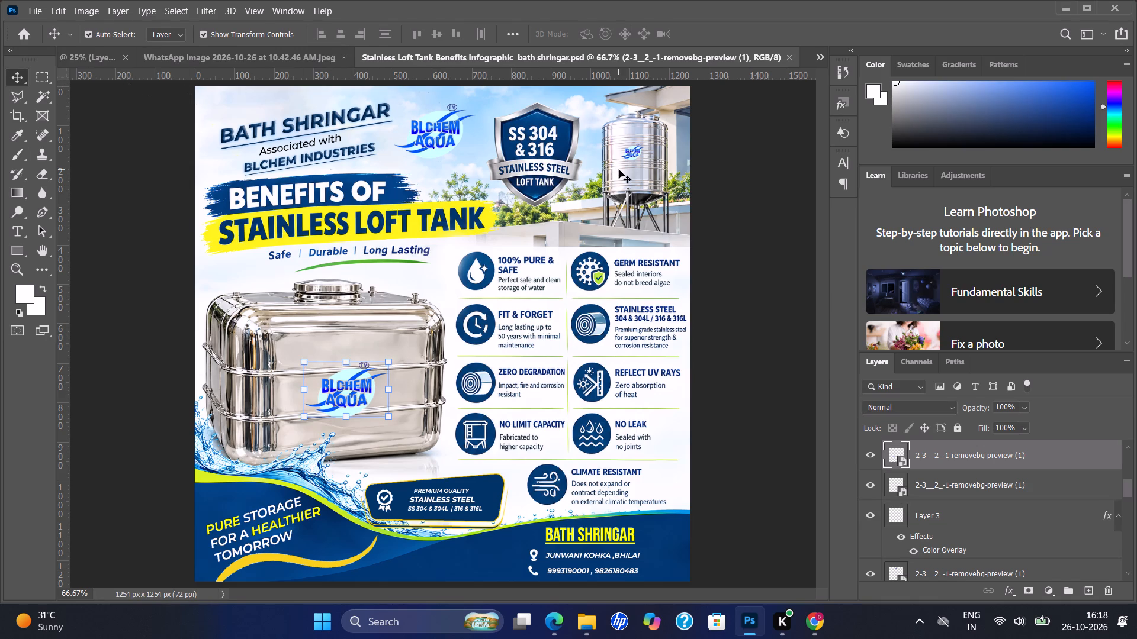
Nudge the small Blchem Aqua logo on the upright tank three increments down and save the document.
left_click(632, 154)
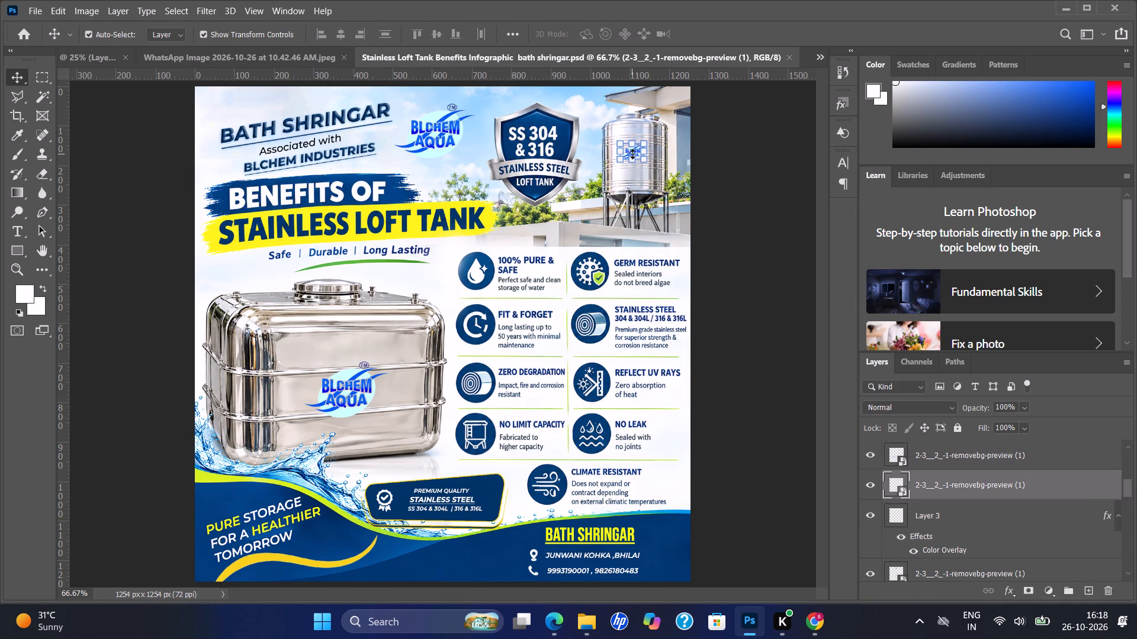
key("Down")
key("Down")
key("Down")
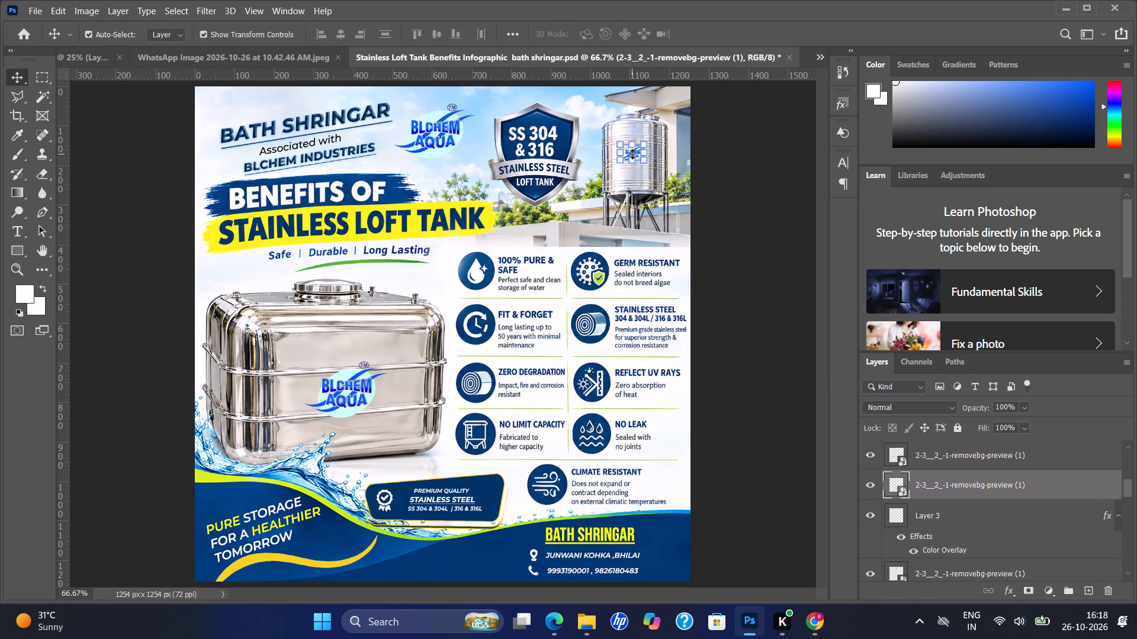
key("ctrl+s")
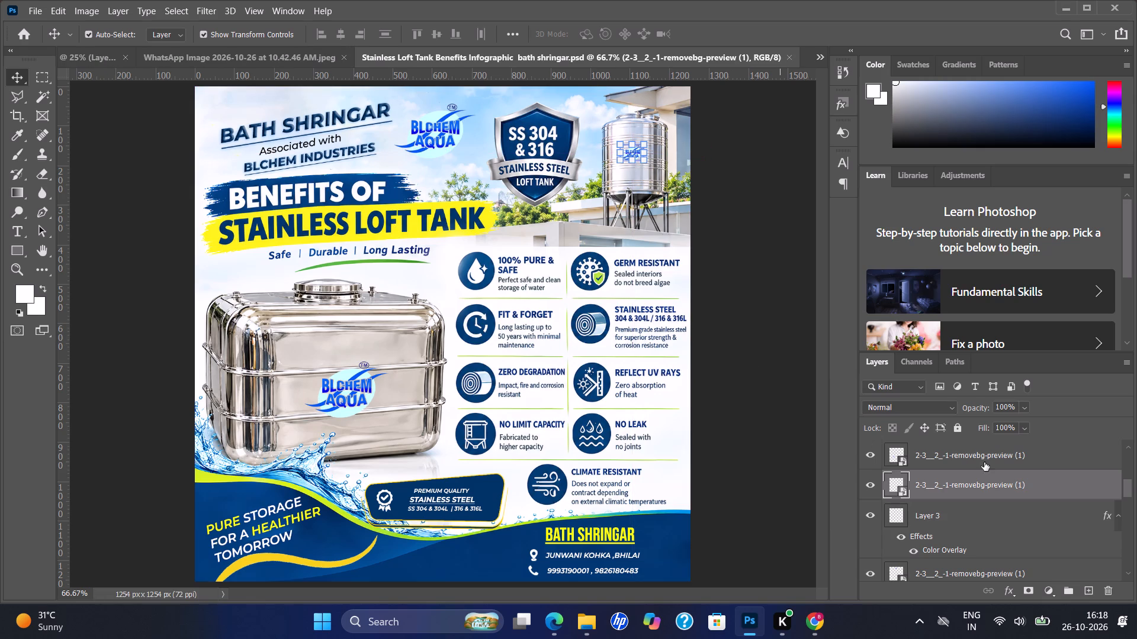
Add a new empty layer at the top of the layer stack, above the "Associated with" text layer.
scroll(1011, 463, "up", 12)
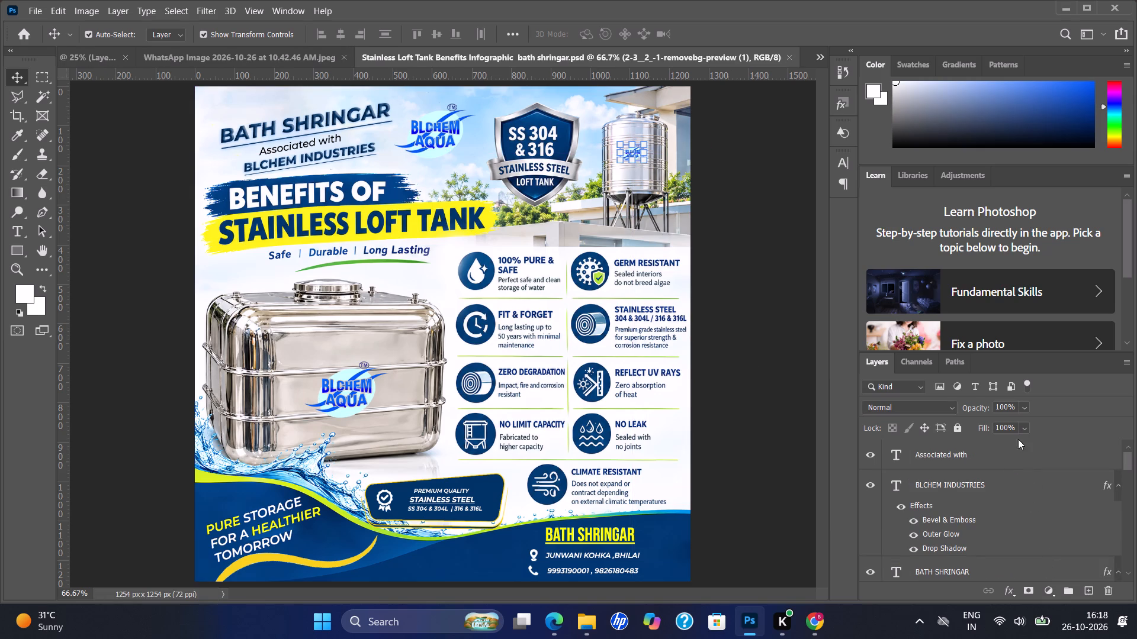
left_click(1021, 466)
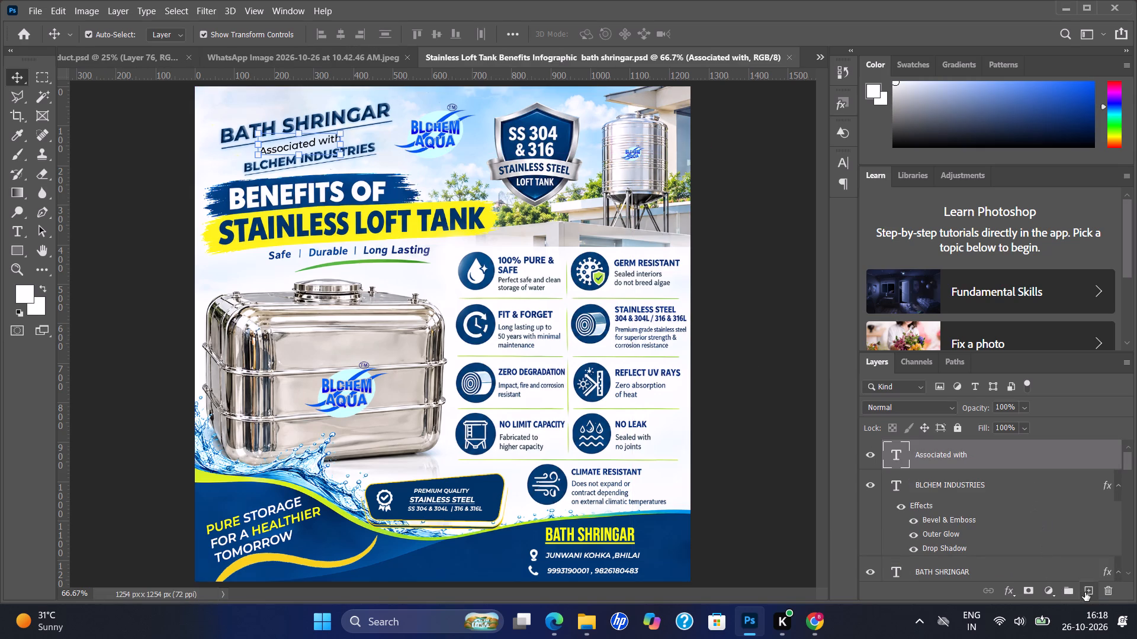
left_click(1085, 592)
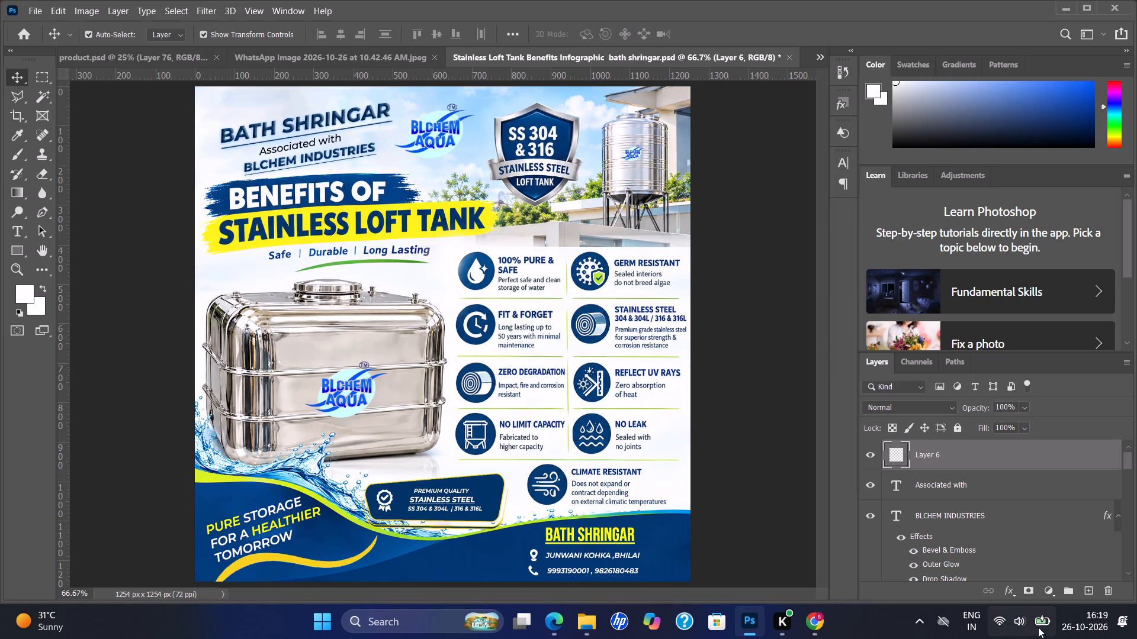
Add a Hue/Saturation adjustment layer over the whole poster with saturation set to 10, and save the document.
left_click(1049, 591)
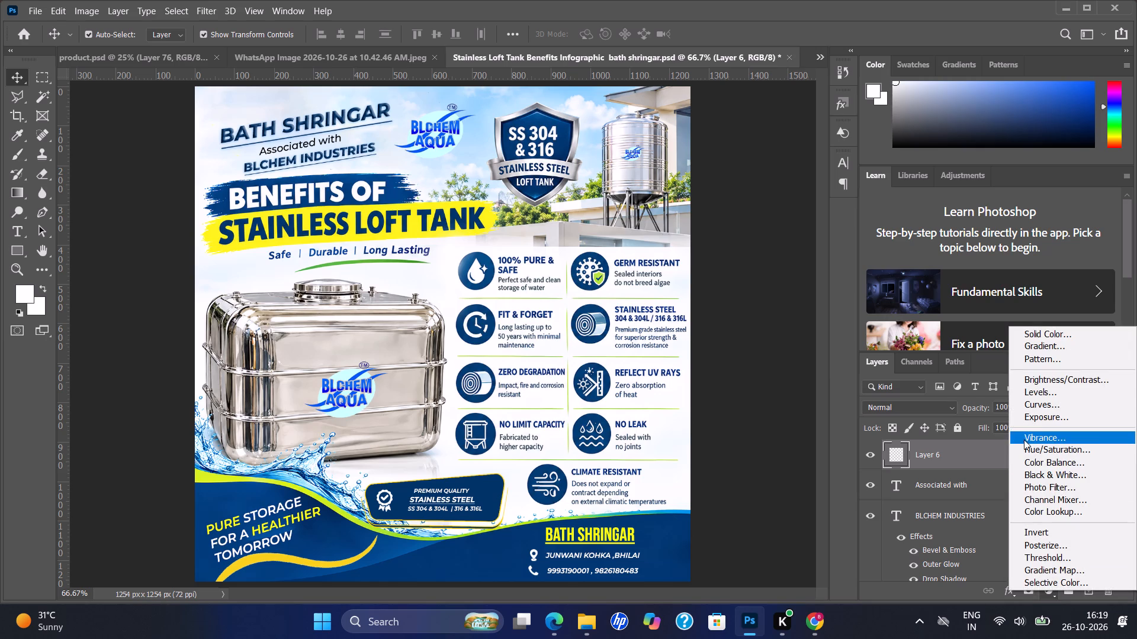
left_click(1024, 453)
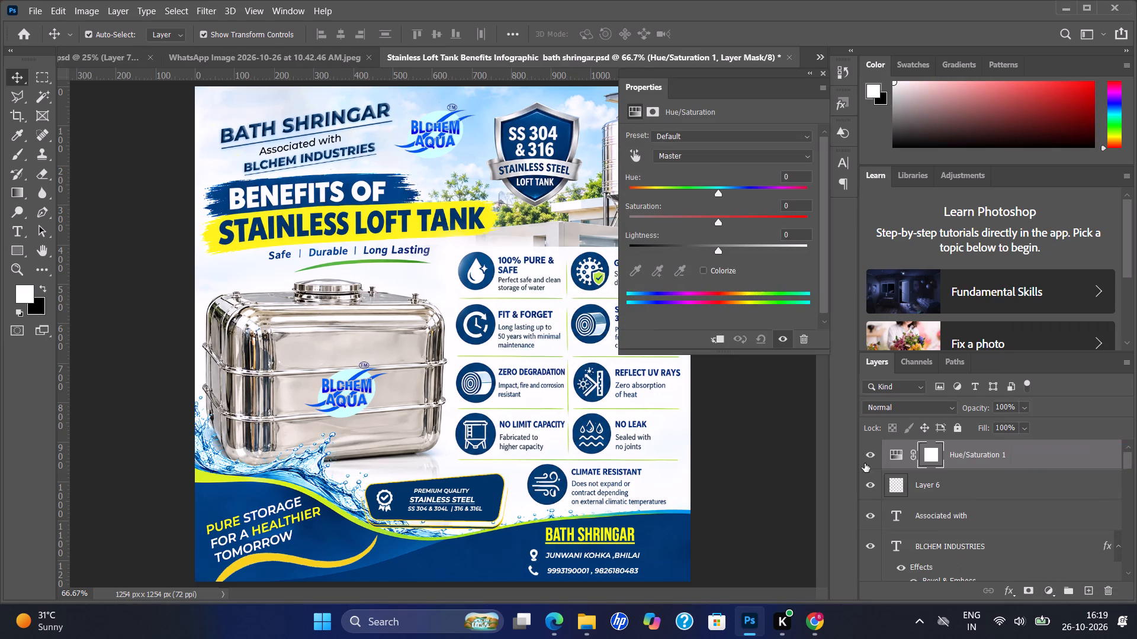
left_click(791, 202)
key("BackSpace")
type("10")
key("Return")
left_click(770, 488)
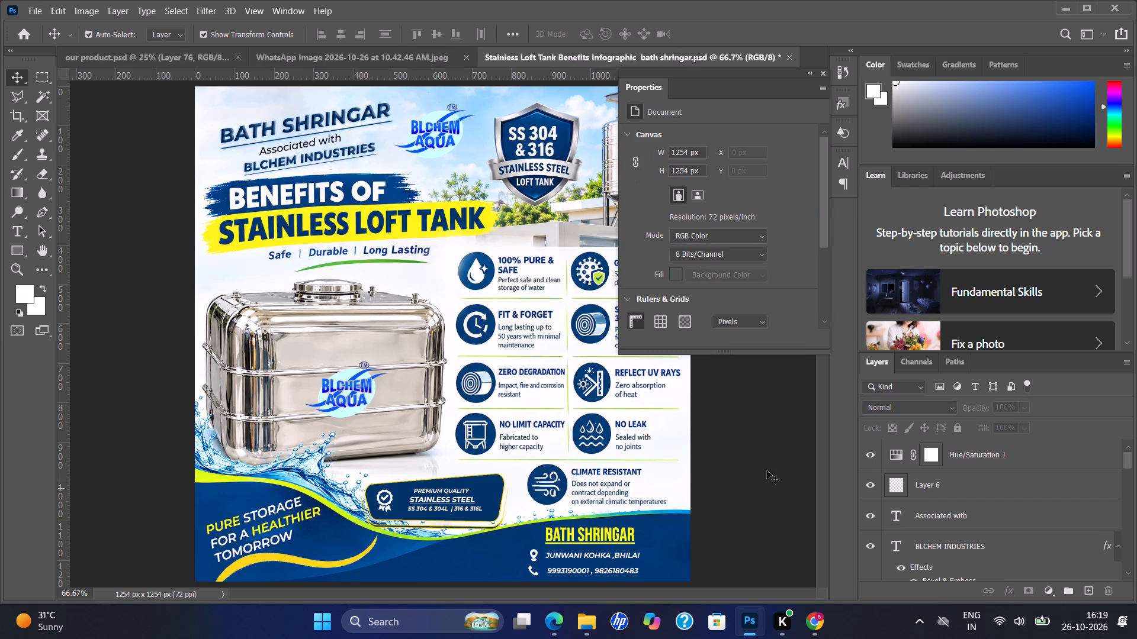
left_click(822, 75)
key("ctrl+s")
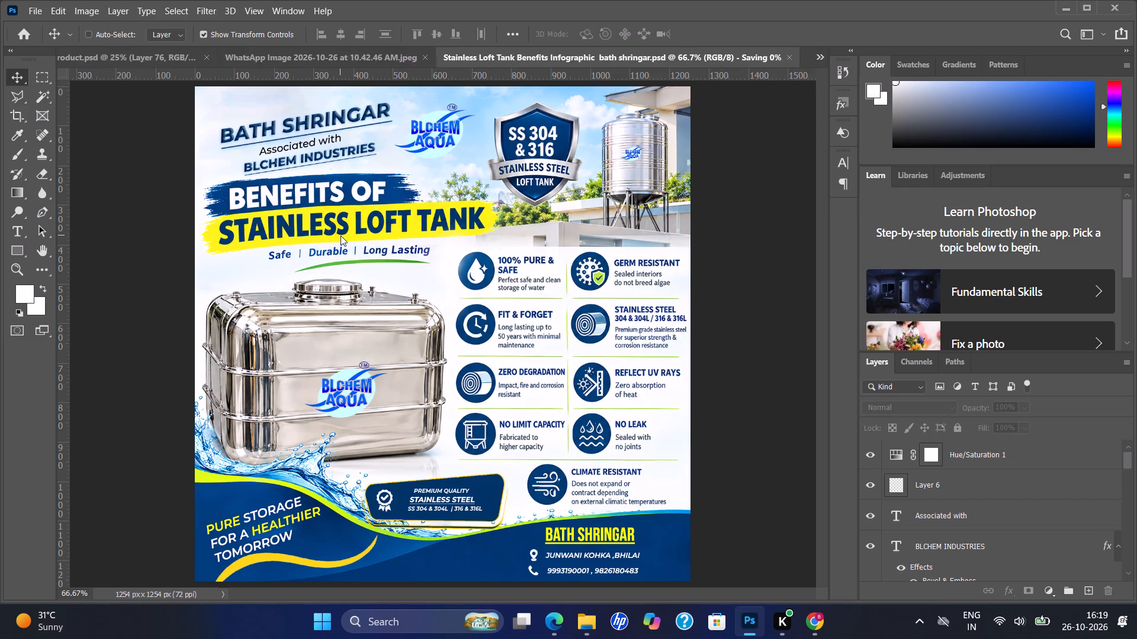
Export the poster as a 1254 x 1254 px PNG, choosing the "graphic design for brochure" folder as the destination.
left_click(30, 13)
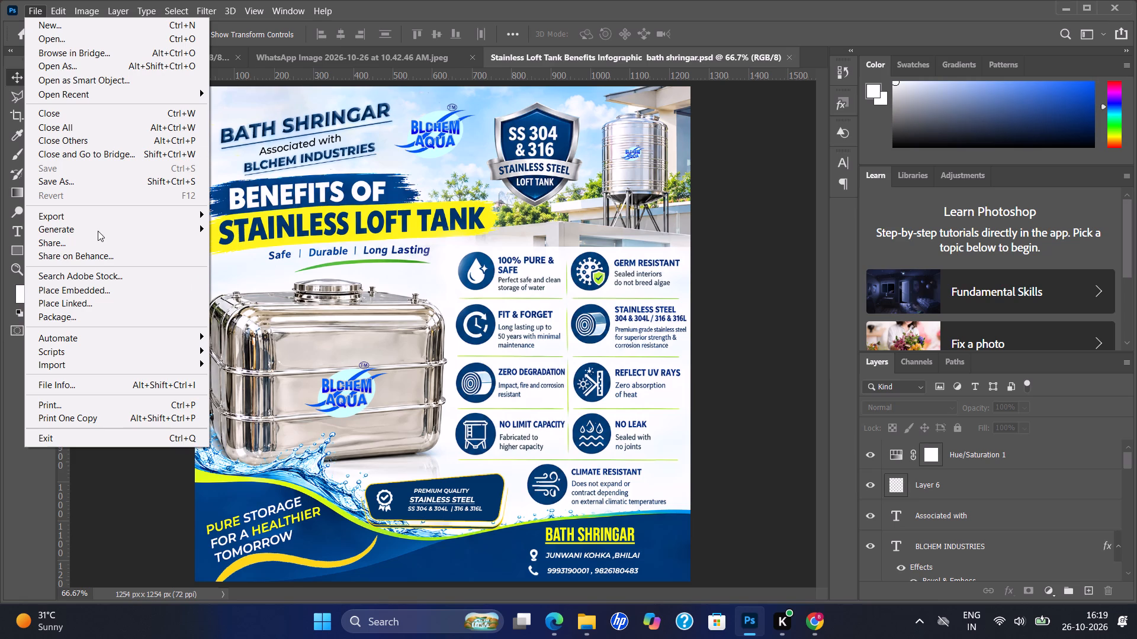
left_click(118, 222)
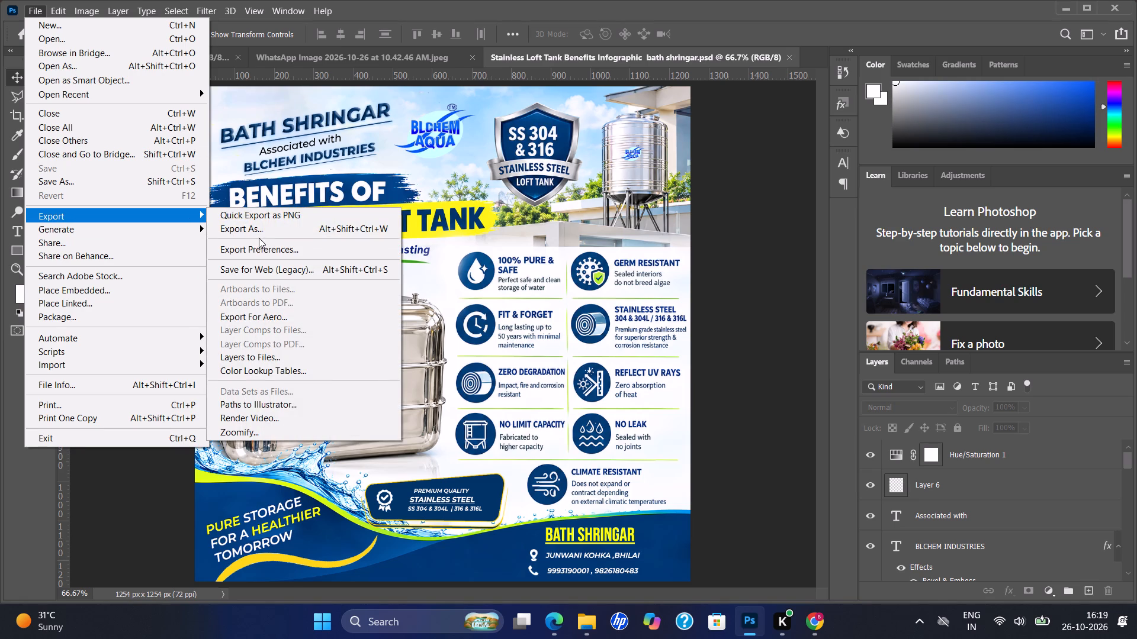
left_click(264, 232)
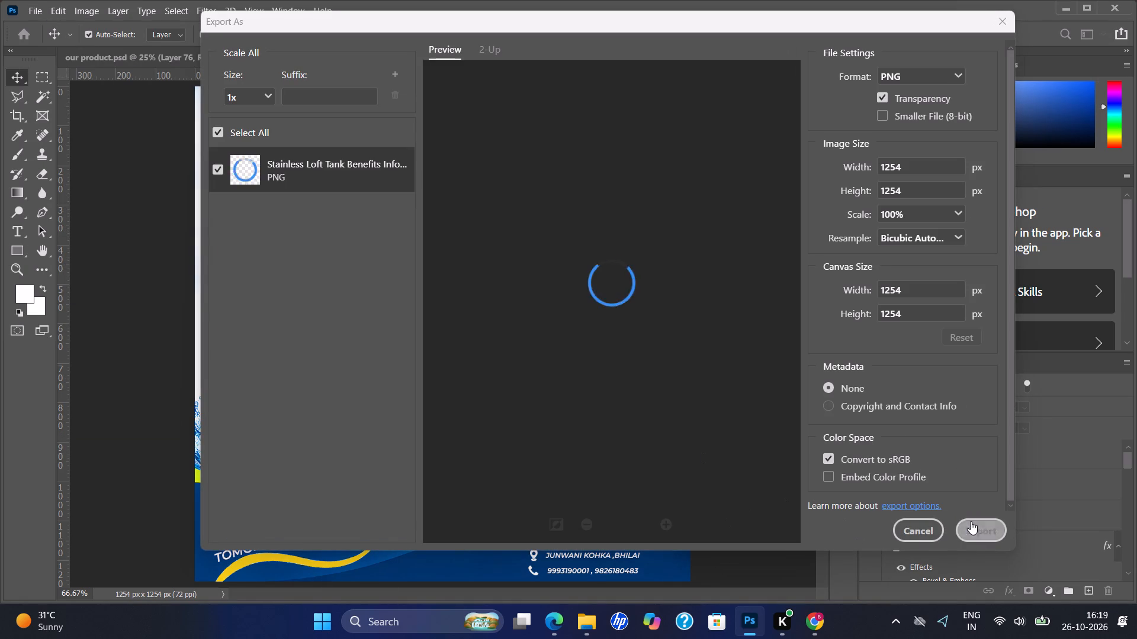
left_click(983, 541)
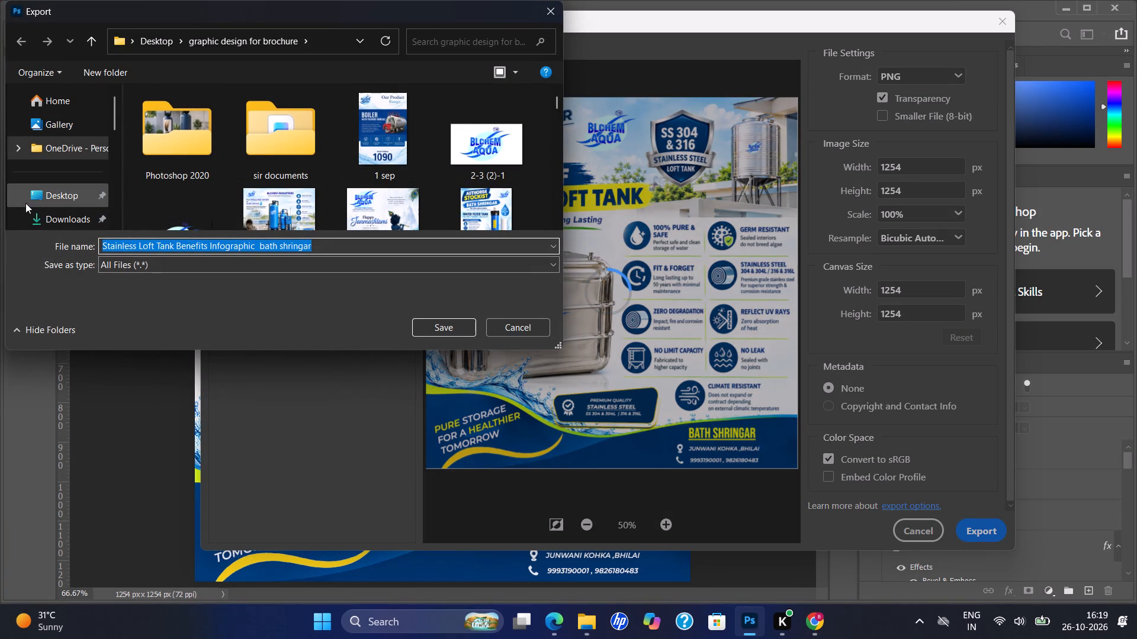
scroll(44, 208, "down", 1)
scroll(44, 208, "up", 1)
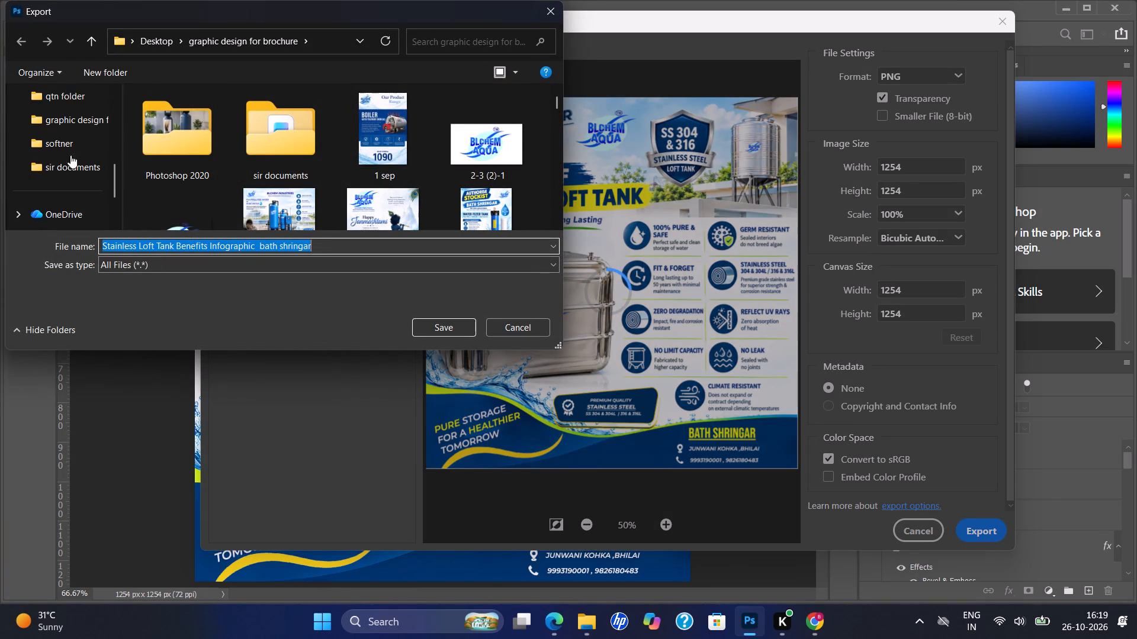
left_click(94, 123)
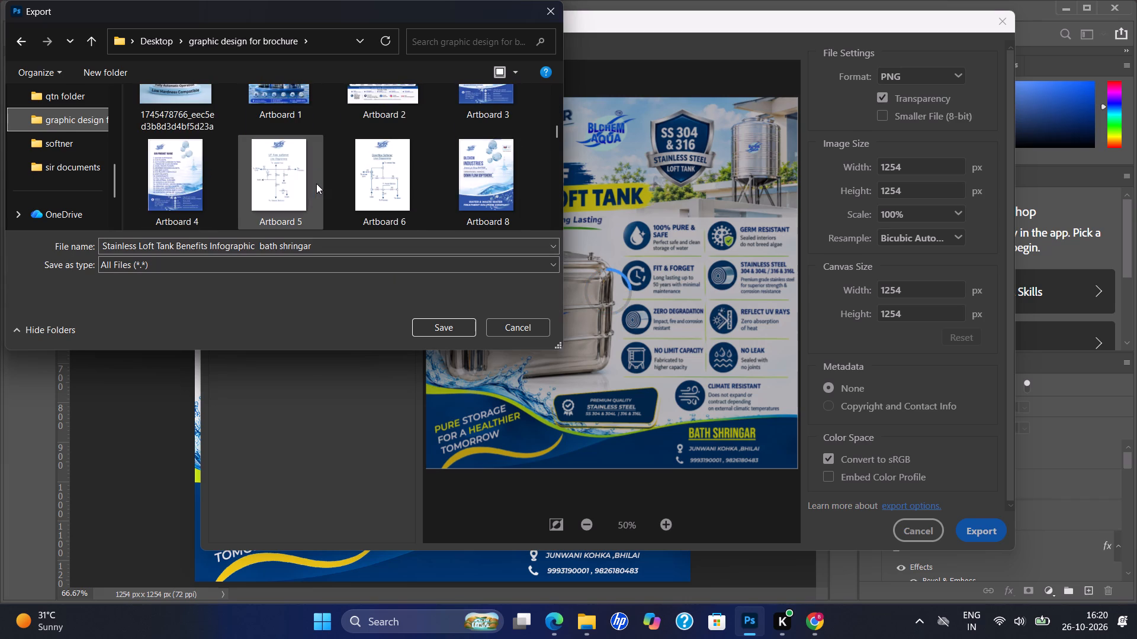
Save the exported PNG as "Stainless Loft Tank Benefits Infographic bath shringar" in the brochure folder, replacing the existing file of that name.
left_click(435, 329)
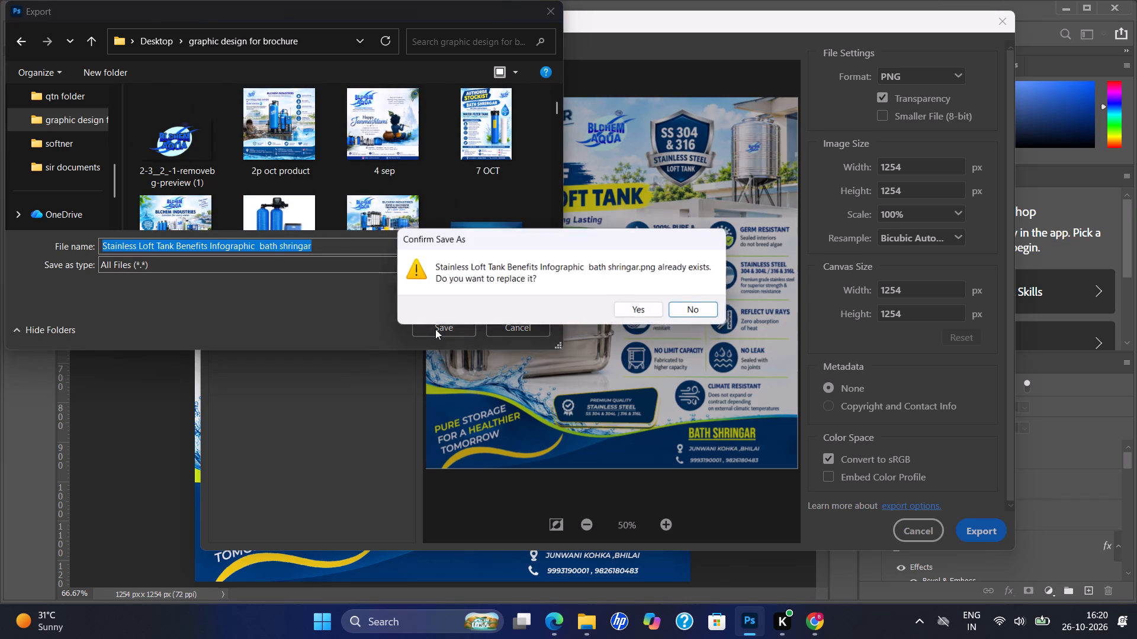
left_click(644, 313)
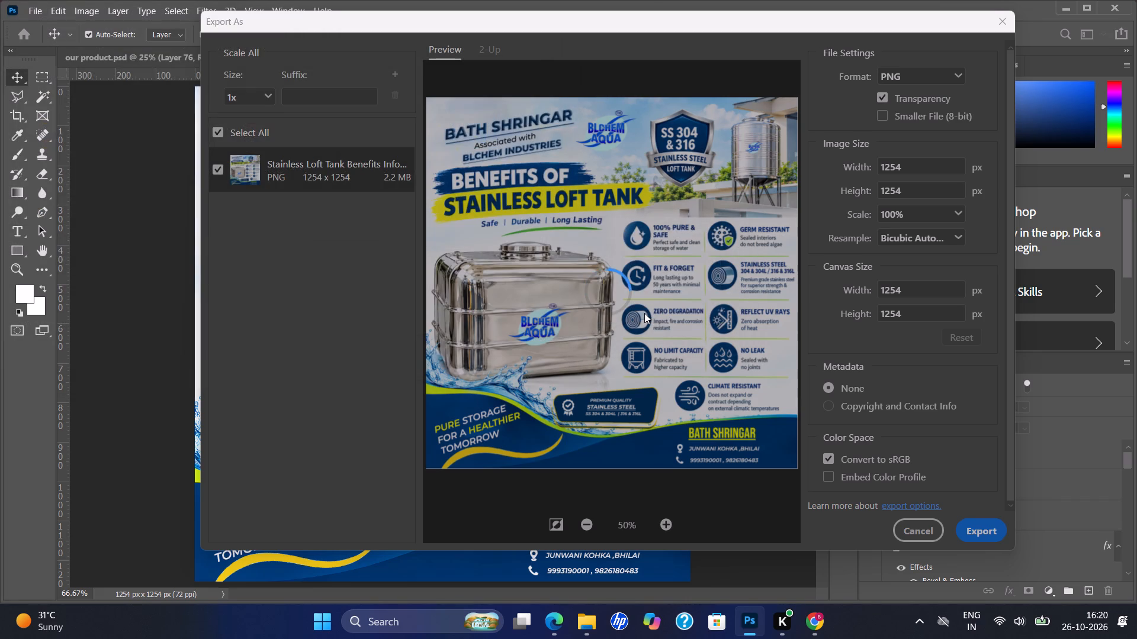
left_click(644, 313)
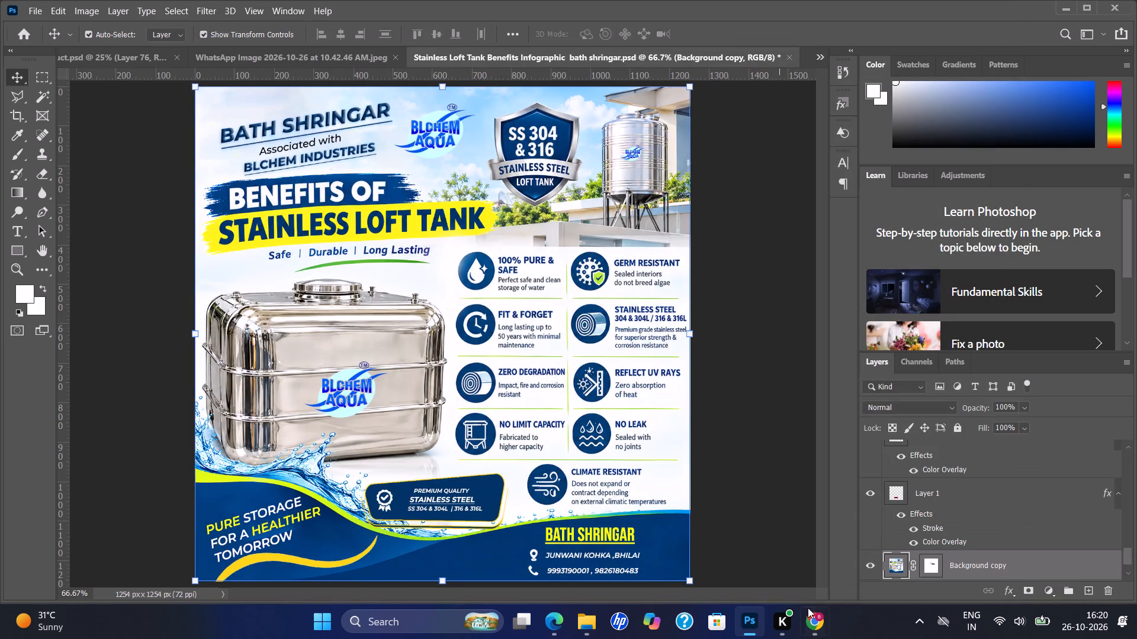
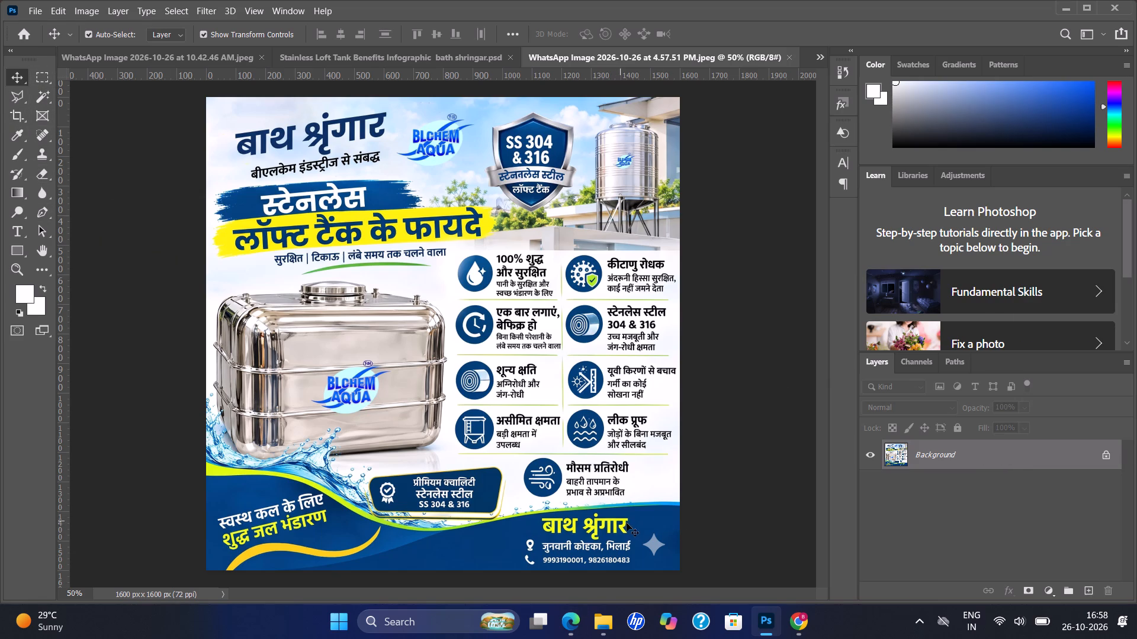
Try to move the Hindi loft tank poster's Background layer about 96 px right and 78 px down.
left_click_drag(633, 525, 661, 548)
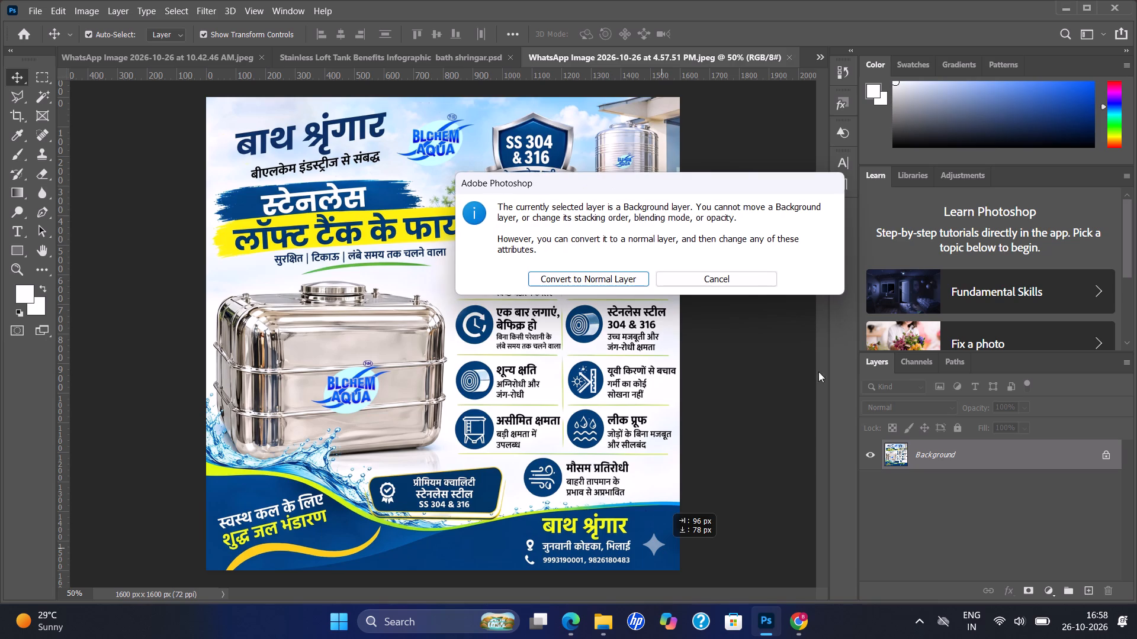
Undo the accidental shift of the WhatsApp poster image and convert its locked Background layer to a normal layer.
left_click(548, 277)
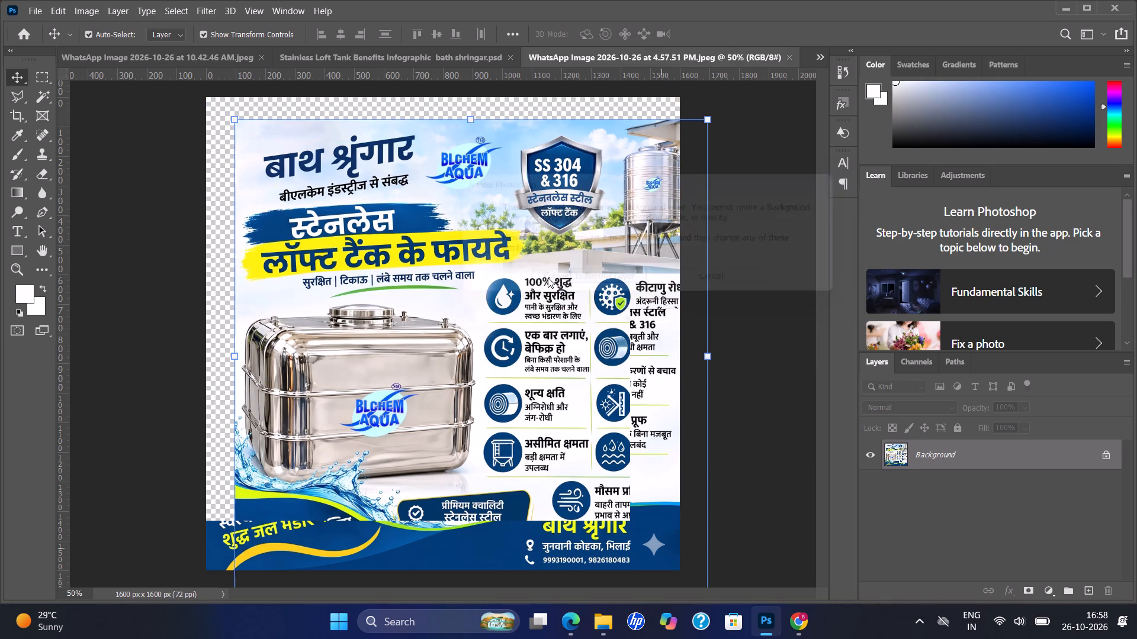
key("ctrl+z")
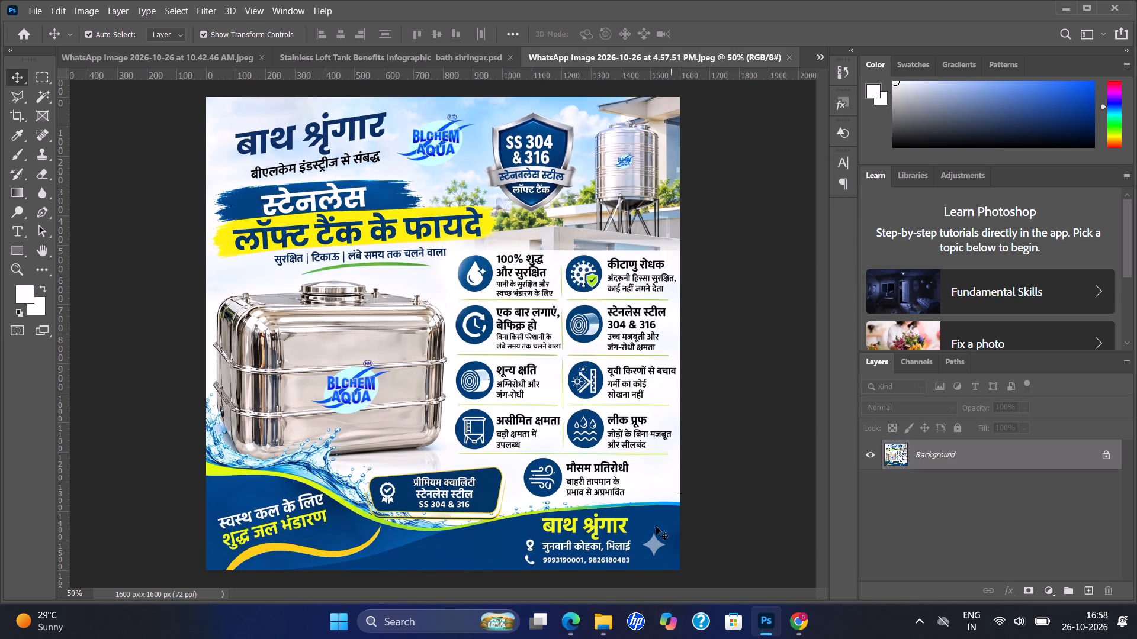
left_click(1112, 454)
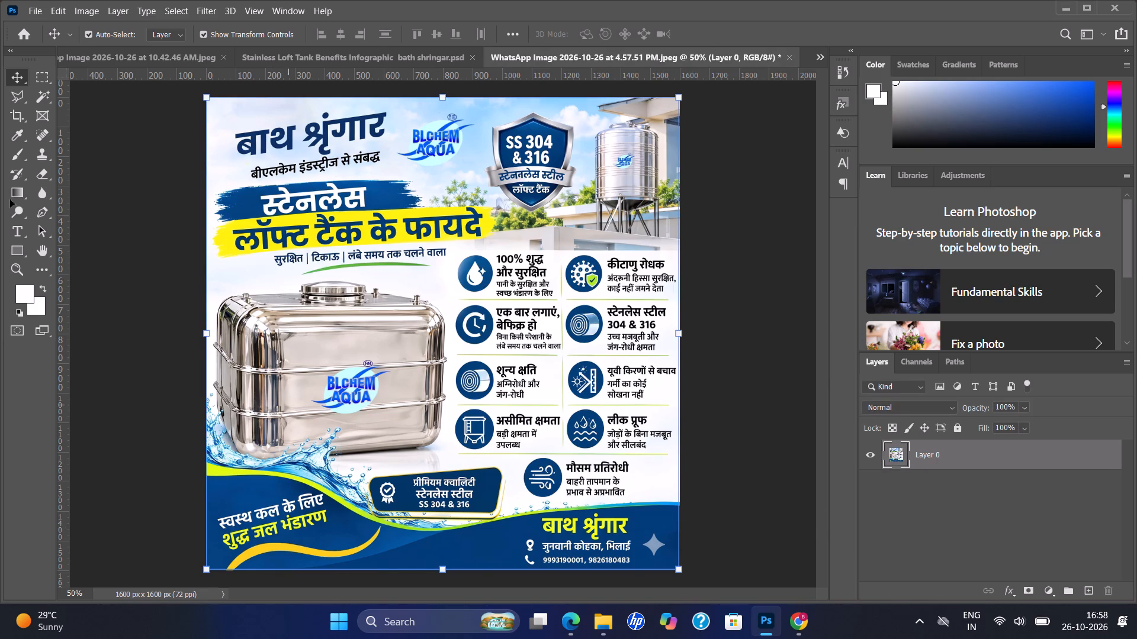
Remove the four-pointed sparkle beside the contact details in the blue footer with a rectangular selection and Content-Aware fill, and deselect.
left_click(37, 73)
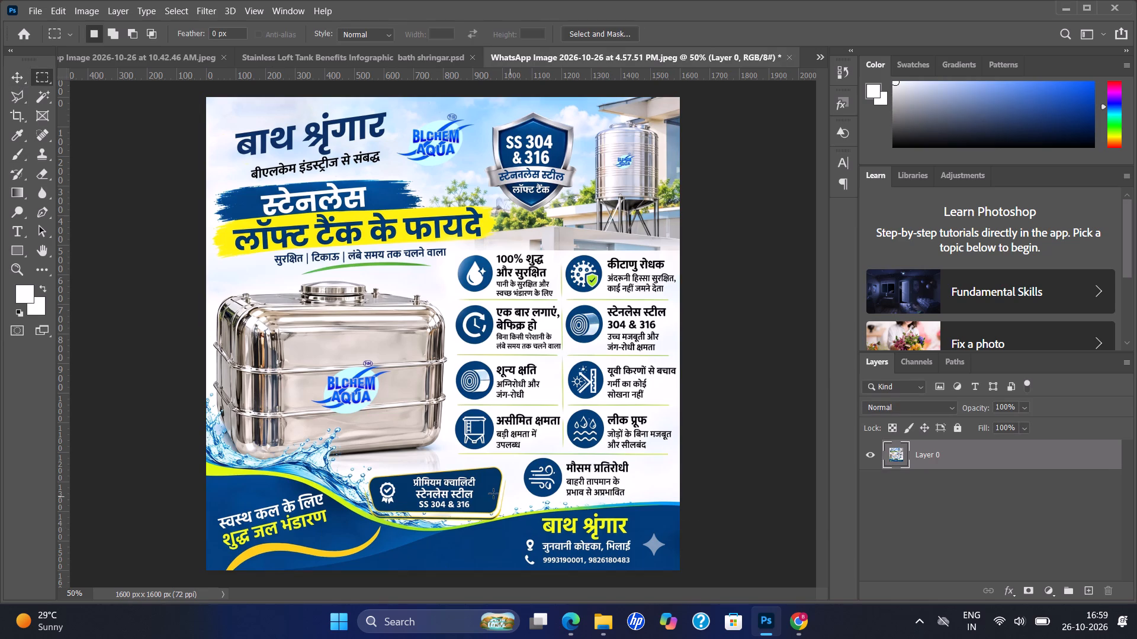
left_click_drag(636, 534, 665, 563)
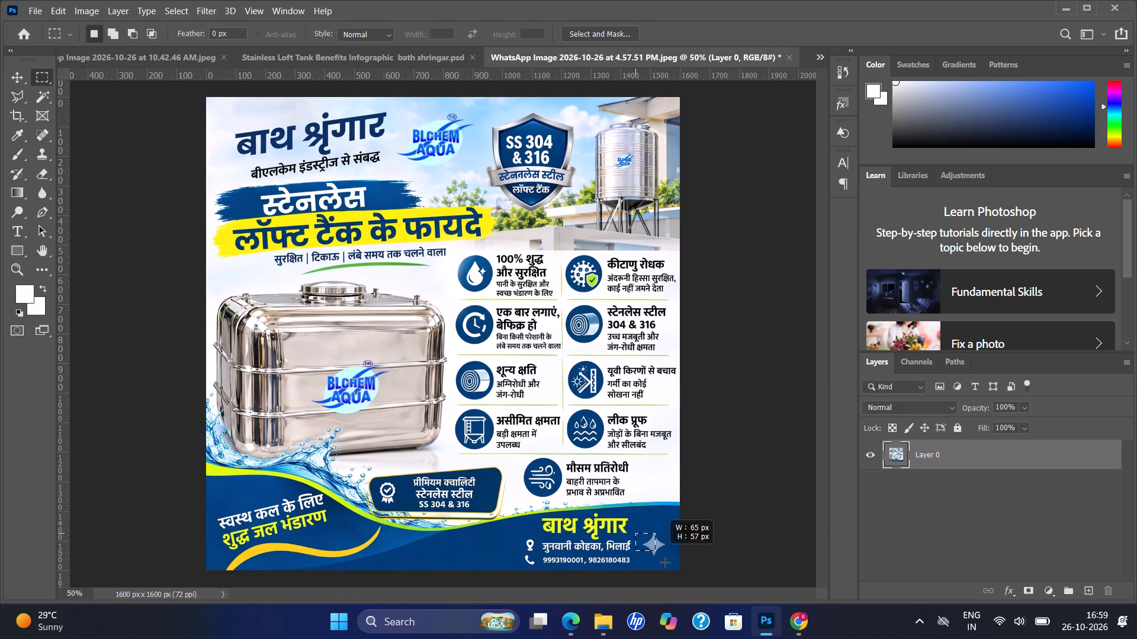
left_click_drag(665, 563, 666, 559)
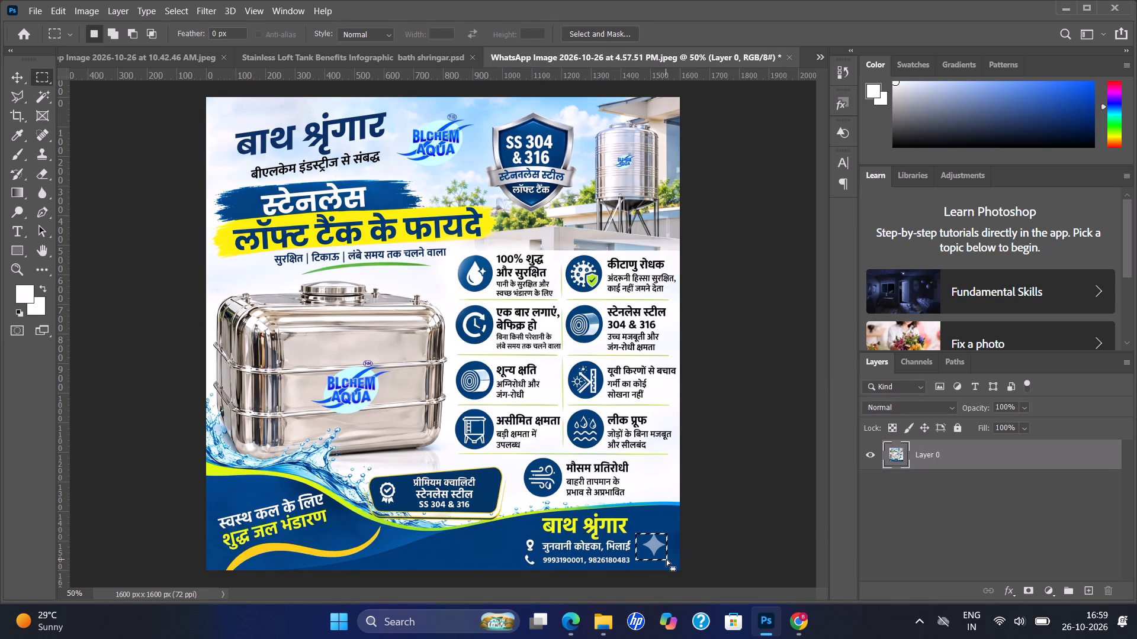
key("Up")
key("Up")
key("Up")
key("Up")
key("Up")
key("Right")
key("Right")
key("Down")
key("shift+BackSpace")
key("Return")
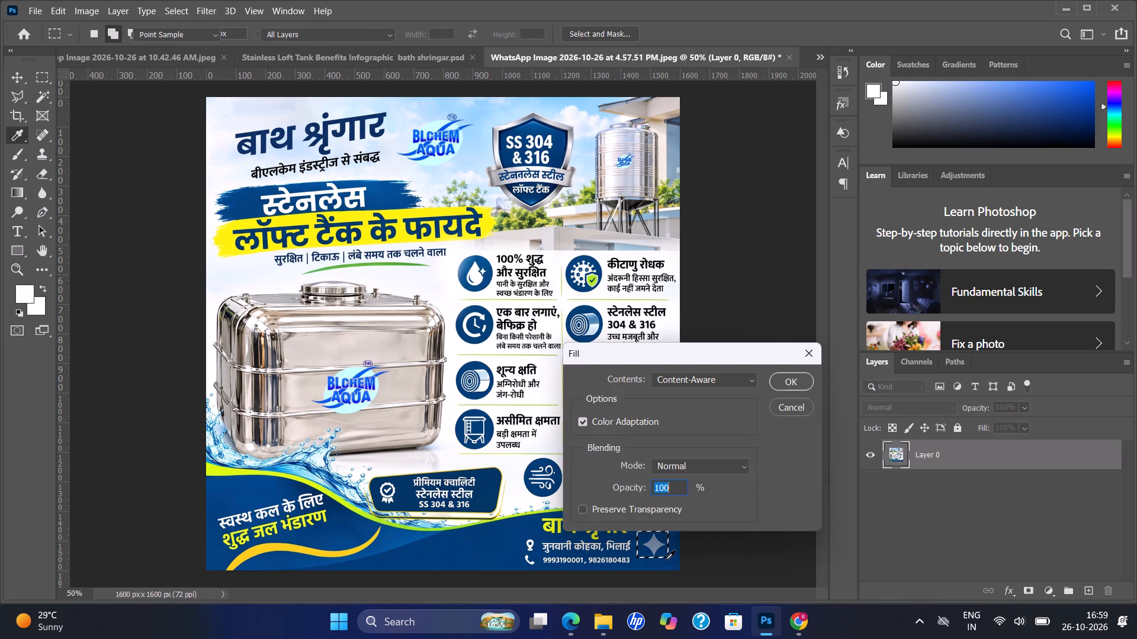
key("ctrl+d")
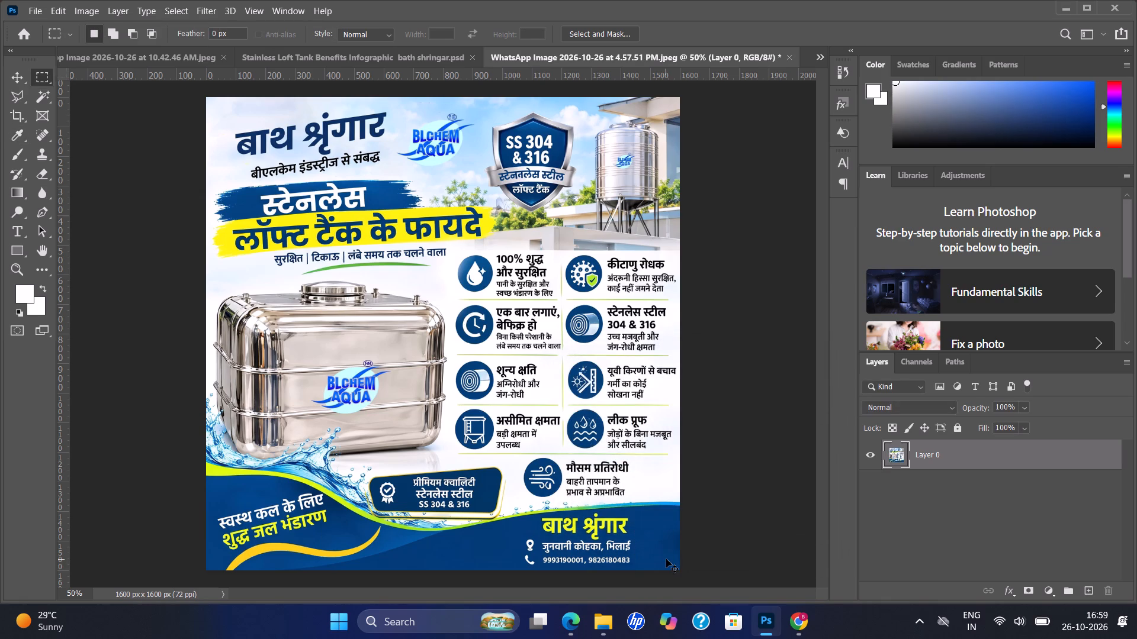
Export the cleaned-up poster as a 1600 x 1600 px PNG at 100% scale.
left_click(40, 17)
left_click(88, 214)
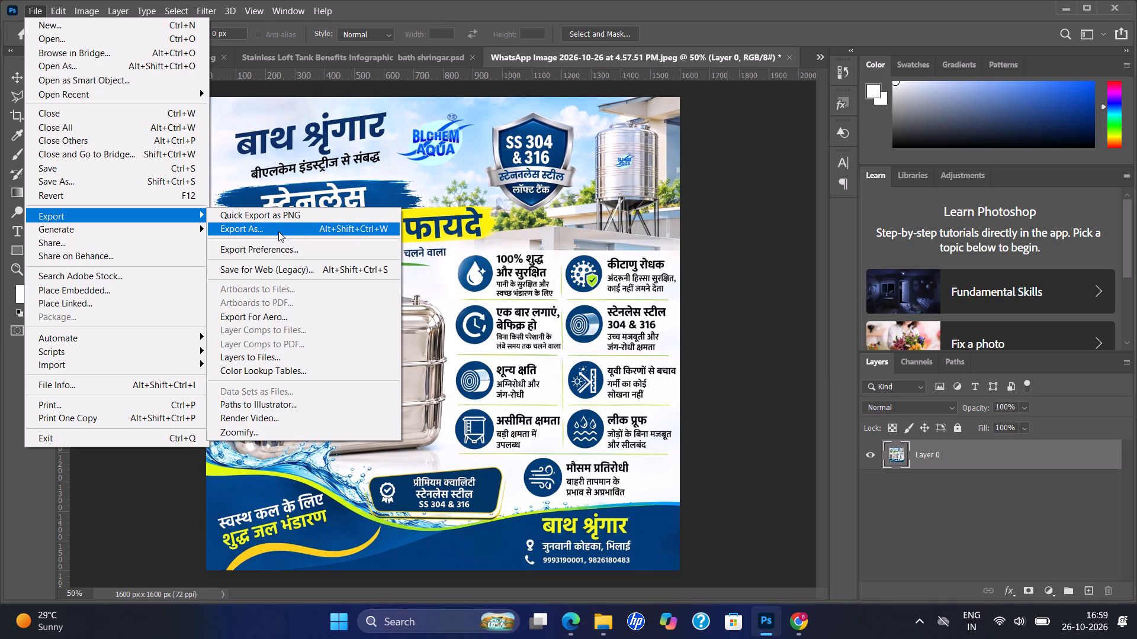
left_click(278, 231)
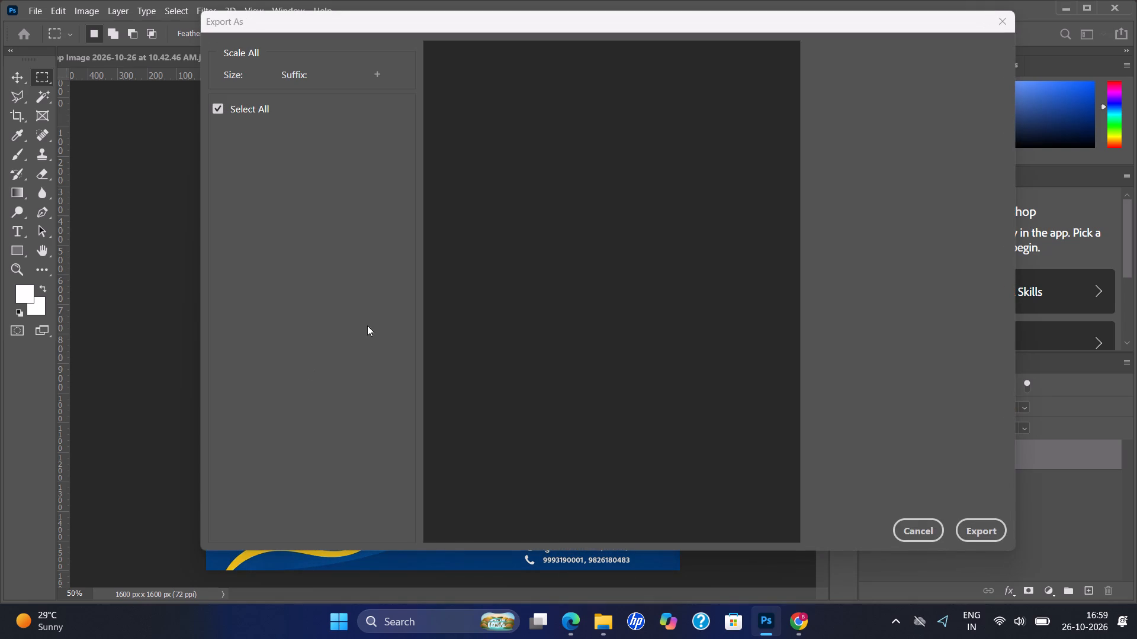
Save the PNG export in the "graphic design for brochure" folder under the file name "bath shringar lost tank hindi".
left_click(978, 531)
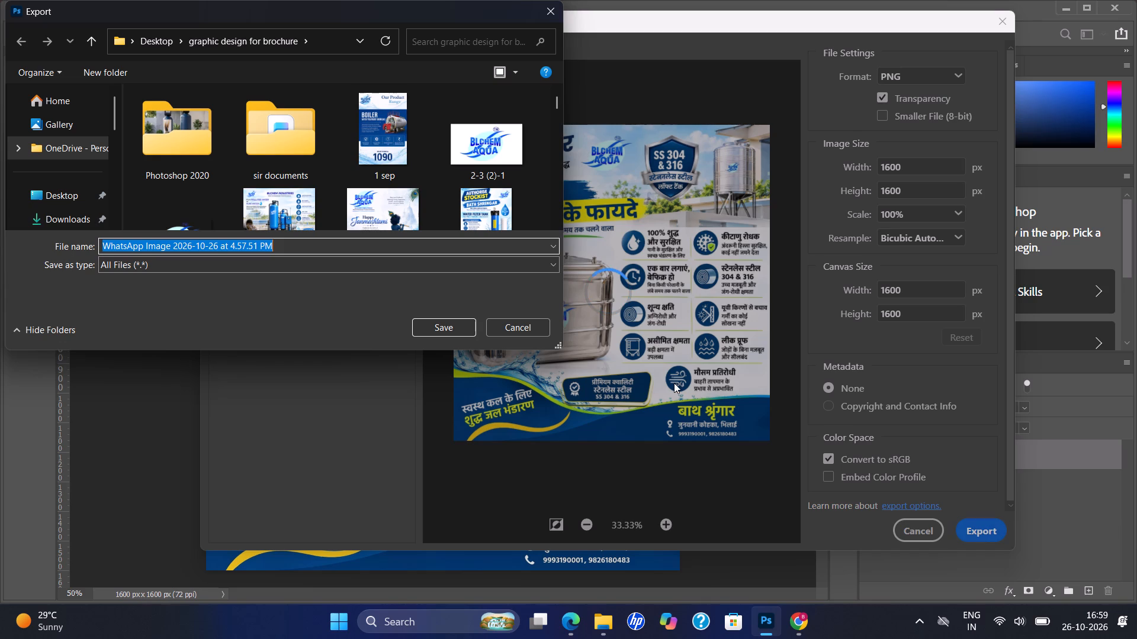
scroll(79, 198, "down", 1)
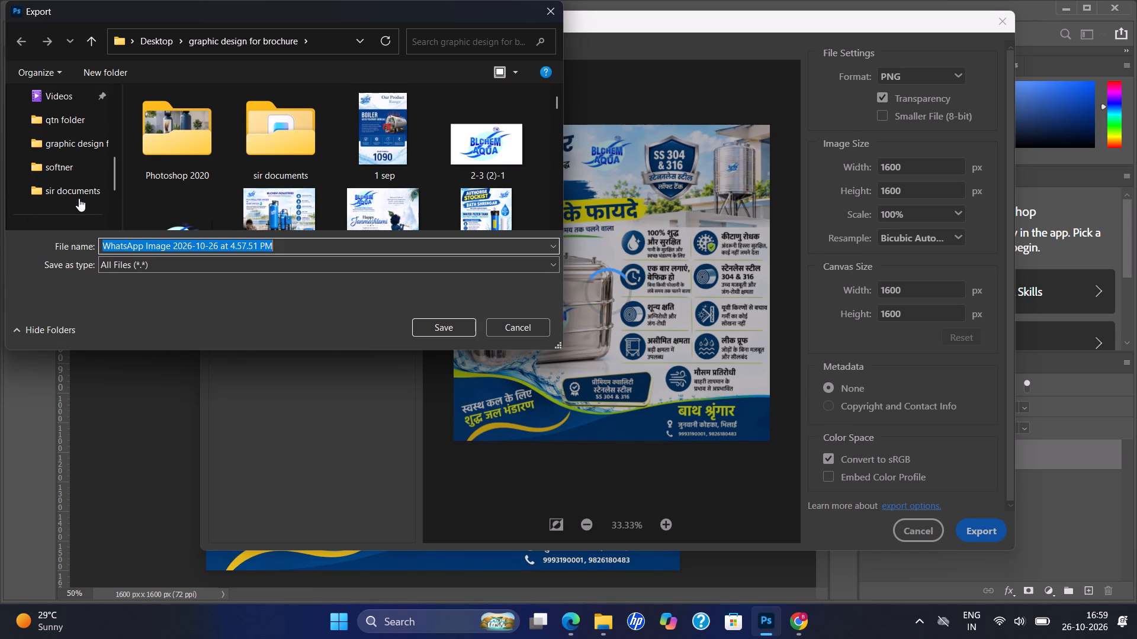
scroll(79, 198, "down", 1)
left_click(73, 138)
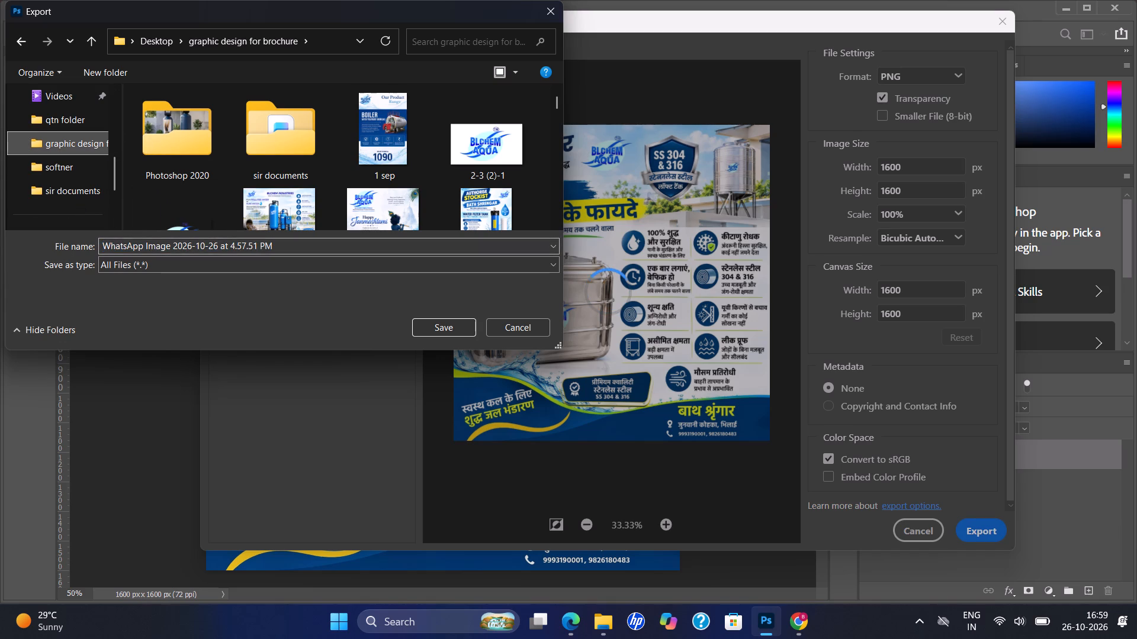
left_click_drag(280, 248, 77, 232)
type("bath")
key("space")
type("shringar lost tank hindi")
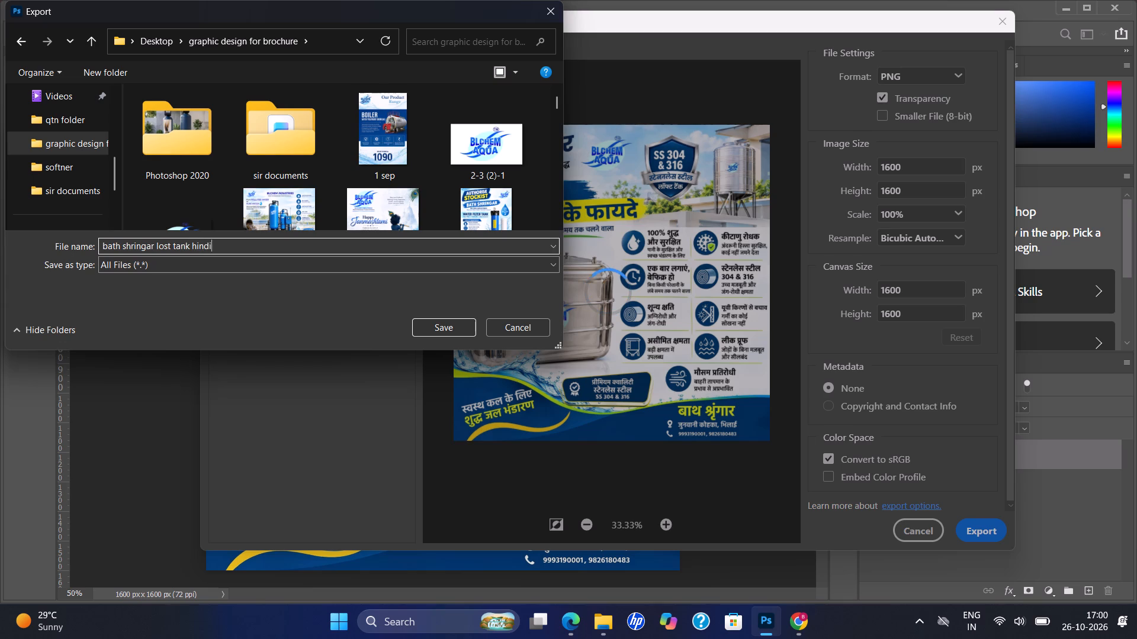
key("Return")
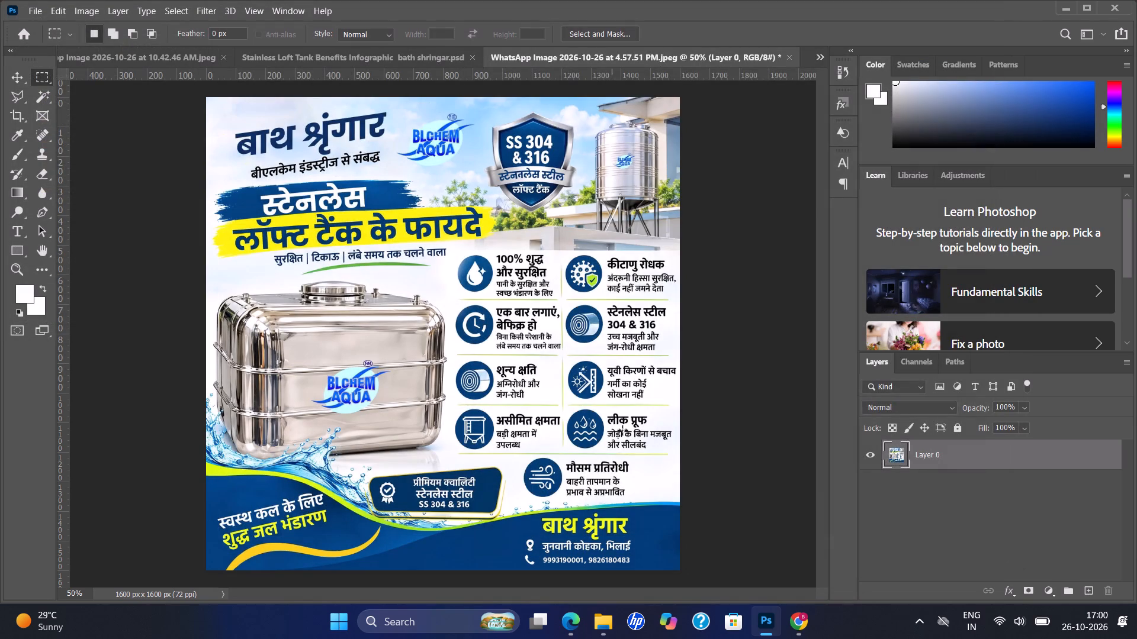
Switch to WhatsApp Business in Chrome.
left_click(794, 634)
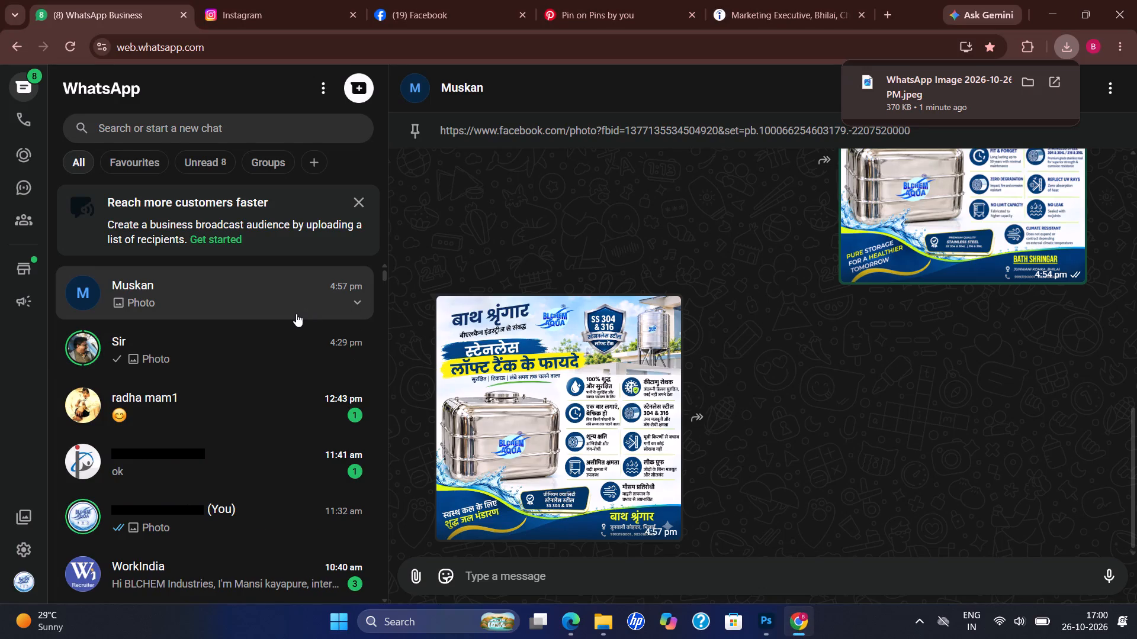